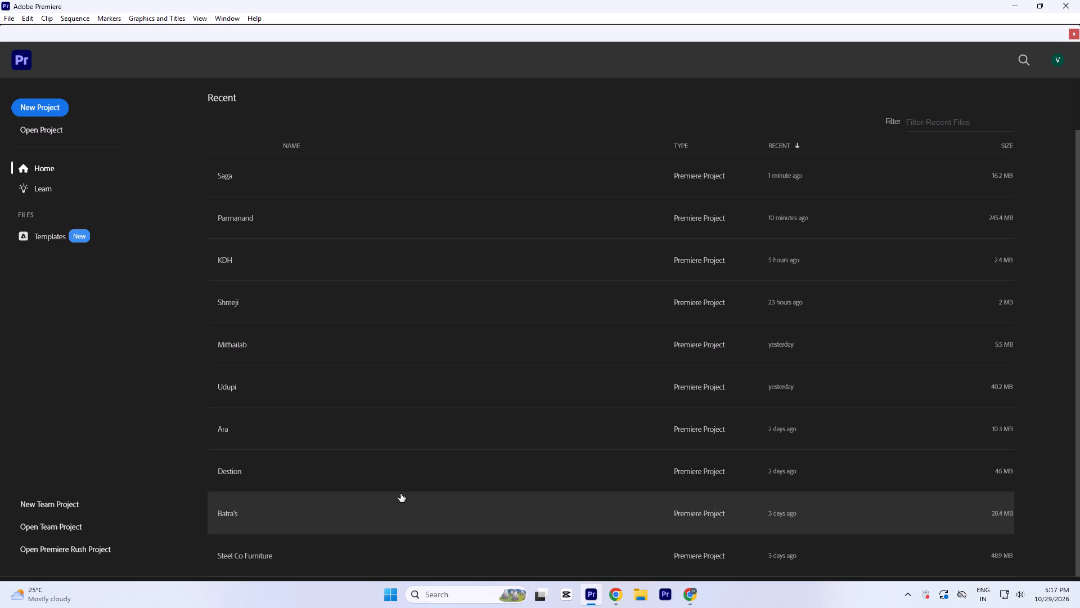
Open the LM project from Ninja Digital Solution > Project file > 2026 on drive D, without relinking missing media or restoring mask files.
scroll(400, 494, down, 3)
click(41, 132)
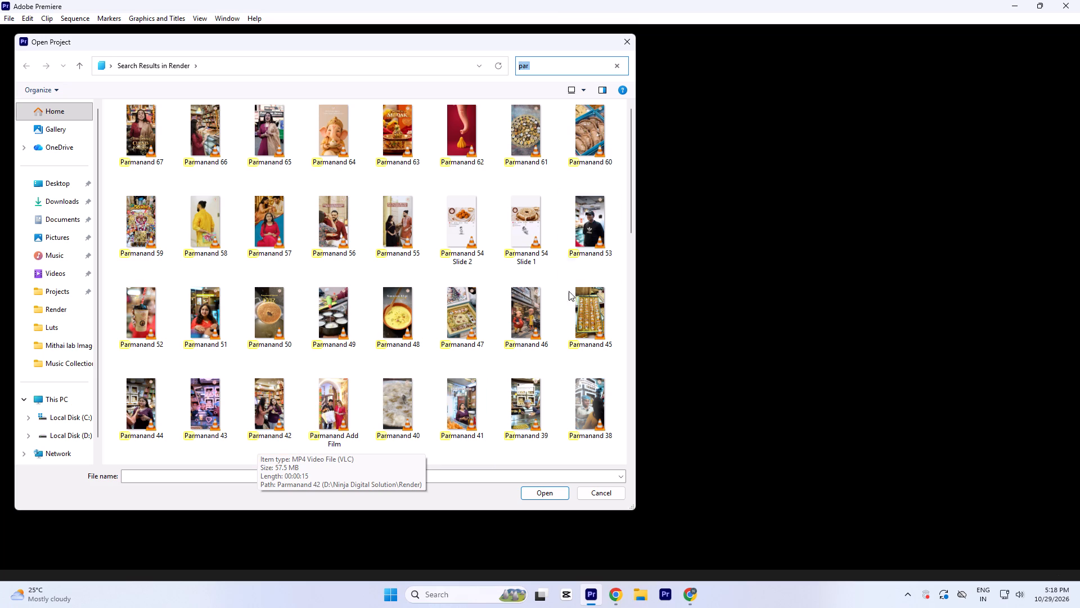
click(58, 393)
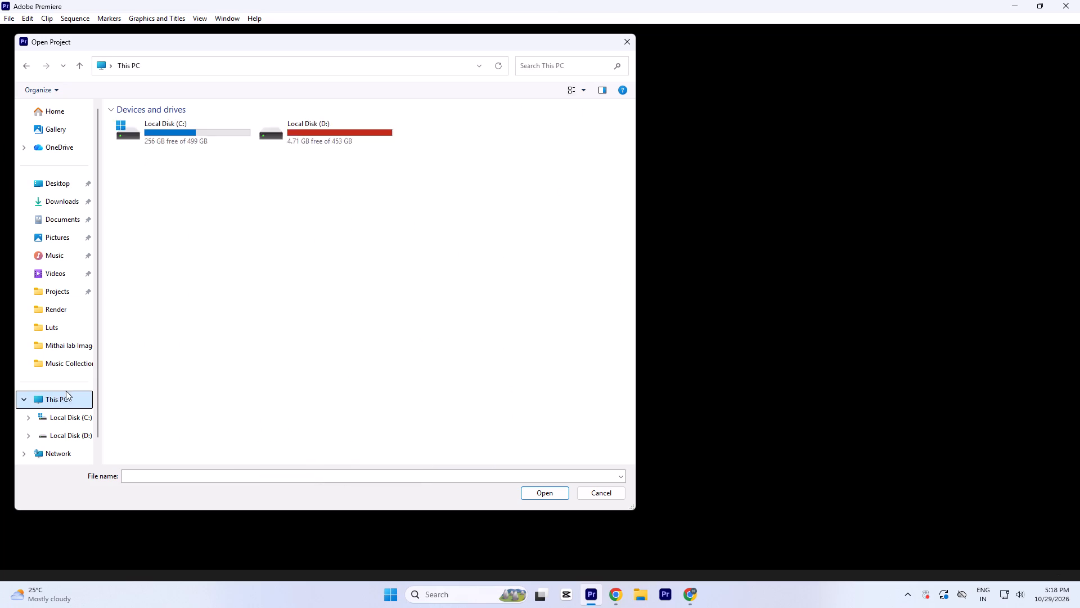
double_click(341, 124)
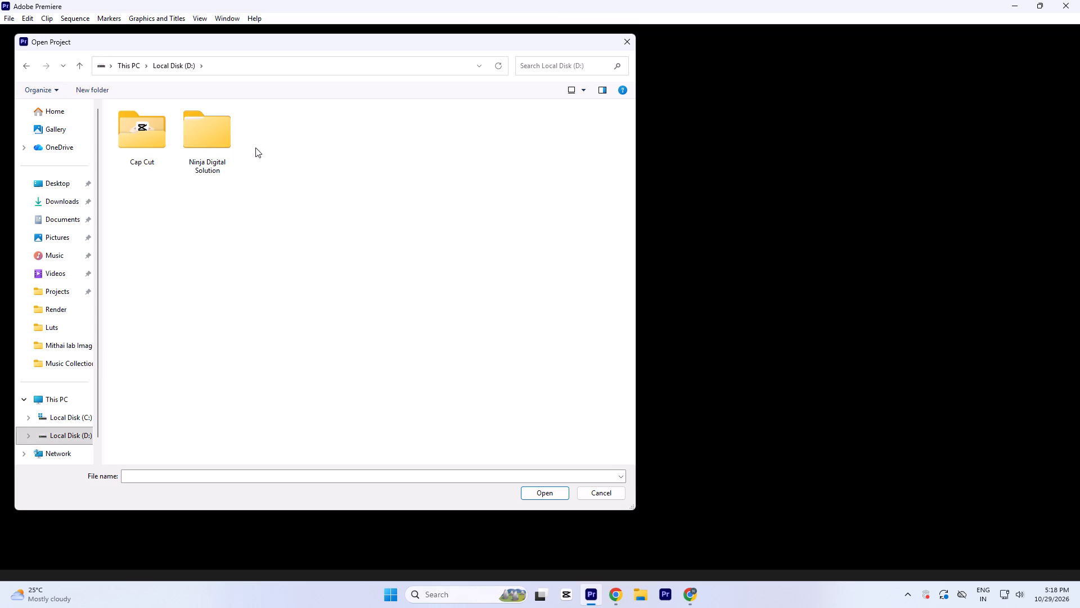
click(272, 269)
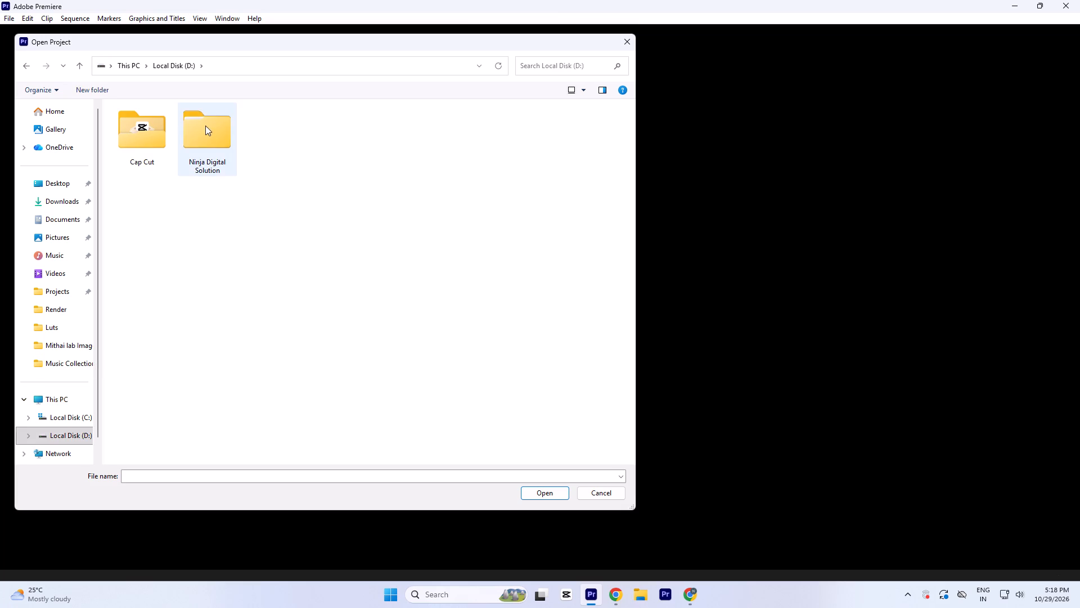
double_click(206, 125)
double_click(166, 218)
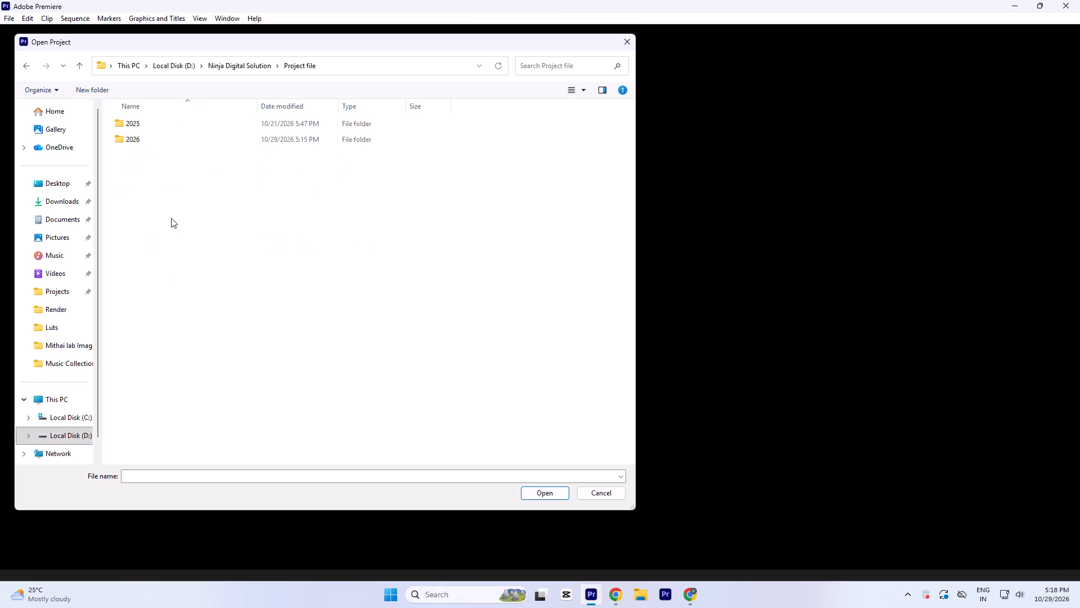
double_click(148, 138)
scroll(231, 363, up, 3)
scroll(236, 425, down, 1)
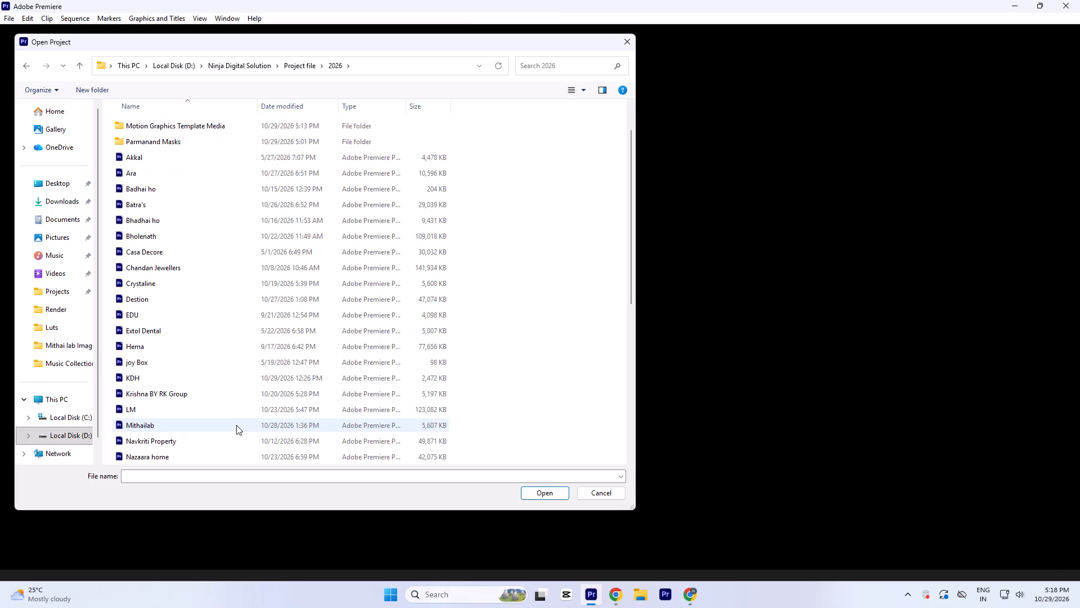
double_click(174, 406)
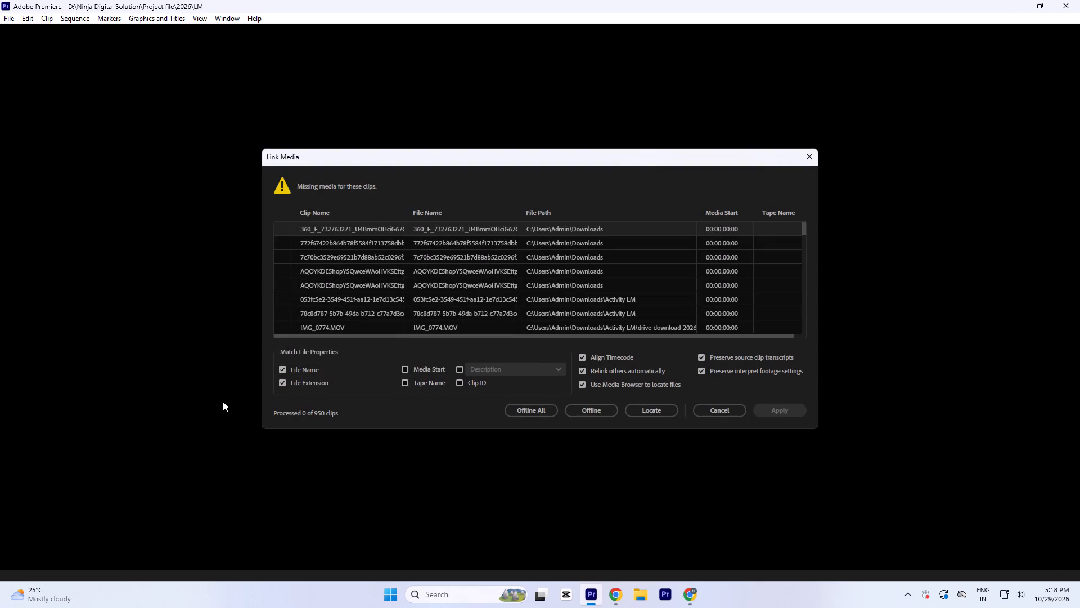
click(722, 408)
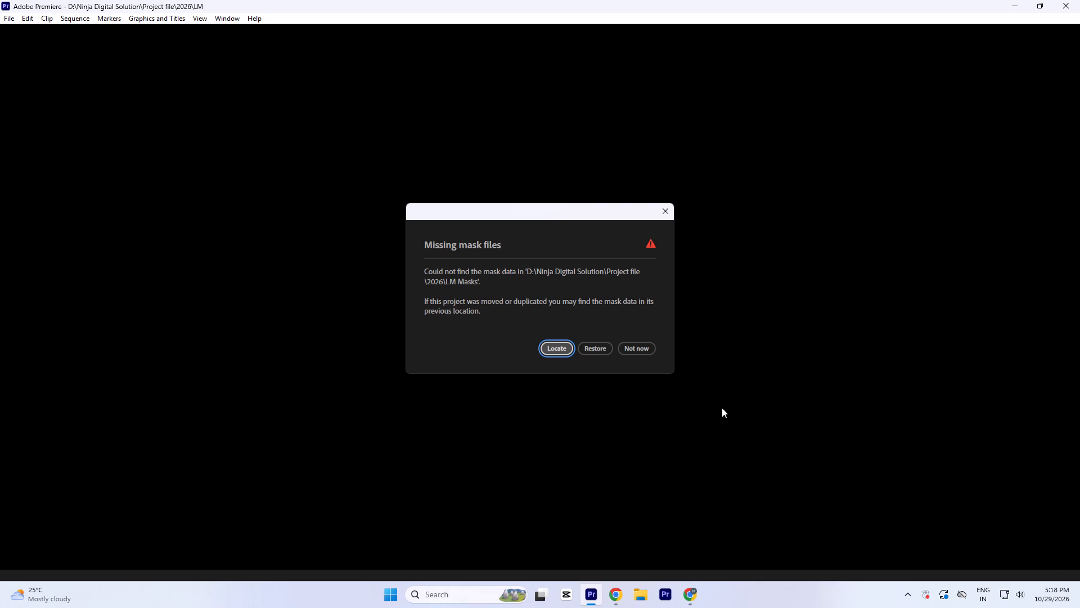
click(645, 345)
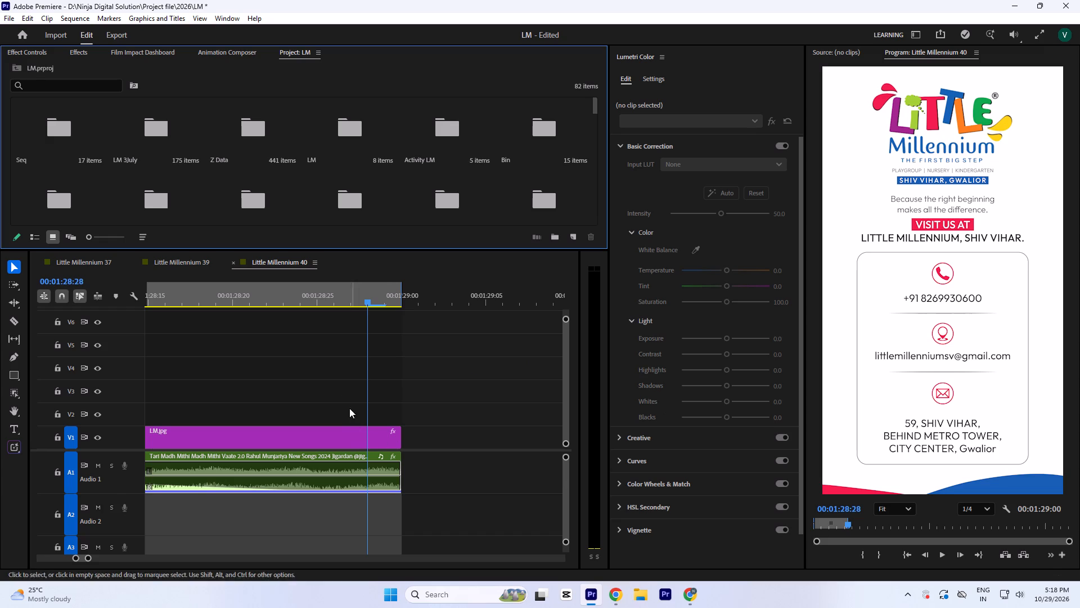
click(354, 296)
Switch to File Explorer and search the Render folder for "li".
click(643, 594)
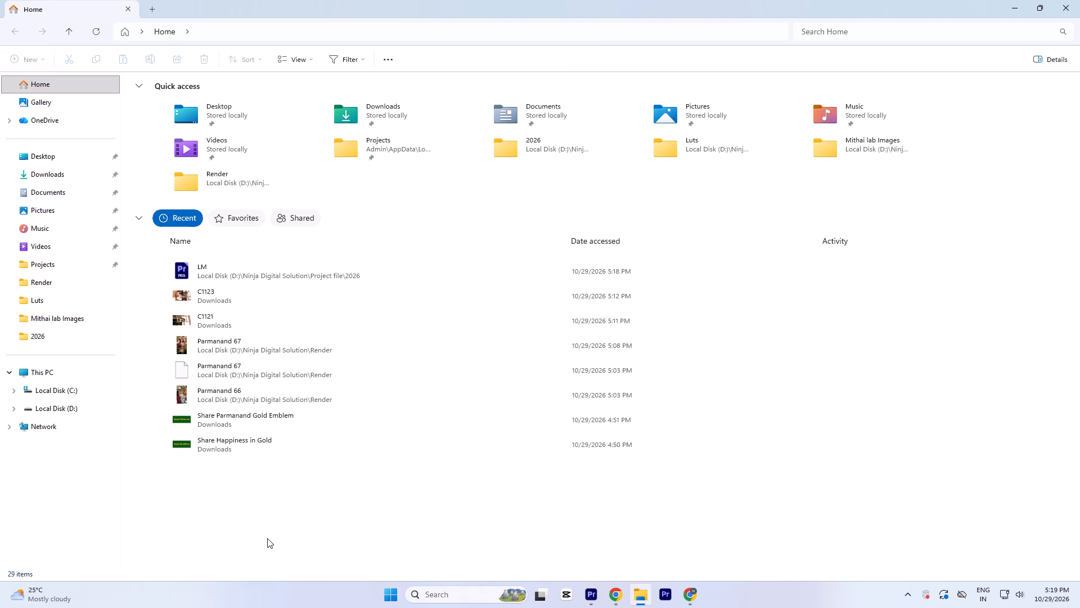
click(51, 280)
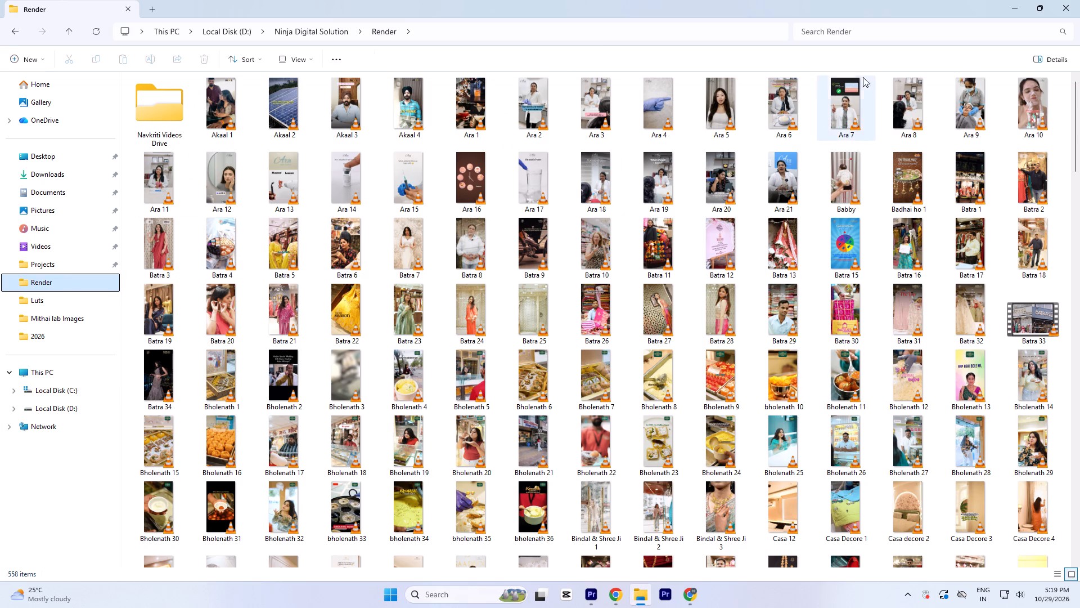
click(809, 30)
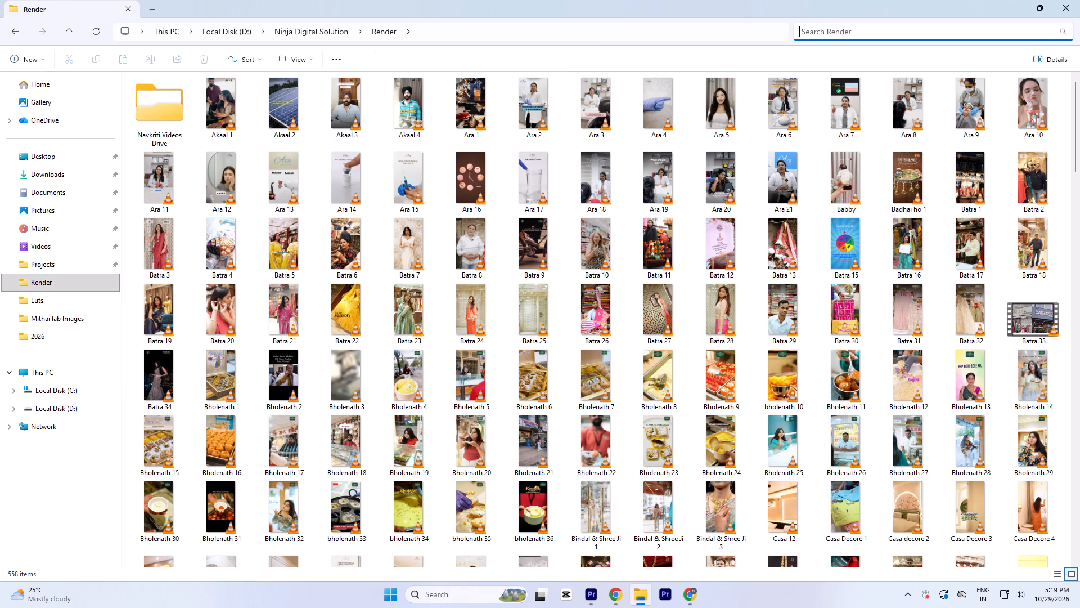
text(lm)
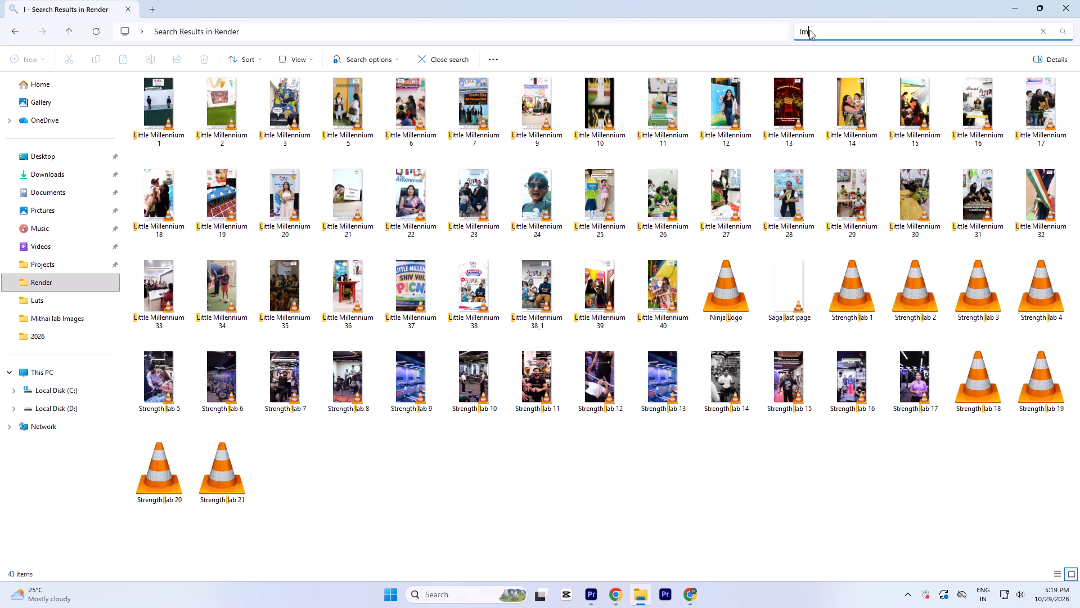
key(BackSpace)
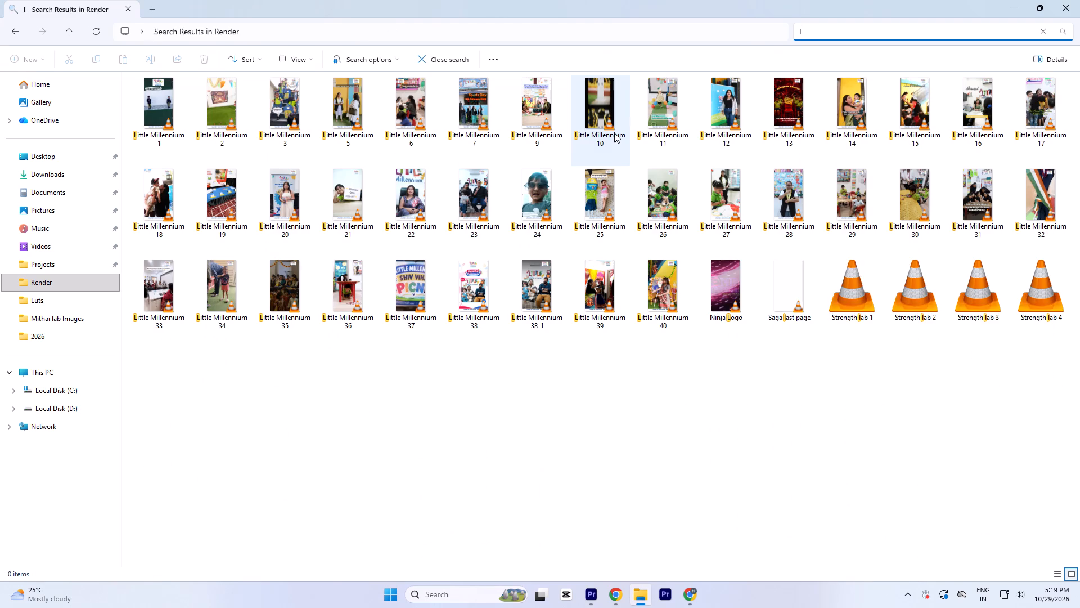
key(i)
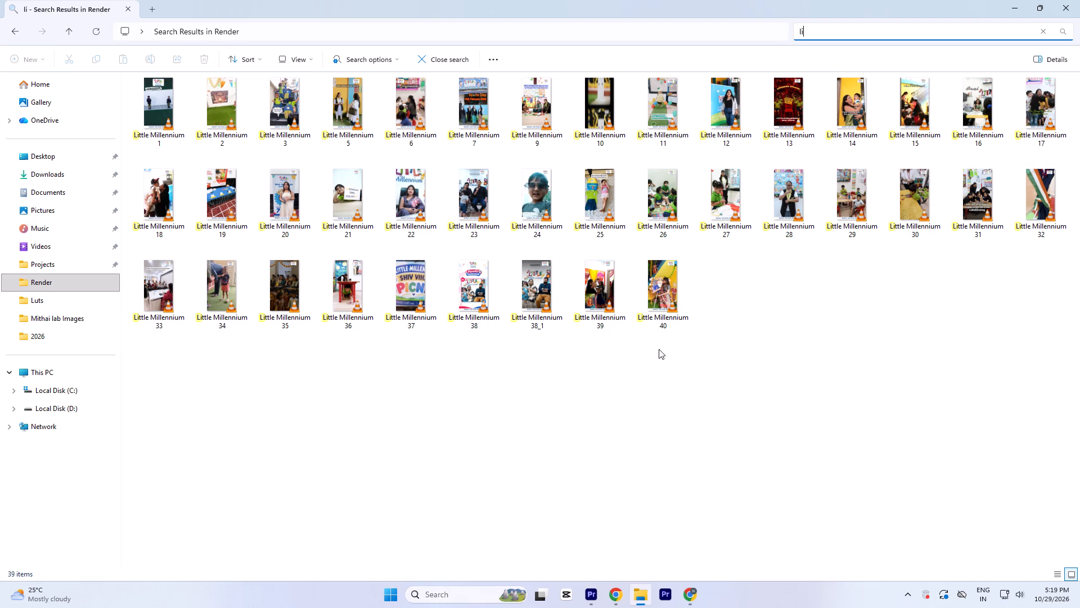
Copy the file name of the Little Millennium 40 video and return to Premiere.
click(653, 320)
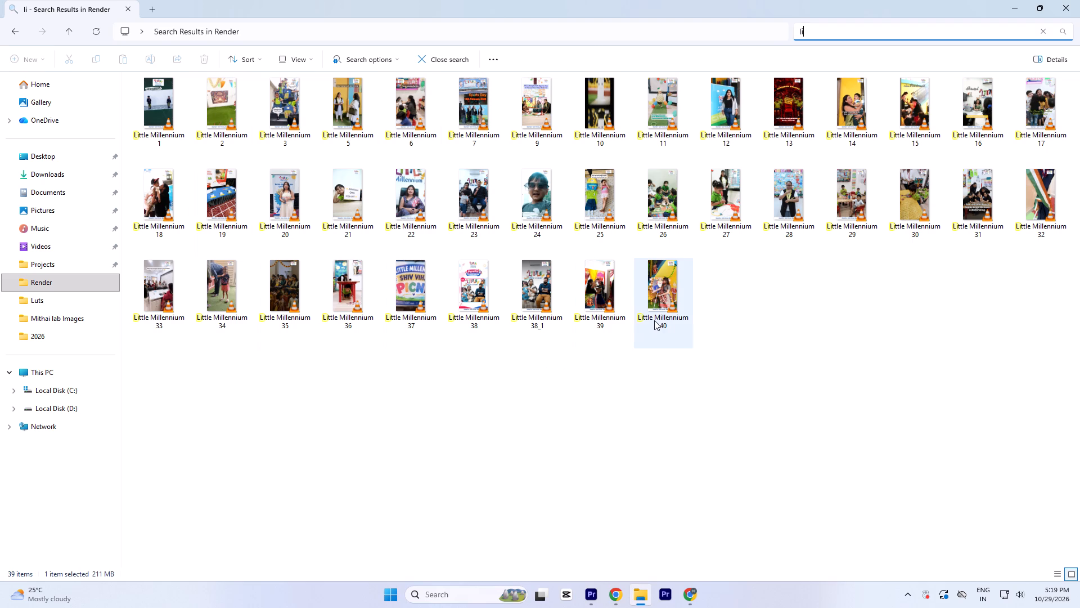
click(667, 318)
key(ctrl+c)
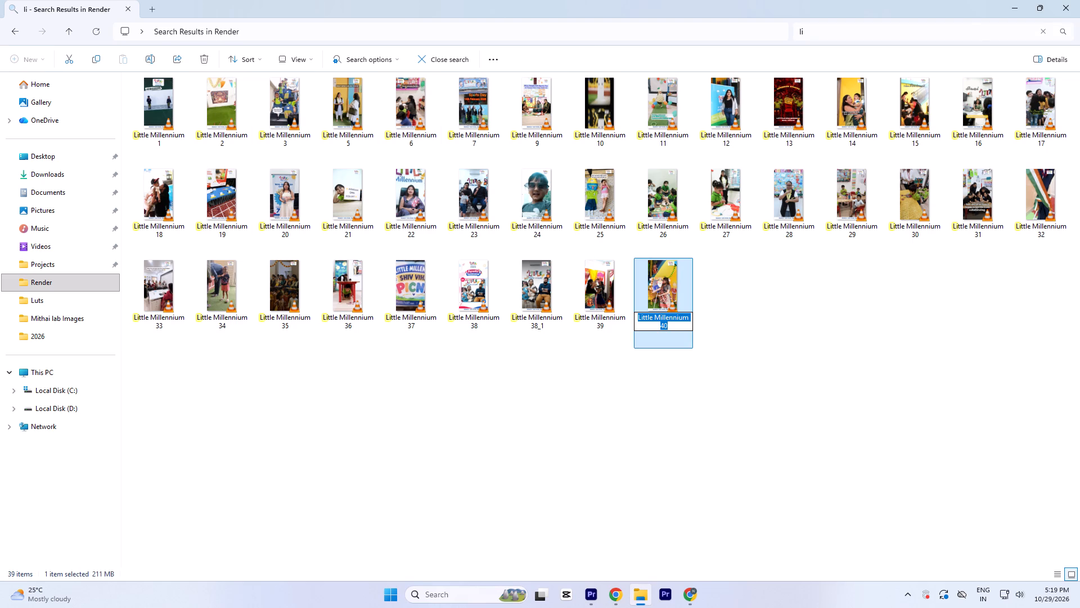
key(ctrl+c)
click(696, 395)
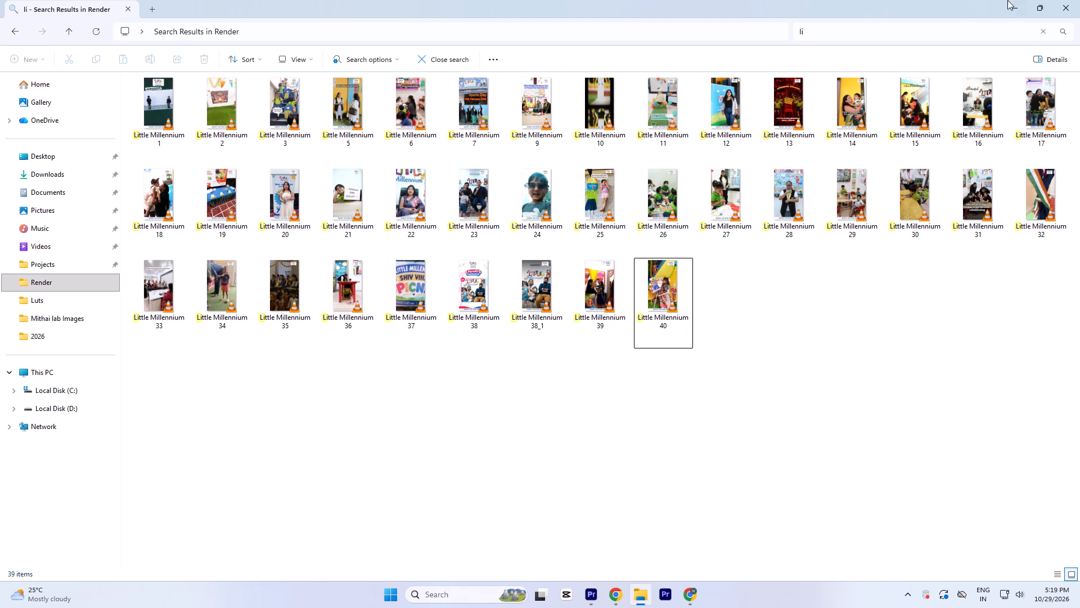
click(1011, 5)
Start a new sequence with the Seq bin selected and name it Little Millennium 41.
click(65, 135)
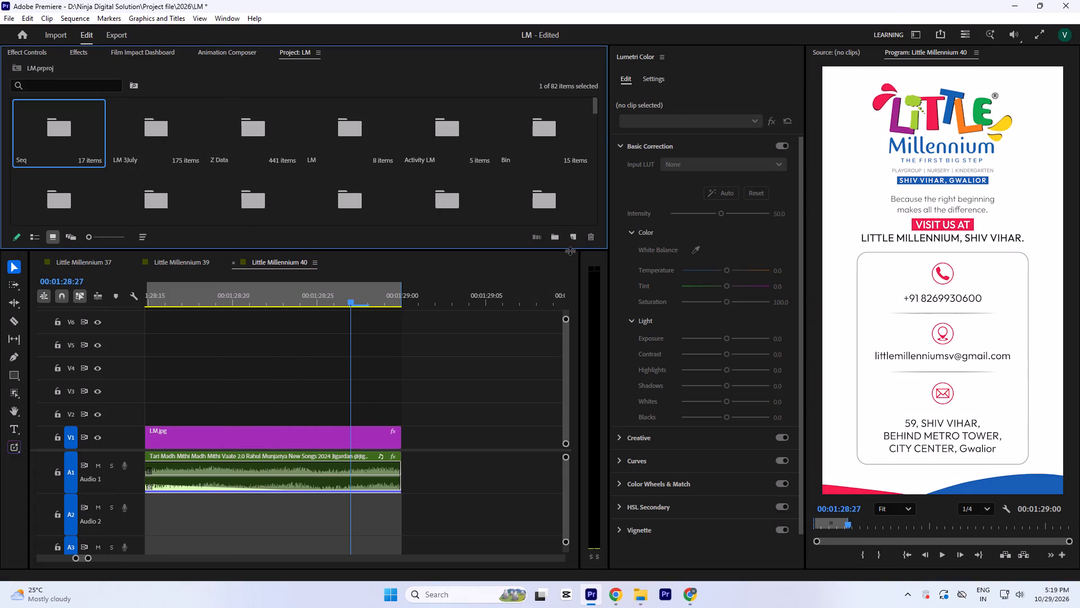
click(573, 239)
click(571, 256)
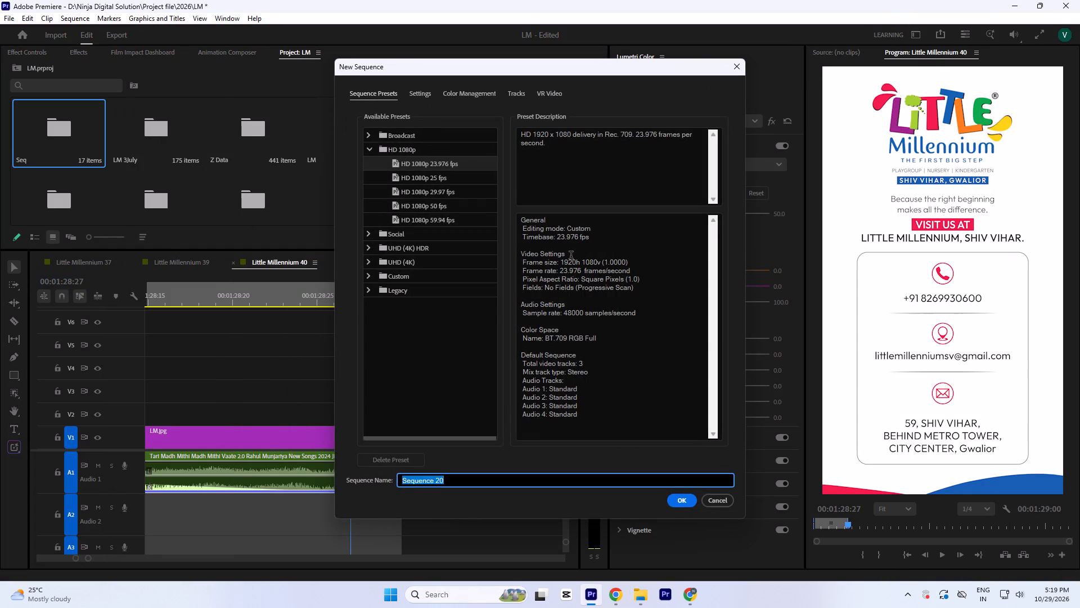
key(ctrl+v)
key(BackSpace)
key(1)
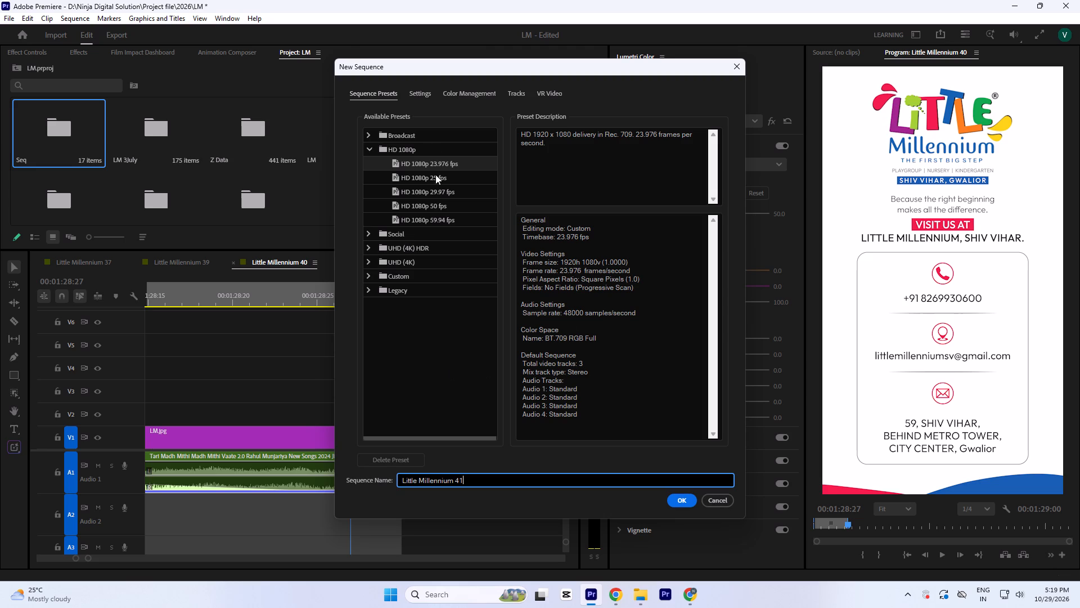
Set the new sequence to 30.00 frames/second with a 1080 × 1920 vertical frame size and create it.
click(422, 93)
click(444, 137)
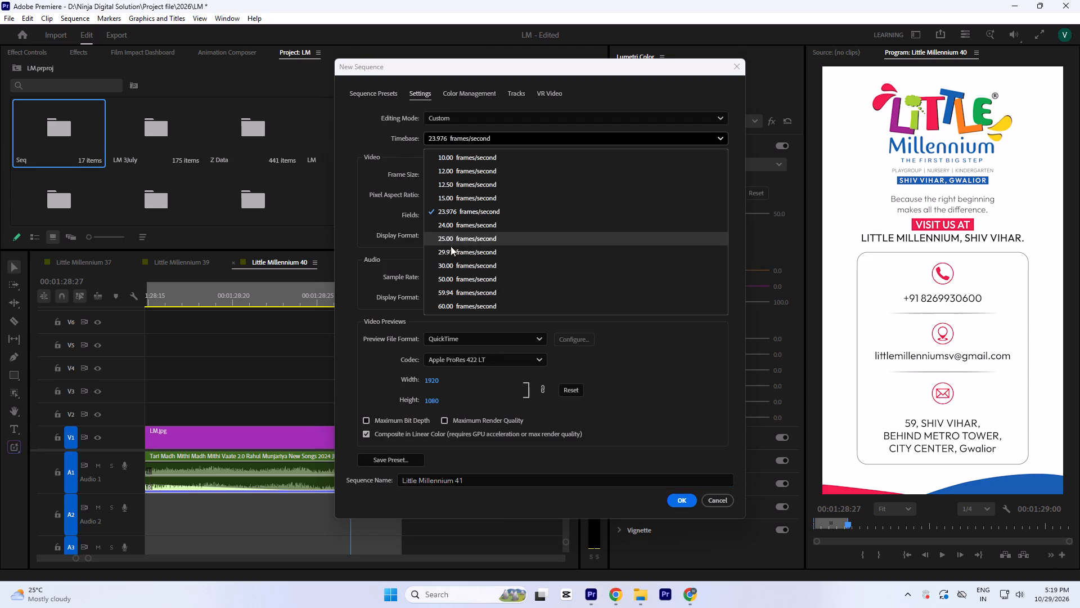
click(482, 269)
click(440, 173)
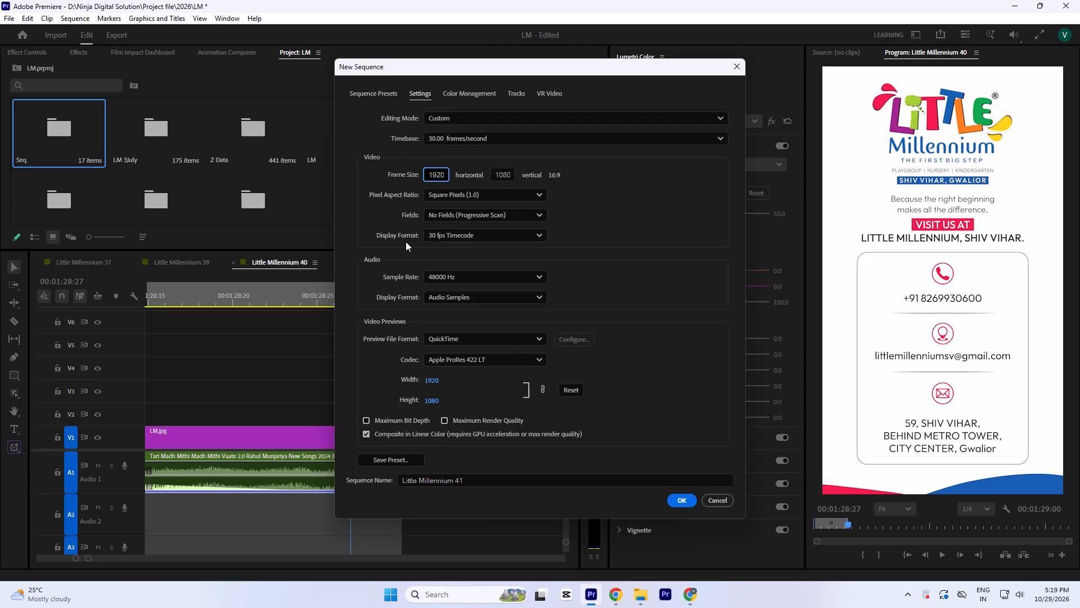
key(BackSpace)
key(BackSpace)
key(Right)
text(80)
click(502, 175)
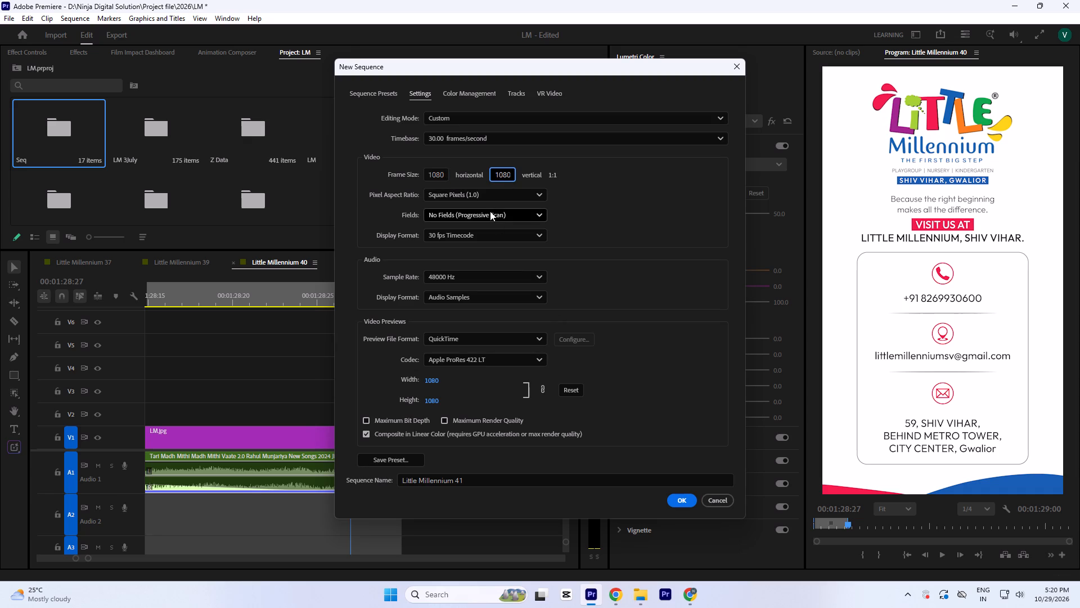
key(Right)
key(BackSpace)
key(BackSpace)
text(92)
click(598, 186)
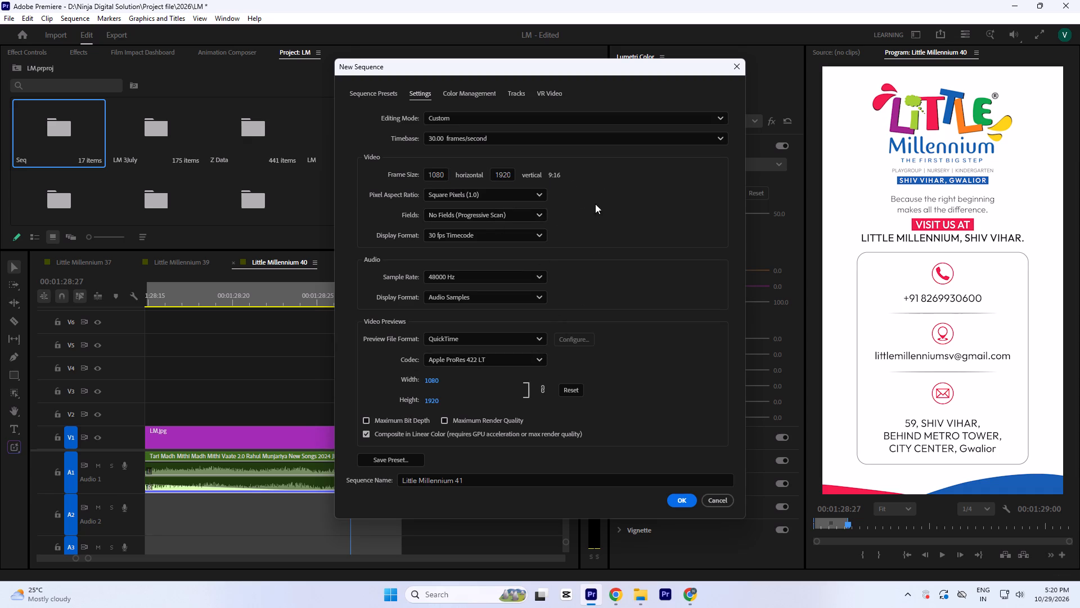
click(683, 498)
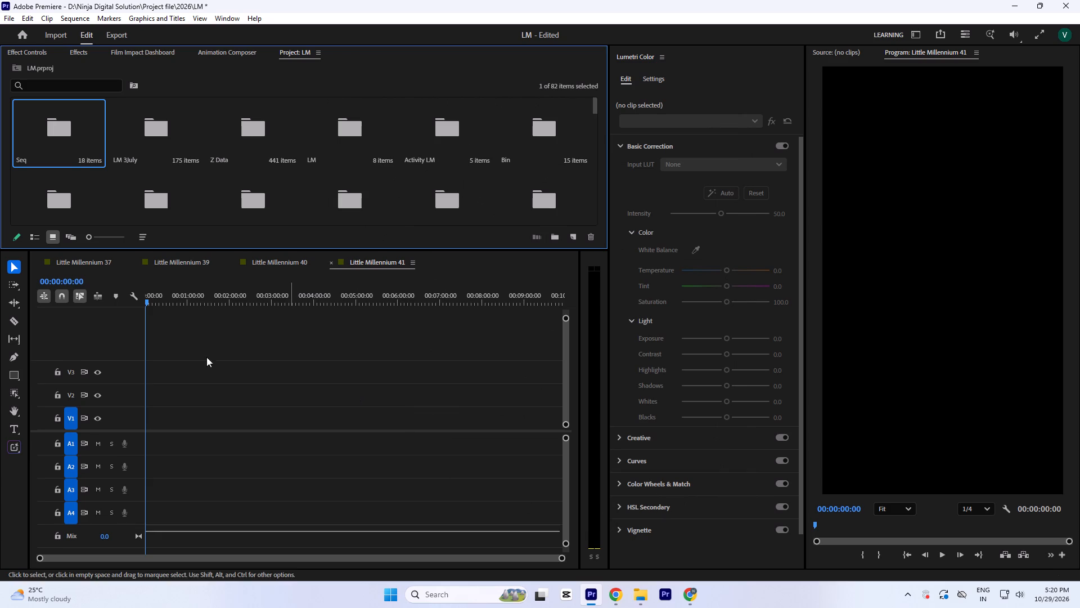
Mark an In point at the start of the Little Millennium 41 sequence and save the project.
drag(151, 296, 107, 298)
key(i)
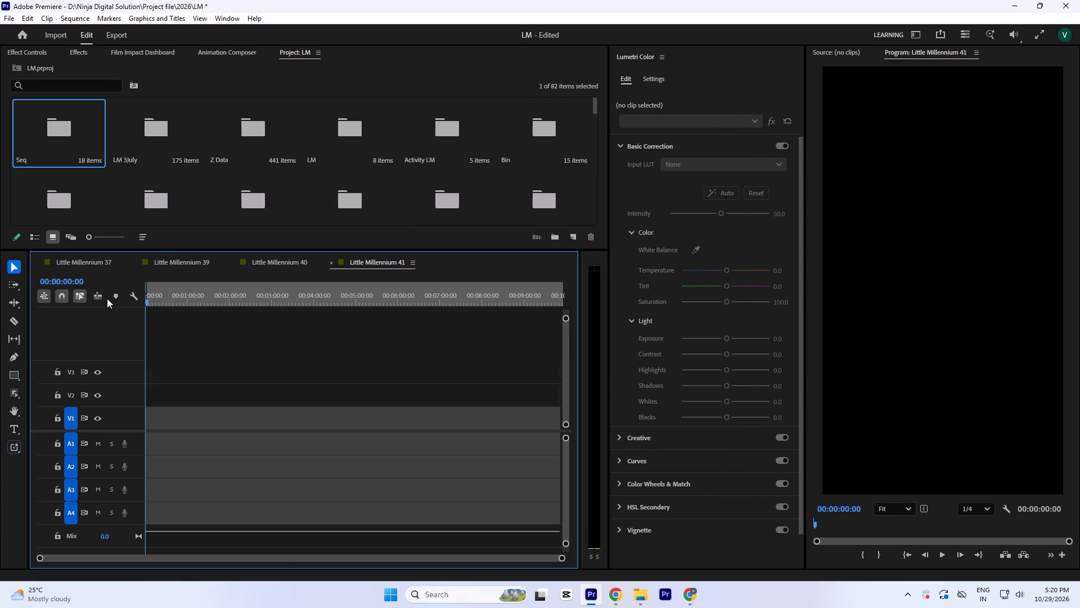
key(ctrl+s)
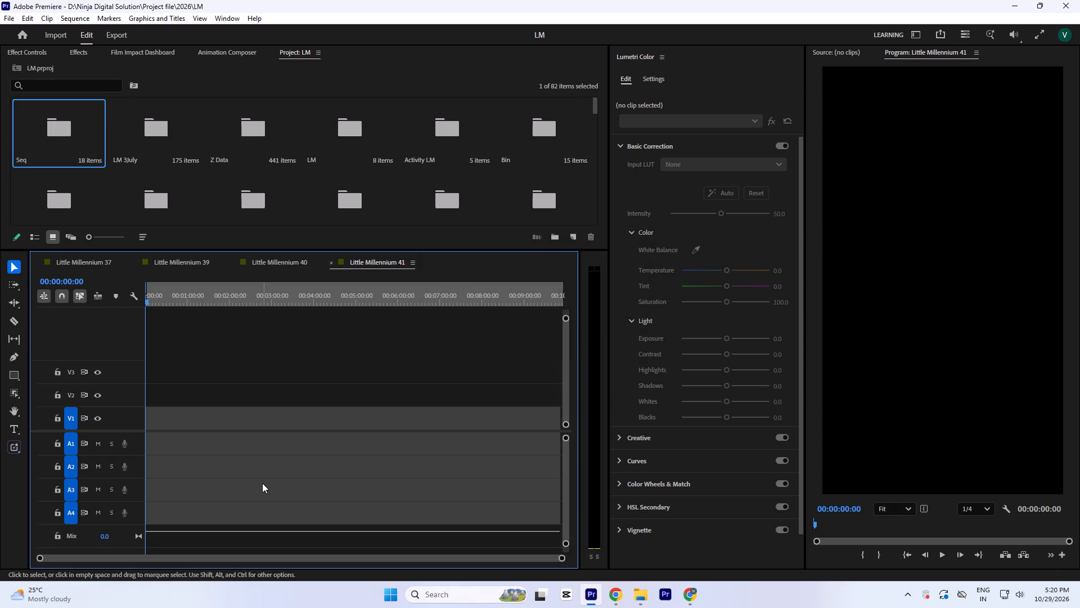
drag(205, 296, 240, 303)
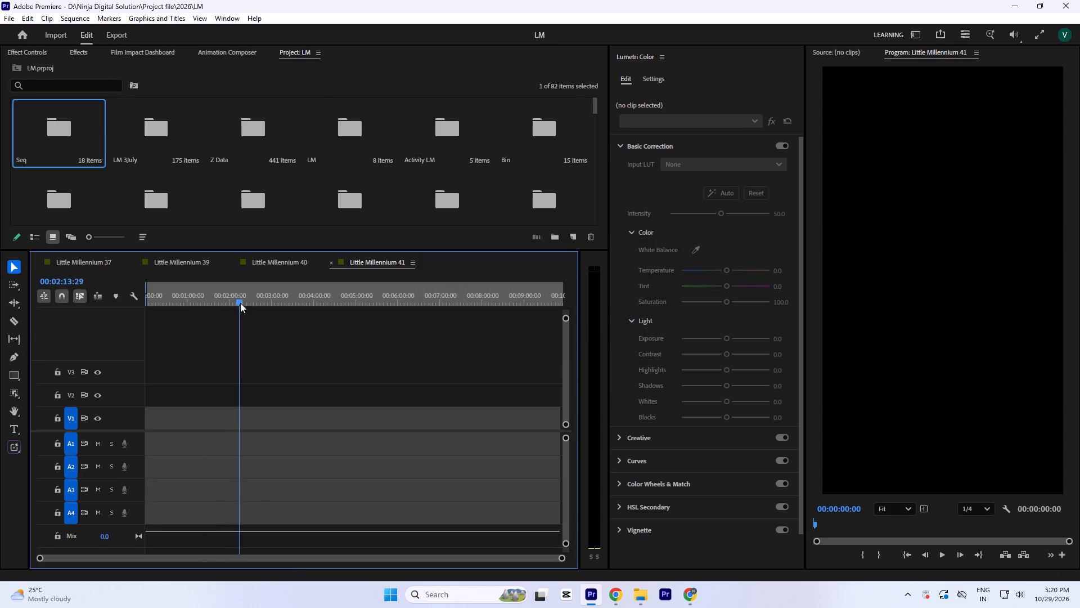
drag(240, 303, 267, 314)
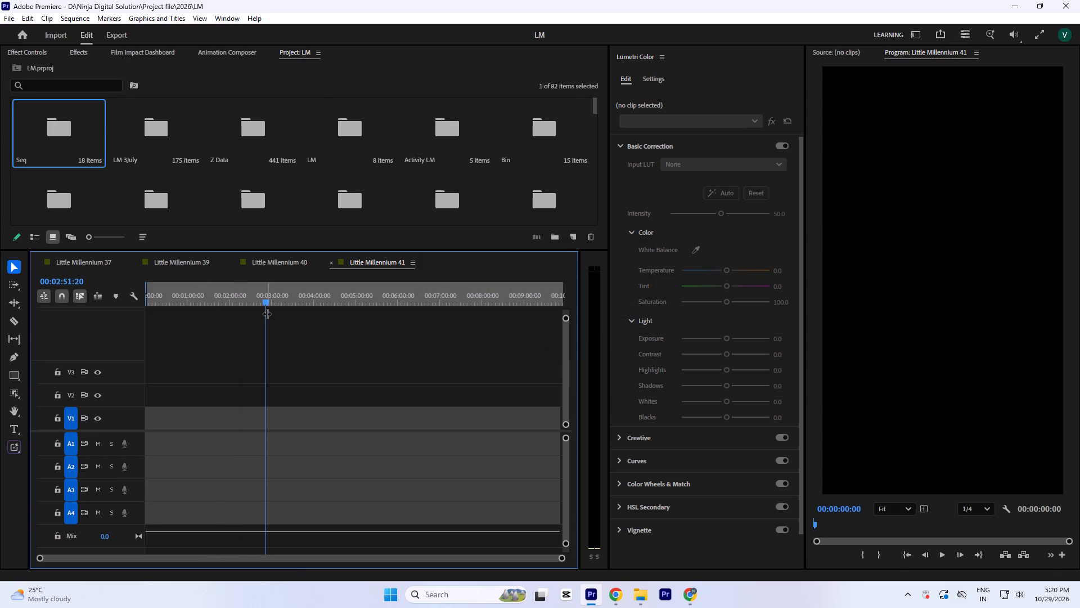
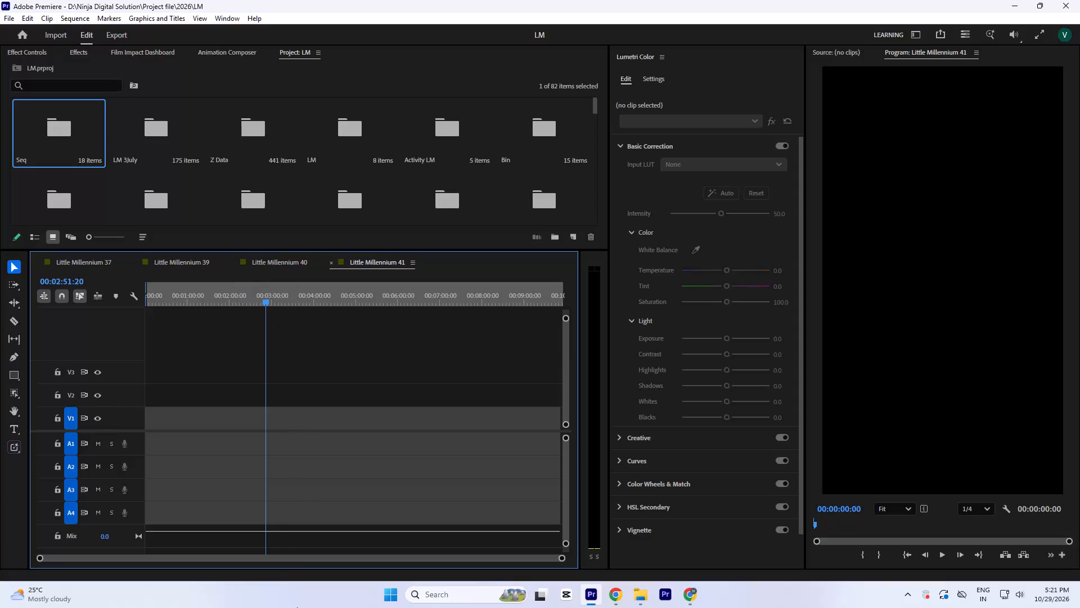
Move the playhead in the empty Little Millennium 41 sequence to about 00:01:36:08 and save the LM project.
click(214, 292)
key(ctrl+s)
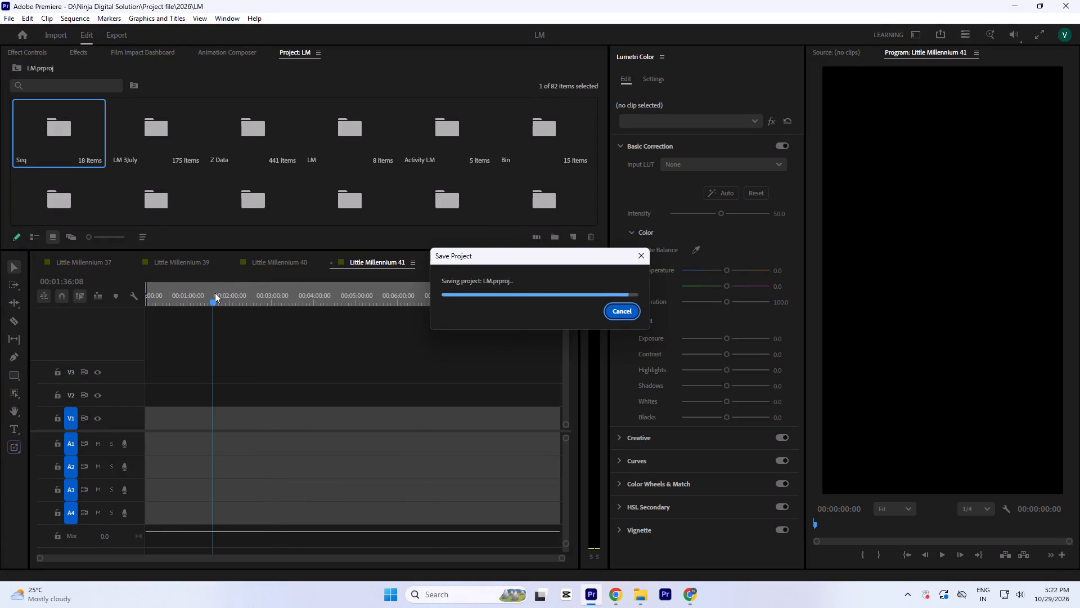
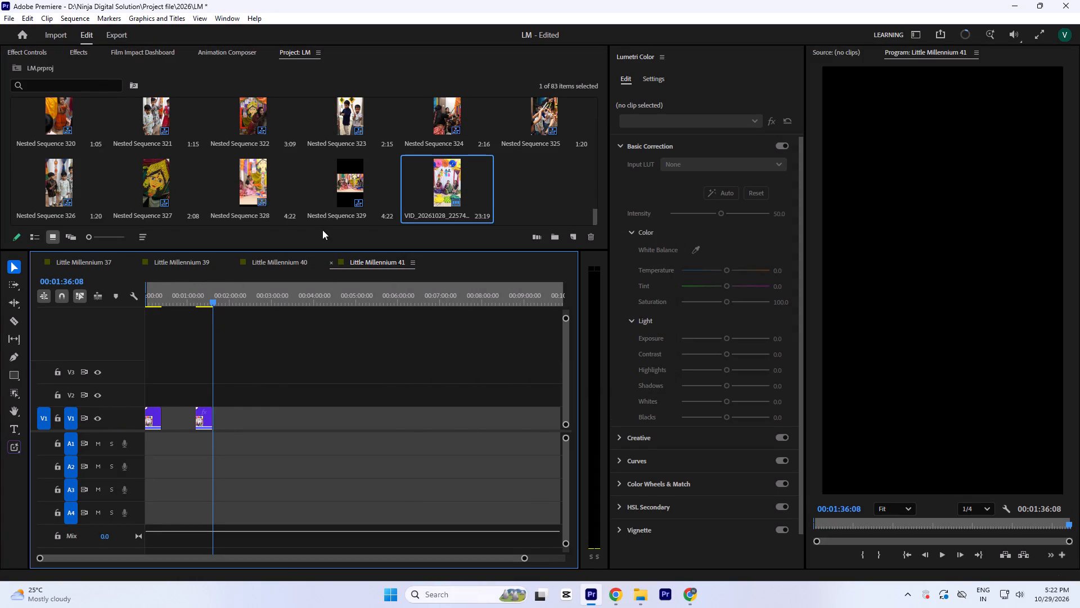
Open the clip VID_20261028_225749_405.mp4 from the project bin in the source monitor and play it.
double_click(460, 177)
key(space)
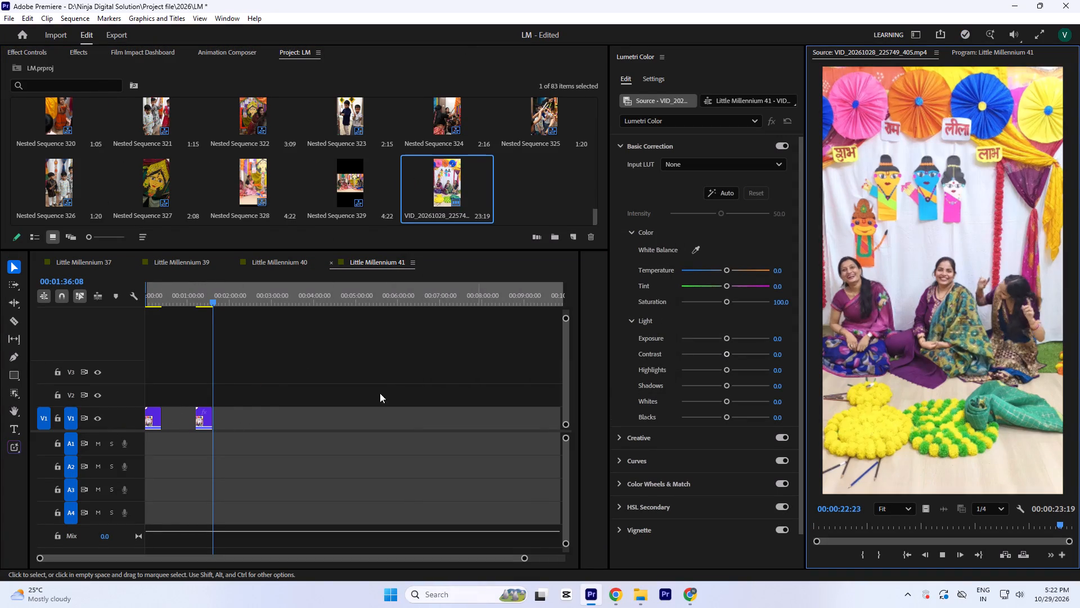
Delete both video clips from track V1 of the Little Millennium 41 sequence.
drag(273, 440, 116, 419)
click(339, 392)
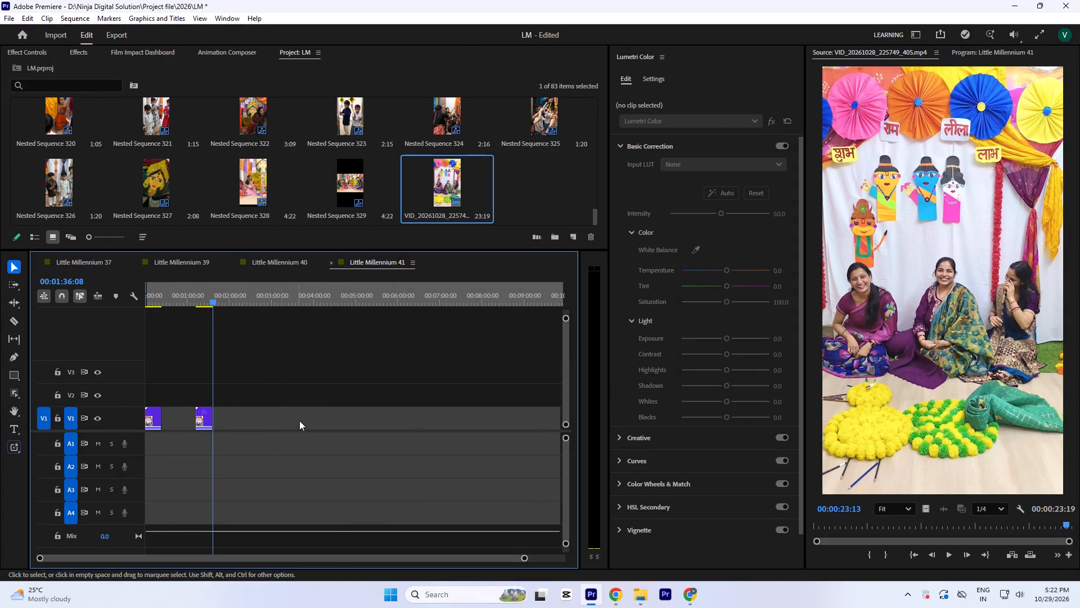
drag(303, 423, 101, 418)
key(Delete)
Switch to File Explorer and close the window showing the Render folder search results.
click(636, 598)
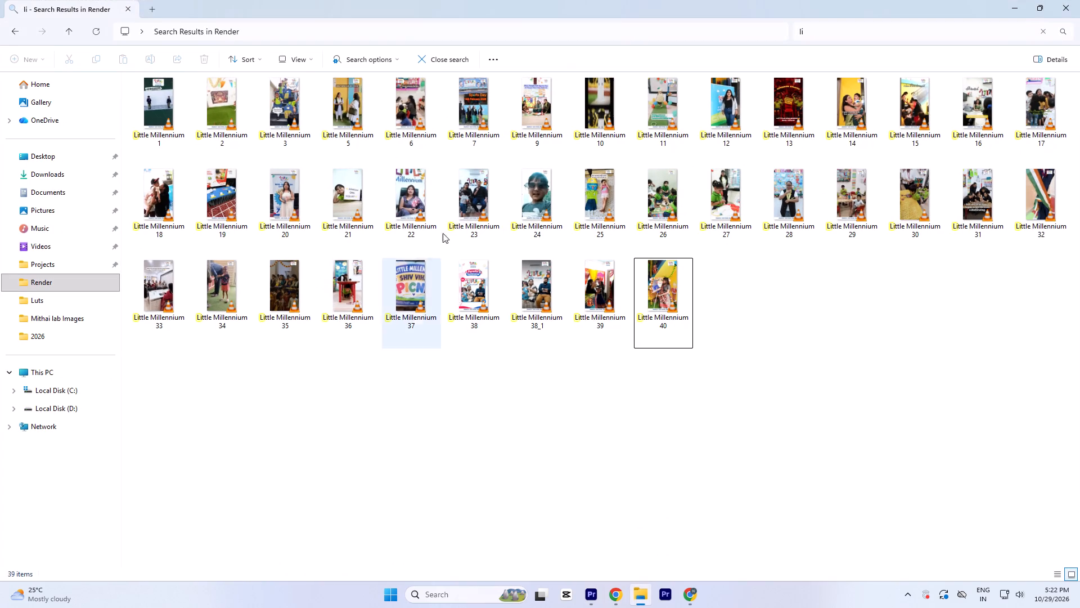
click(763, 390)
click(1074, 2)
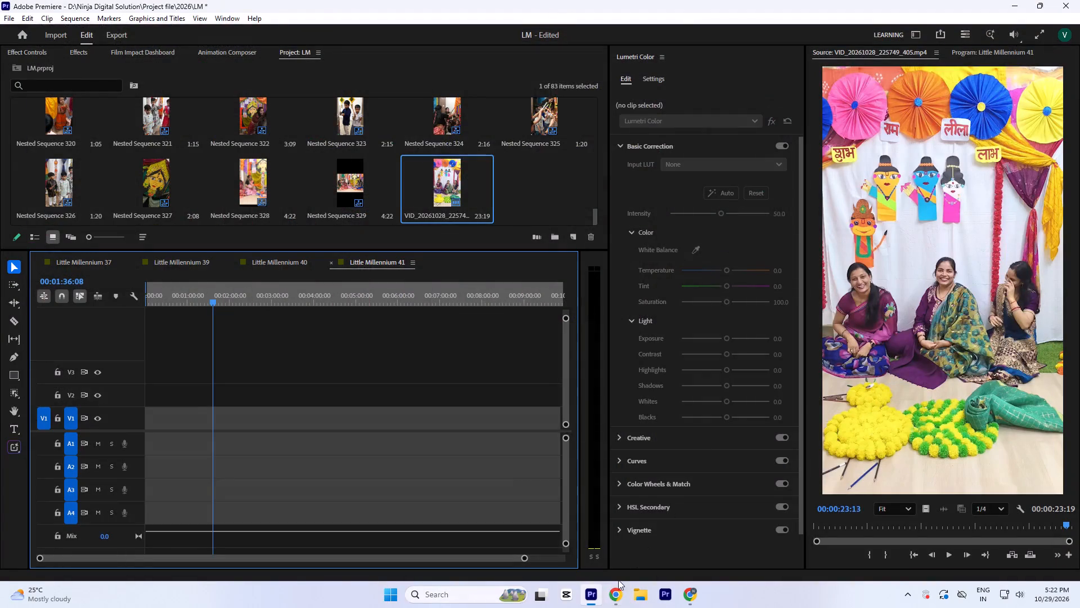
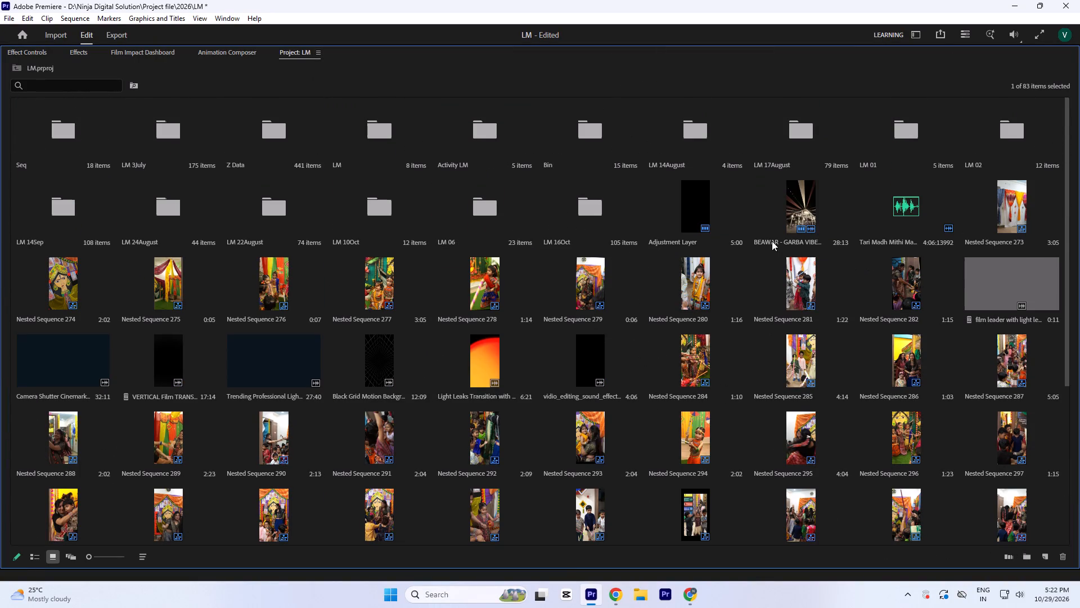
Move the loose items from the BEAWAR - GARBA VIBE clip through Nested Sequence 329 into the Z Data bin and save the project.
click(813, 214)
scroll(807, 252, down, 15)
ctrl+shift+click(162, 511)
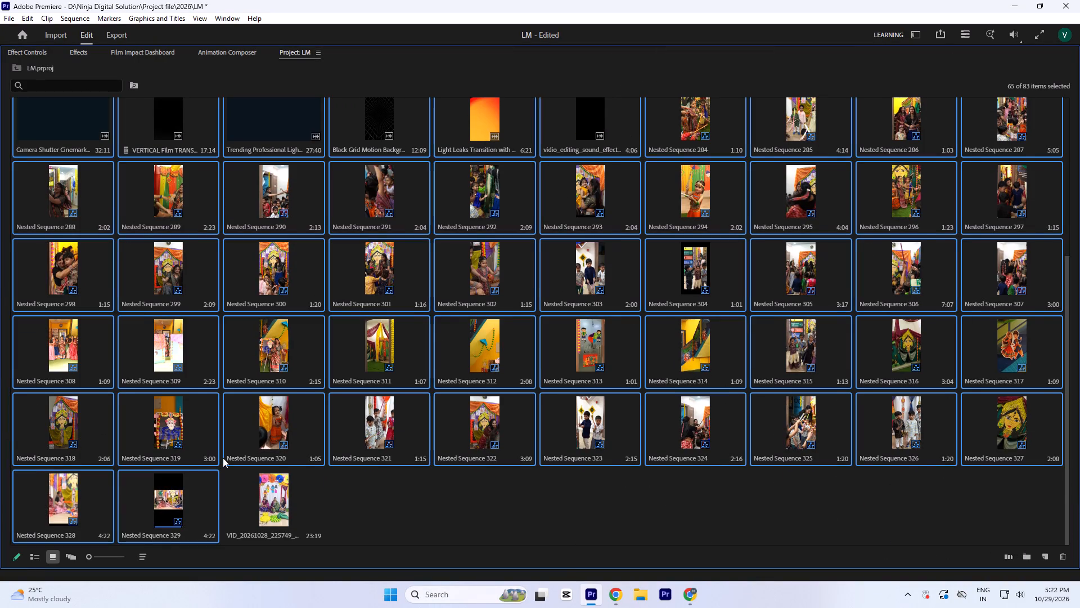
scroll(223, 458, up, 19)
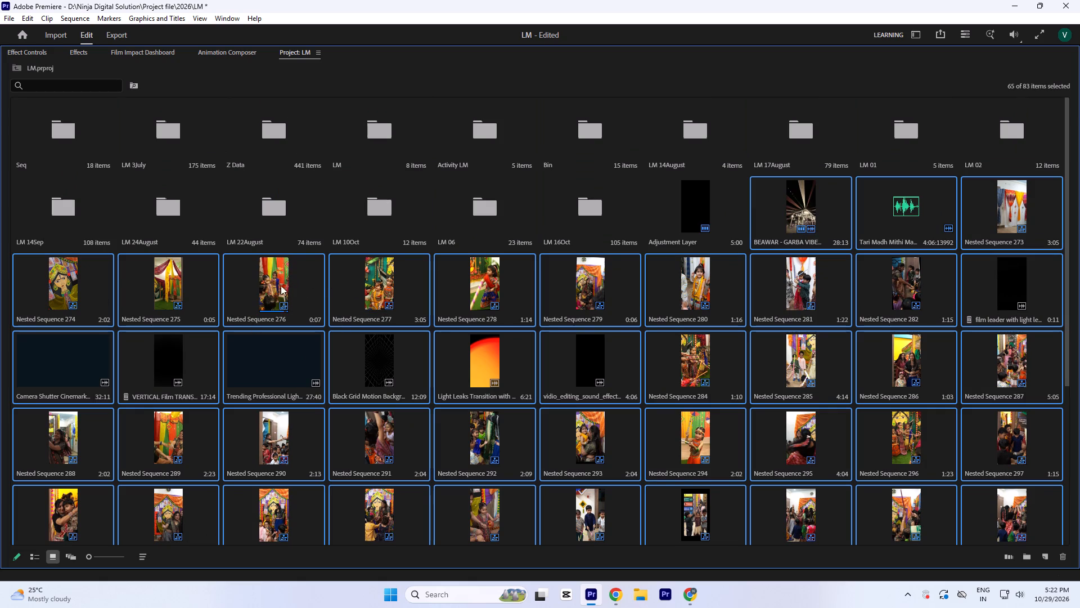
drag(276, 285, 267, 159)
click(301, 372)
key(ctrl+s)
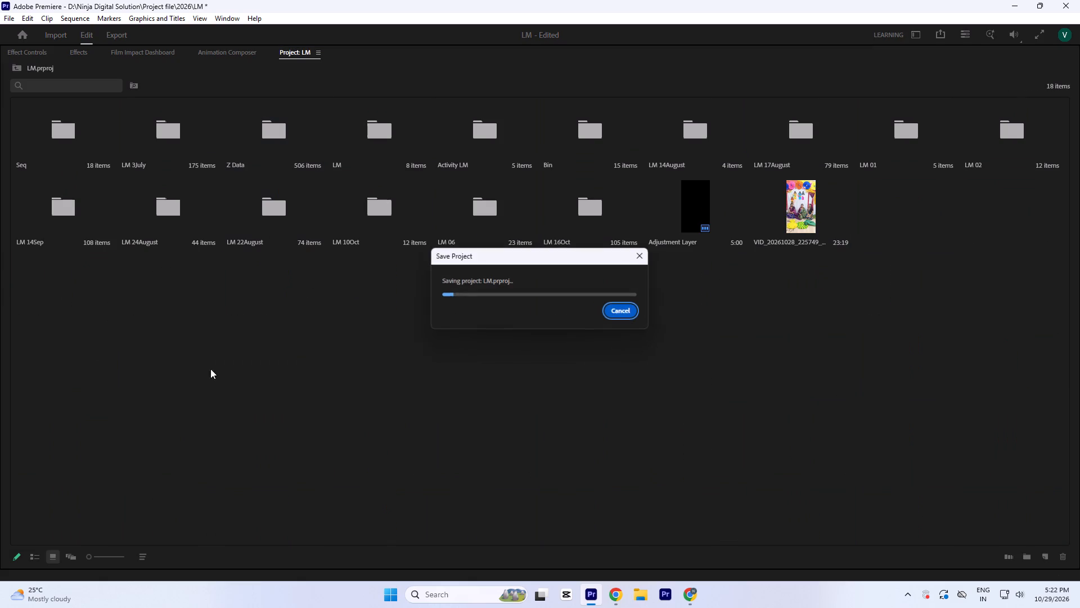
Restore the project bin to its normal size beside the timeline and return the Little Millennium 41 playhead to 00:00:00:00.
key(grave)
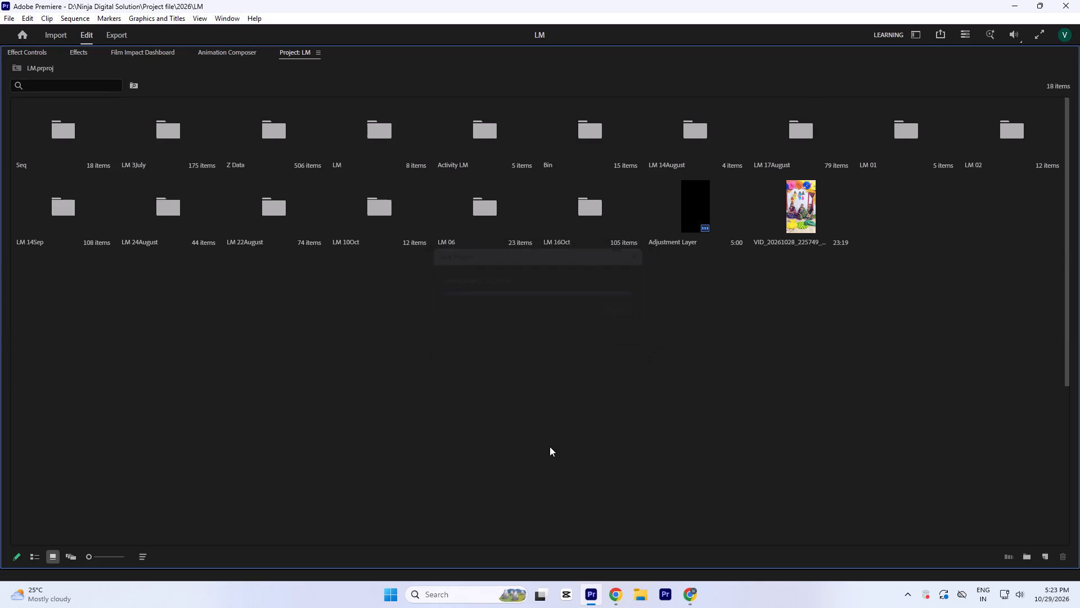
key(grave)
drag(161, 292, 60, 312)
key(minus)
key(minus)
scroll(397, 152, down, 7)
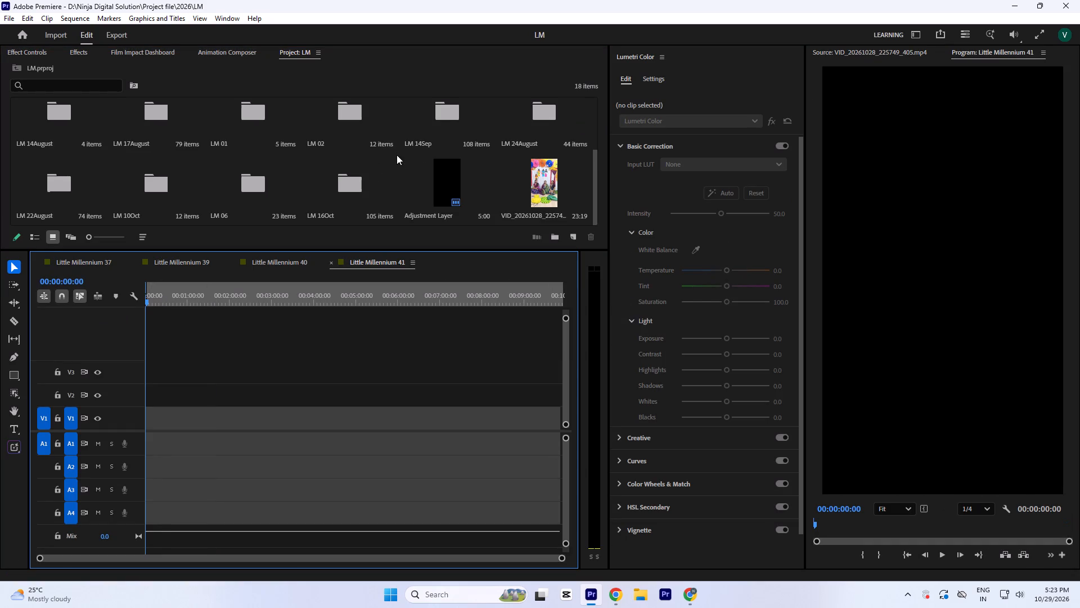
Place the VID_20261028_225749_405.mp4 clip from the project bin on track V1 at the start of the Little Millennium 41 sequence.
scroll(397, 155, down, 5)
drag(547, 192, 143, 428)
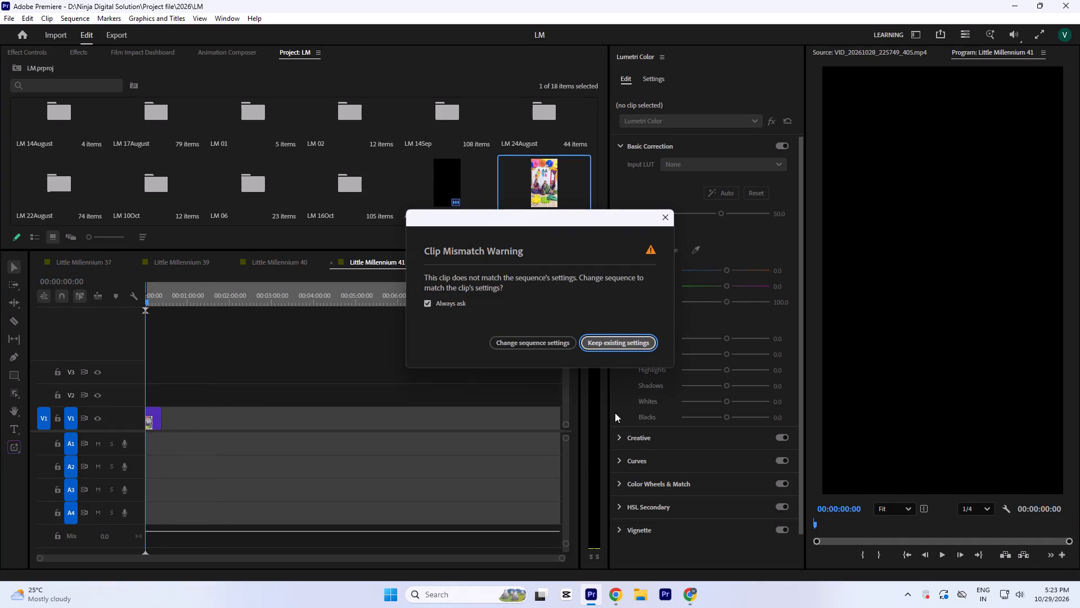
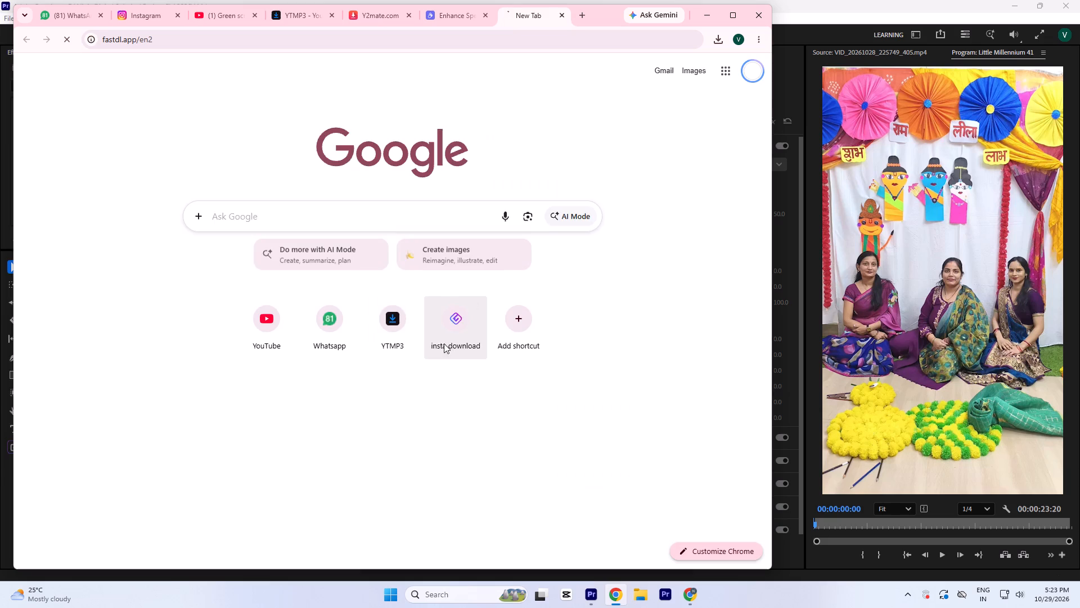
Fetch the copied Instagram reel link in the fastdl.app downloader and download the "Wait for Result...." dance video.
click(258, 227)
key(ctrl+v)
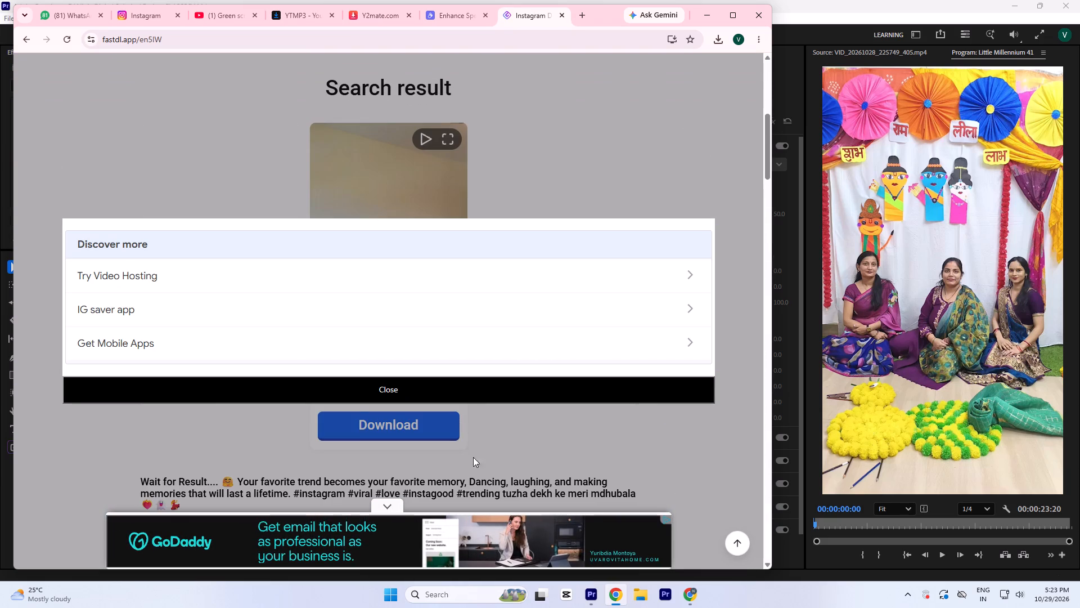
click(365, 389)
click(355, 423)
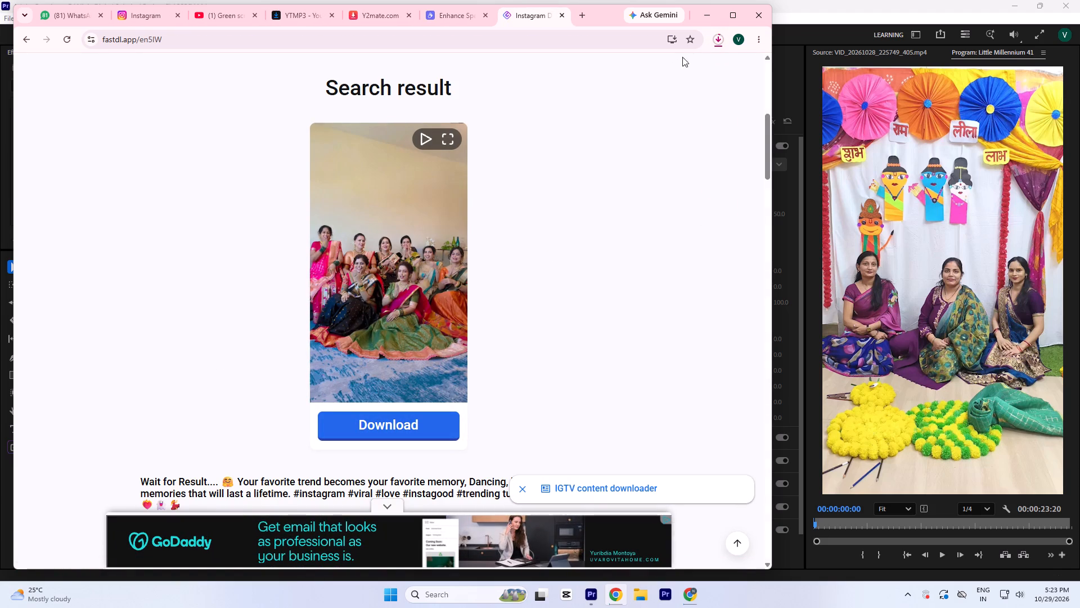
Bring the downloaded "Wait for Result...." video into Premiere's Little Millennium 41 sequence on V1, at about 00:01:16, and select it.
click(717, 38)
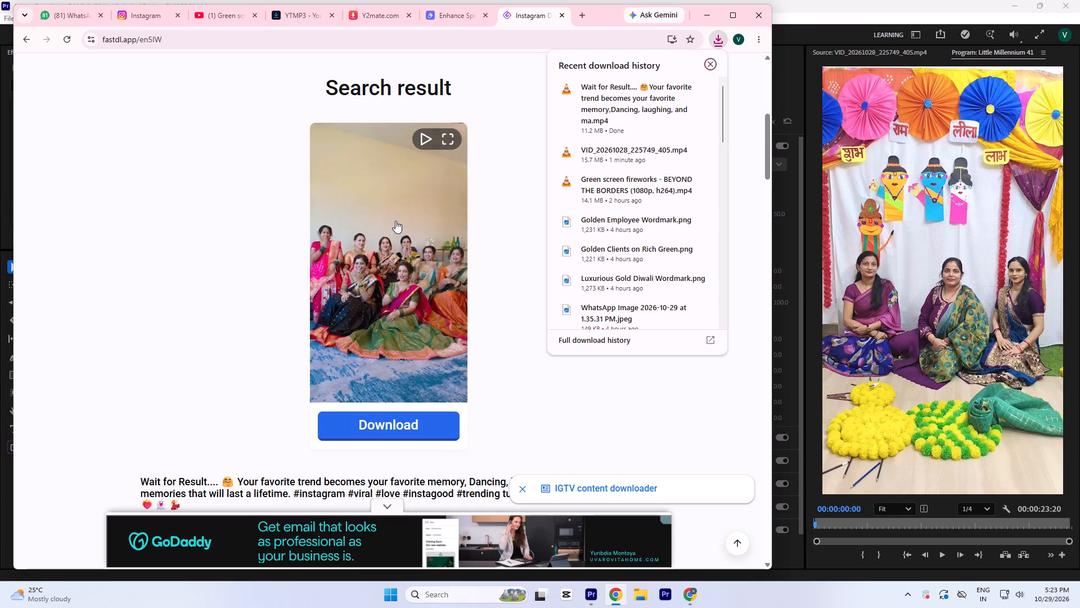
drag(605, 100, 589, 593)
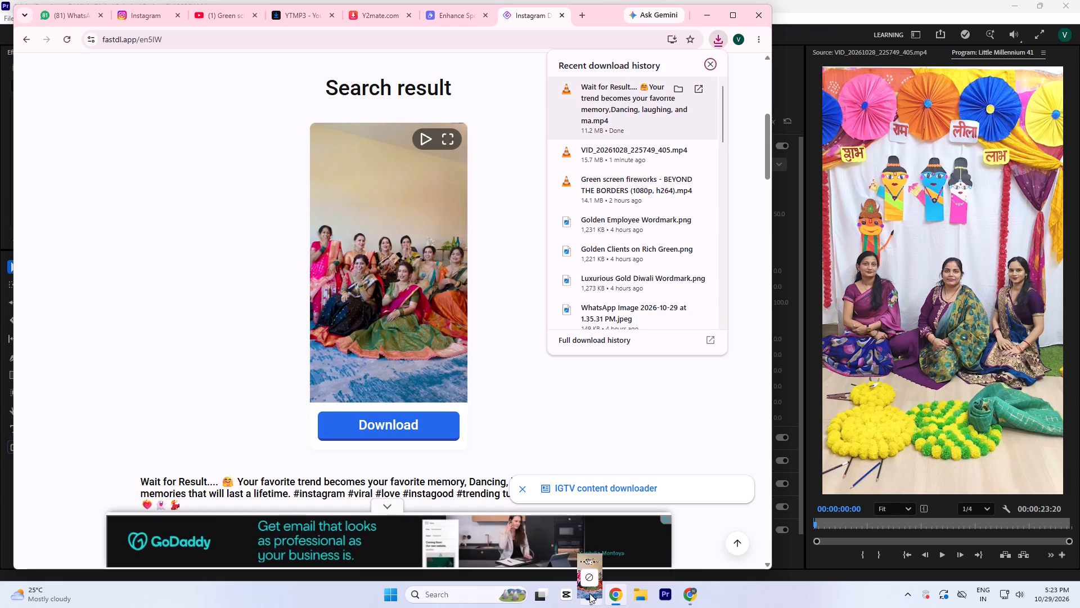
drag(589, 593, 199, 421)
click(214, 418)
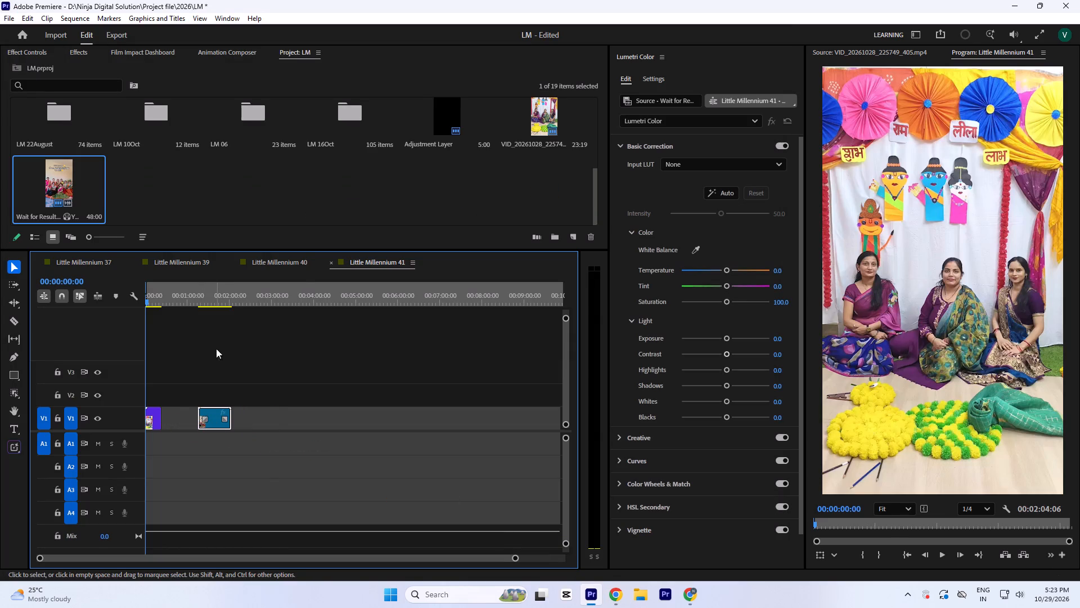
Replace the video-only Wait for Result clip with a fresh copy from the project bin, its video on V1 and audio on A1.
click(220, 295)
key(t)
key(r)
drag(49, 172, 242, 380)
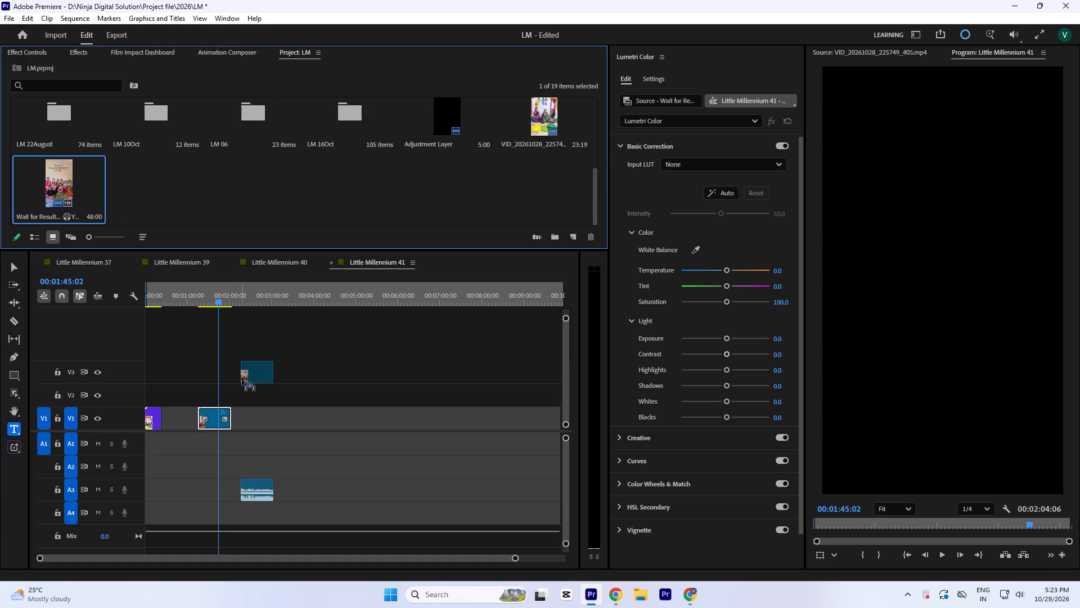
drag(242, 380, 245, 411)
drag(189, 374, 209, 423)
key(Delete)
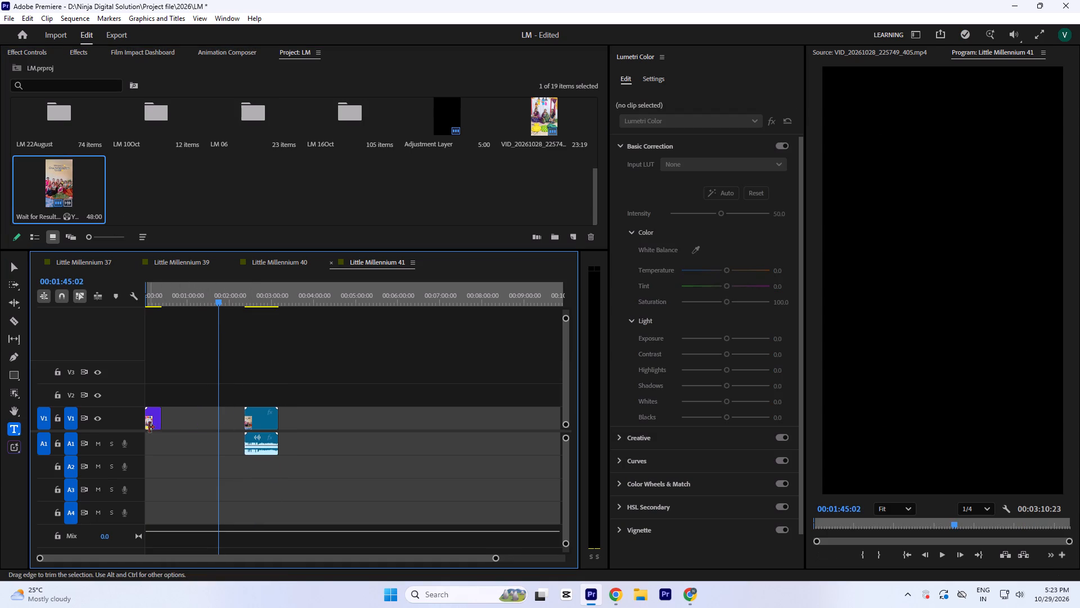
Move the VID_20261028_225749_405 clip to V3 near 00:03:00:00 and the Wait for Result clip to the start of V1 and A1.
drag(152, 424, 278, 374)
drag(259, 428, 162, 414)
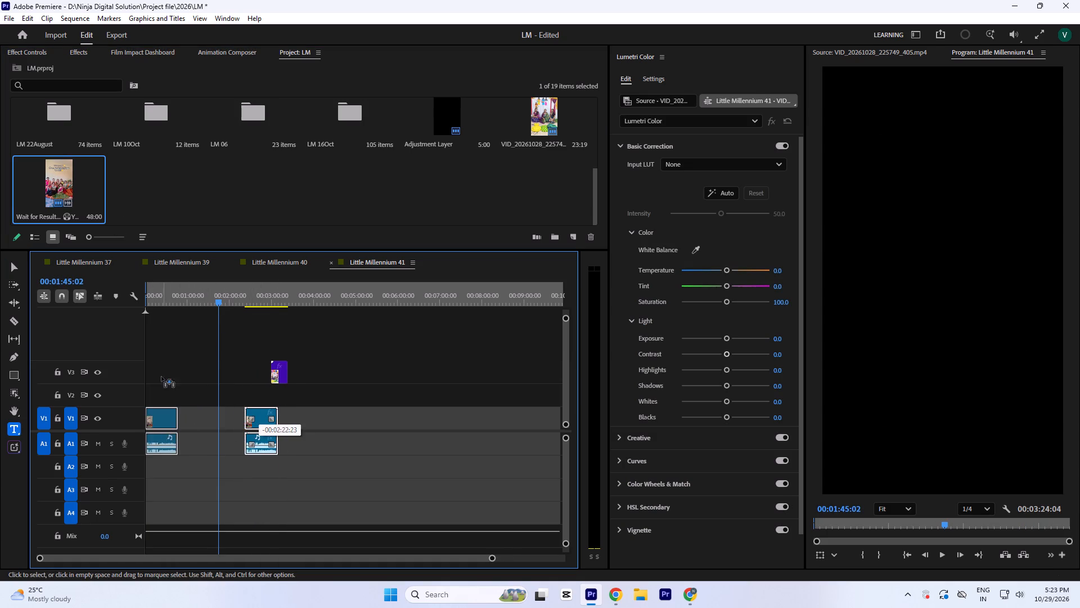
Scale the Wait for Result clip to fill the vertical frame and expand the height of the Audio 1 track.
drag(160, 297, 97, 305)
key(equal)
key(equal)
key(equal)
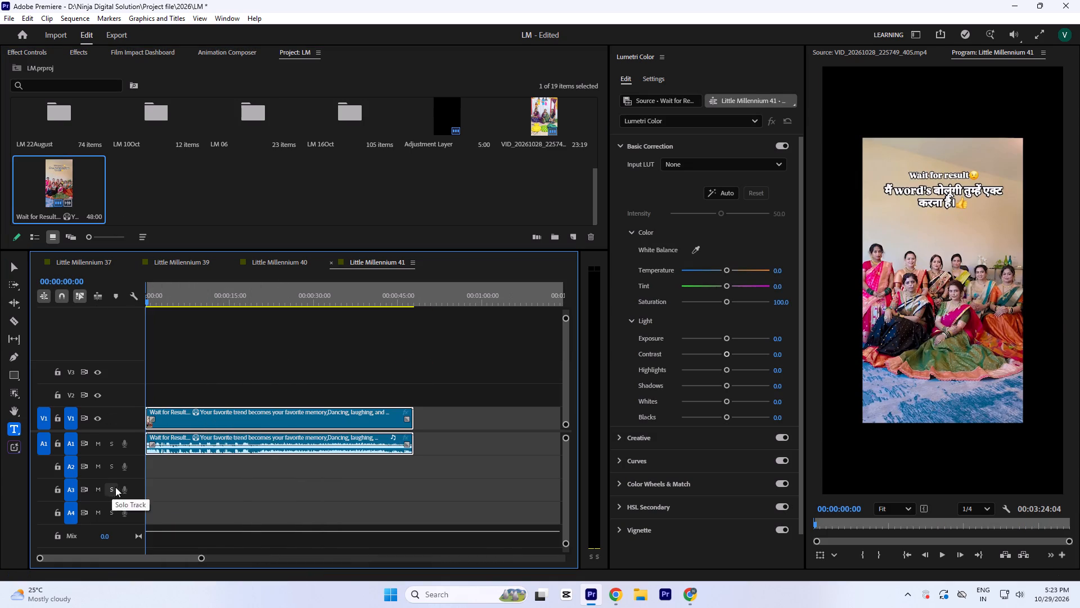
key(a)
double_click(139, 440)
Play the Wait for Result clip's opening briefly with the Selection tool restored, and slightly lower the system volume.
key(space)
key(space)
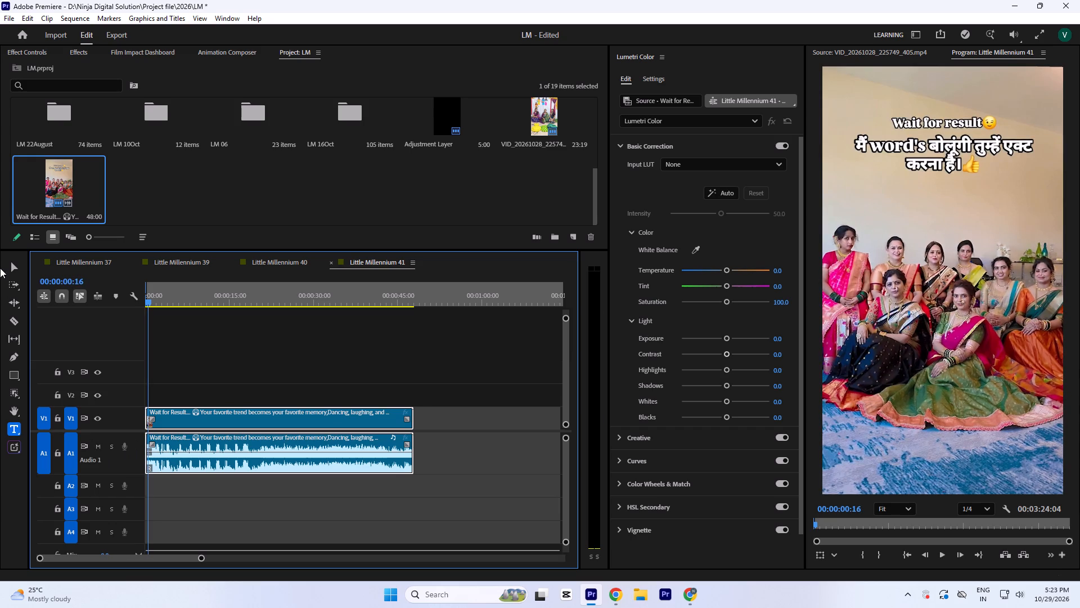
click(11, 268)
key(space)
key(space)
click(1024, 600)
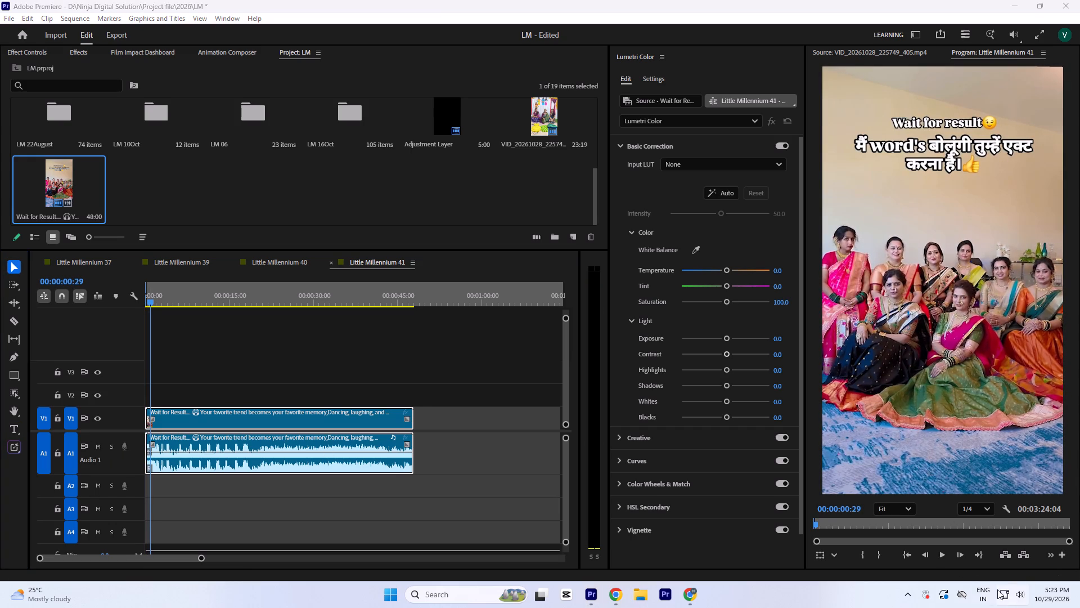
drag(953, 532, 944, 534)
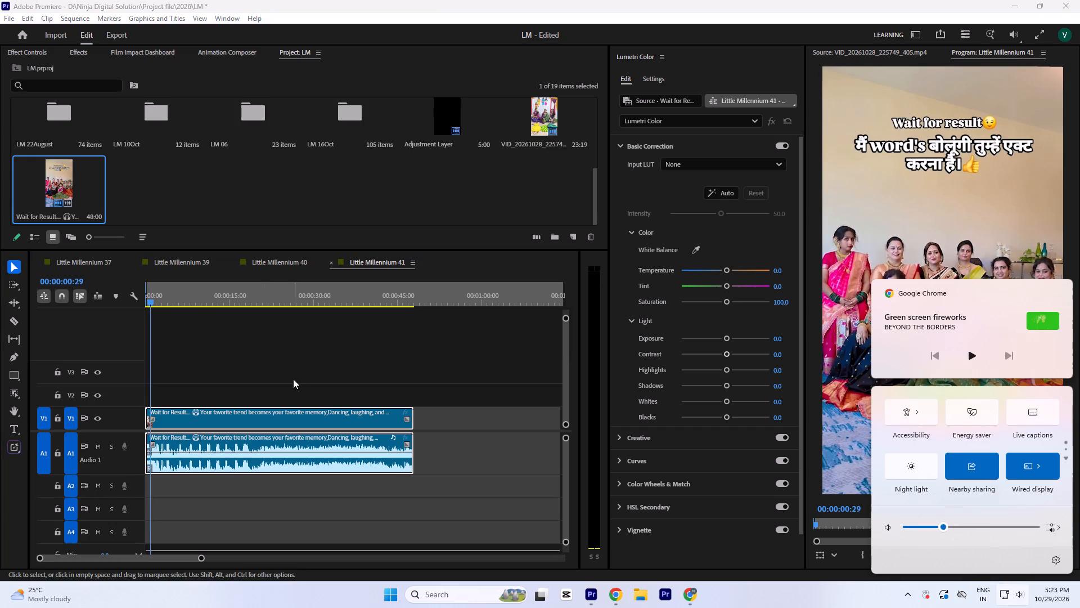
Play back the opening of the Wait for Result clip and the VID clip on V3 to compare the two performances.
drag(161, 298, 129, 304)
key(space)
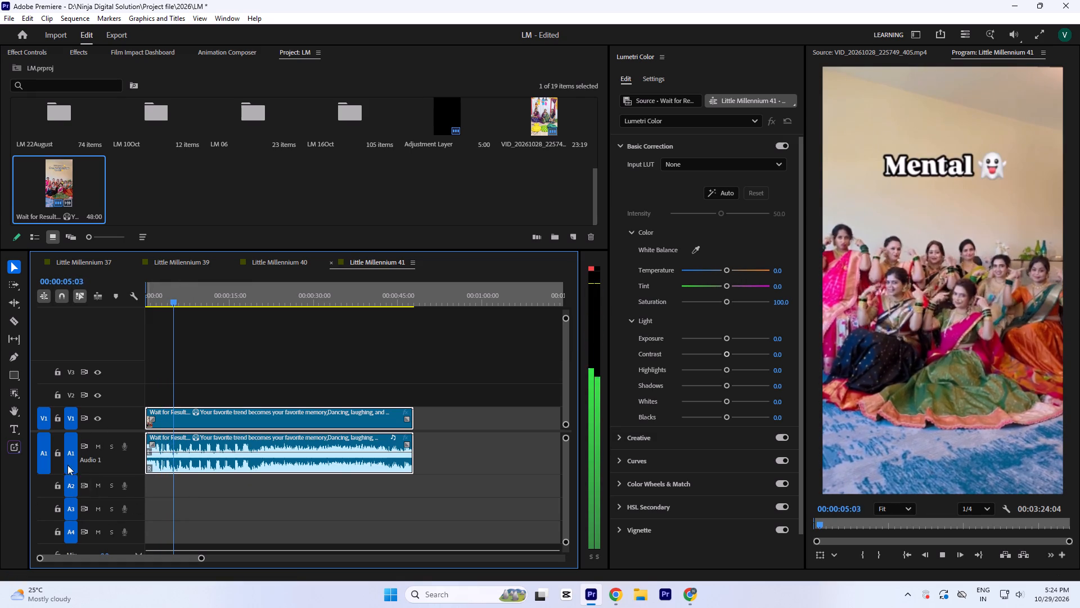
key(space)
key(equal)
key(equal)
key(minus)
key(minus)
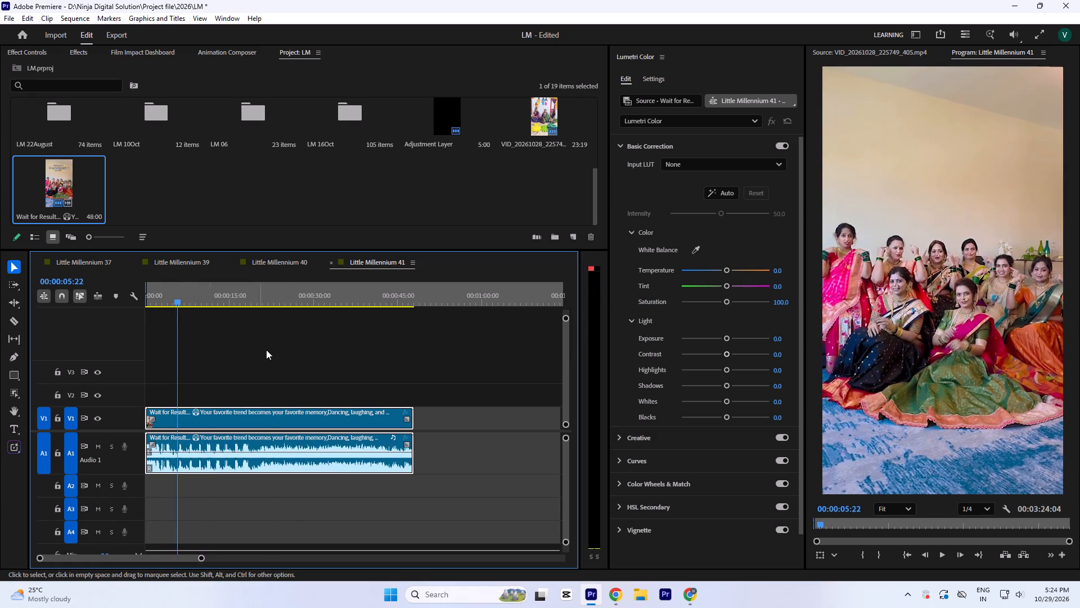
key(minus)
key(minus)
drag(382, 295, 402, 307)
key(space)
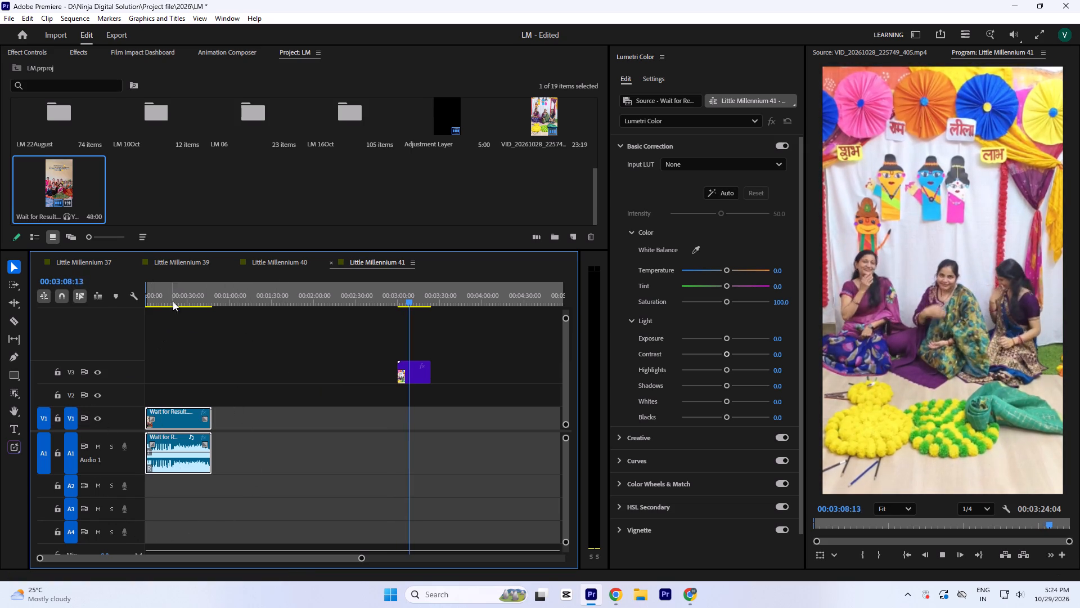
drag(174, 294, 101, 306)
key(space)
key(equal)
key(equal)
key(equal)
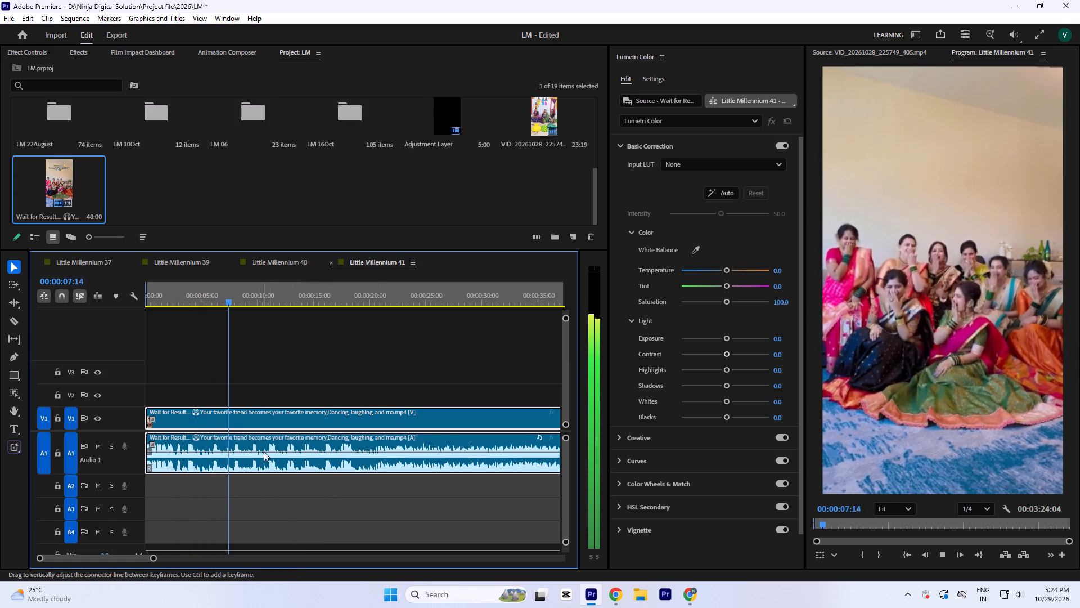
drag(178, 288, 151, 306)
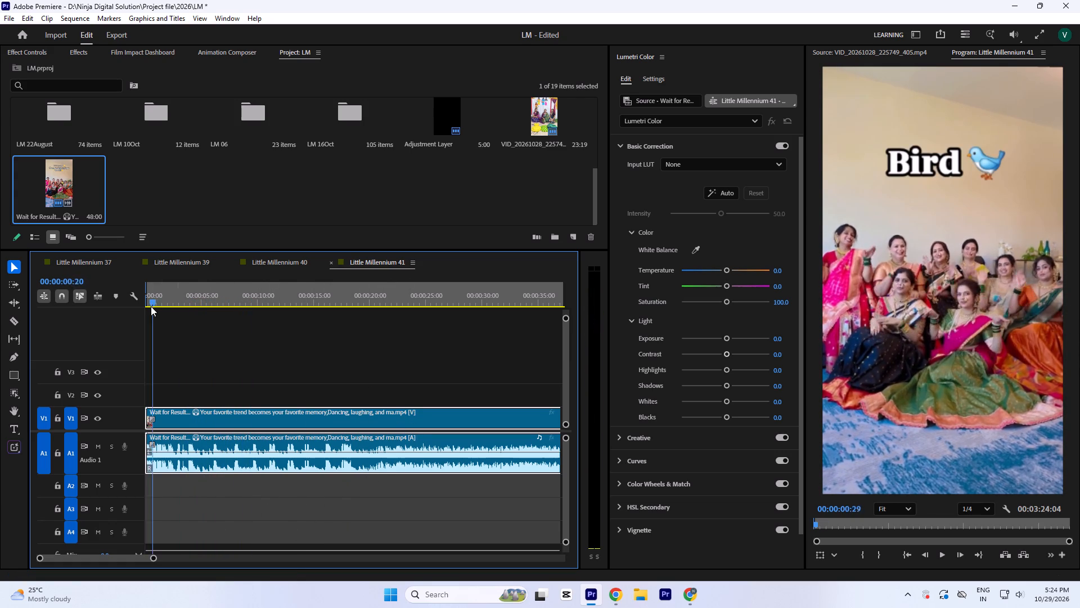
drag(151, 306, 143, 309)
key(space)
Move the VID clip to the start of V2, above the Wait for Result clip, and place the playhead at its end, 00:00:23:08.
key(minus)
key(minus)
key(minus)
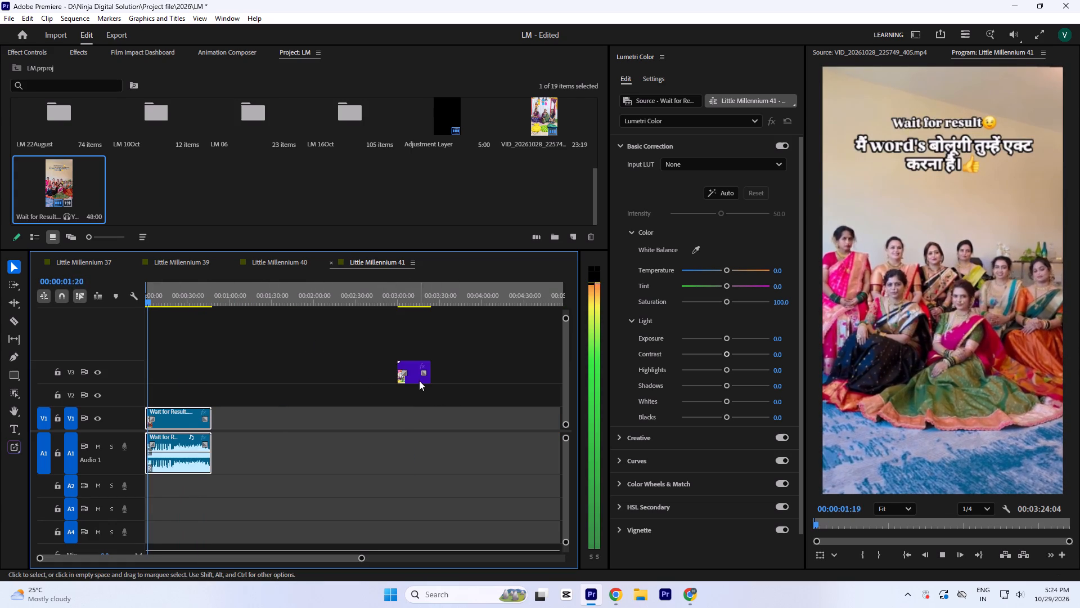
drag(418, 380, 147, 391)
text(==)
click(277, 297)
key(space)
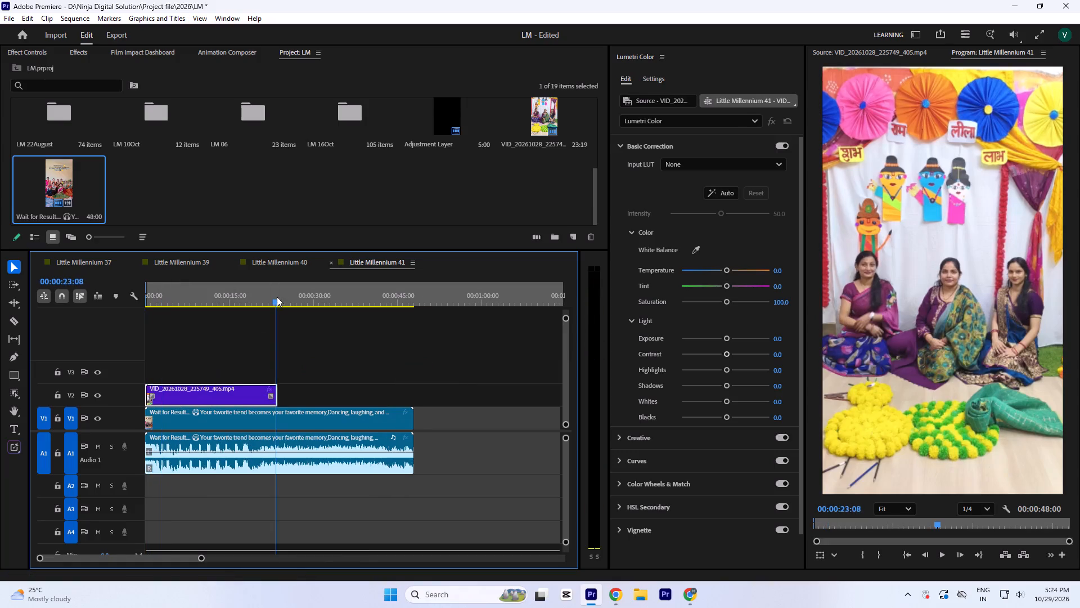
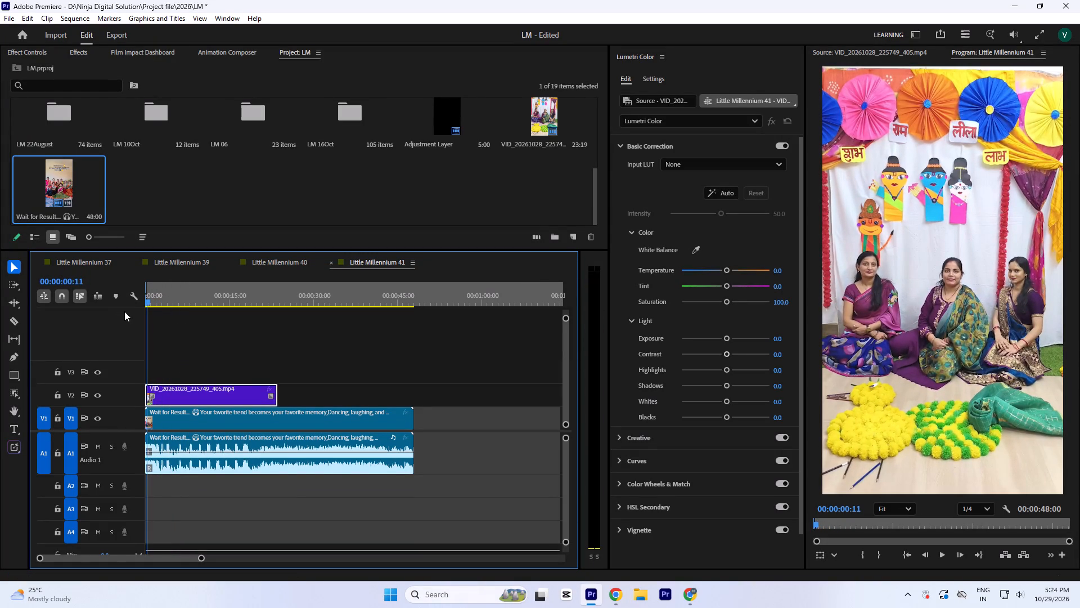
Trim the start of the VID clip on V2 to a duration of 00:00:22:27 and move it back to the sequence start.
text(=)
key(equal)
key(space)
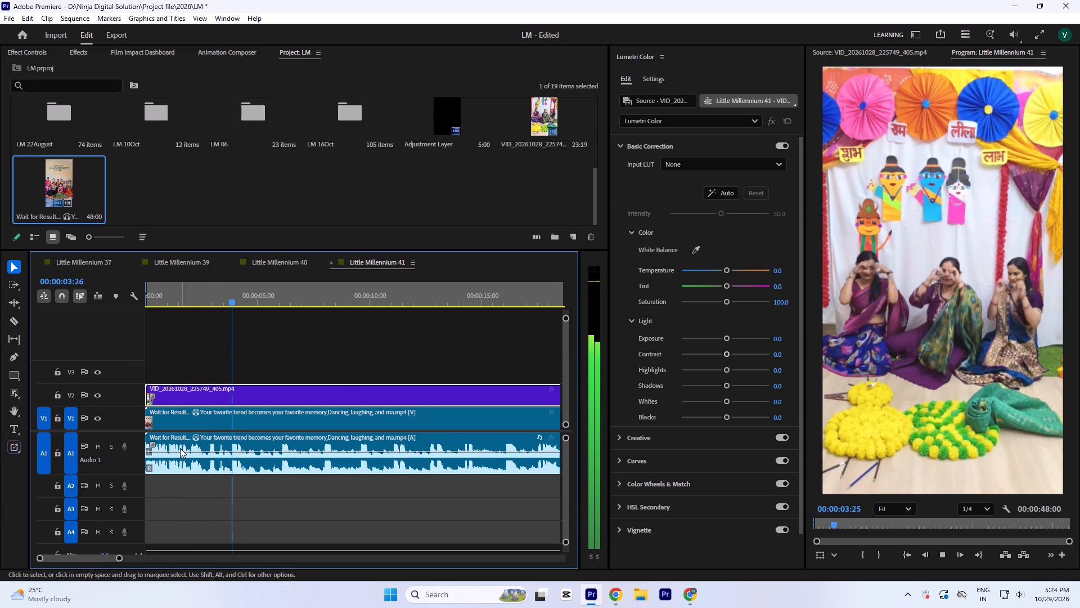
key(space)
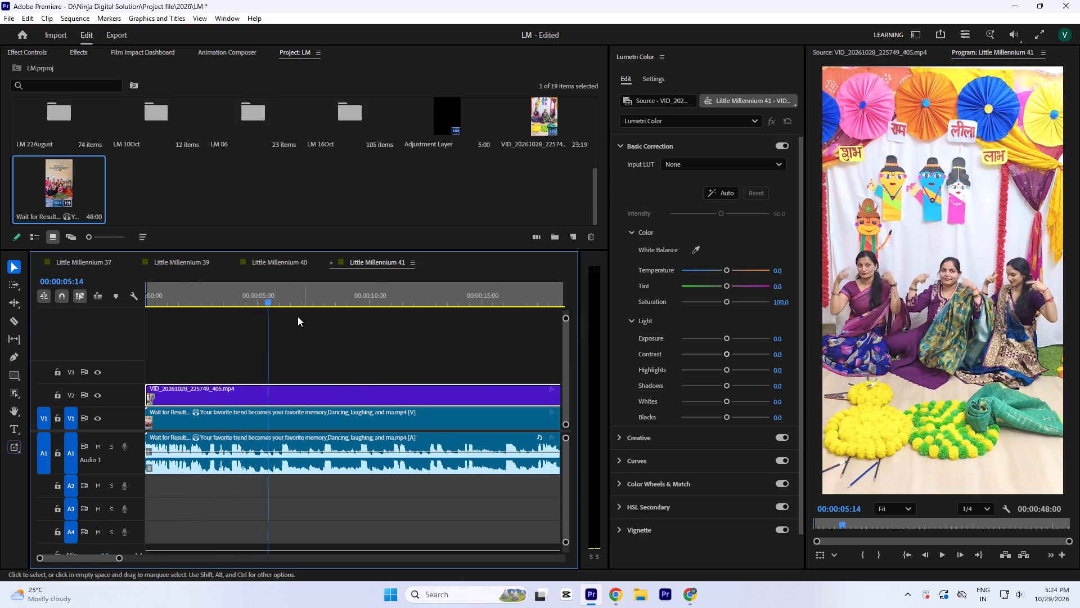
drag(209, 294, 81, 319)
key(space)
key(equal)
key(space)
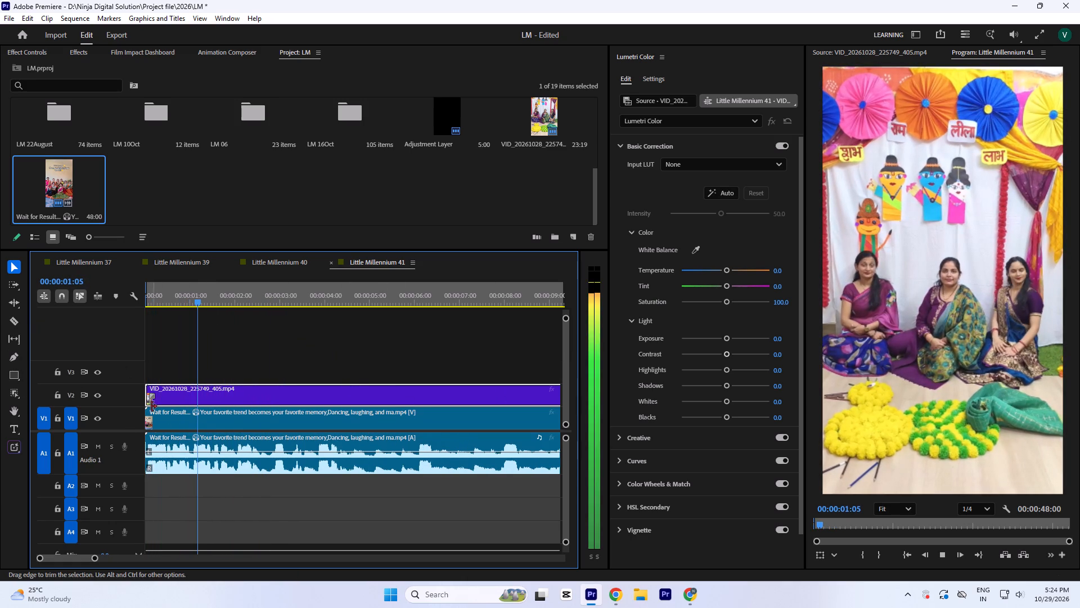
drag(150, 403, 183, 402)
drag(213, 397, 155, 387)
Play back the sequence opening to check the timing of the trimmed VID clip's gestures against the reference audio.
drag(174, 295, 112, 308)
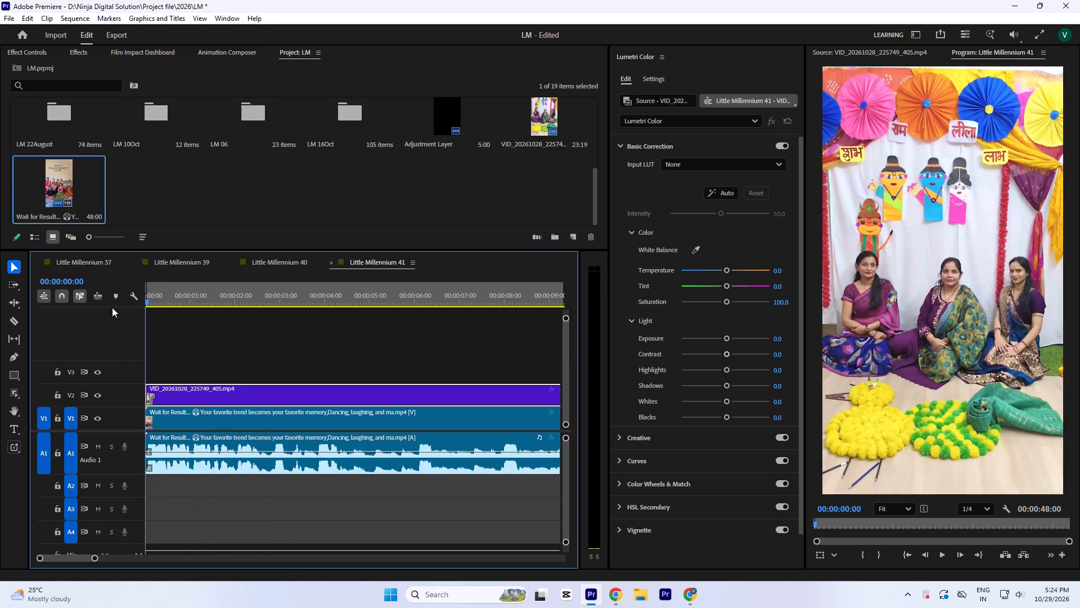
key(space)
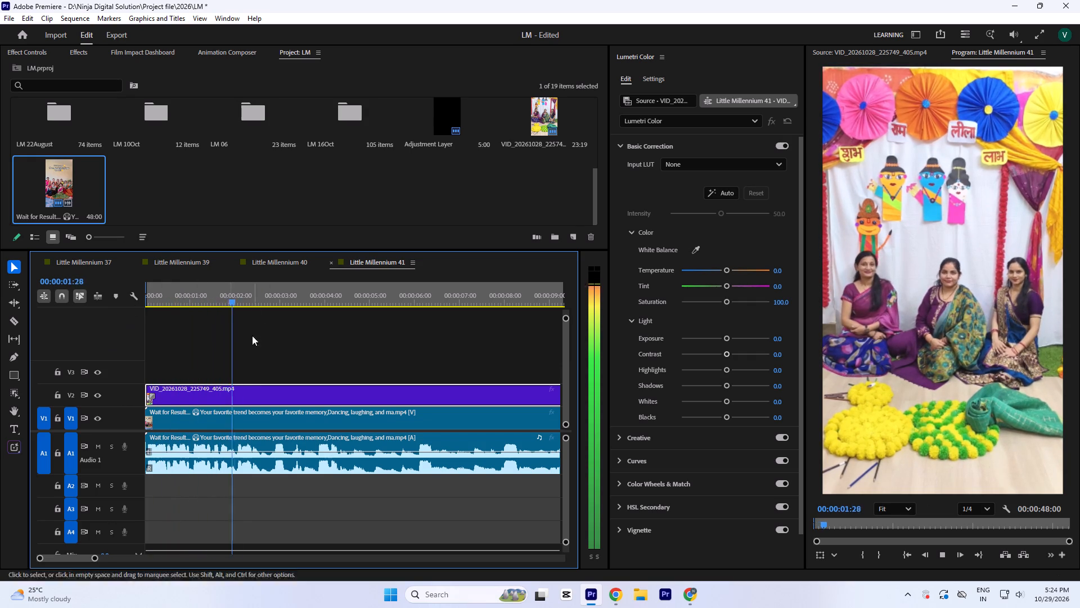
key(space)
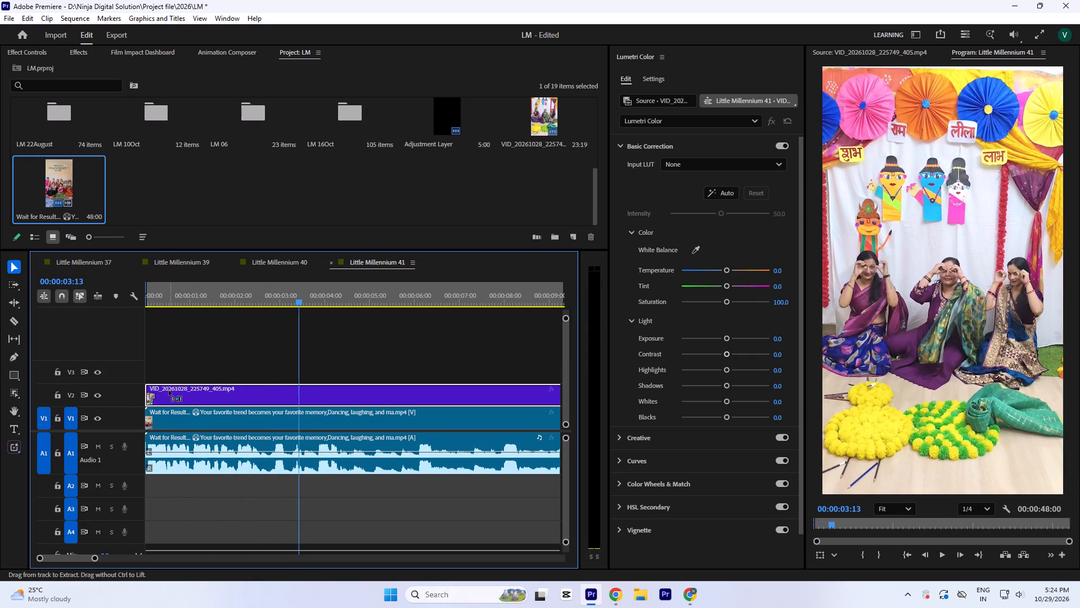
key(space)
key(space)
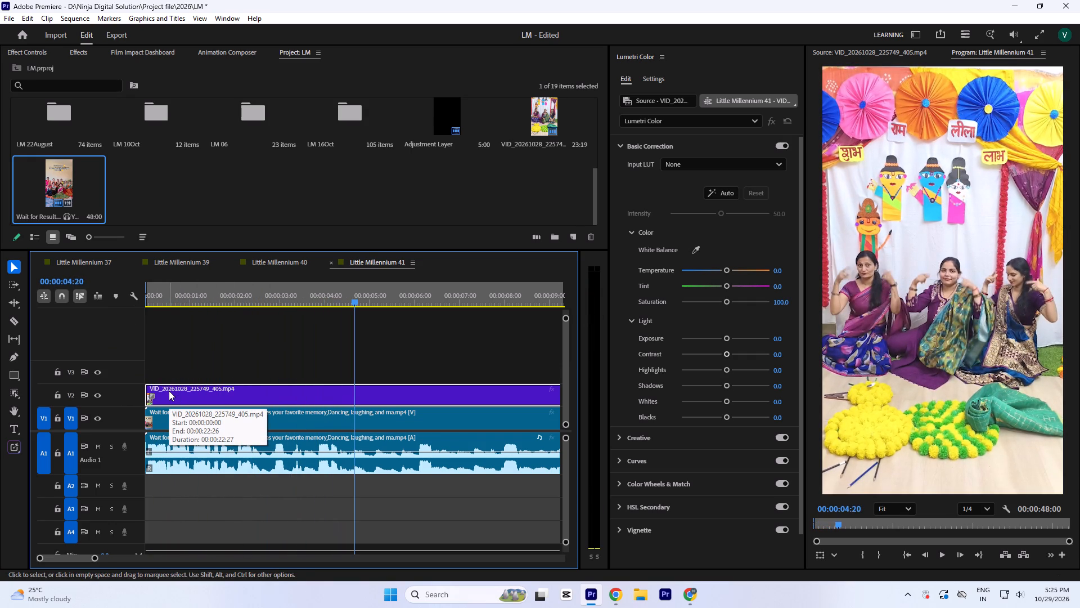
click(206, 297)
key(space)
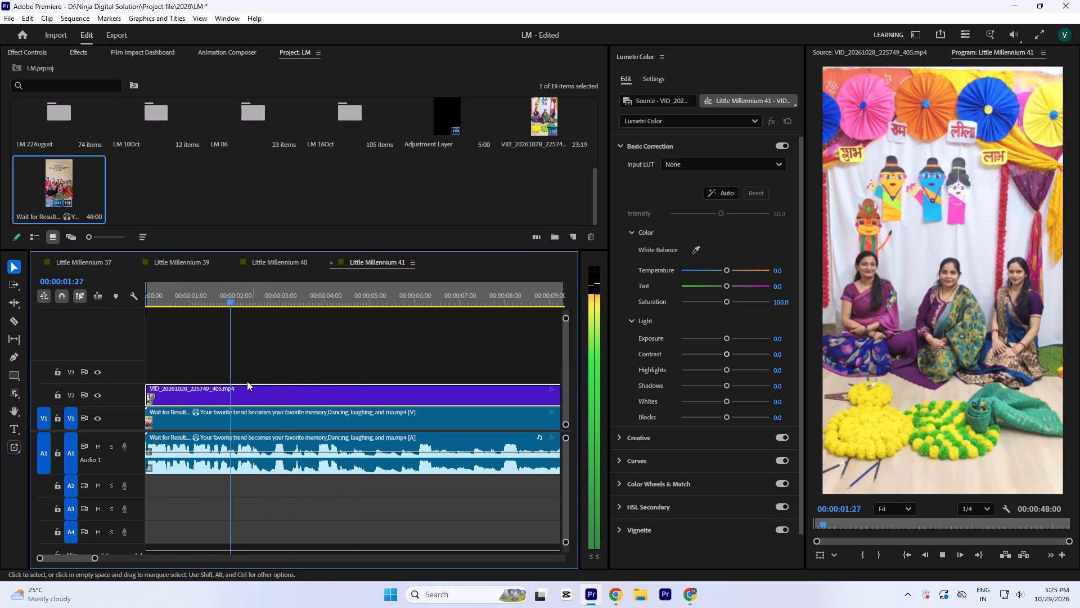
key(space)
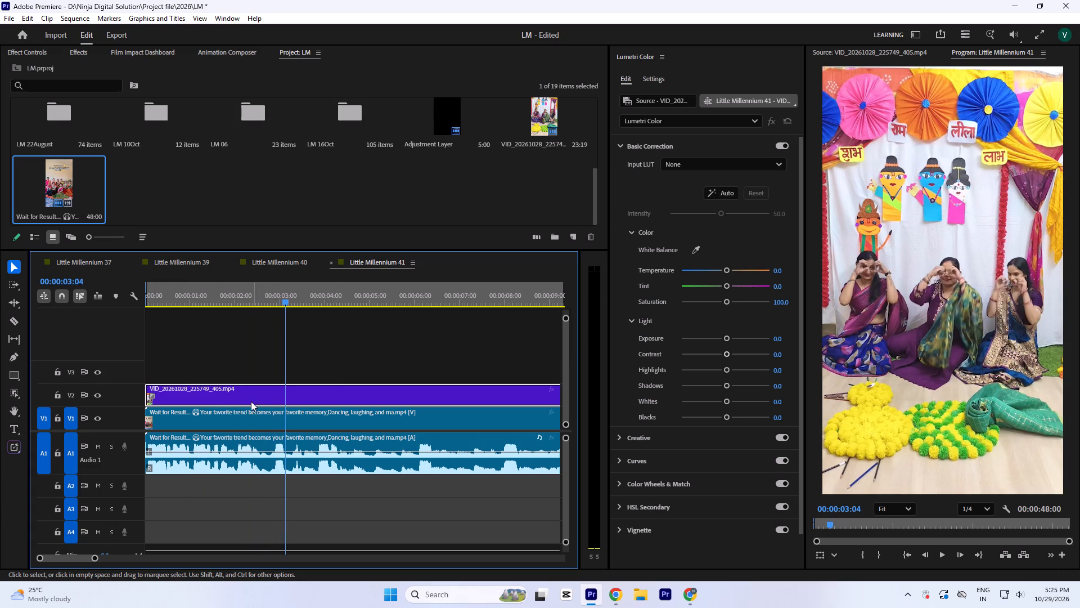
Shift the VID clip on V2 a few frames later and extend its start back to the sequence start.
click(254, 294)
drag(264, 299, 269, 309)
key(space)
key(space)
drag(271, 301, 265, 309)
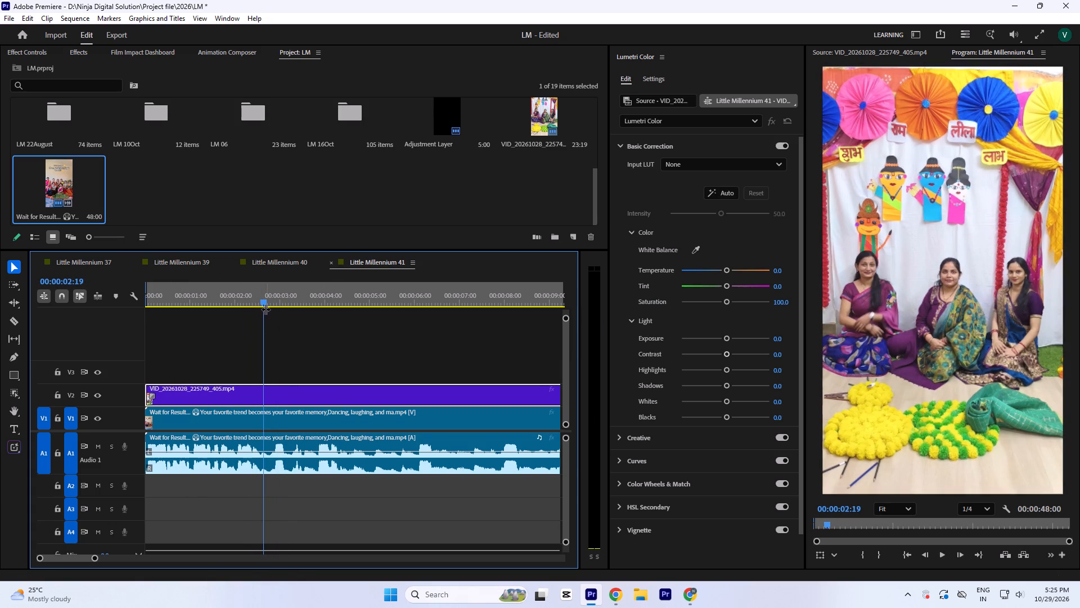
drag(250, 399, 259, 398)
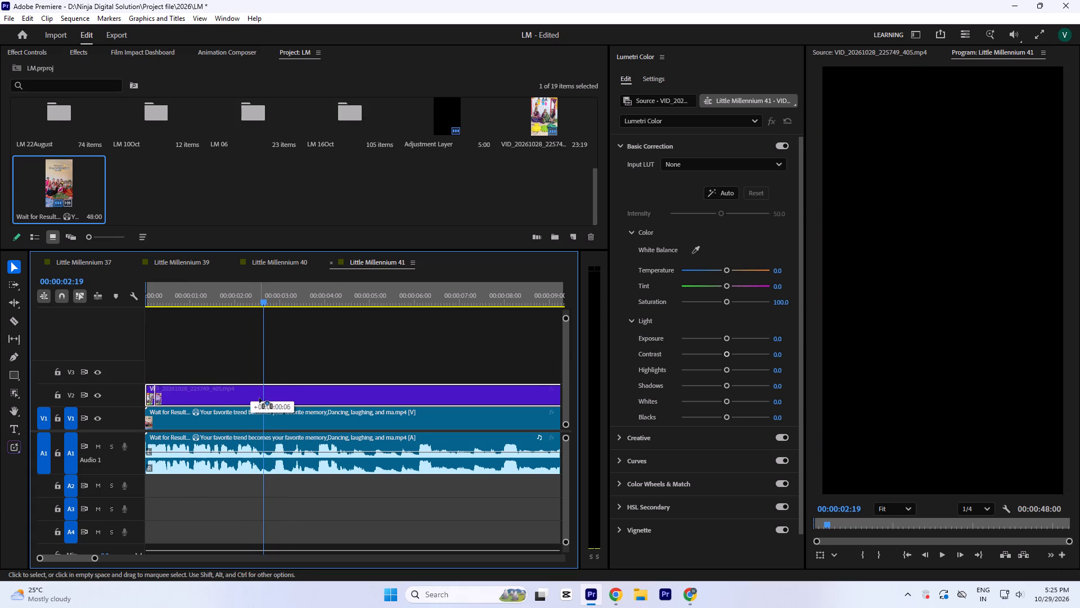
drag(259, 398, 264, 398)
drag(157, 399, 49, 401)
Play the sequence on past the end of the VID clip to check its gestures and the rest of the reference performance.
key(space)
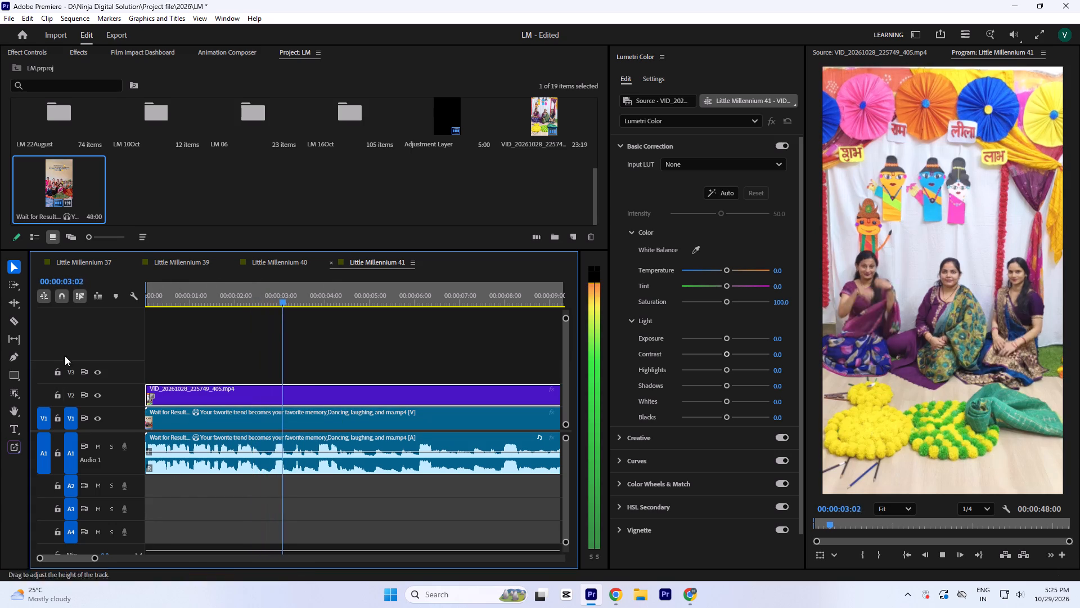
key(space)
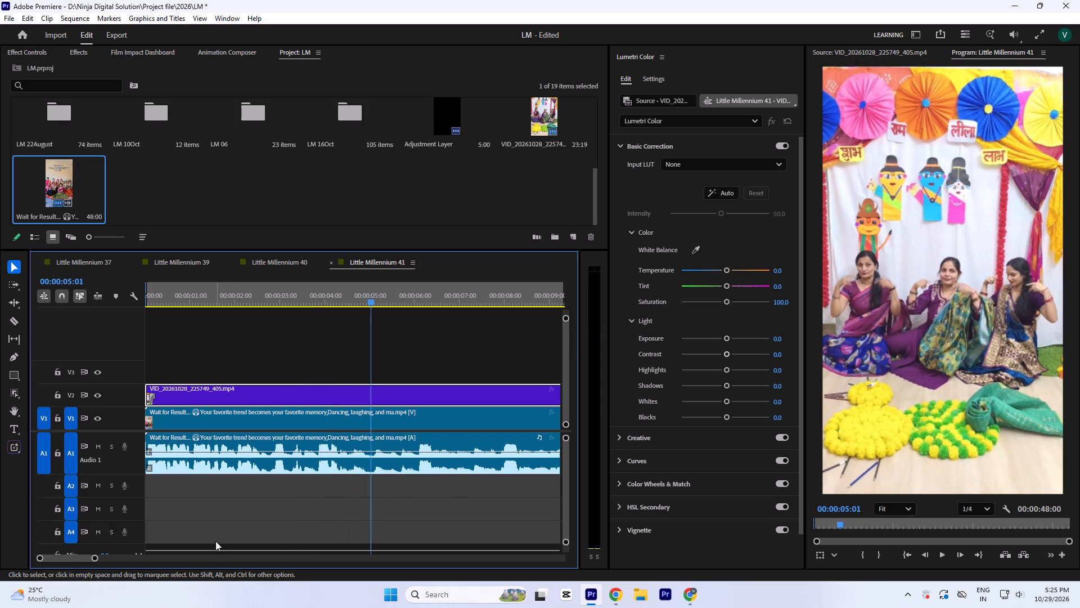
key(minus)
key(space)
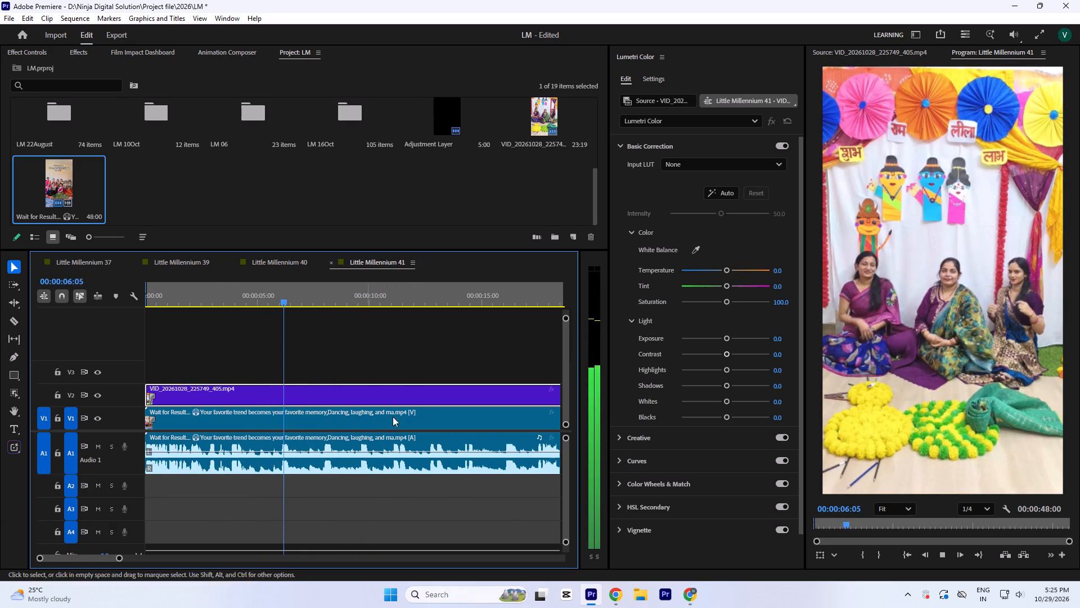
key(space)
key(space)
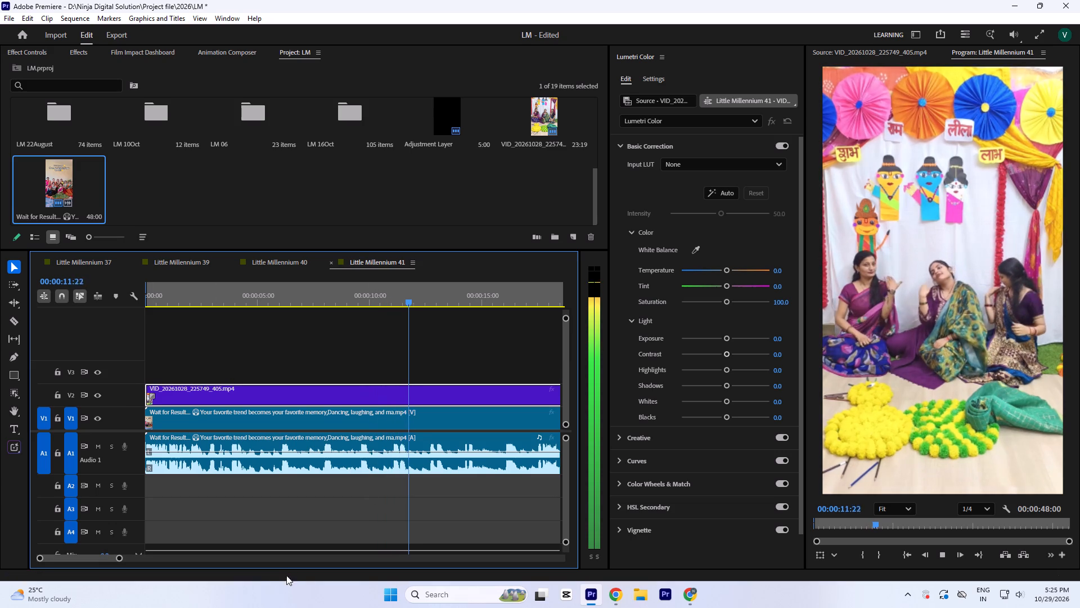
key(space)
key(space)
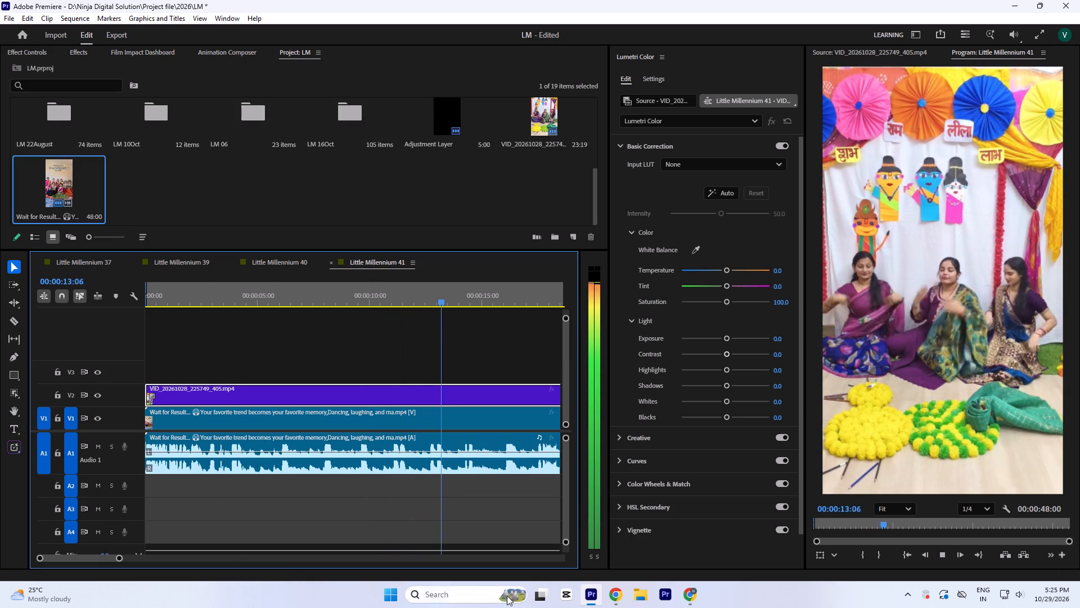
key(space)
key(minus)
key(equal)
key(space)
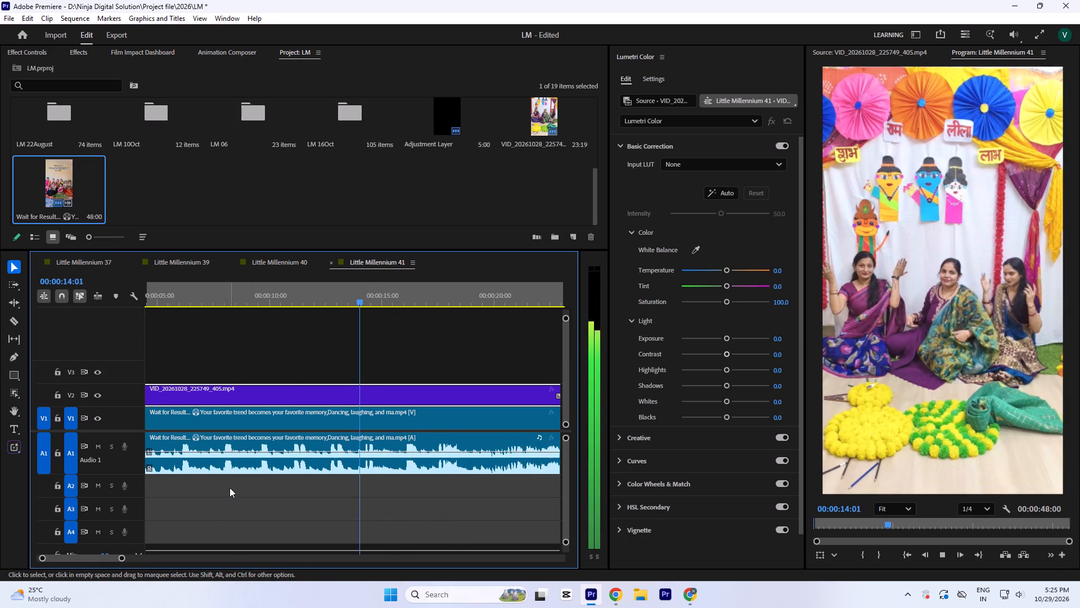
key(space)
key(minus)
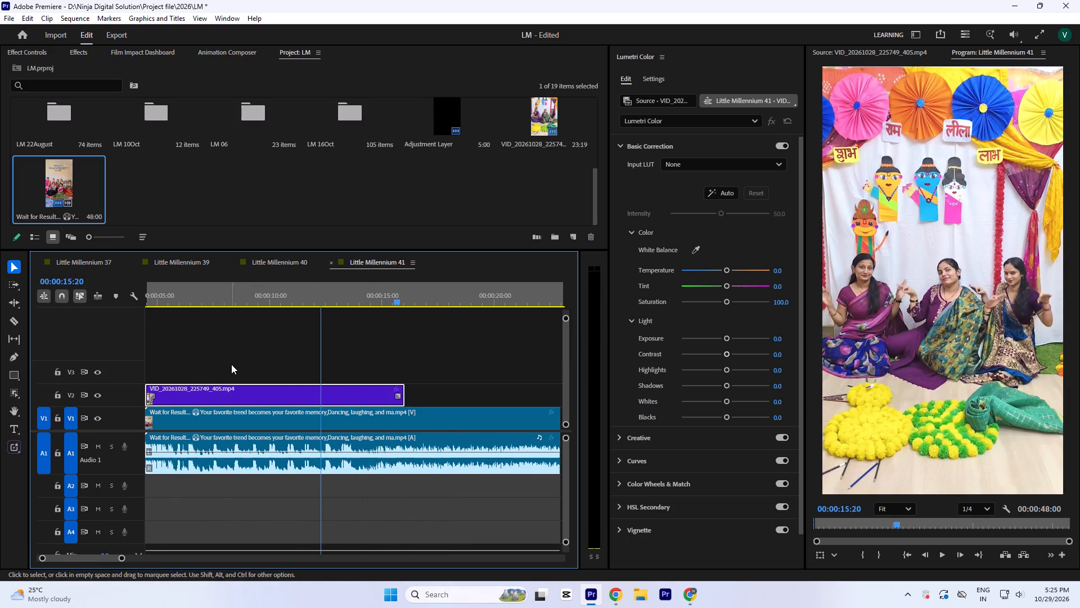
key(equal)
key(space)
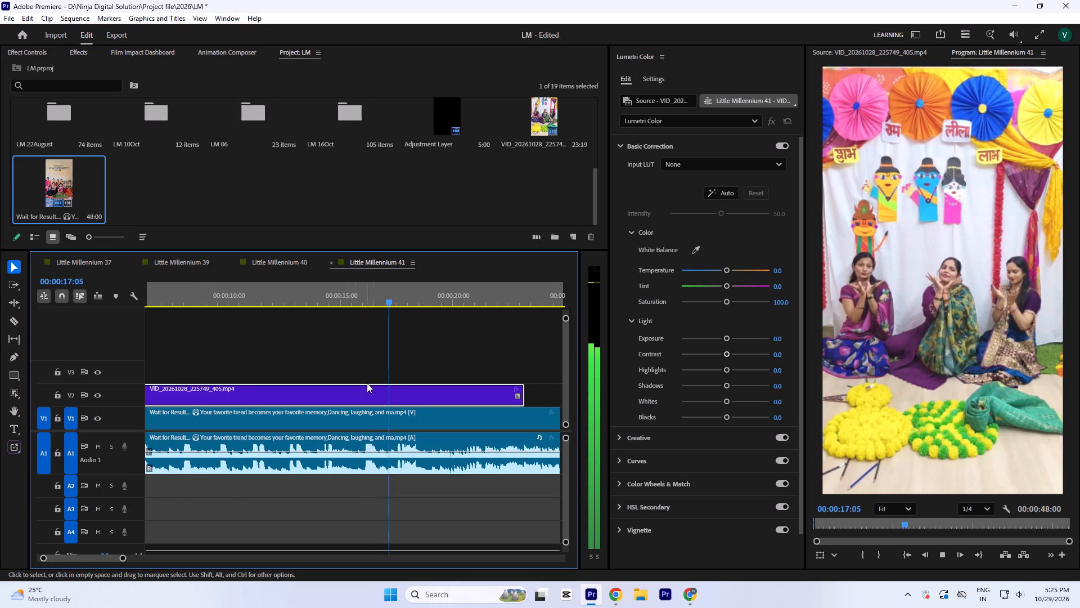
key(space)
key(space)
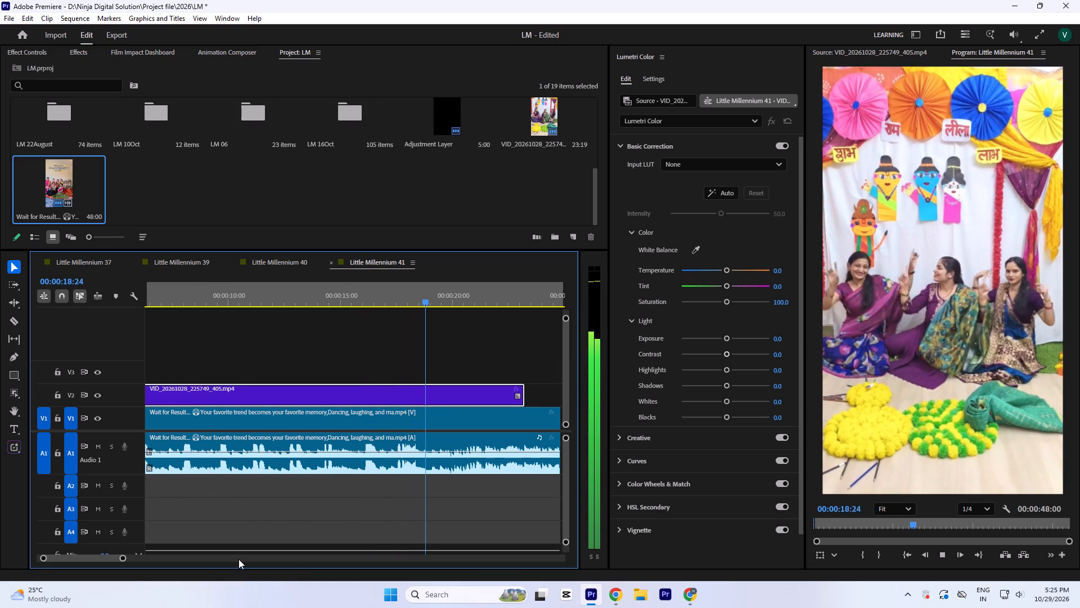
key(minus)
key(equal)
key(minus)
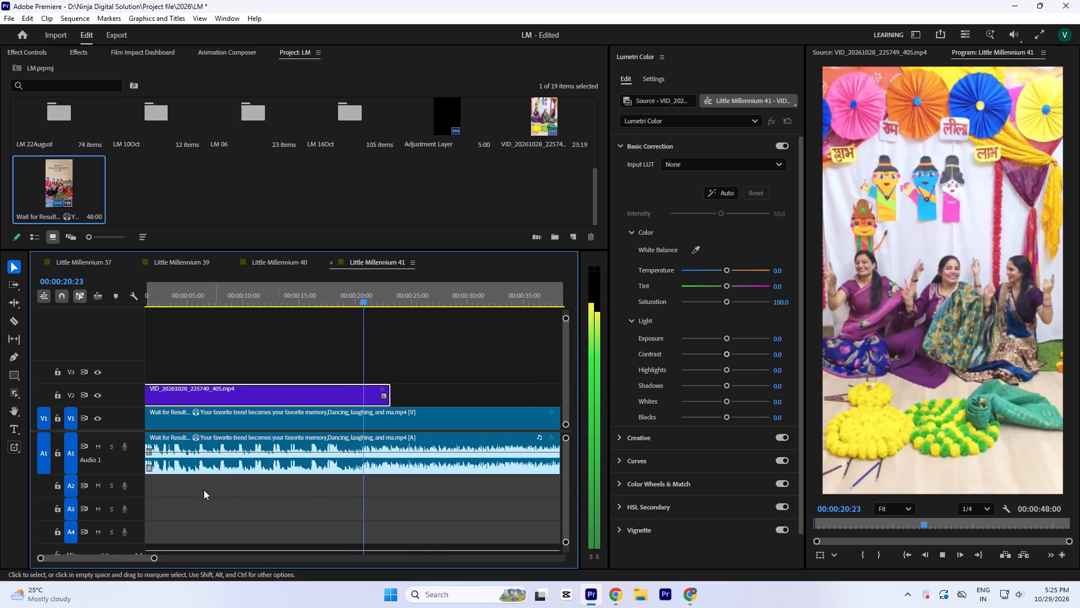
key(equal)
key(minus)
key(equal)
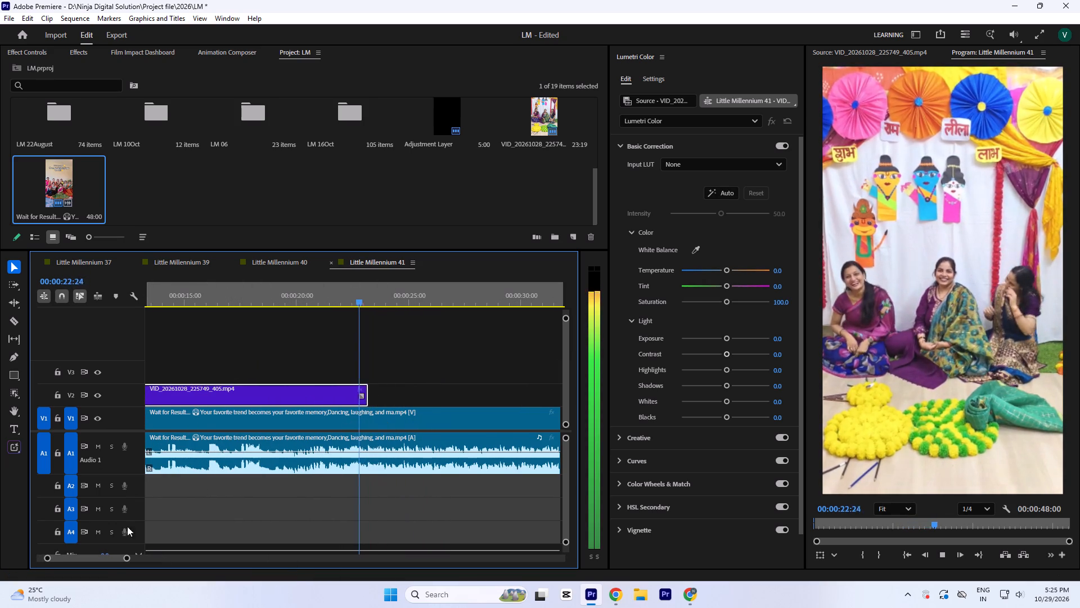
key(minus)
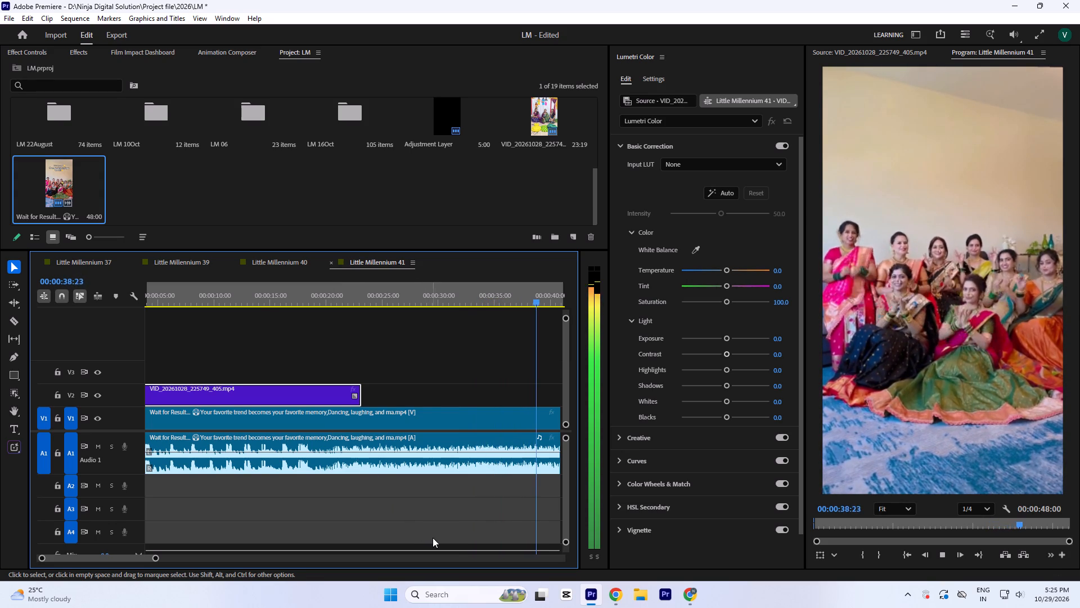
text(--)
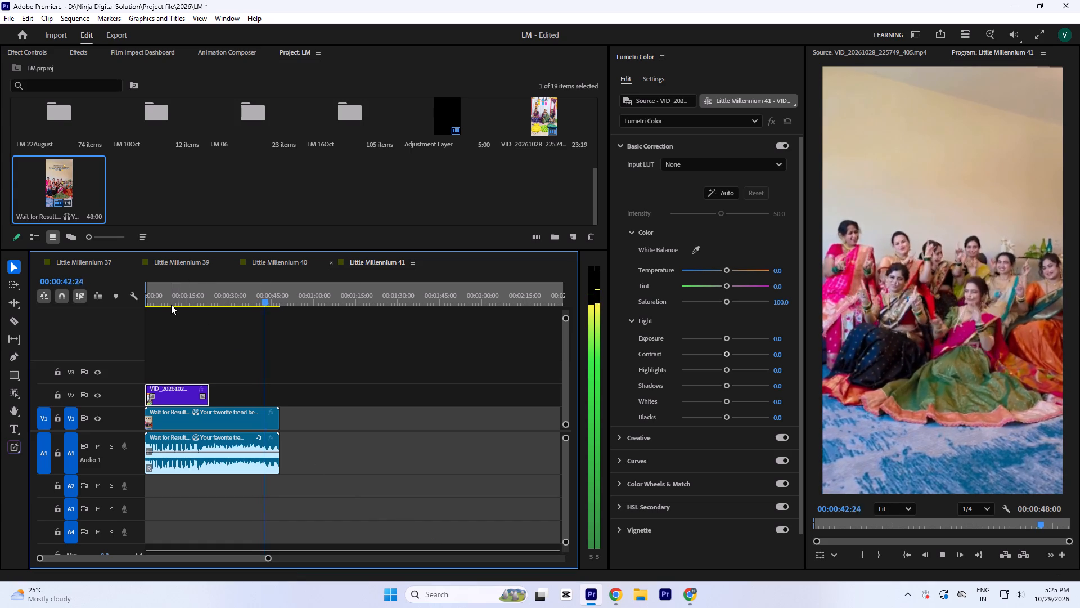
Add a clip marker at 00:00:00:00 to both the Wait for Result clip on V1 and the VID clip on V2.
drag(170, 305, 87, 321)
key(equal)
key(equal)
key(equal)
key(equal)
key(equal)
key(equal)
key(equal)
key(equal)
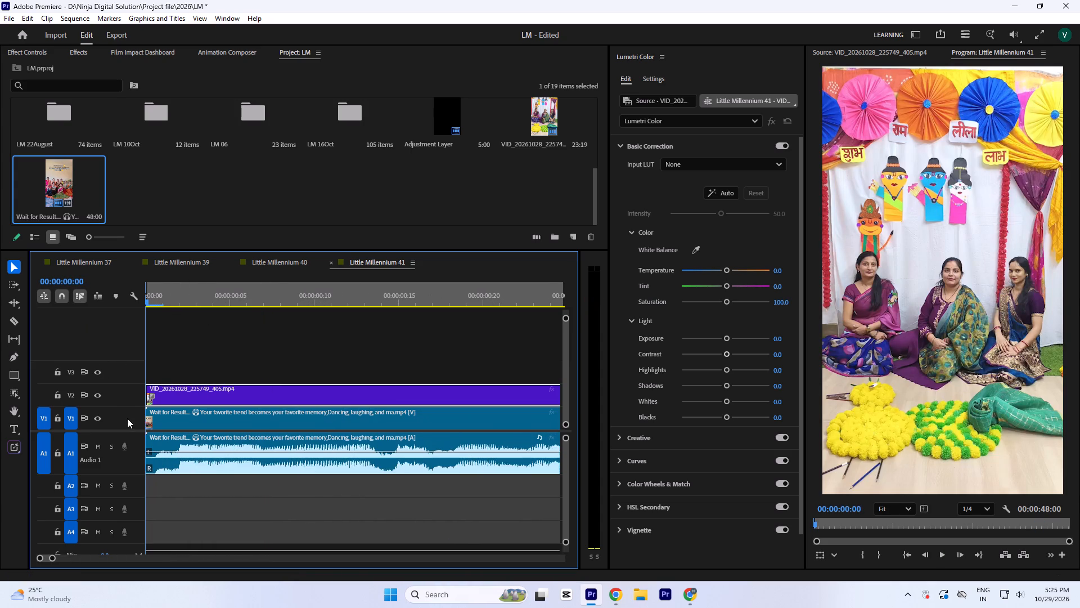
click(156, 418)
key(m)
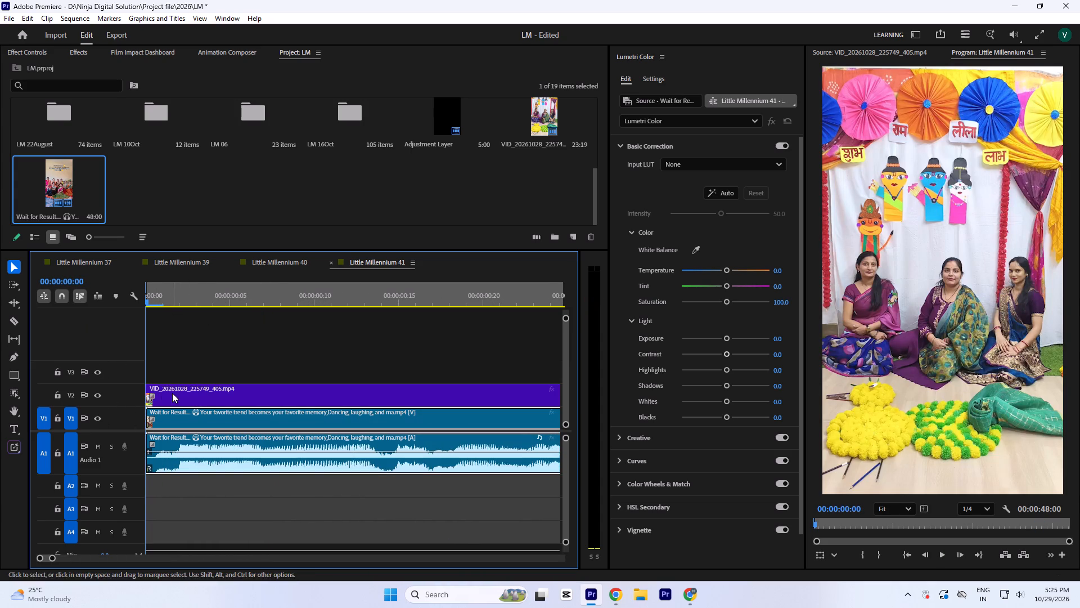
click(172, 393)
key(m)
Hide the V2 track output and play the Wait for Result reference clip from the sequence start.
click(95, 395)
key(Return)
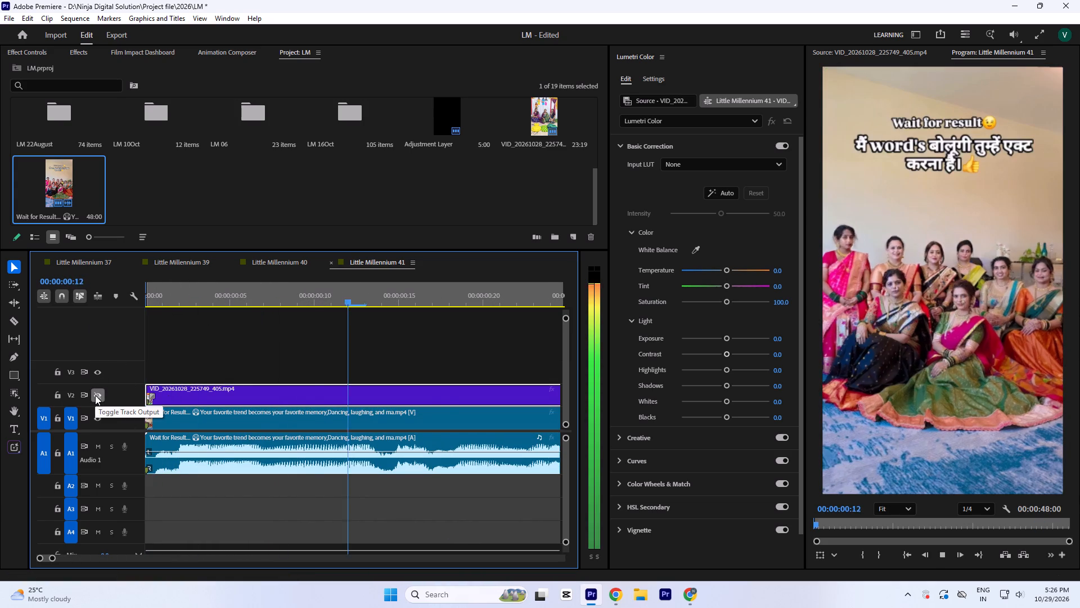
text(---)
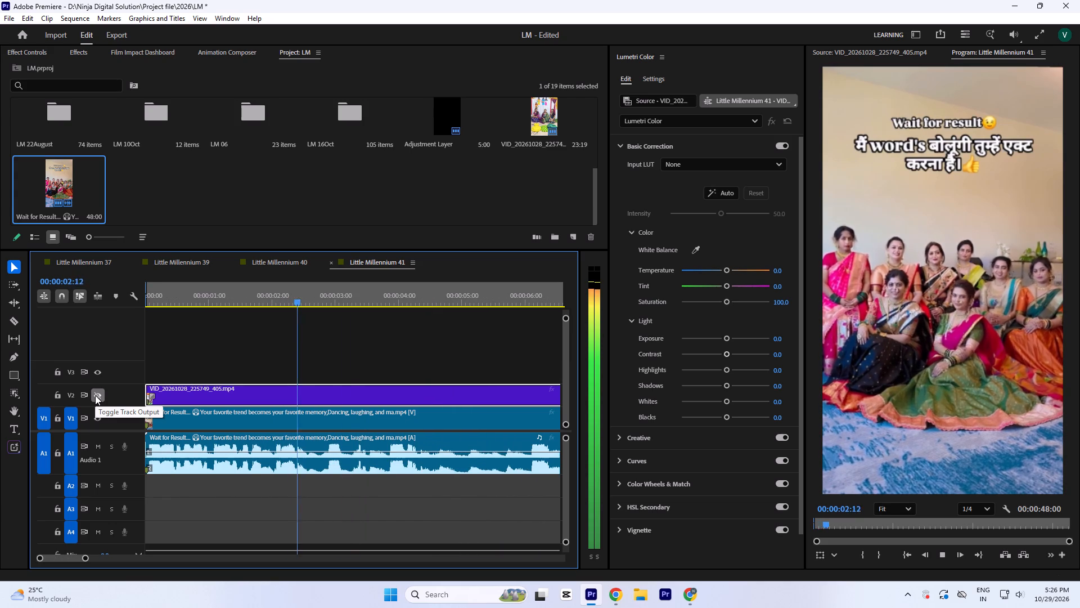
key(Return)
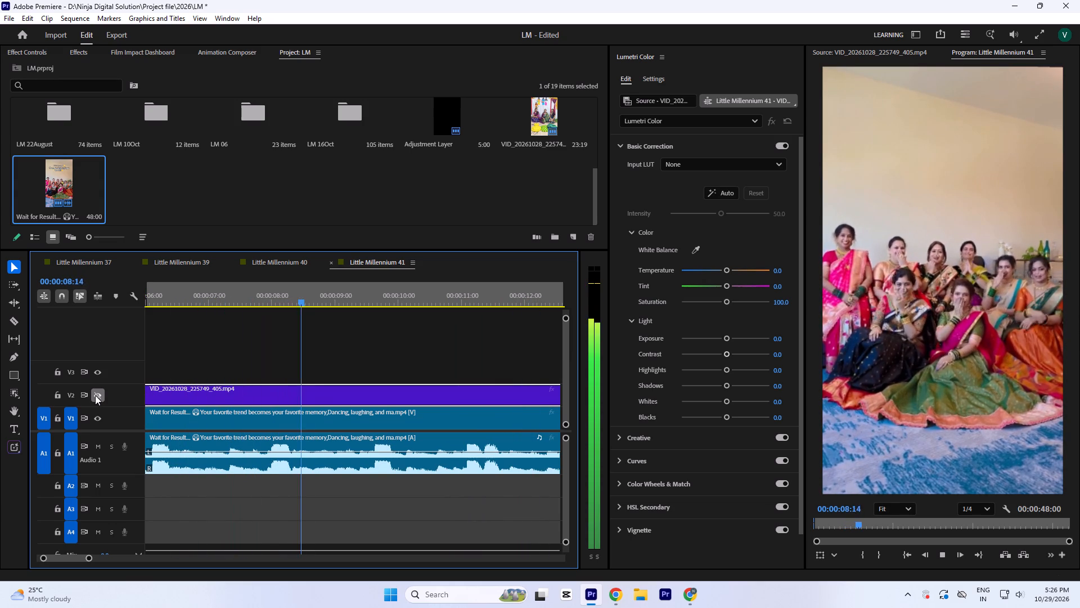
text(--)
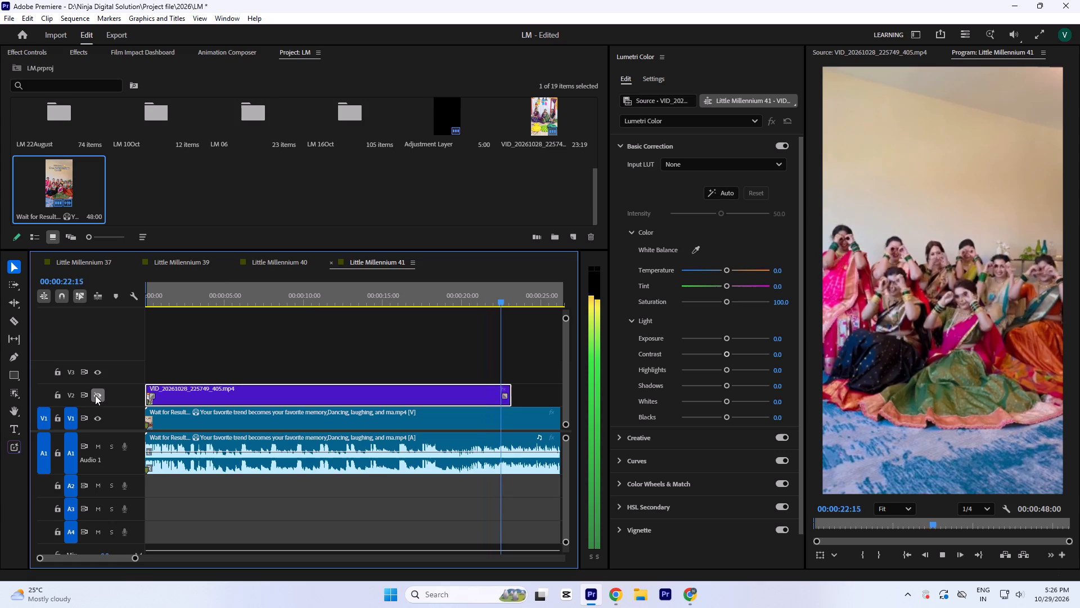
key(minus)
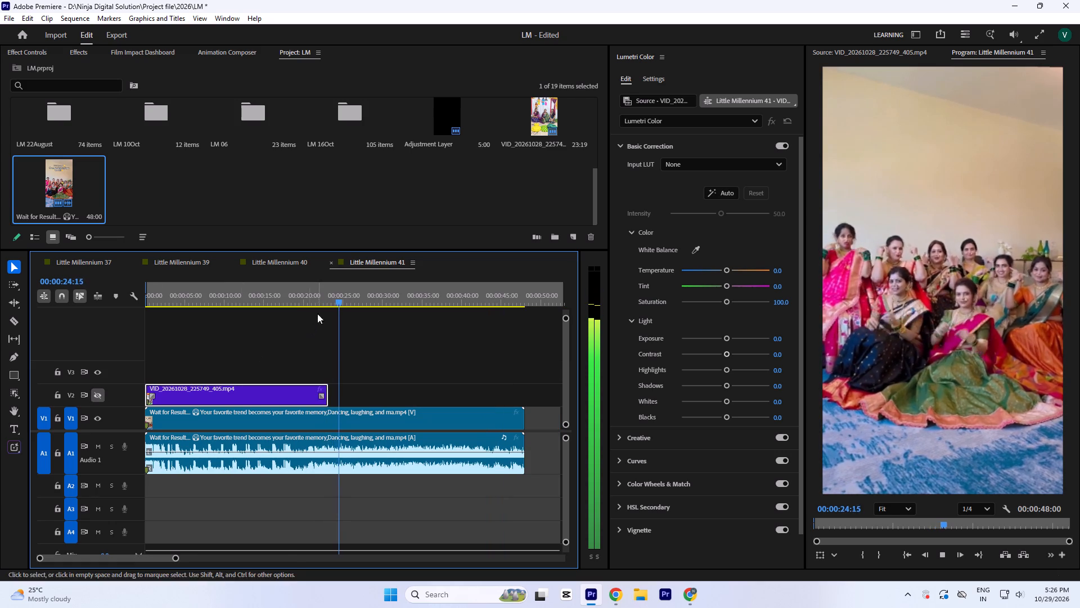
Replay the reference clip around the RESULT! title and the group performance after it, and return to the sequence start.
click(299, 300)
key(space)
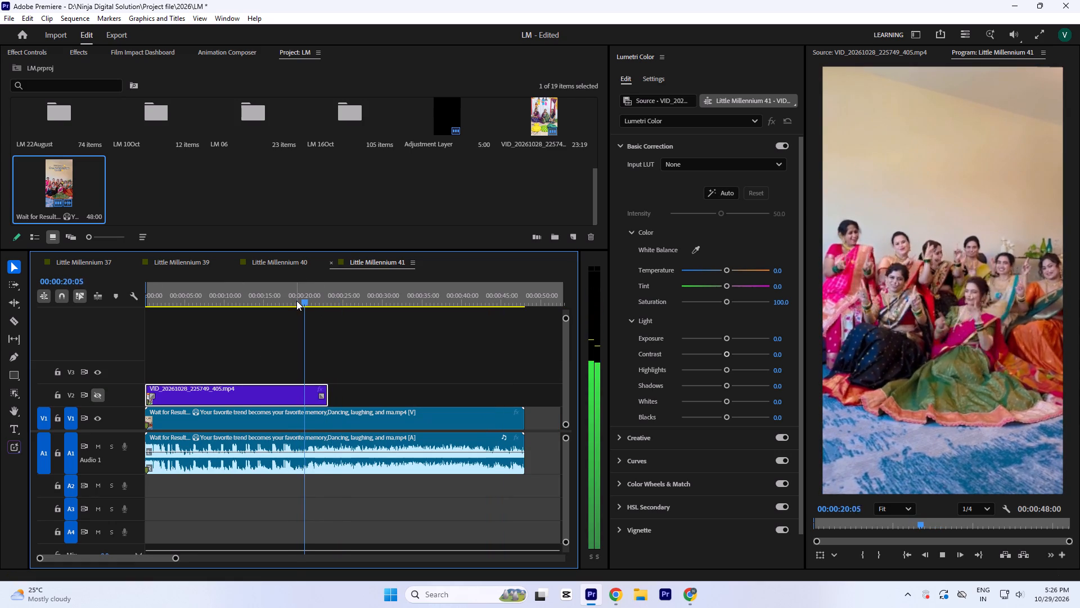
key(space)
click(278, 296)
key(space)
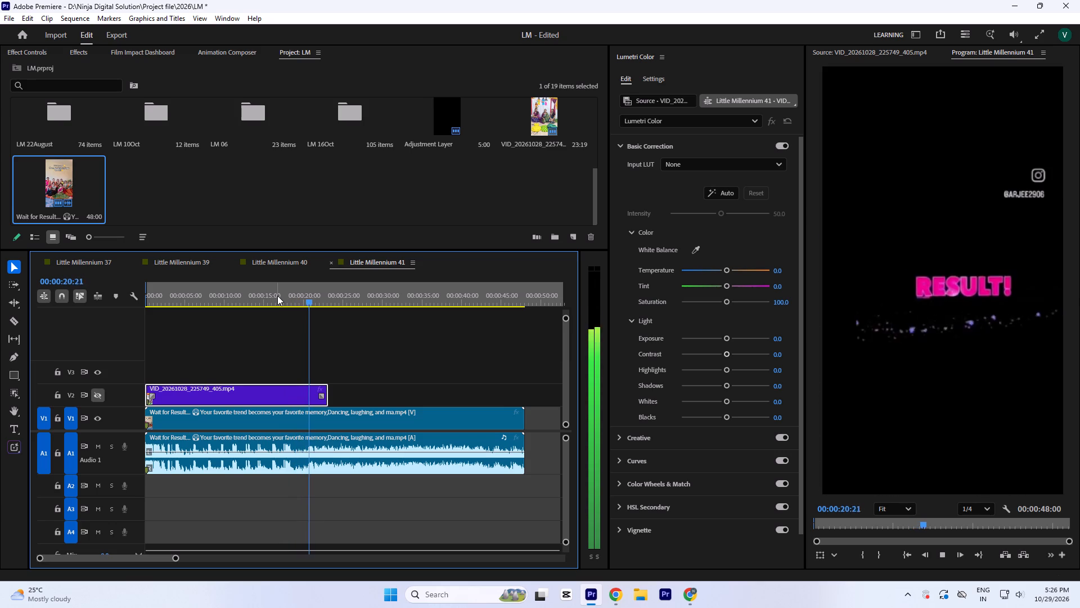
key(space)
key(space)
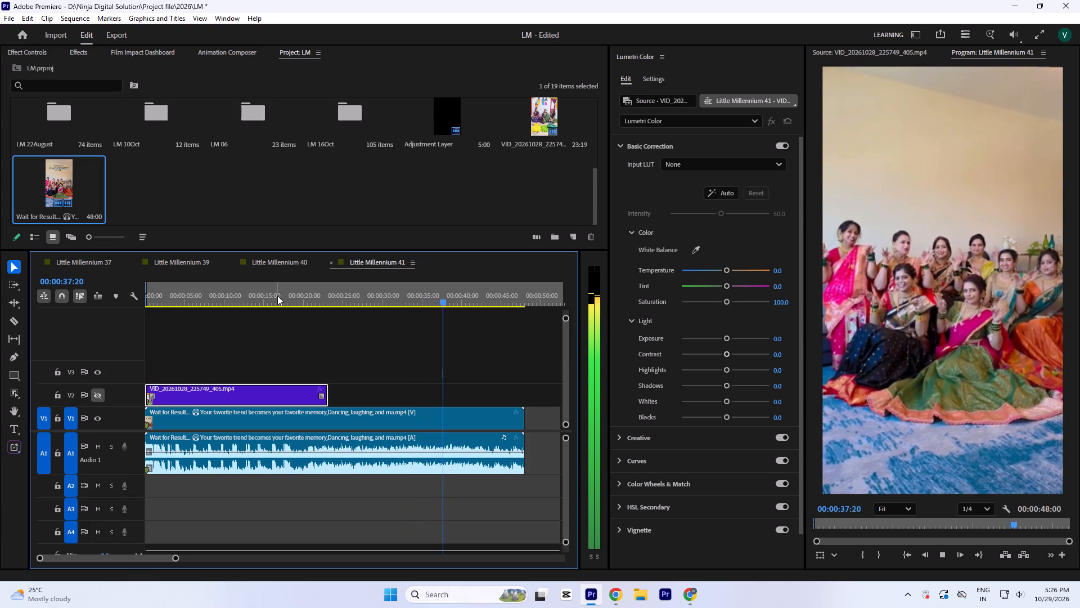
key(Return)
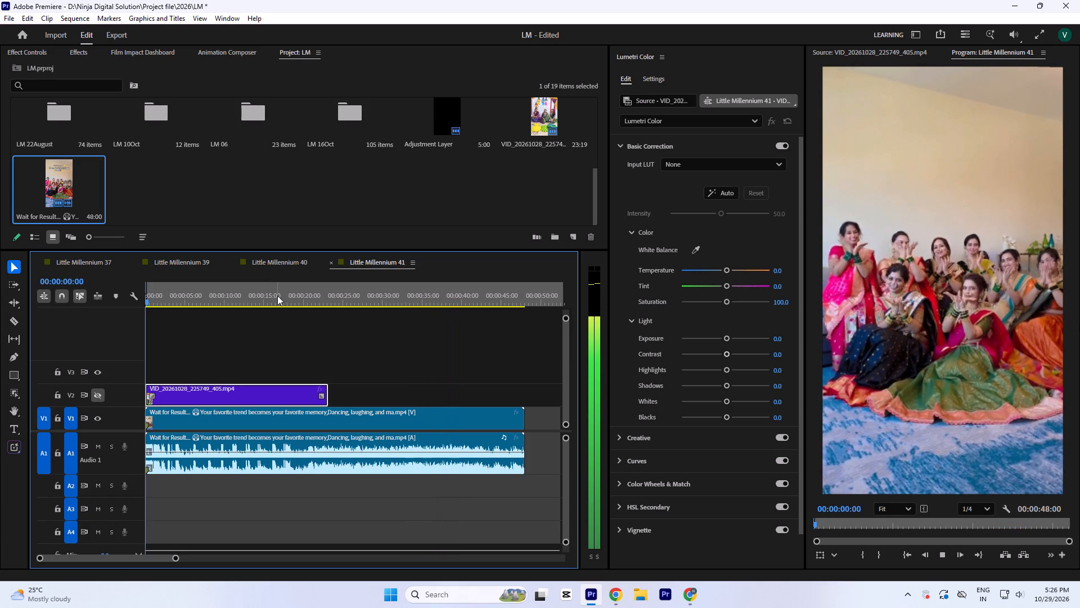
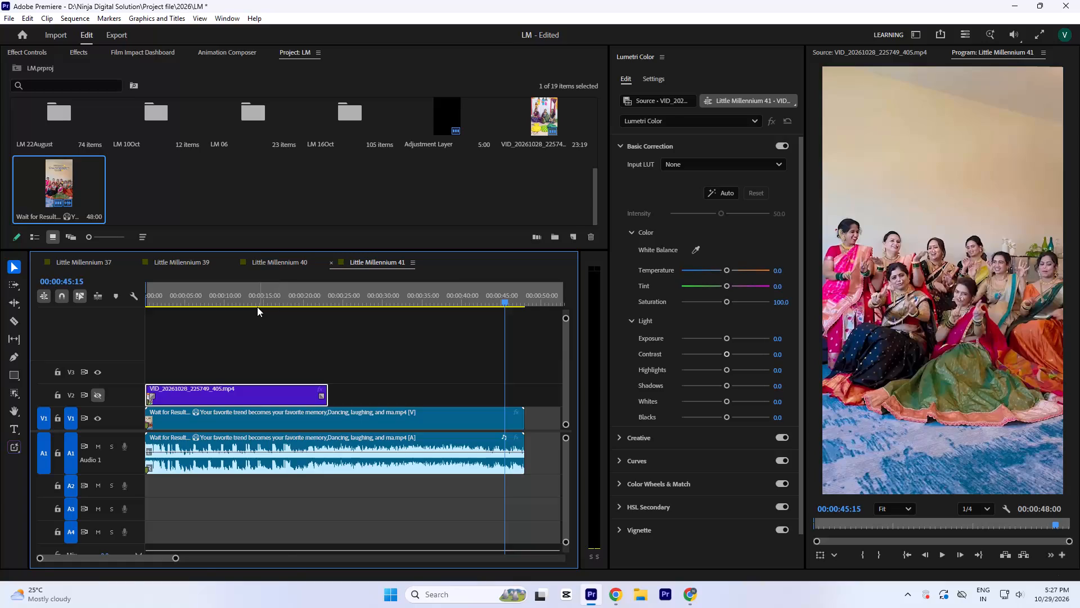
Scrub the Wait for Result reference clip around its captioned gestures and play the lead-in to the RESULT! title.
drag(353, 296, 201, 409)
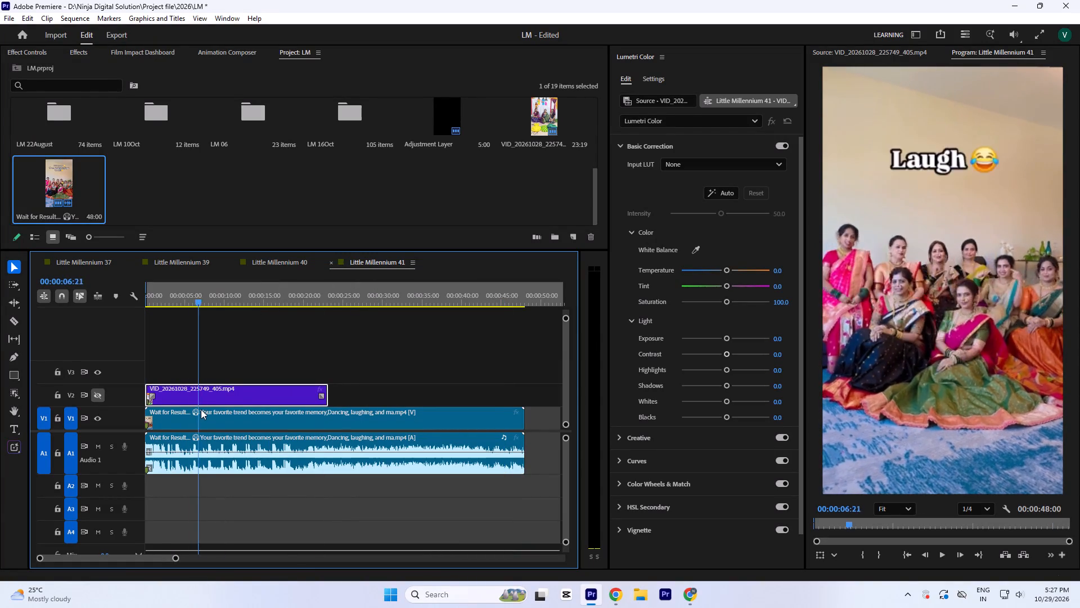
drag(201, 409, 312, 456)
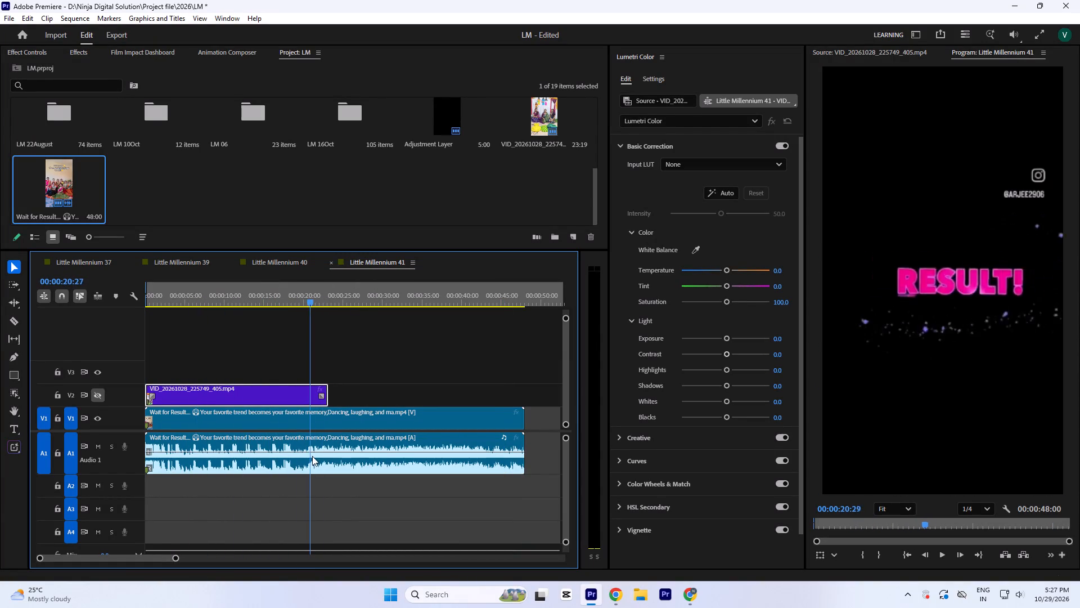
drag(312, 456, 281, 459)
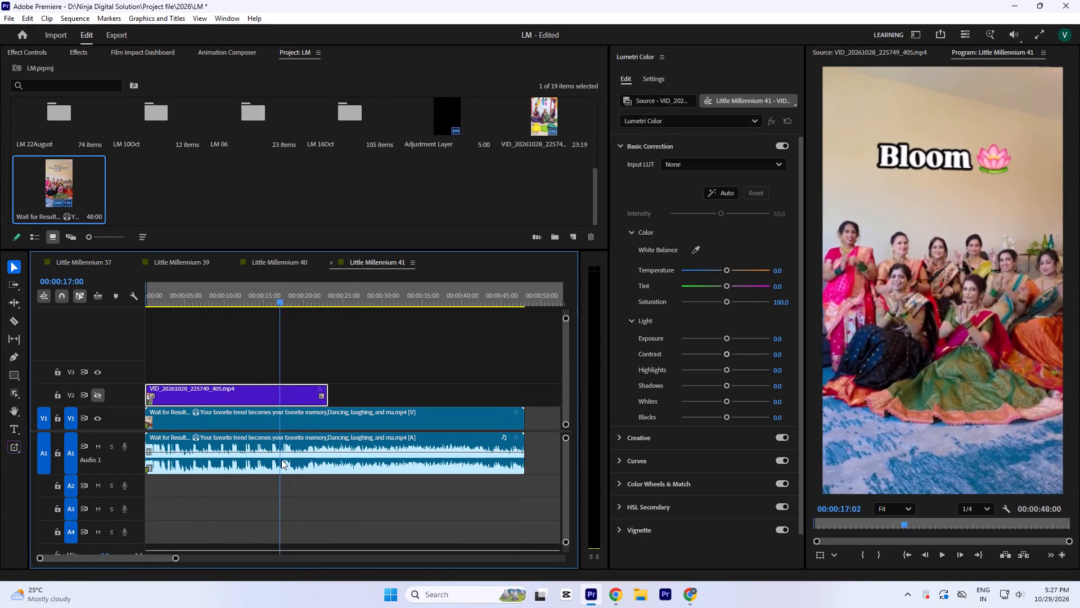
drag(281, 459, 289, 491)
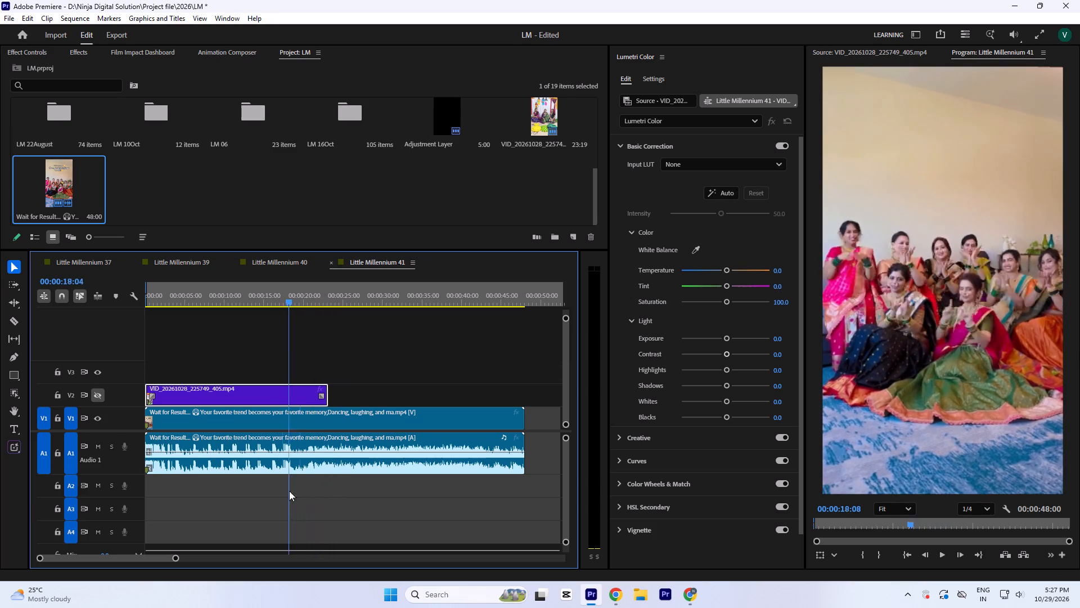
drag(289, 491, 283, 492)
key(space)
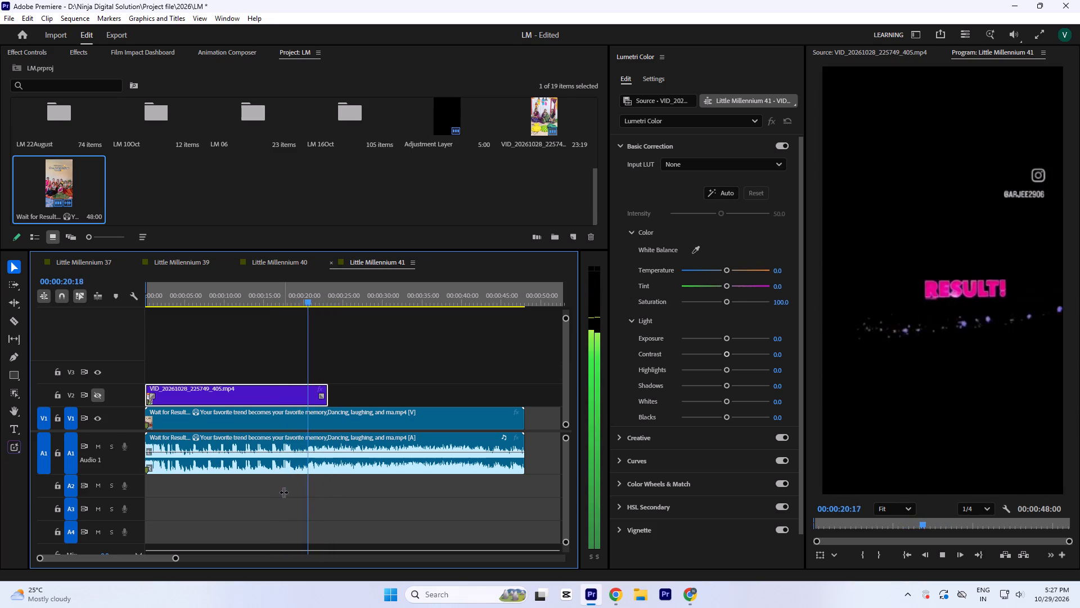
key(space)
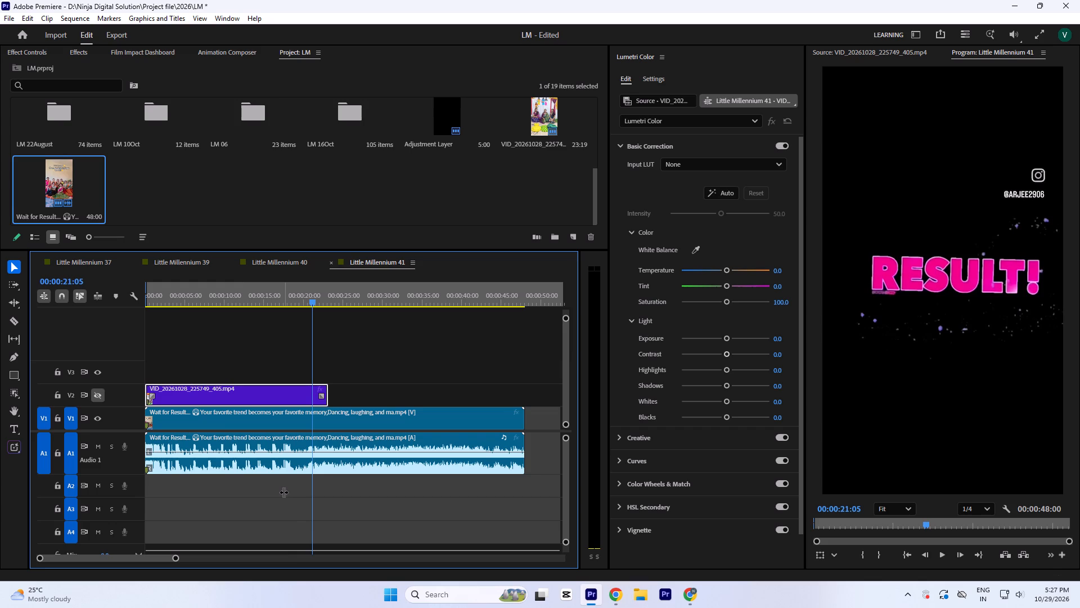
Review the reference clip's captioned gestures from the sequence start and the performance after RESULT!, and return to that title at about 00:00:21:08.
drag(185, 289, 107, 355)
key(space)
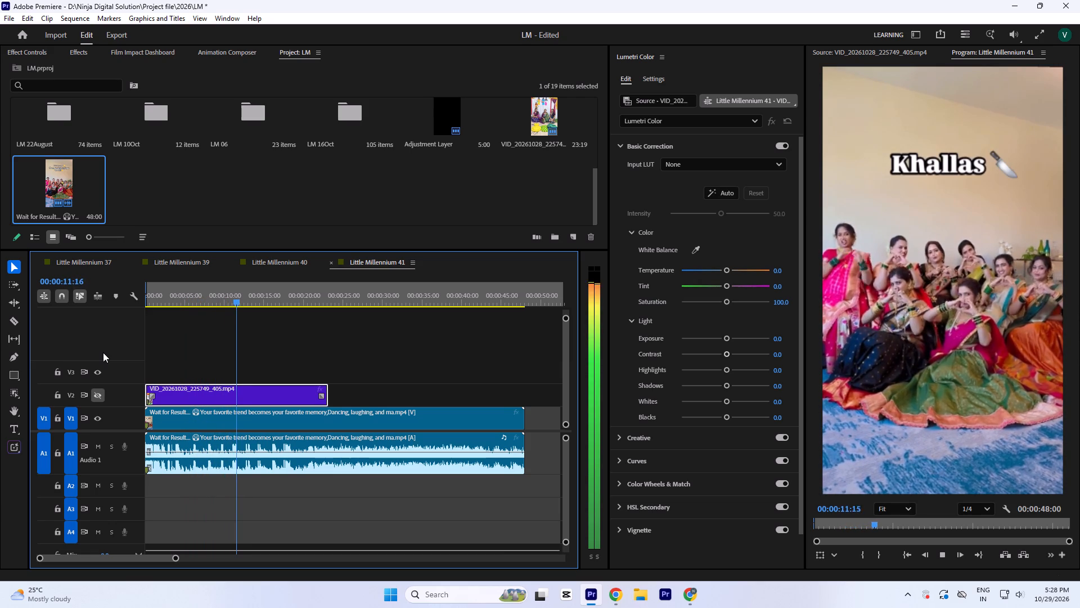
drag(332, 293, 334, 307)
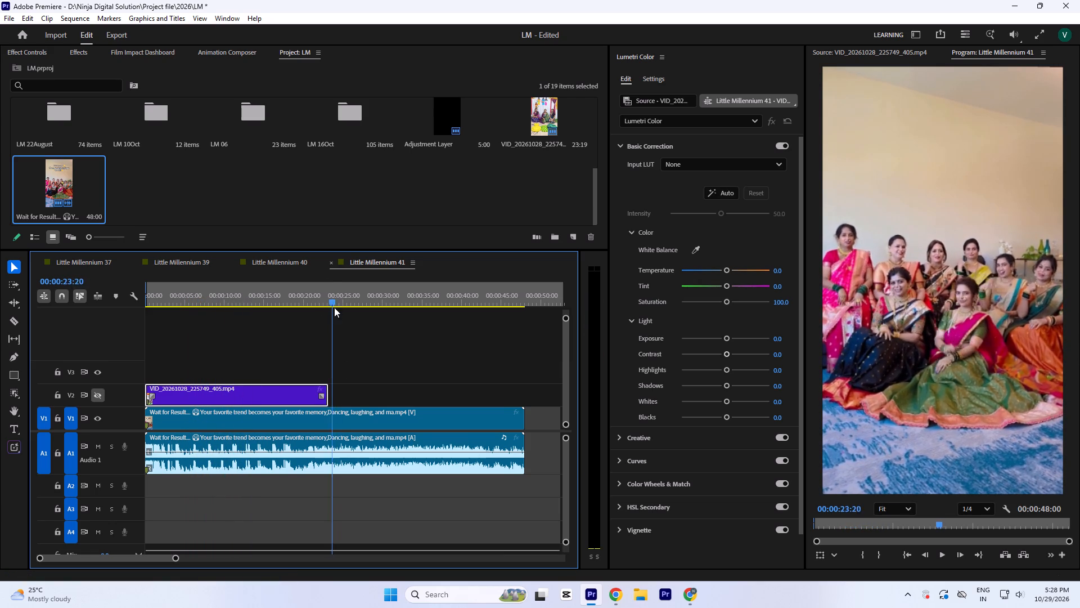
drag(334, 307, 311, 324)
key(space)
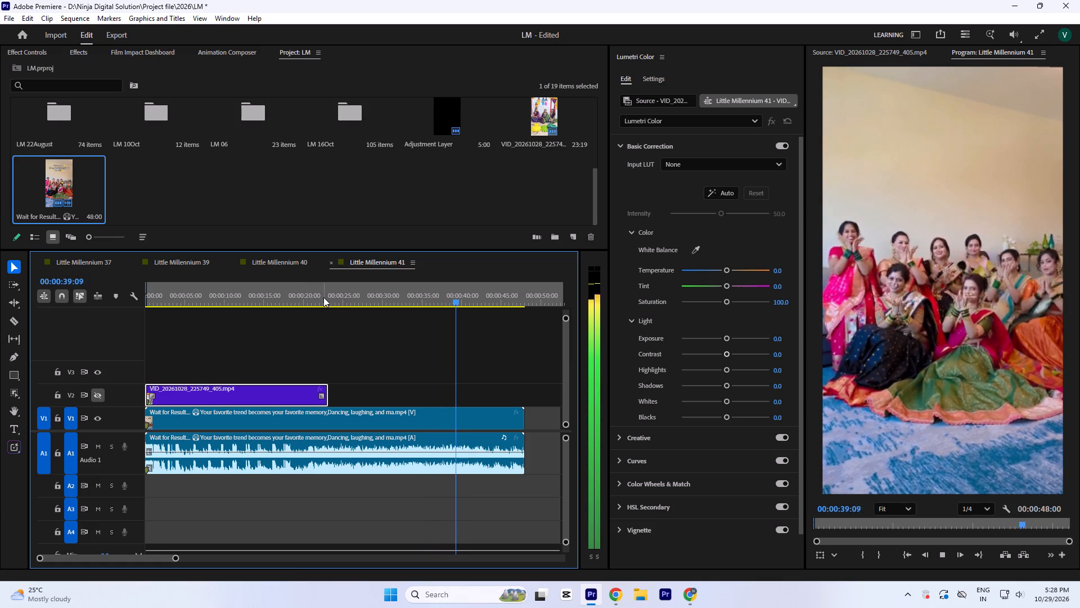
click(301, 299)
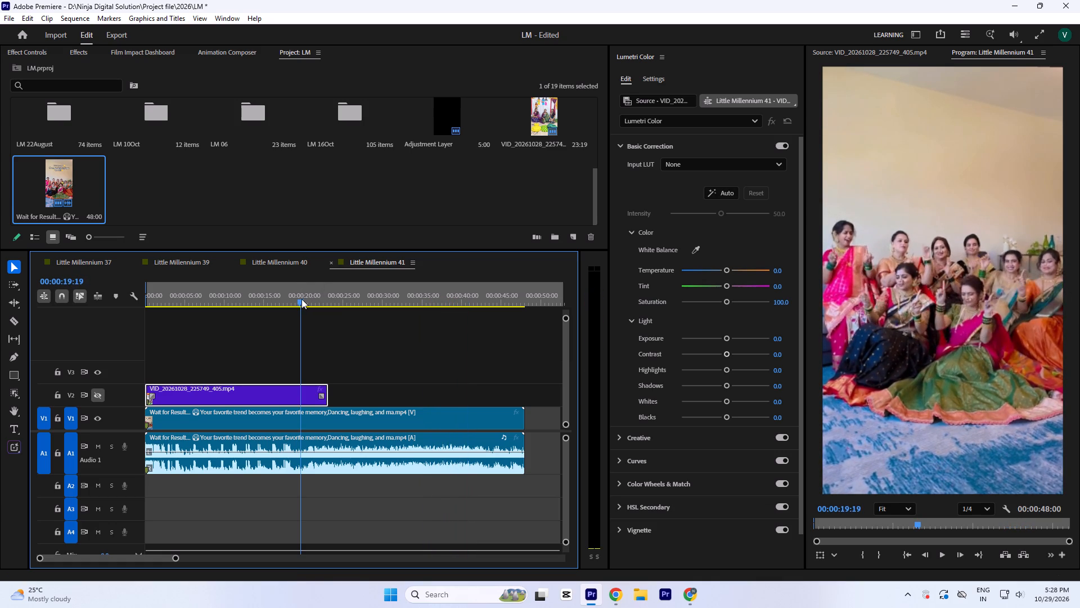
drag(299, 298, 315, 323)
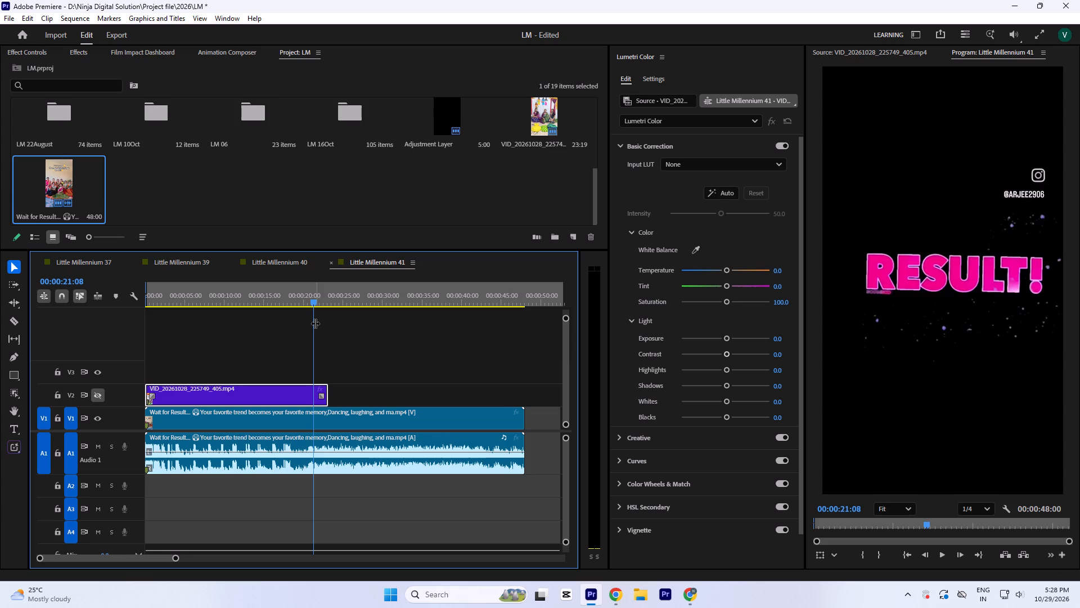
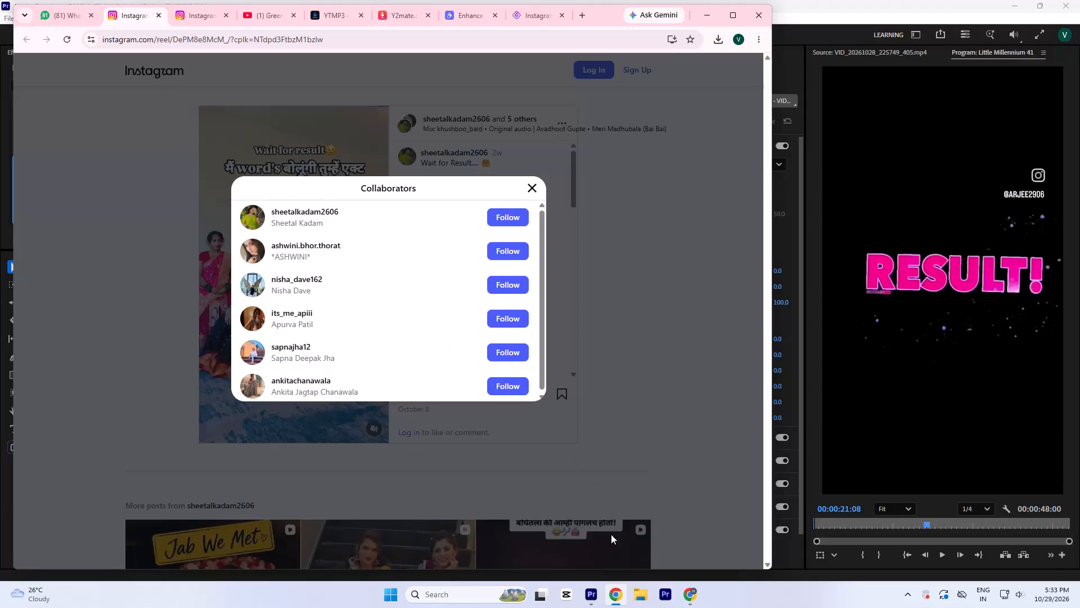
Switch to Adobe Premiere, unlink the Wait for Result clip's video and run Scene Edit Detection with a cut at each detected point.
click(591, 593)
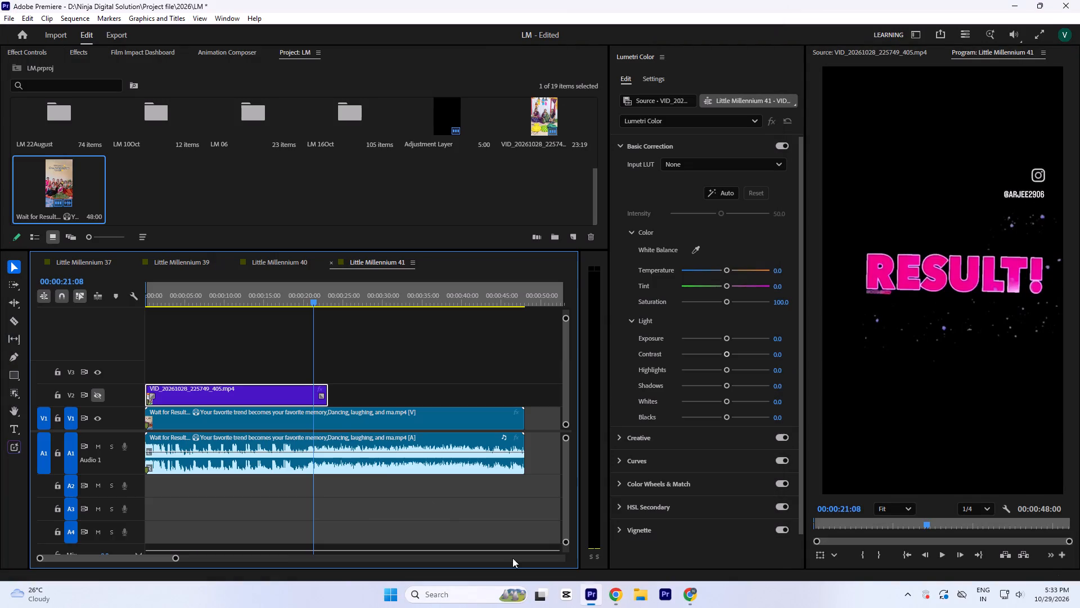
click(300, 287)
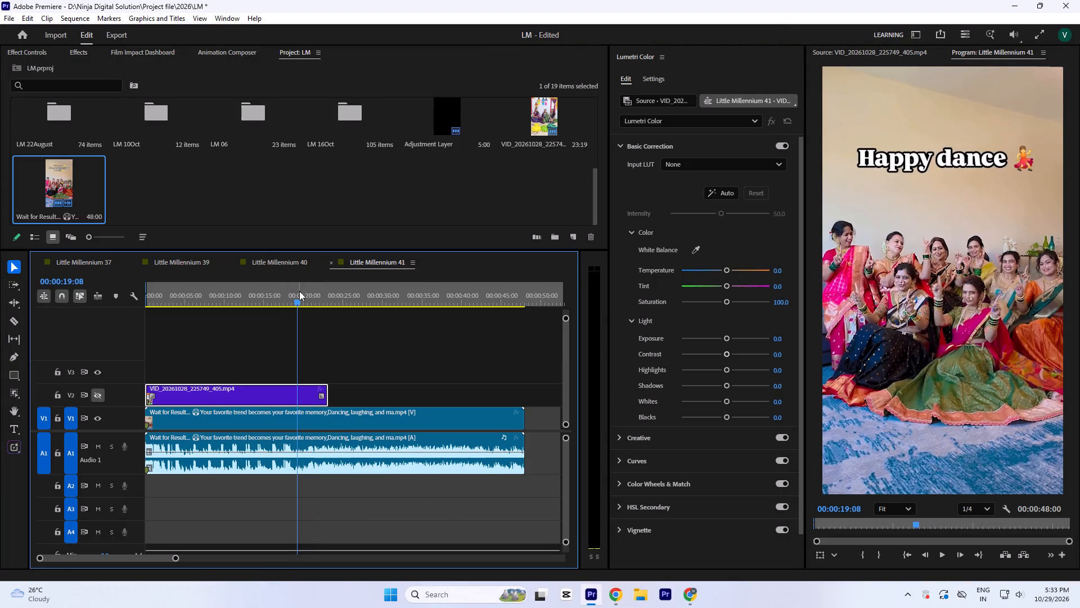
click(338, 415)
key(ctrl+l)
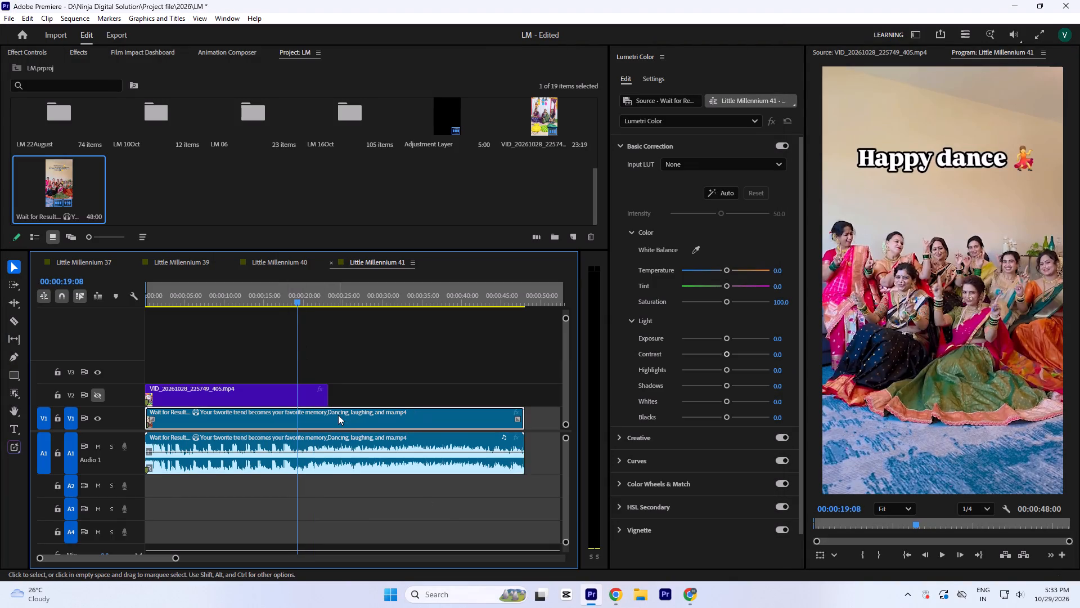
right_click(338, 415)
click(391, 365)
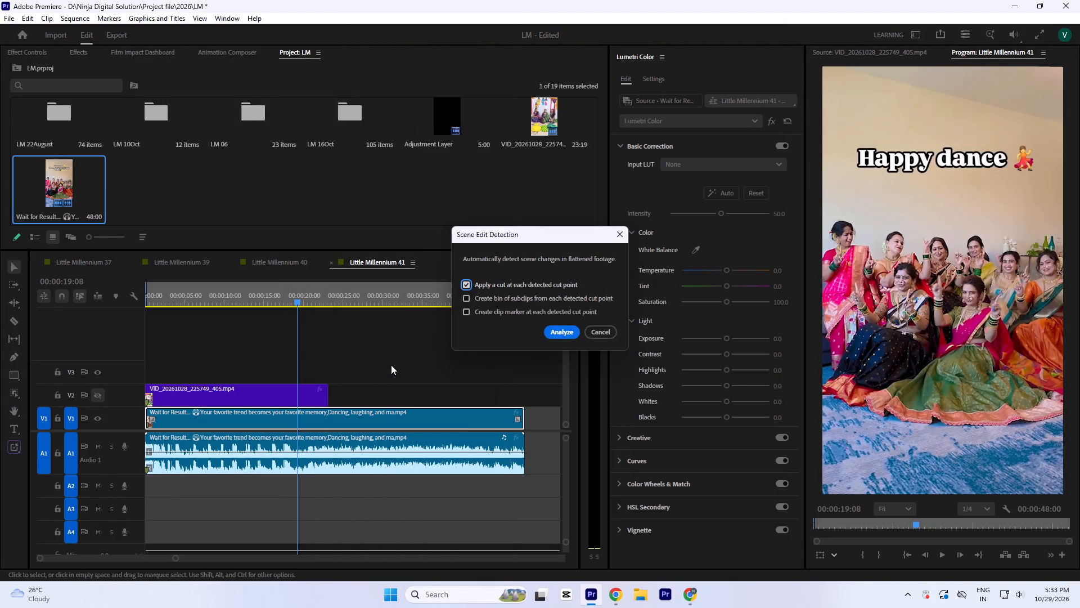
key(Return)
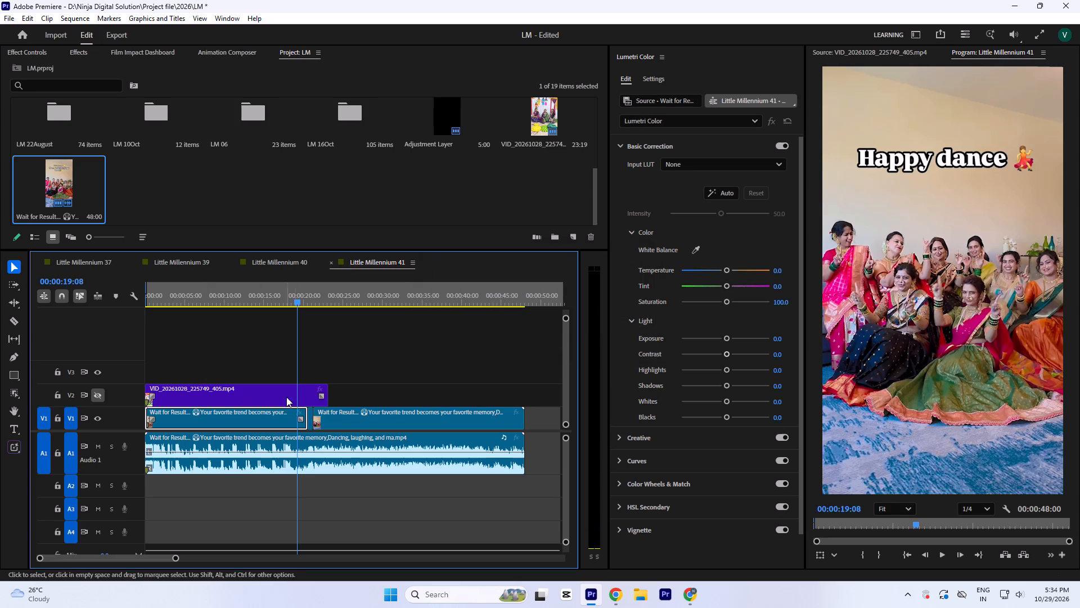
Play the reference video across the cut that leads into the RESULT! title.
click(303, 299)
key(equal)
key(equal)
key(space)
key(space)
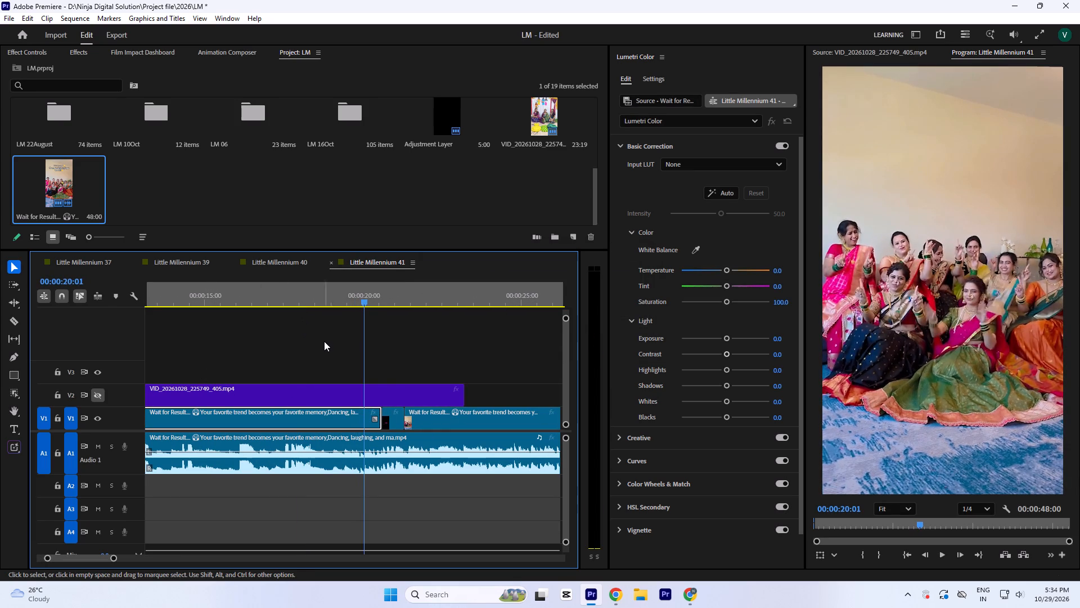
key(space)
key(space)
key(space)
key(space)
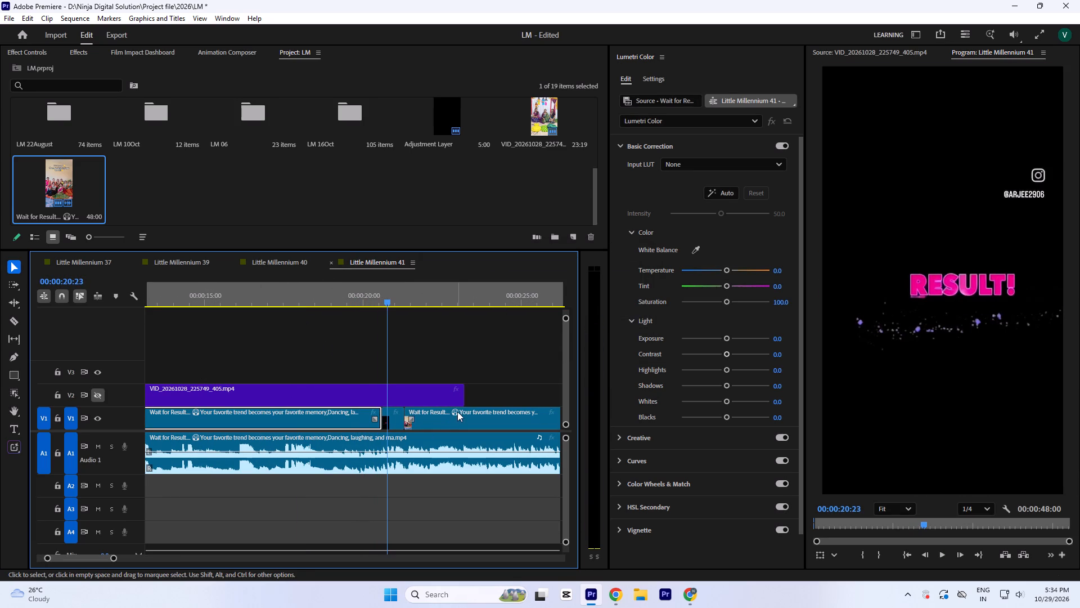
Make track V2 visible and trim the end of VID_20261028_225749_405.mp4 back to the start of the RESULT! segment.
click(96, 401)
click(386, 294)
key(space)
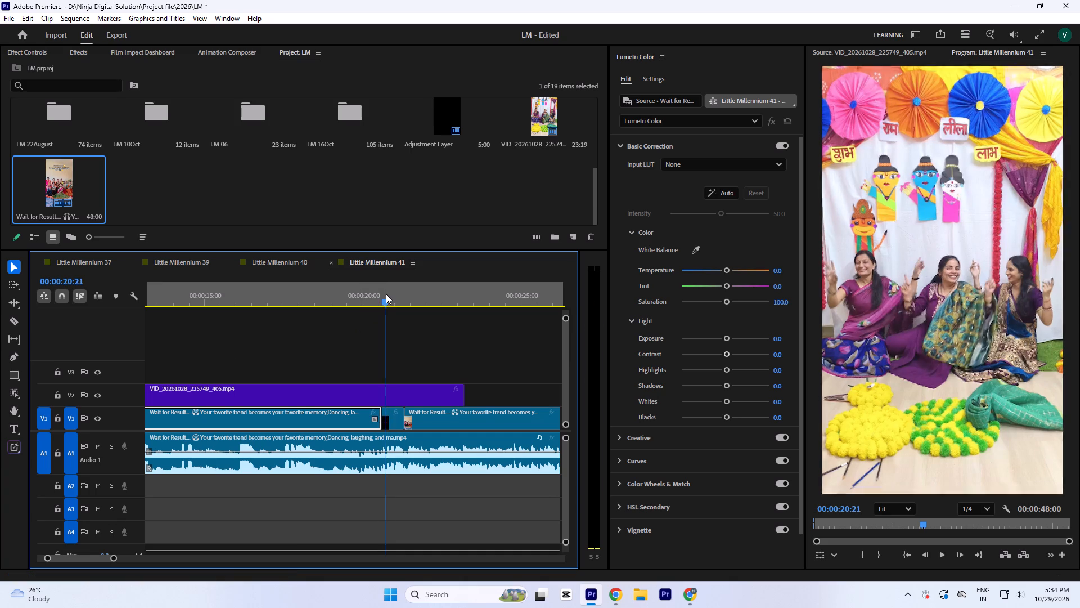
drag(385, 294, 344, 330)
key(space)
key(space)
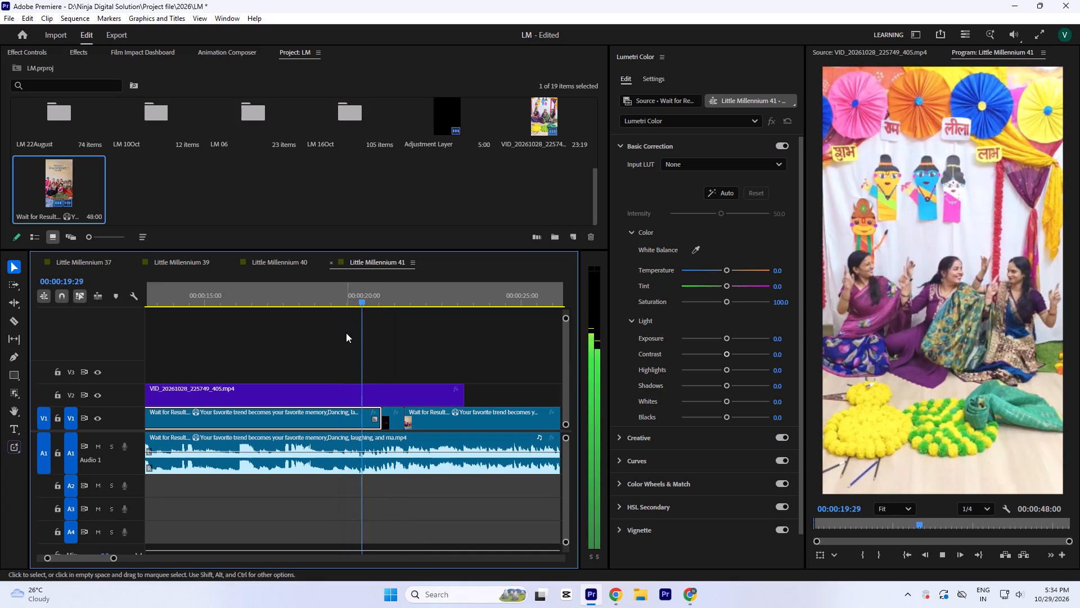
key(space)
drag(466, 393, 380, 376)
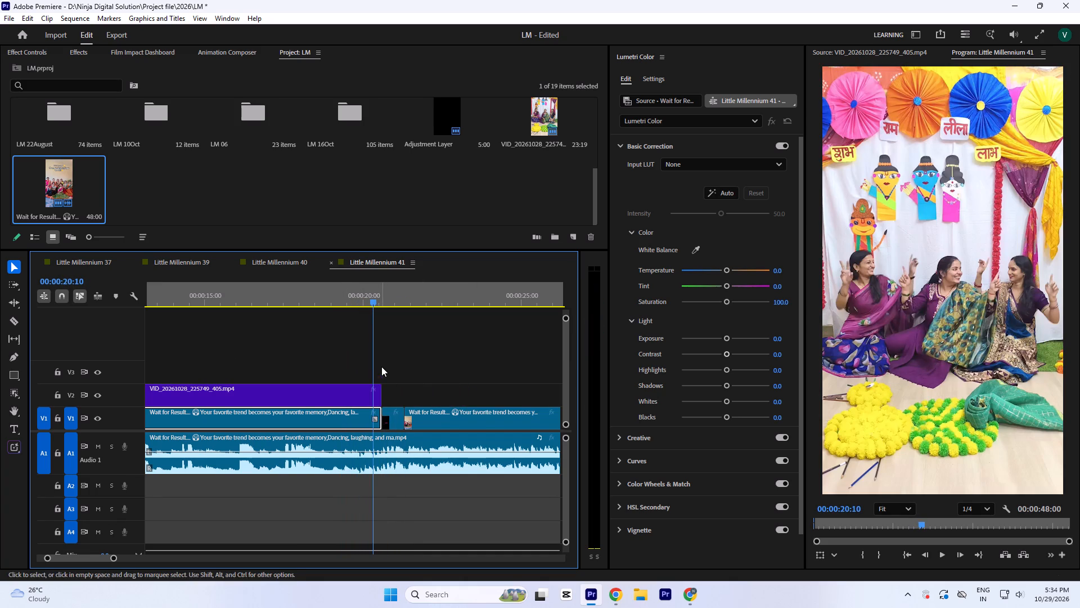
Check the cut into the RESULT! segment up close and play the title segment on V1.
key(equal)
key(equal)
key(equal)
drag(429, 292, 421, 320)
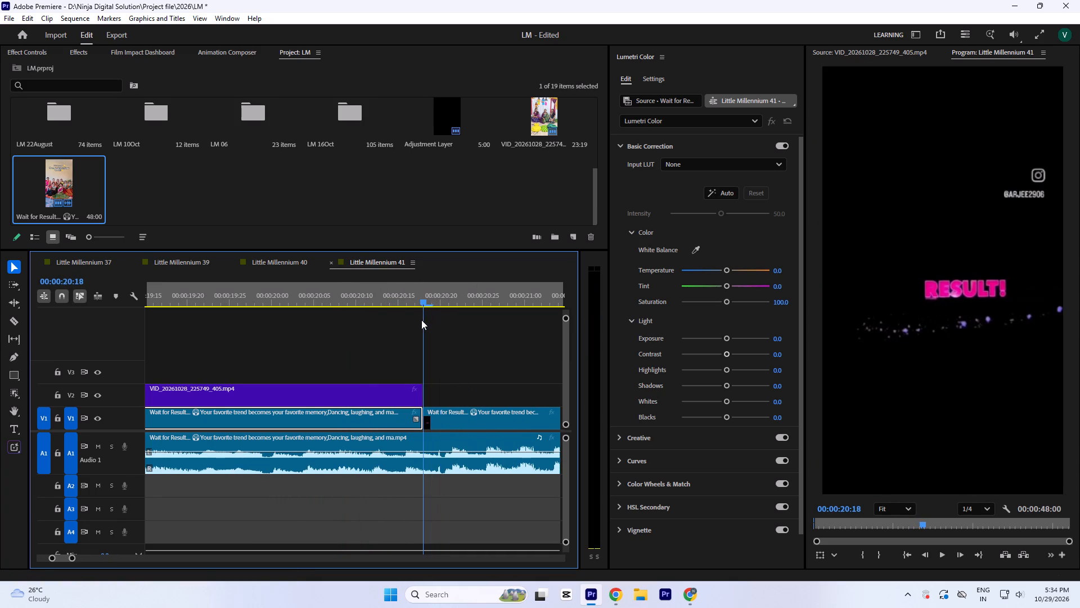
drag(421, 320, 421, 320)
key(equal)
key(equal)
click(414, 422)
key(minus)
key(minus)
key(space)
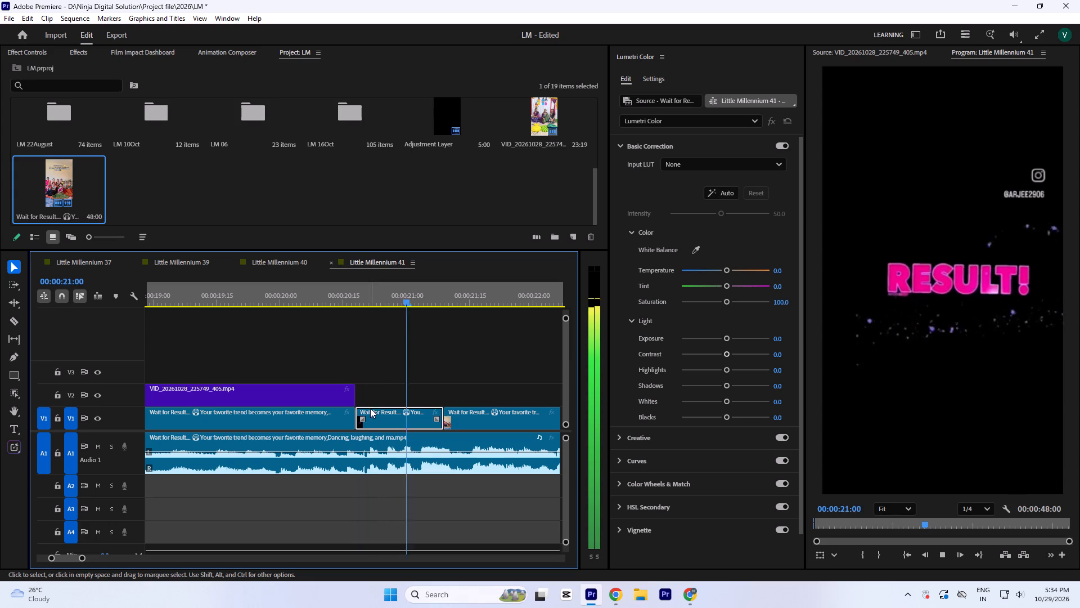
key(space)
key(minus)
key(space)
key(space)
drag(362, 298, 365, 301)
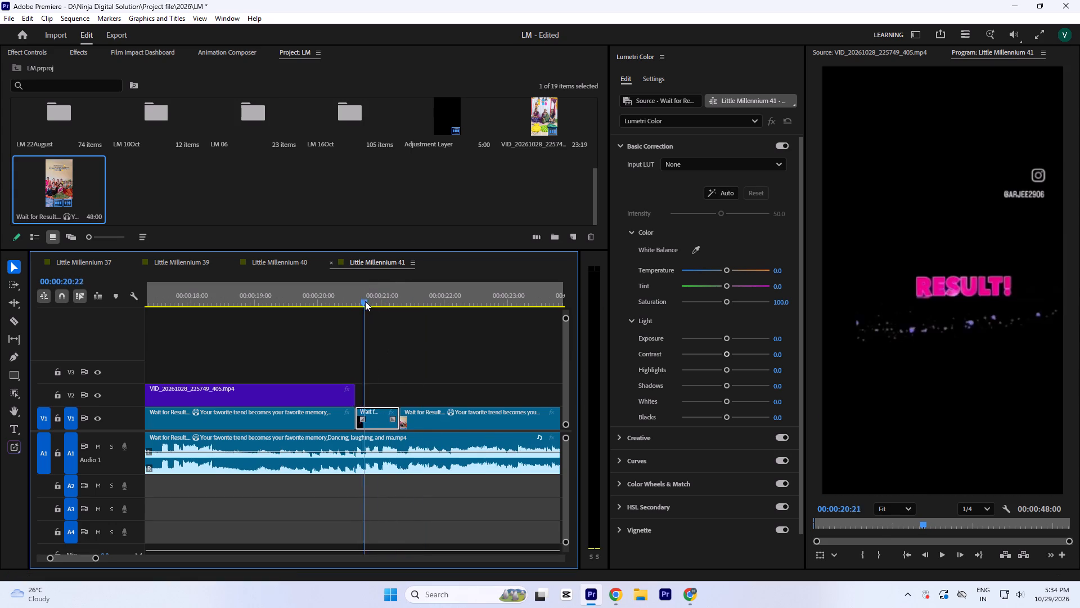
drag(365, 301, 386, 327)
key(space)
key(space)
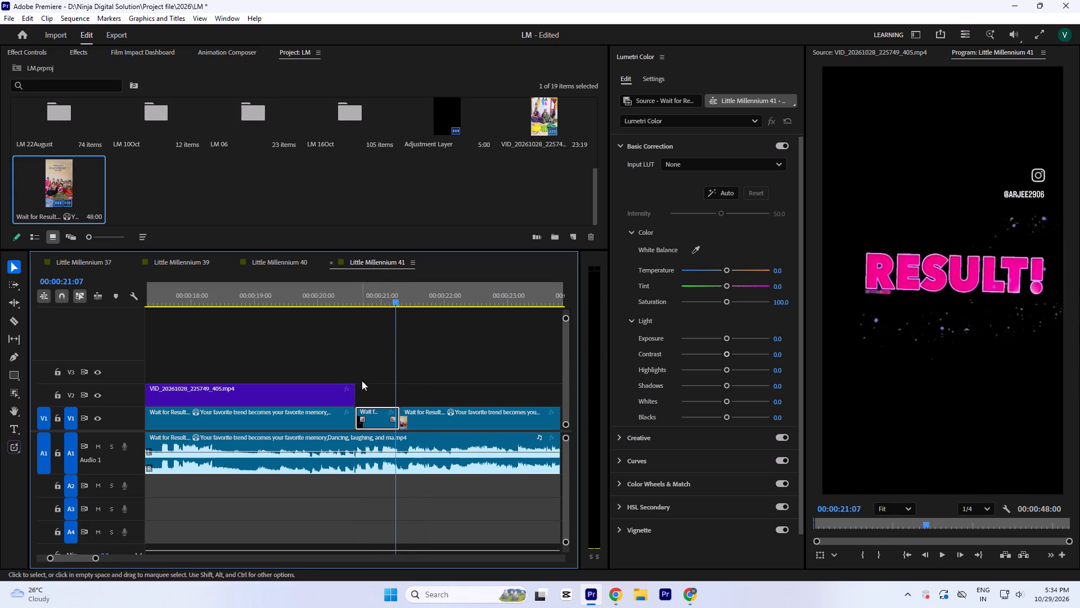
Create a black color matte named Color Matte in the LM project.
click(310, 172)
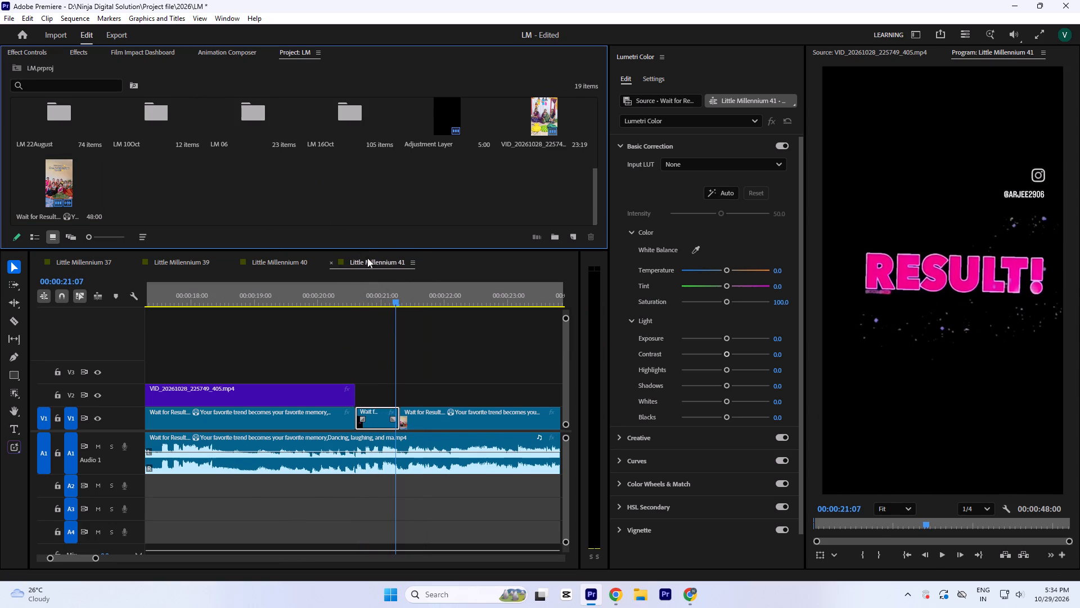
click(573, 240)
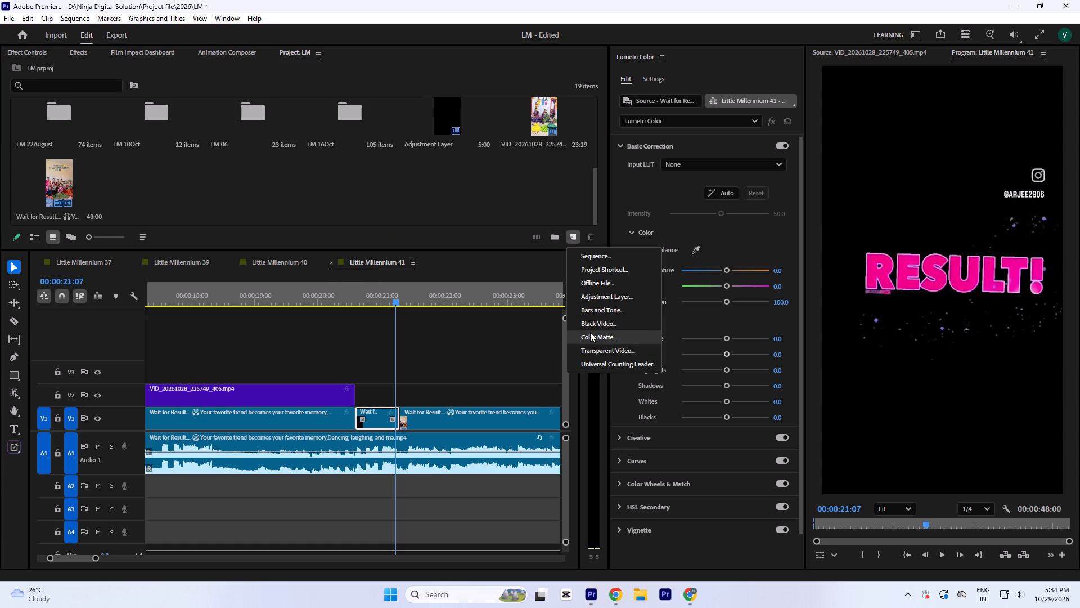
click(591, 333)
key(Return)
key(Return)
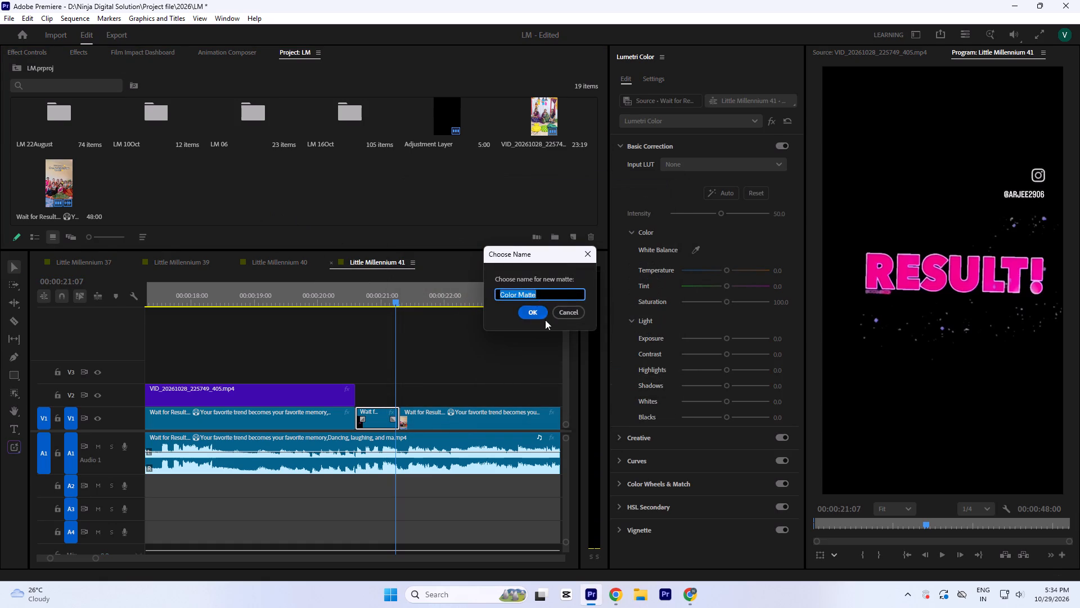
key(Return)
drag(193, 192, 353, 366)
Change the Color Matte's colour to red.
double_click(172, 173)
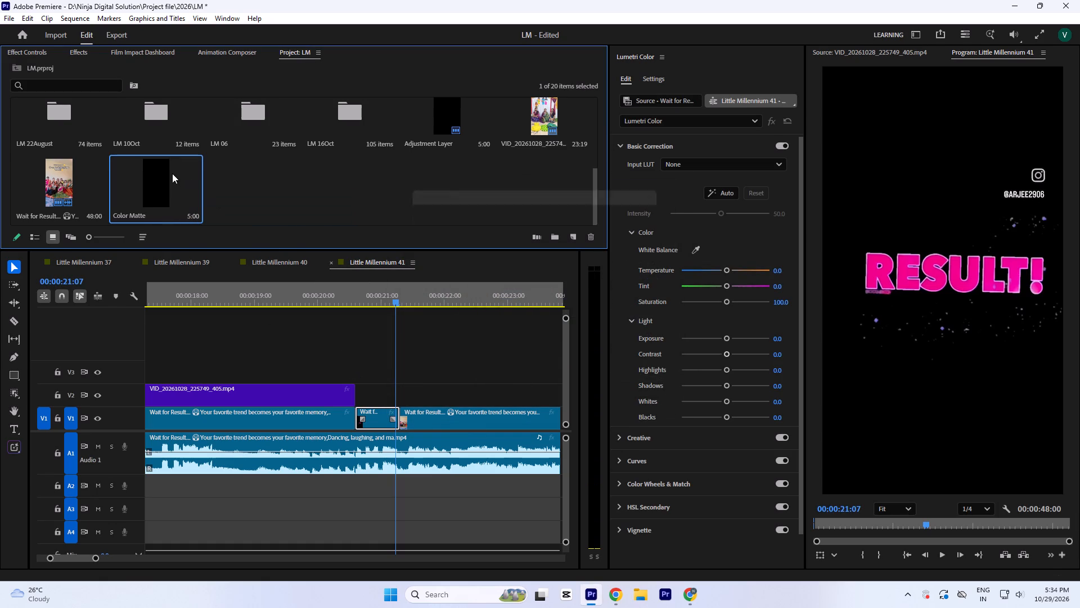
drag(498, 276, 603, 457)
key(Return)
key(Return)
Place the Color Matte on V3 above the RESULT! segment and trim it to that segment's length.
drag(162, 181, 366, 373)
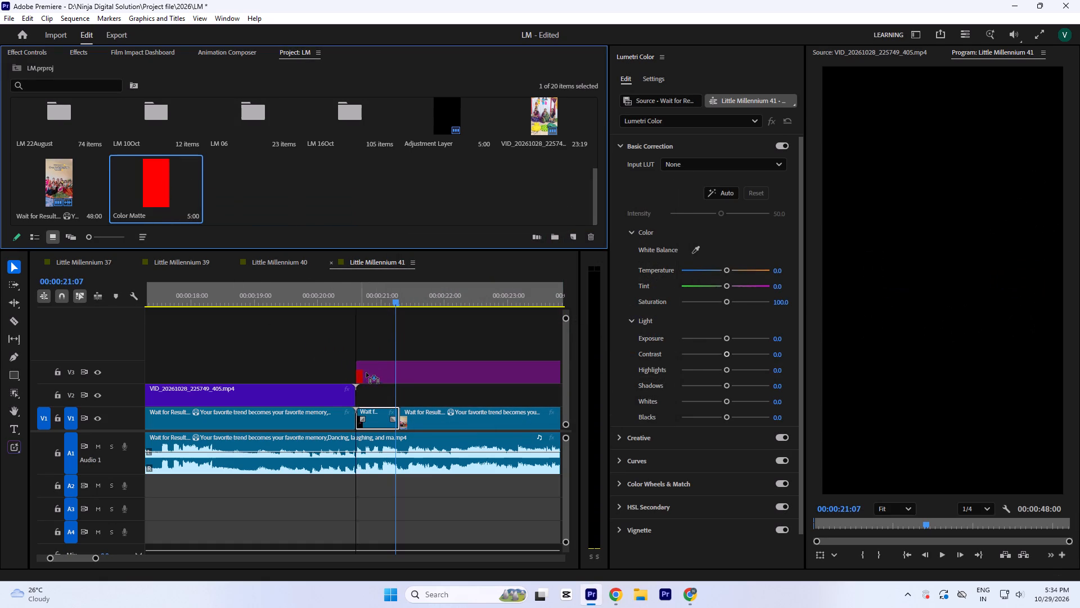
drag(366, 373, 358, 375)
click(367, 373)
click(372, 287)
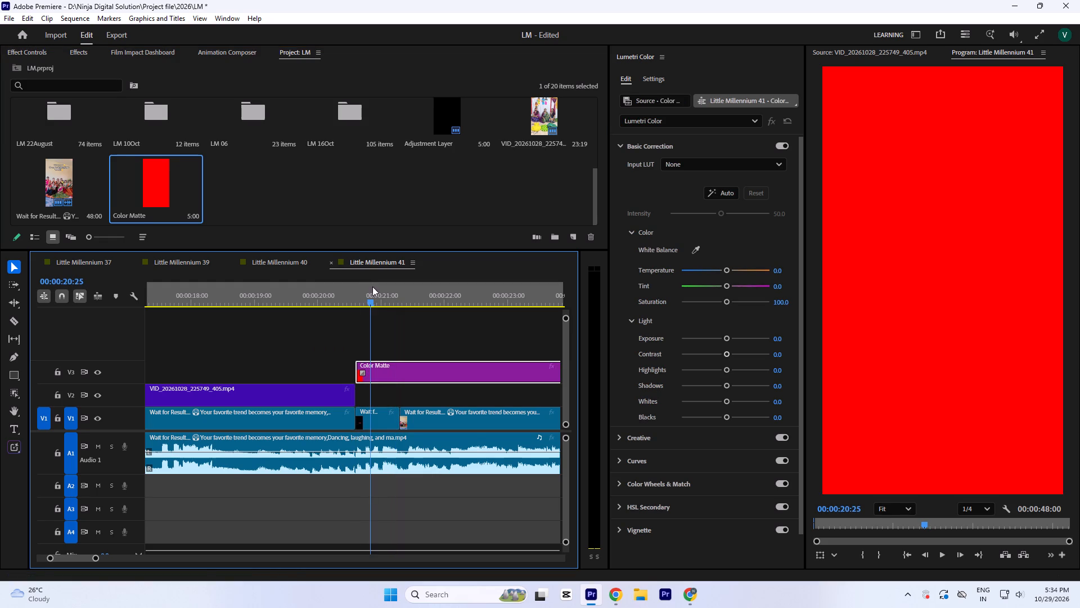
key(minus)
key(minus)
drag(439, 377, 368, 378)
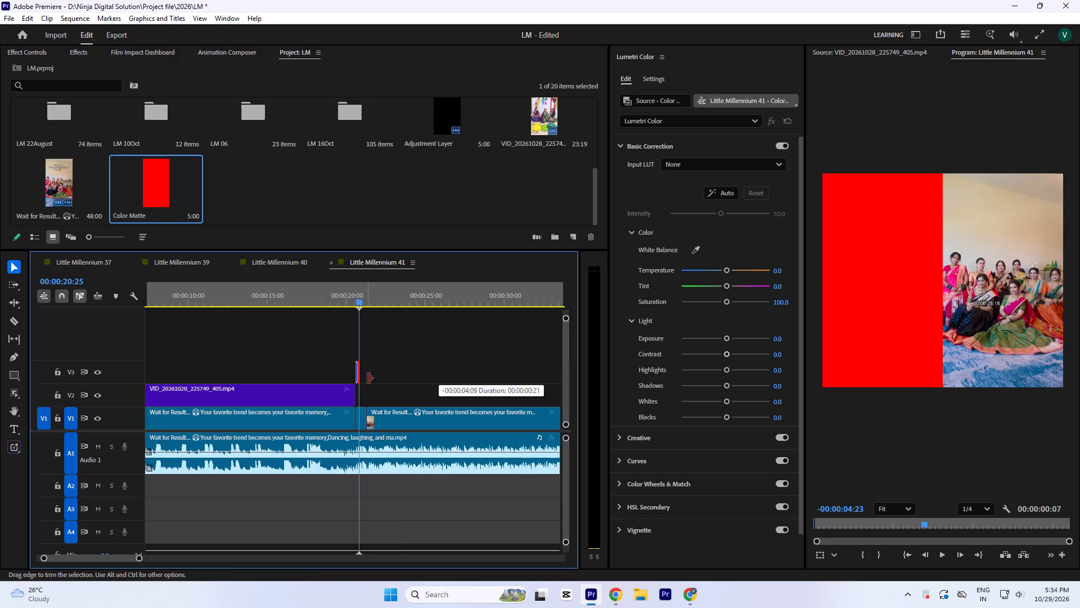
drag(368, 378, 373, 381)
Set the Color Matte clip's Position to 1346, -354 so it covers the handle watermark above the RESULT! title.
key(equal)
key(equal)
key(equal)
click(377, 290)
click(29, 54)
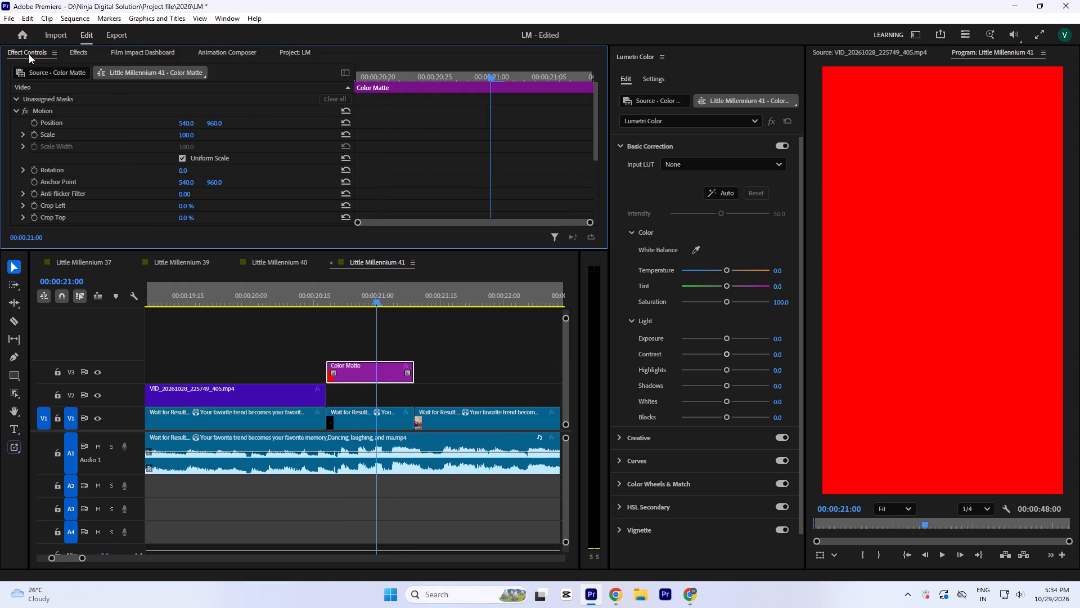
drag(190, 120, 199, 109)
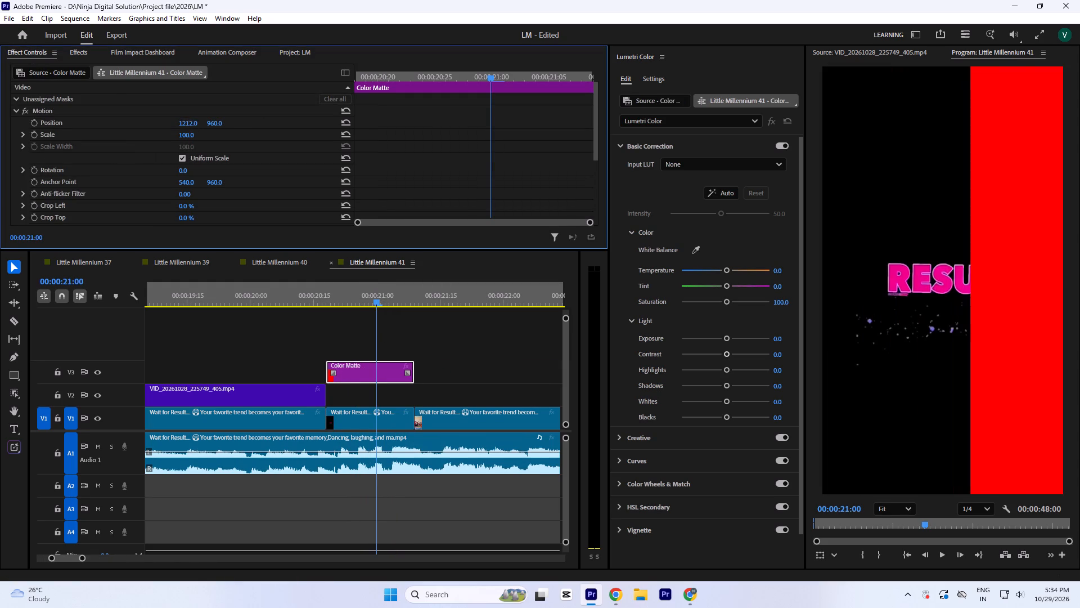
drag(199, 109, 310, 76)
drag(217, 123, 254, 332)
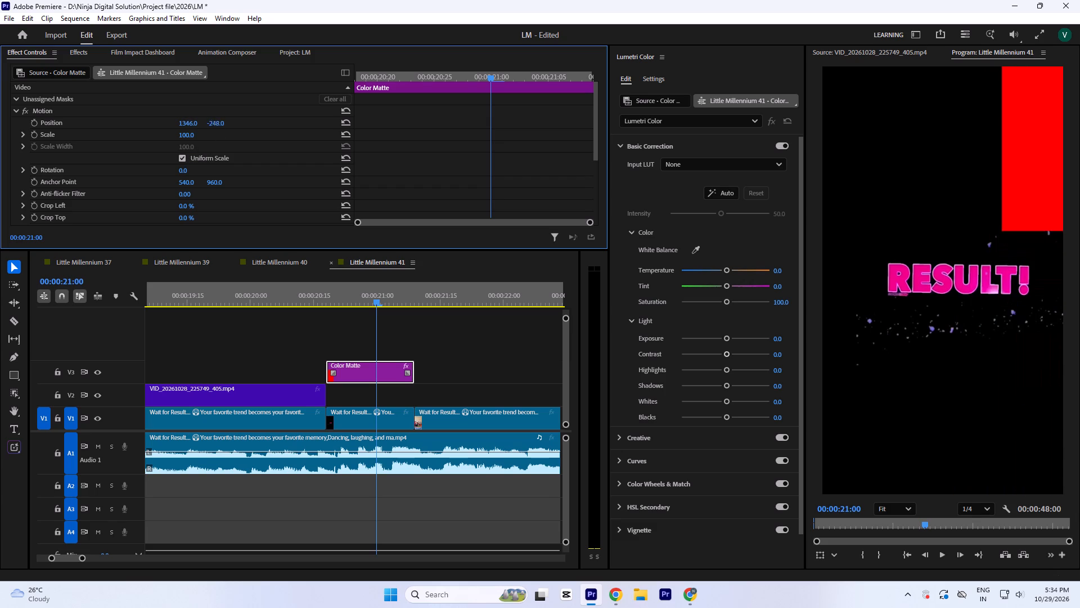
drag(254, 332, 250, 382)
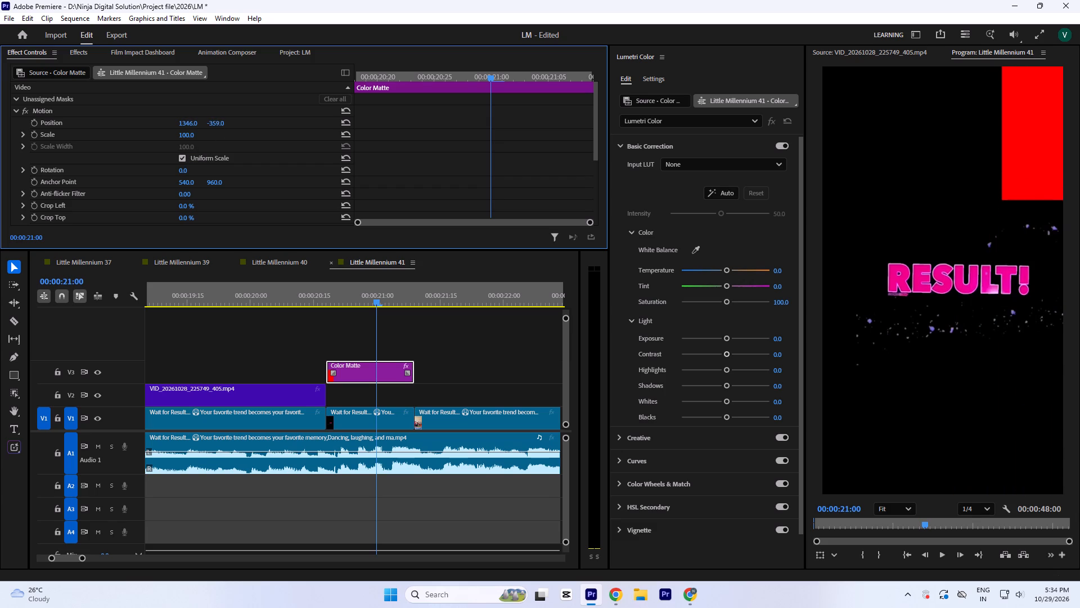
drag(250, 382, 250, 380)
Change the Color Matte's colour to black.
click(391, 385)
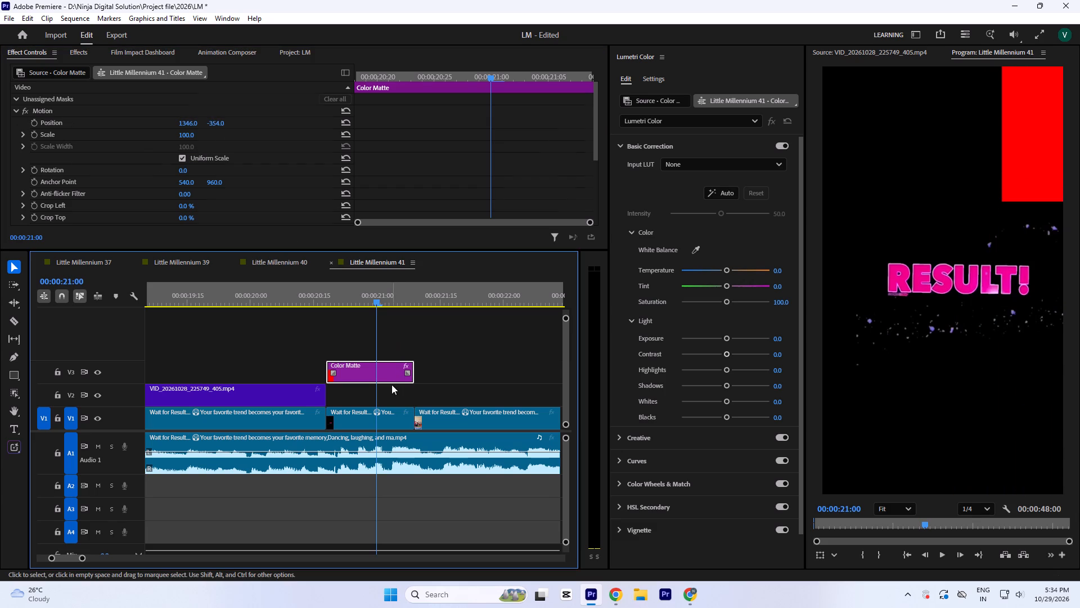
double_click(387, 377)
drag(443, 266, 444, 192)
key(Return)
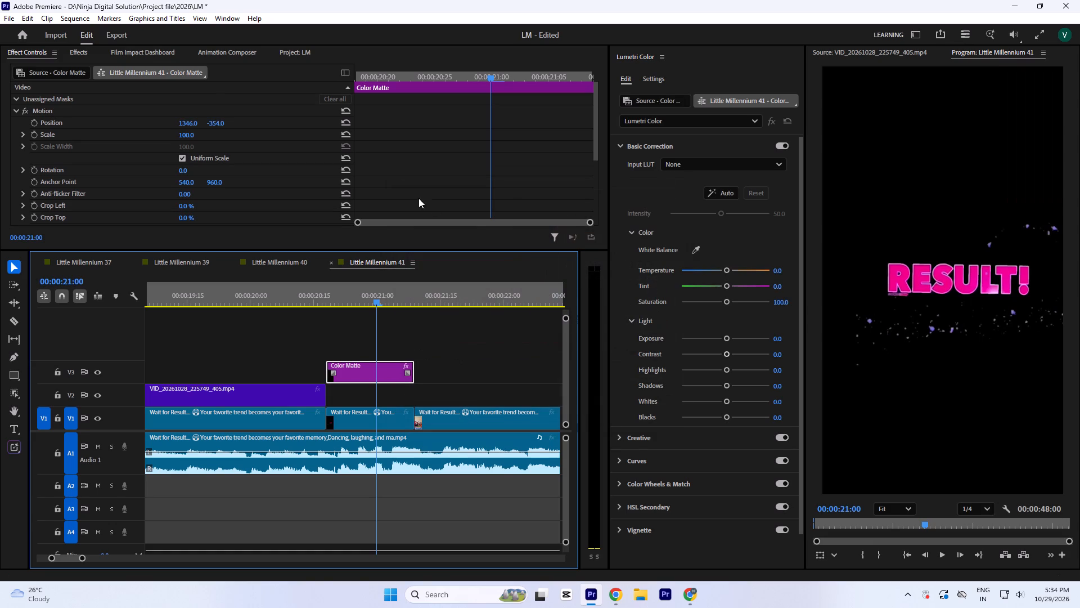
Play the transition from the V2 footage through the RESULT! title and return to its end at about 00:00:21:08.
click(281, 287)
key(space)
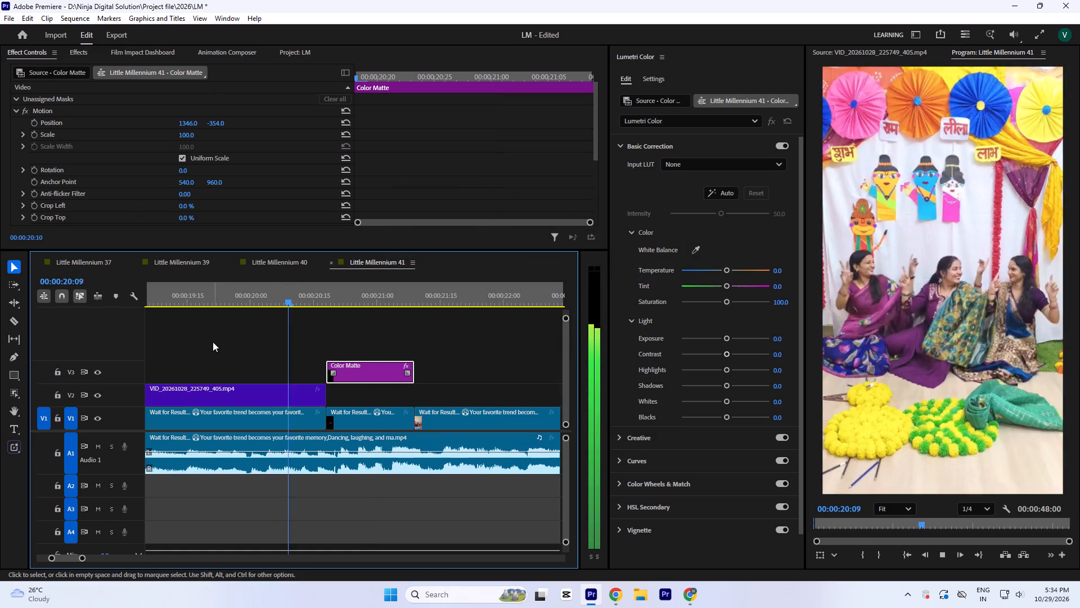
key(space)
key(space)
key(space)
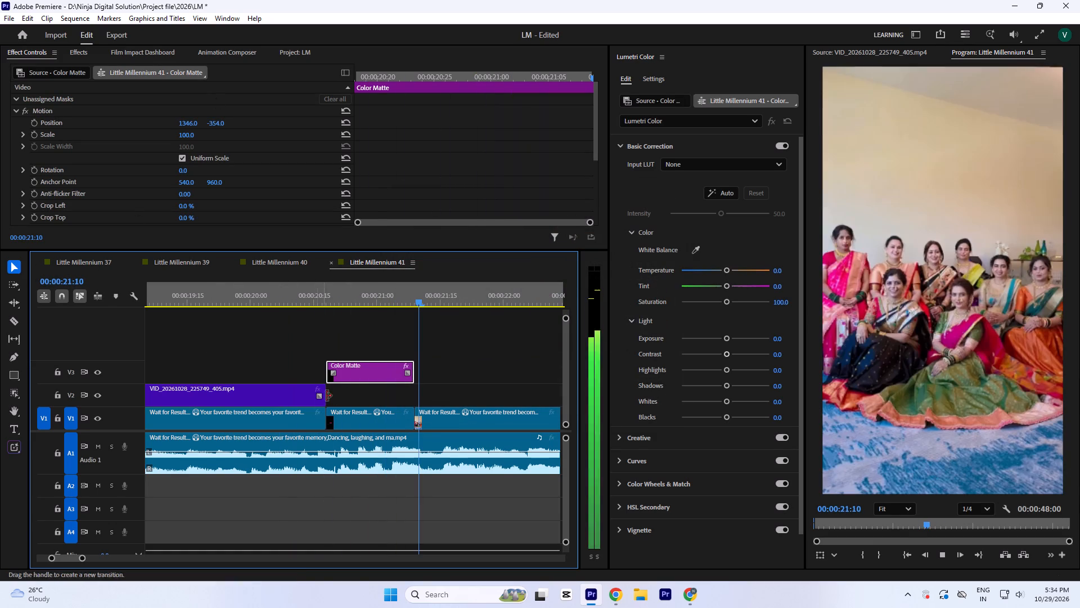
drag(401, 298, 409, 310)
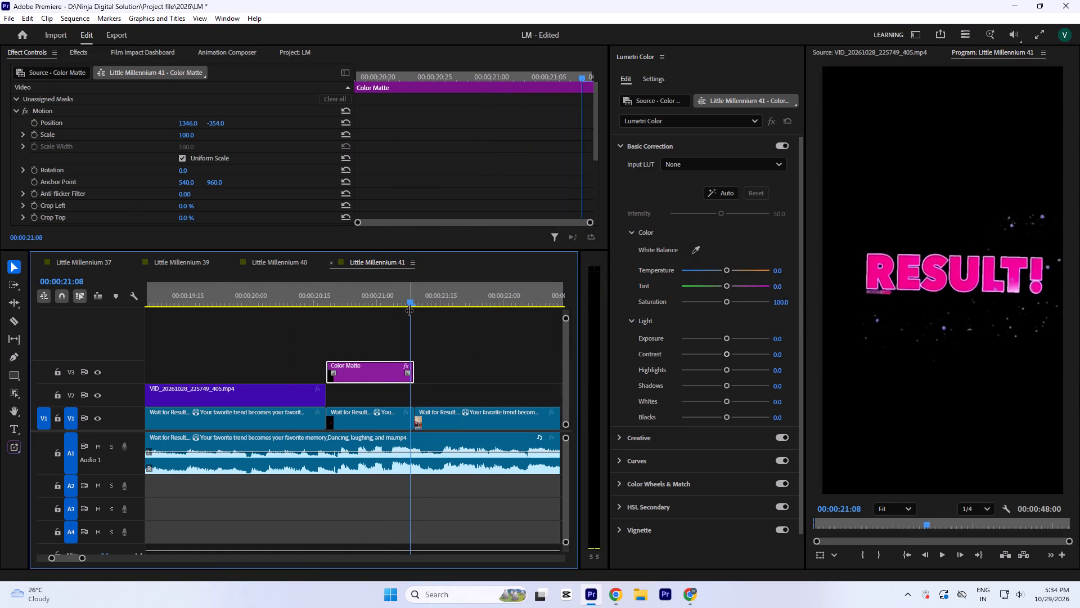
Save the LM project.
key(ctrl+s)
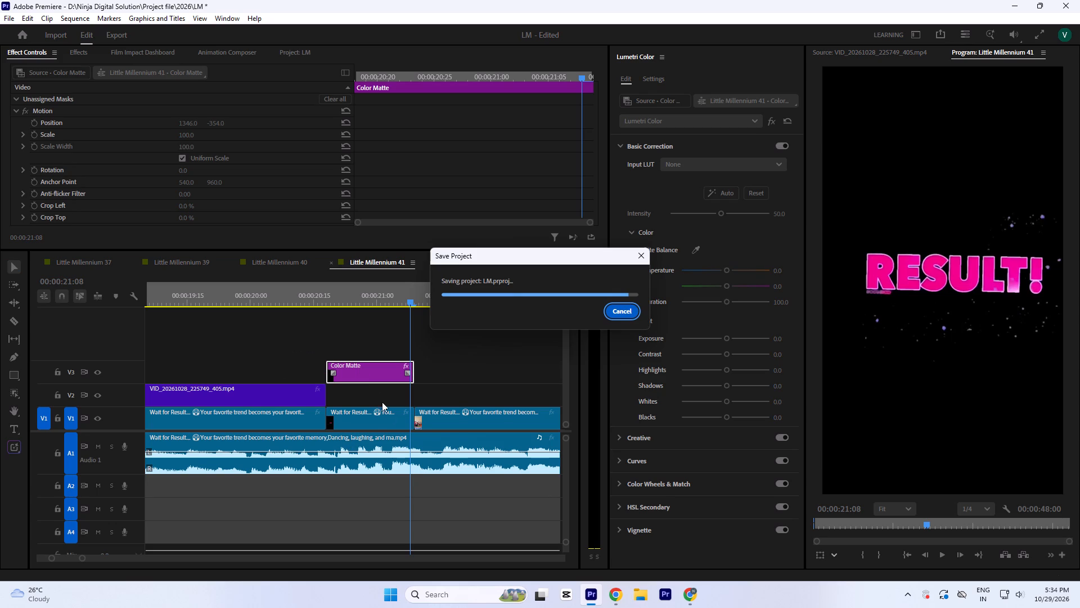
Shift the RESULT! title segment on V1 horizontally by setting its Position X to 505.
click(388, 417)
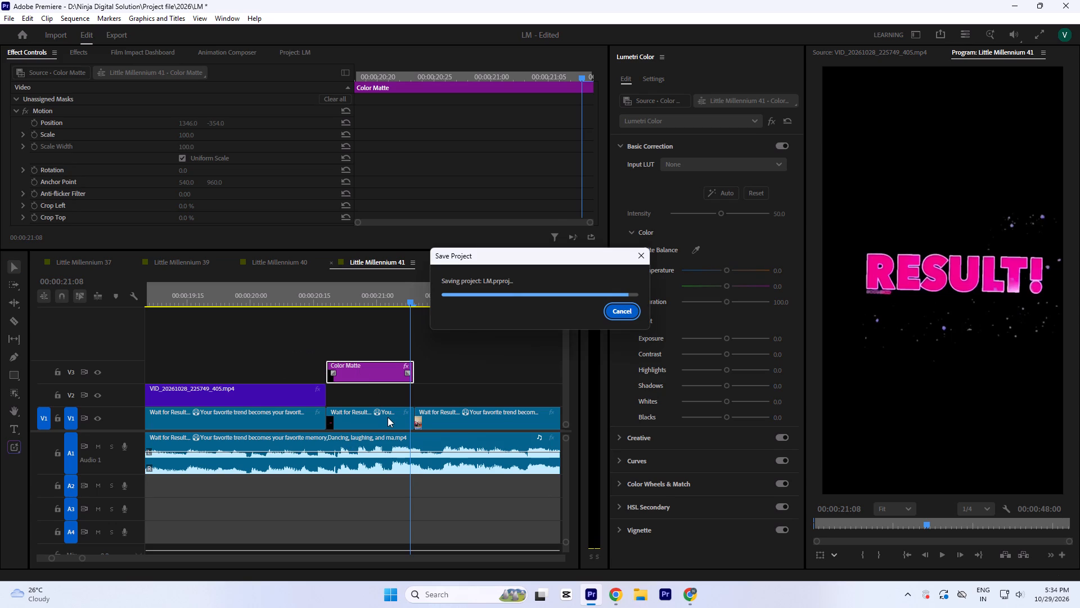
click(391, 422)
drag(190, 124, 187, 132)
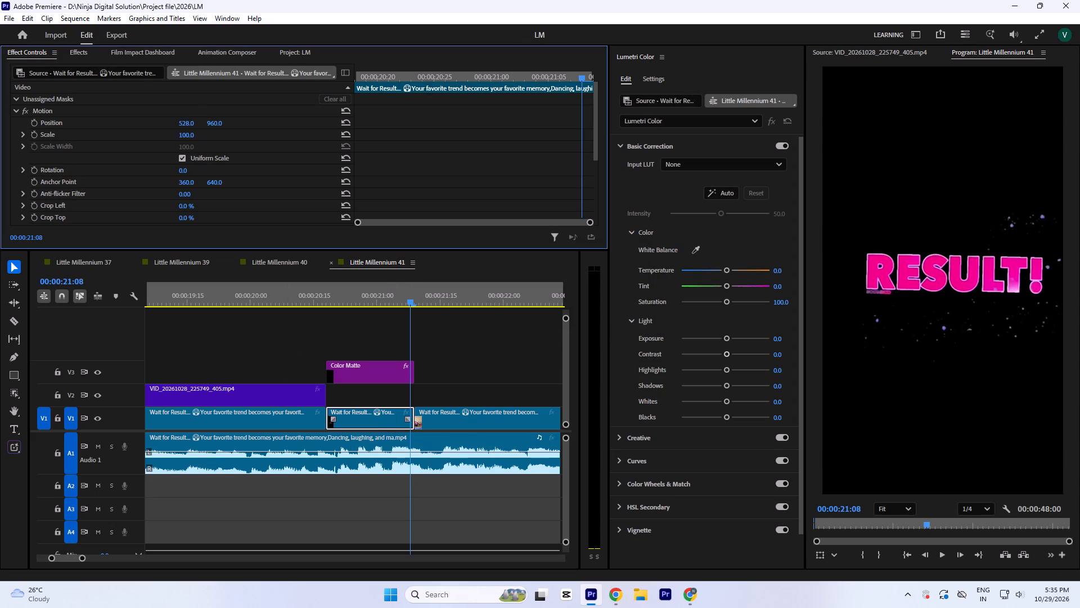
drag(187, 132, 182, 149)
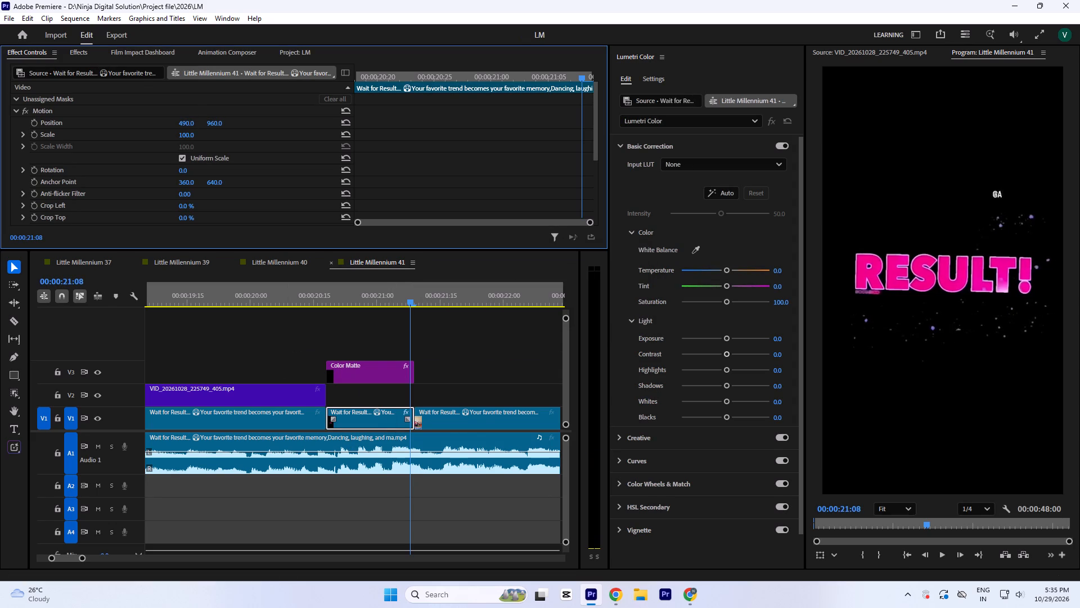
drag(182, 149, 184, 143)
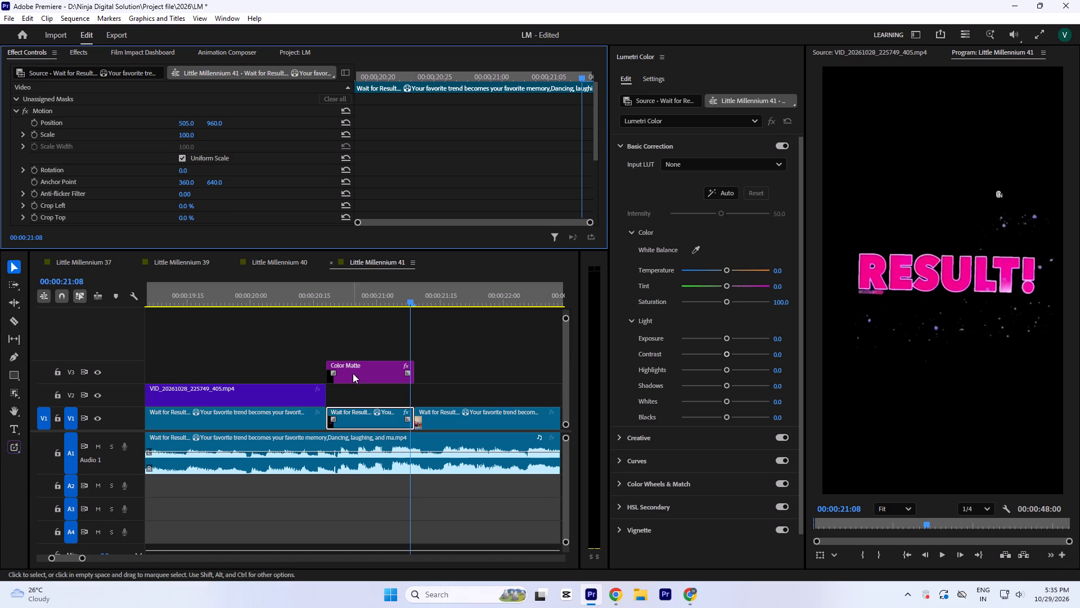
Set the Color Matte clip's Position X to 1306 so it covers the handle watermark above the shifted RESULT! title.
click(363, 379)
drag(188, 120, 186, 133)
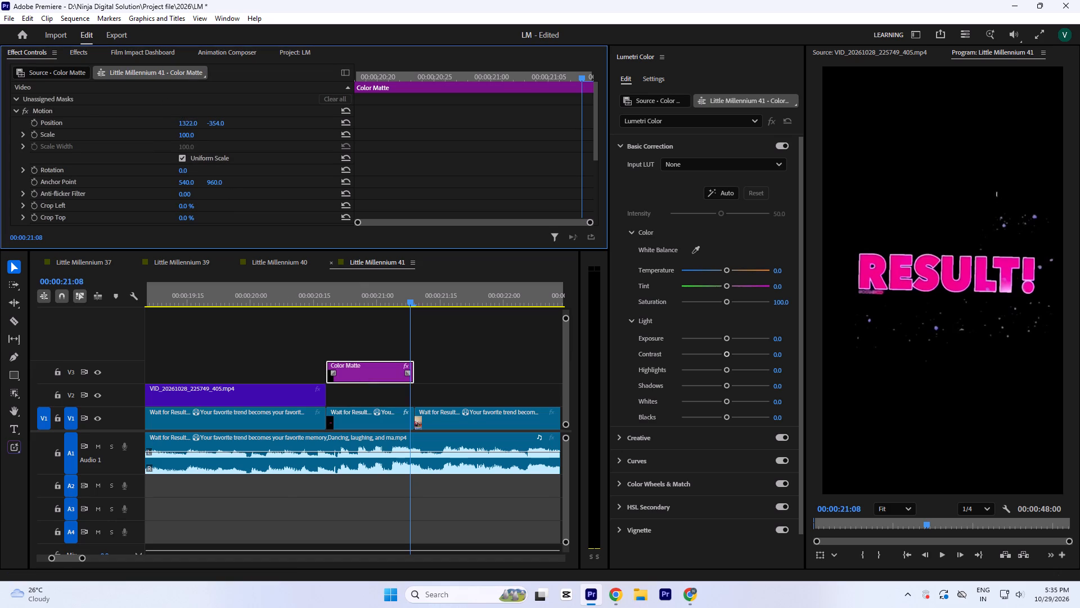
drag(186, 133, 184, 141)
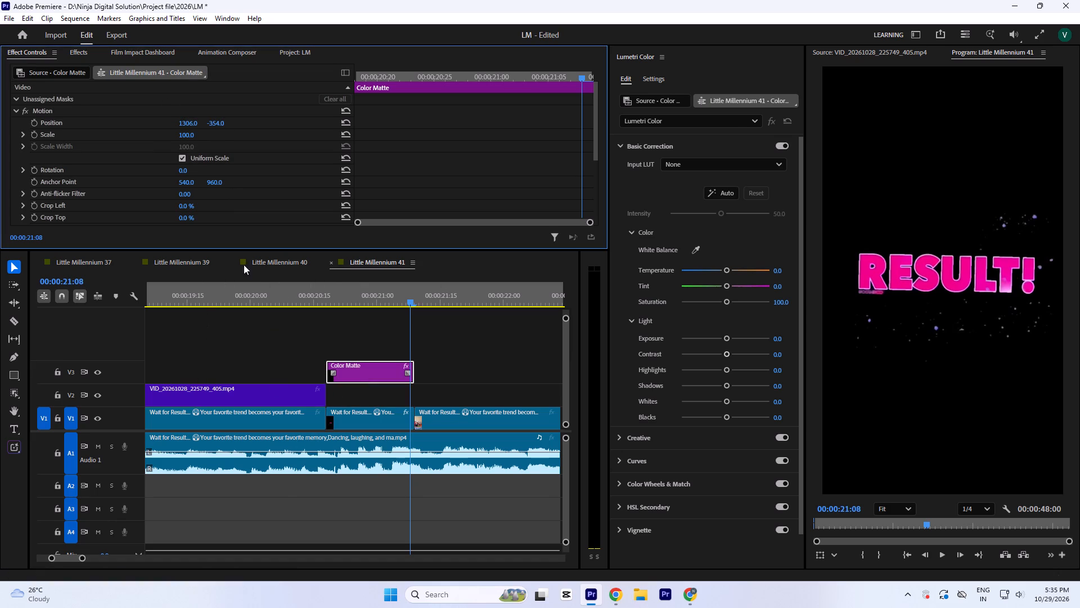
Move the playhead back to 00:00:20:09 in the V2 footage, deselect all clips and save the project.
click(288, 296)
click(262, 353)
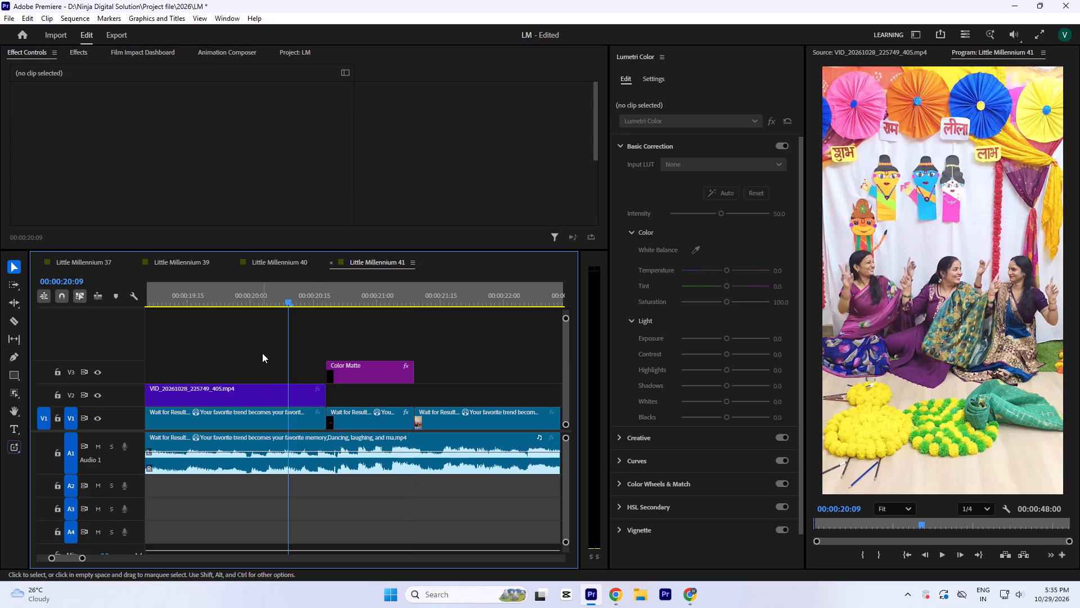
key(ctrl+s)
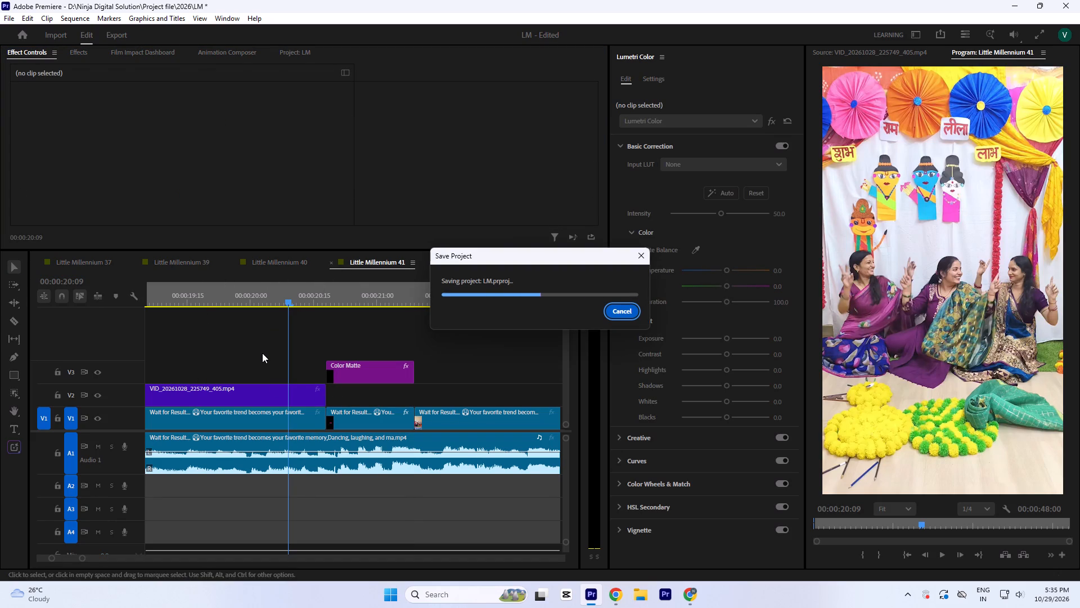
Switch to Chrome, to the Instagram reel page.
click(617, 597)
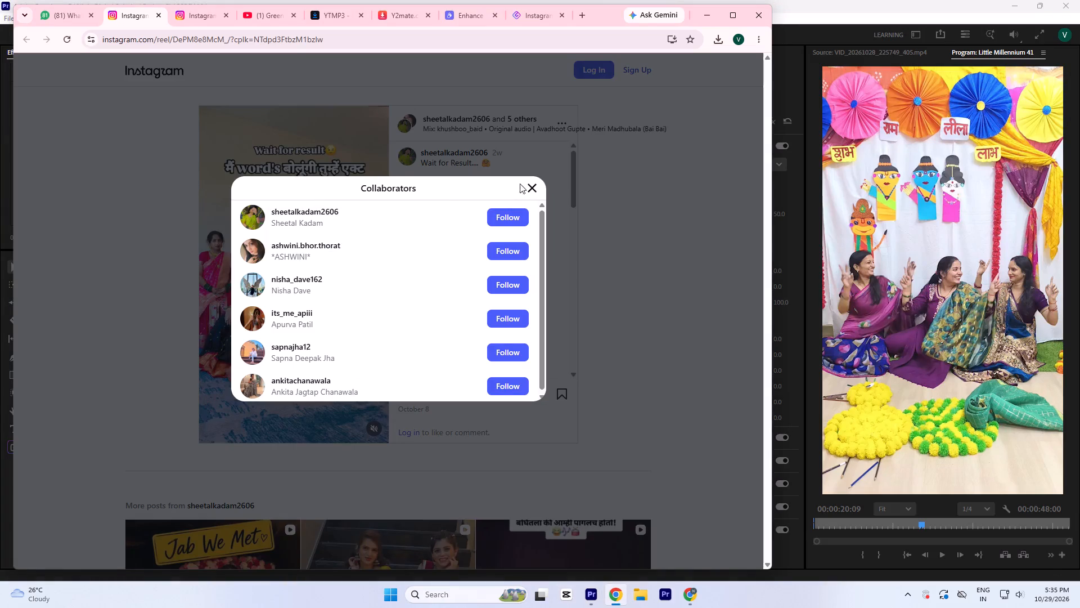
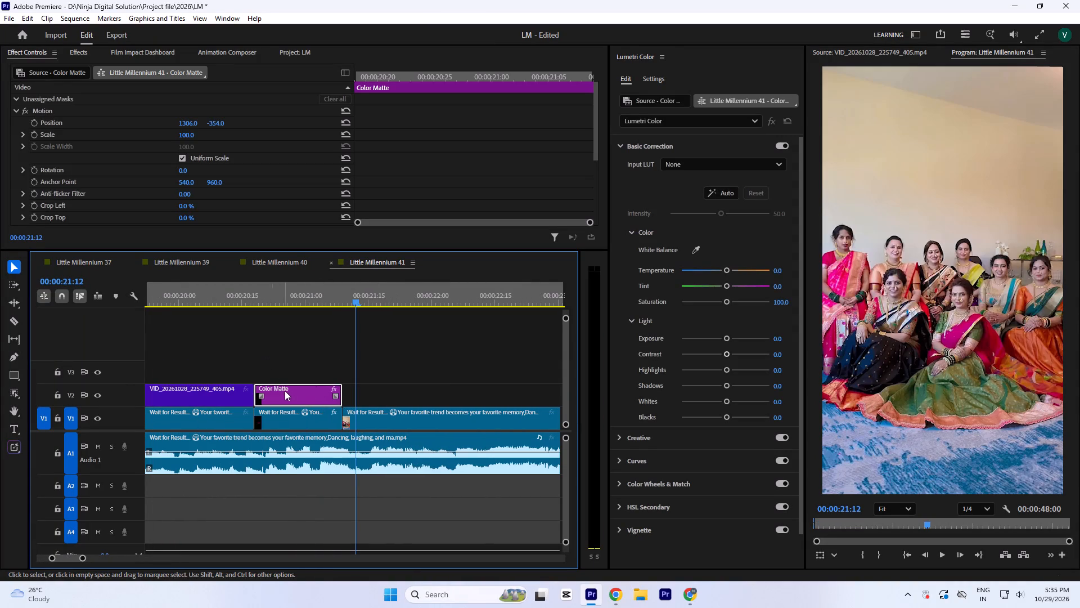
Move the RESULT! segment and its Color Matte up one track together, onto V2 and V3.
drag(289, 359, 309, 417)
drag(309, 417, 309, 390)
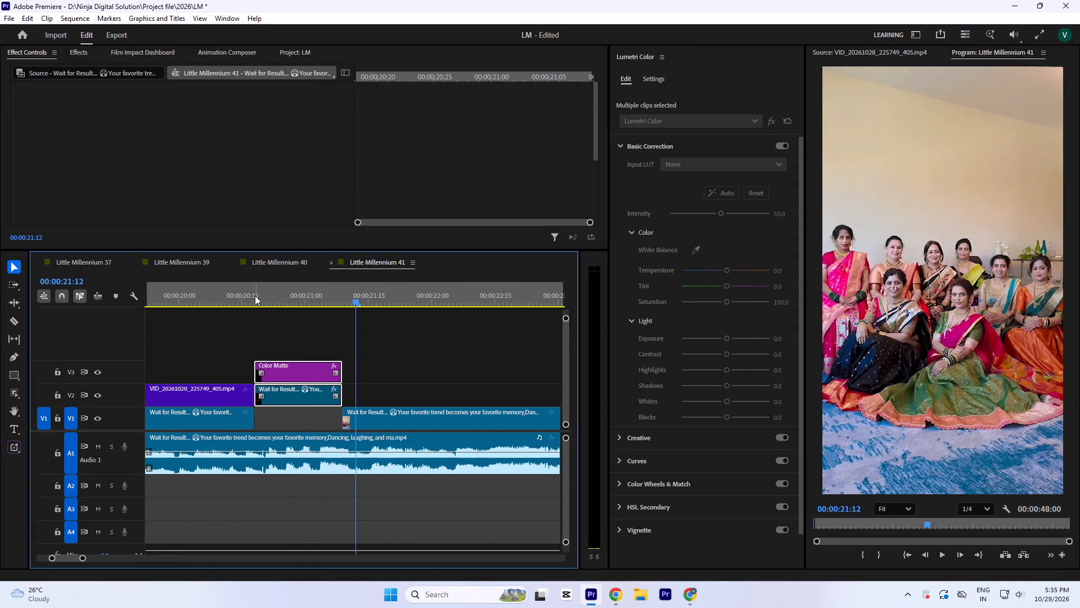
Play the sequence from the start of the RESULT! segment and across the cut into the following reel footage.
click(255, 296)
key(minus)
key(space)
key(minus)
key(equal)
key(equal)
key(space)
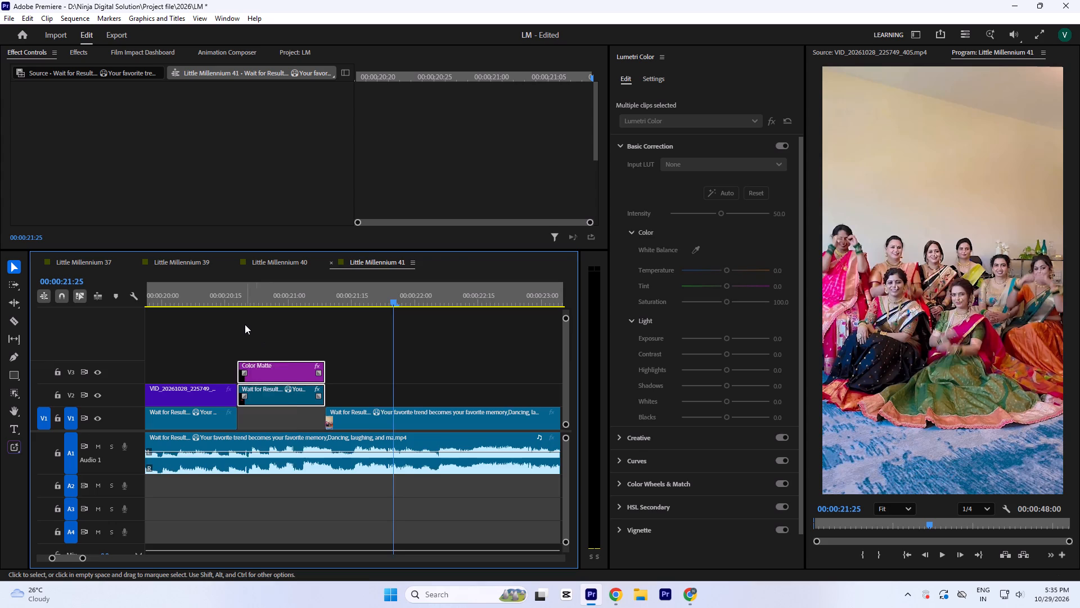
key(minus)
click(300, 297)
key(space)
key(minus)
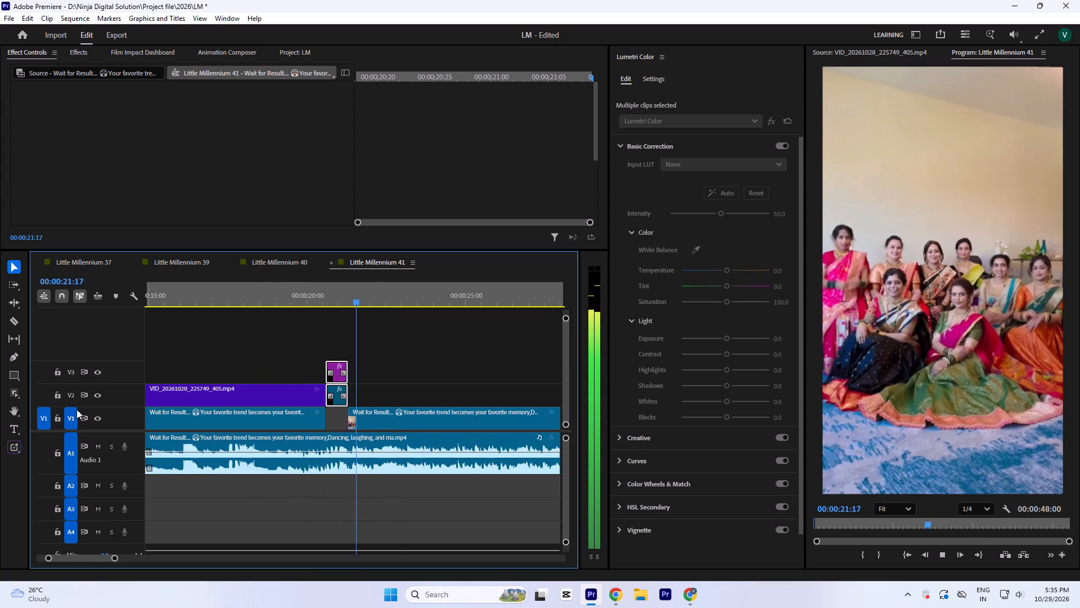
Duplicate the first VID_20261028_225749_405 clip from V2 onto a new V4 track directly above it.
key(equal)
key(space)
click(331, 368)
click(344, 294)
key(space)
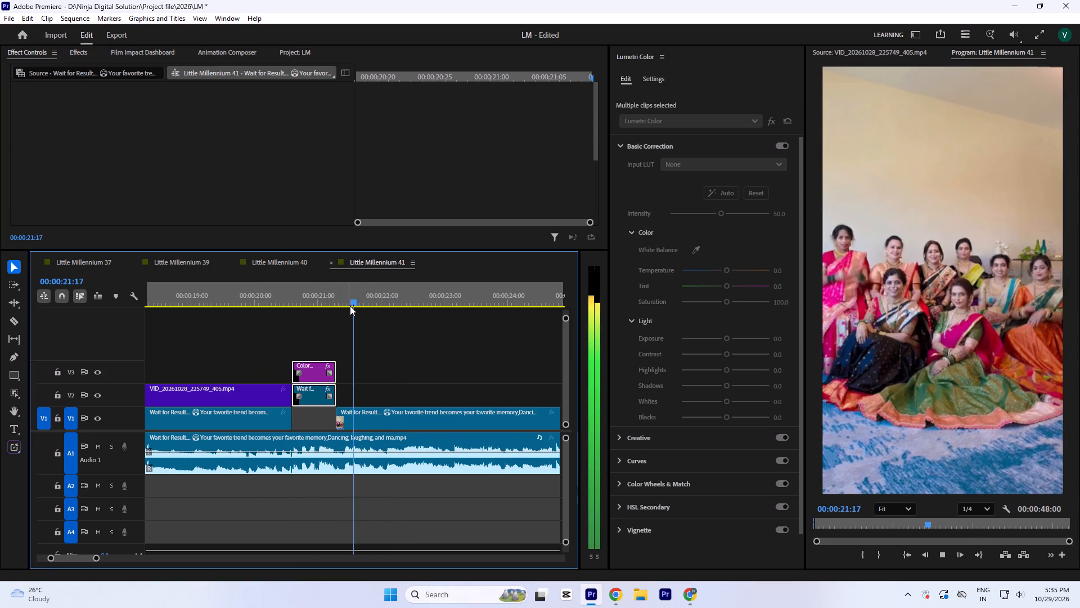
key(space)
key(minus)
key(minus)
click(202, 348)
drag(260, 399, 262, 354)
Play the Wait for Result reference just after the RESULT! title and through its closing section to examine the dance moves.
key(minus)
click(321, 291)
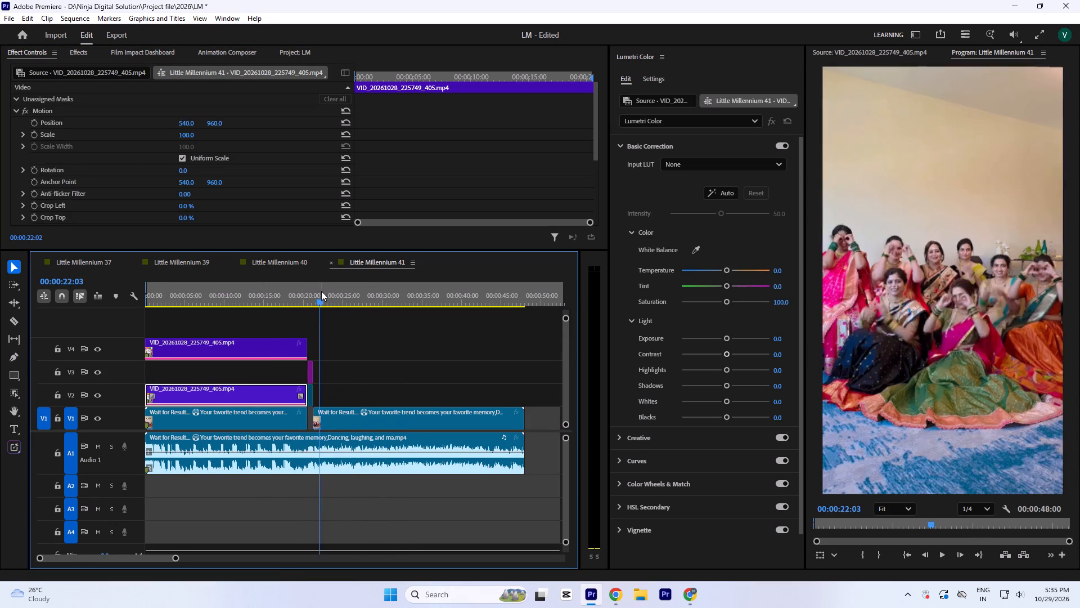
click(316, 297)
key(space)
text(=)
key(minus)
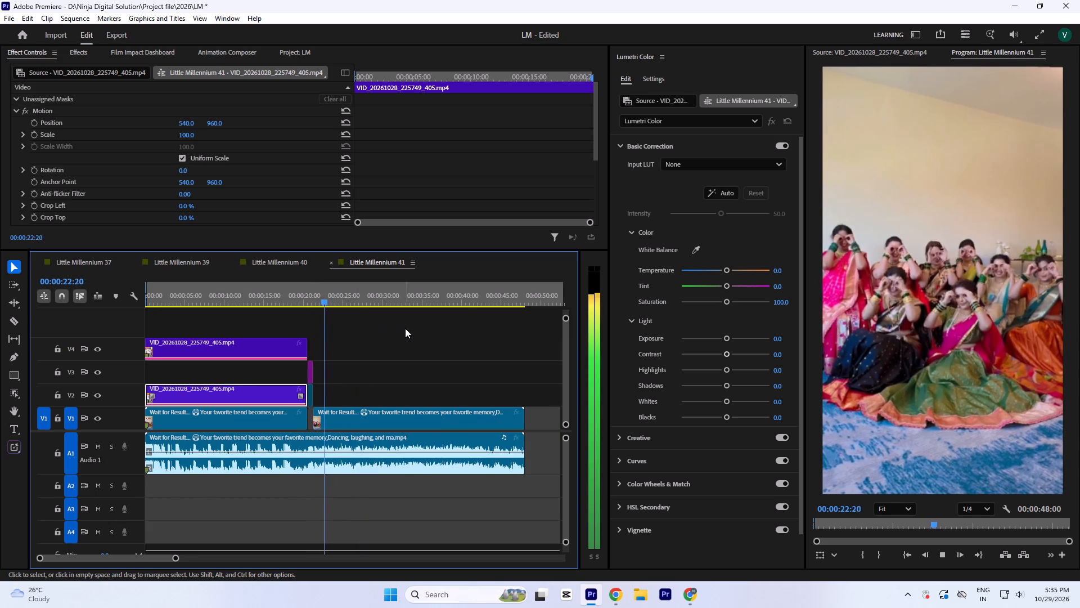
click(463, 299)
key(space)
key(minus)
key(minus)
key(equal)
key(equal)
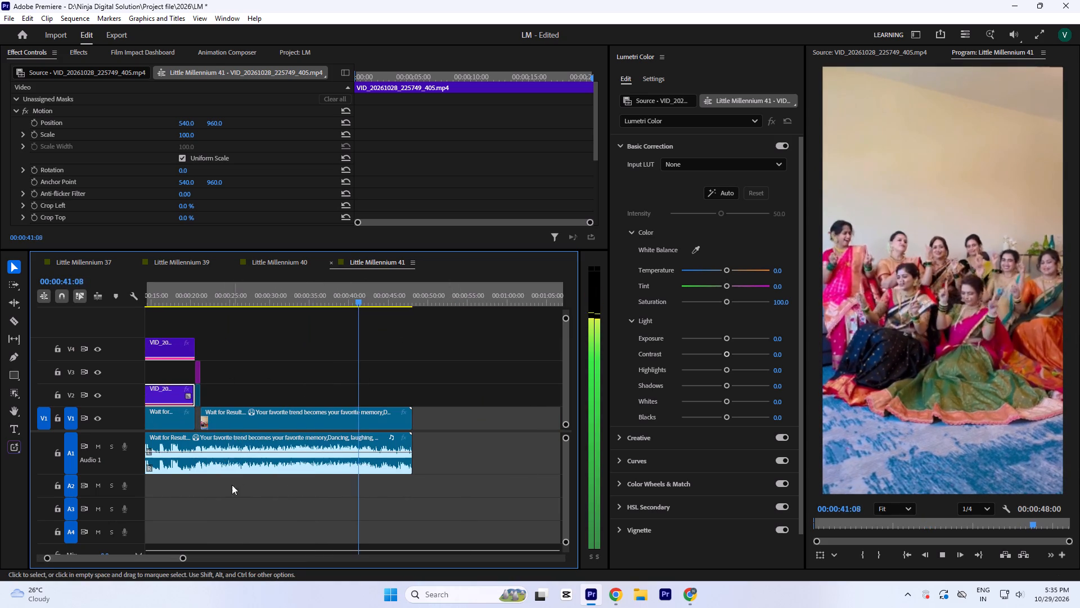
key(equal)
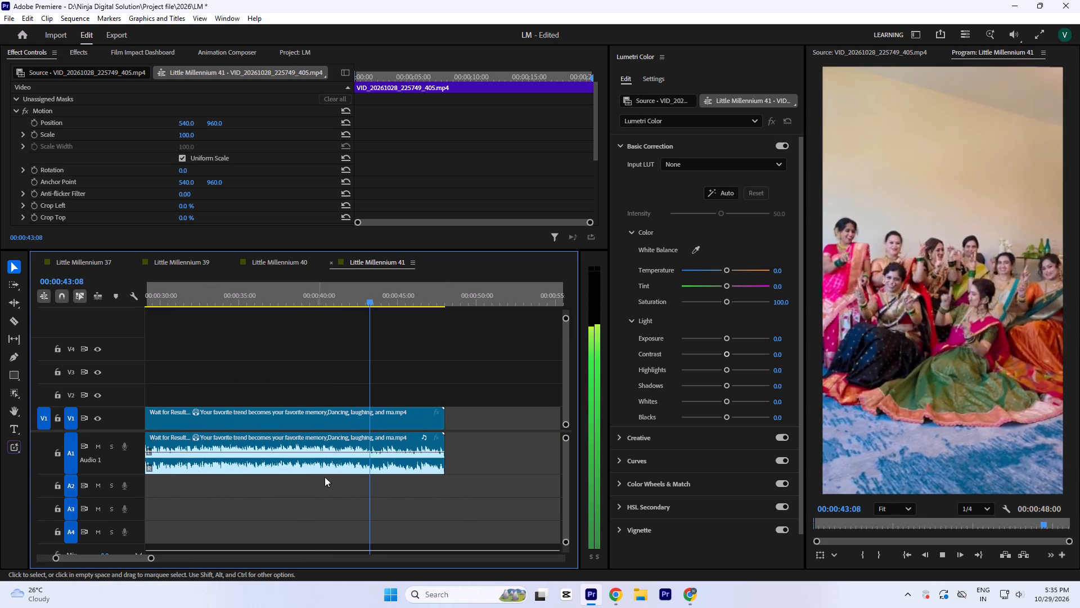
key(minus)
key(minus)
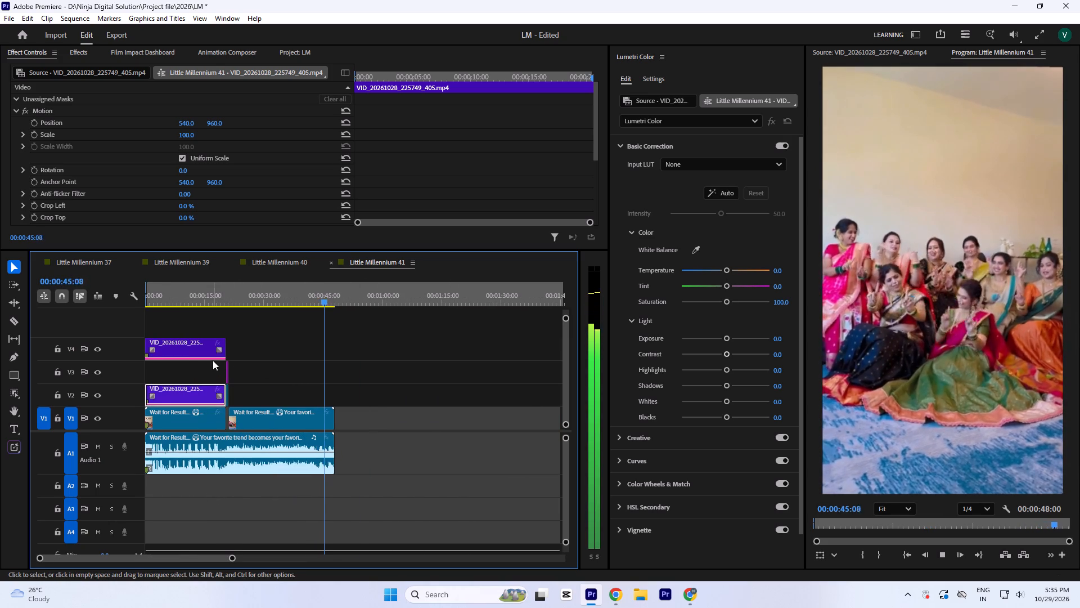
key(equal)
key(minus)
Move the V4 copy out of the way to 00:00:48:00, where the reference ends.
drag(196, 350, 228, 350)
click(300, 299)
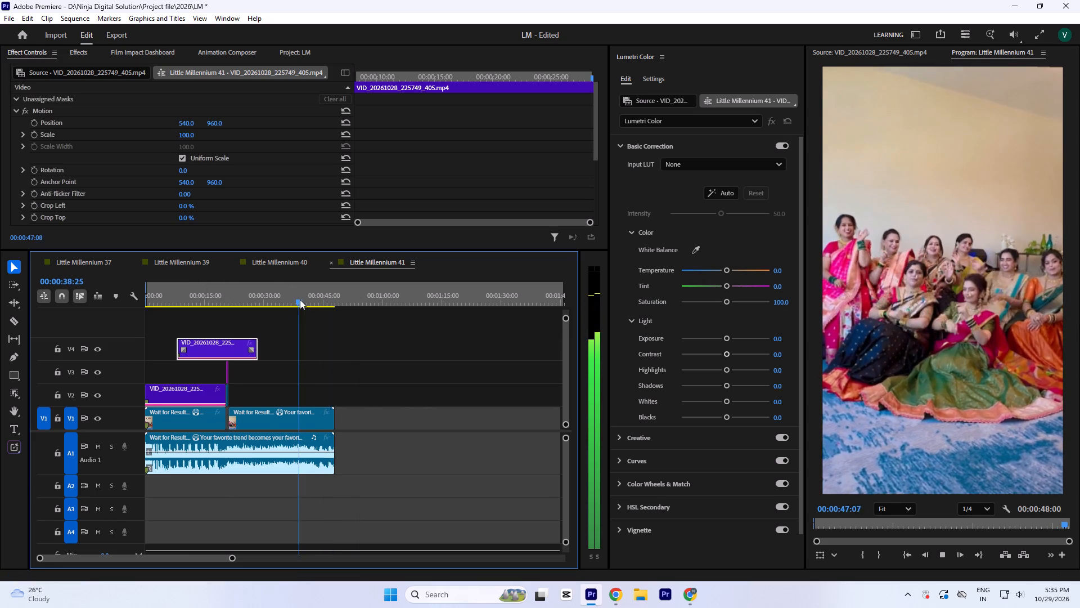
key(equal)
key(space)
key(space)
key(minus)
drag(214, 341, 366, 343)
Play the uncovered reference from 00:00:21:09 to examine the first dance move after the RESULT! title.
click(235, 287)
key(equal)
key(equal)
key(equal)
click(323, 301)
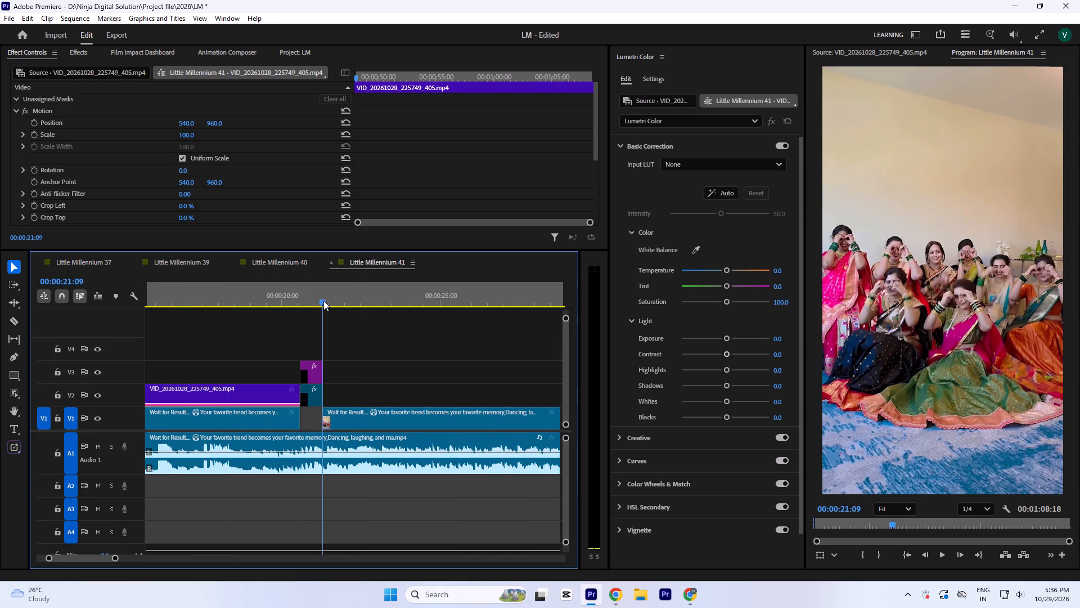
key(space)
key(space)
key(minus)
key(minus)
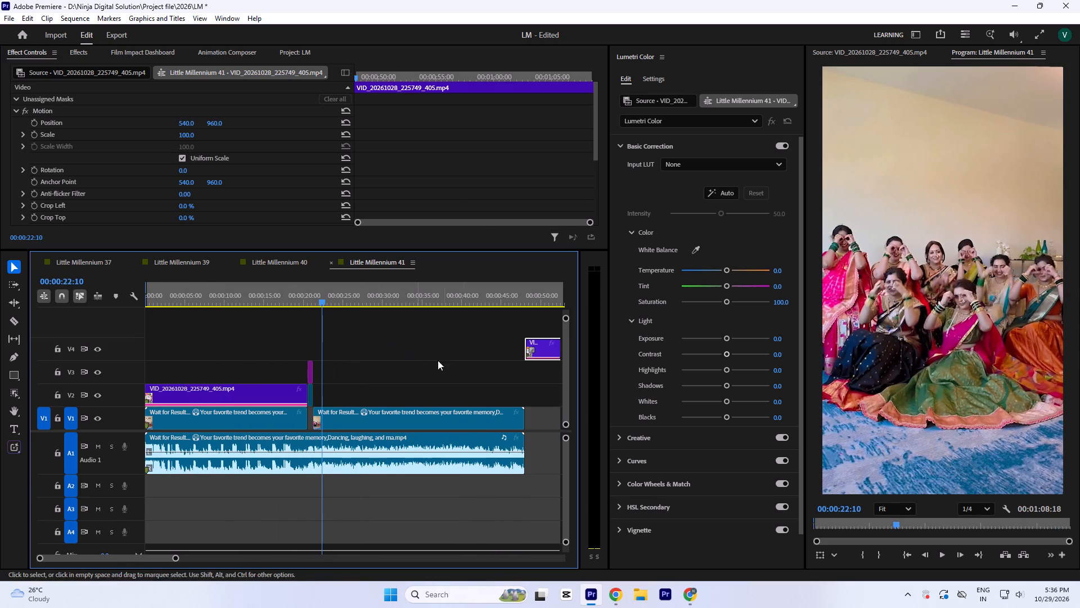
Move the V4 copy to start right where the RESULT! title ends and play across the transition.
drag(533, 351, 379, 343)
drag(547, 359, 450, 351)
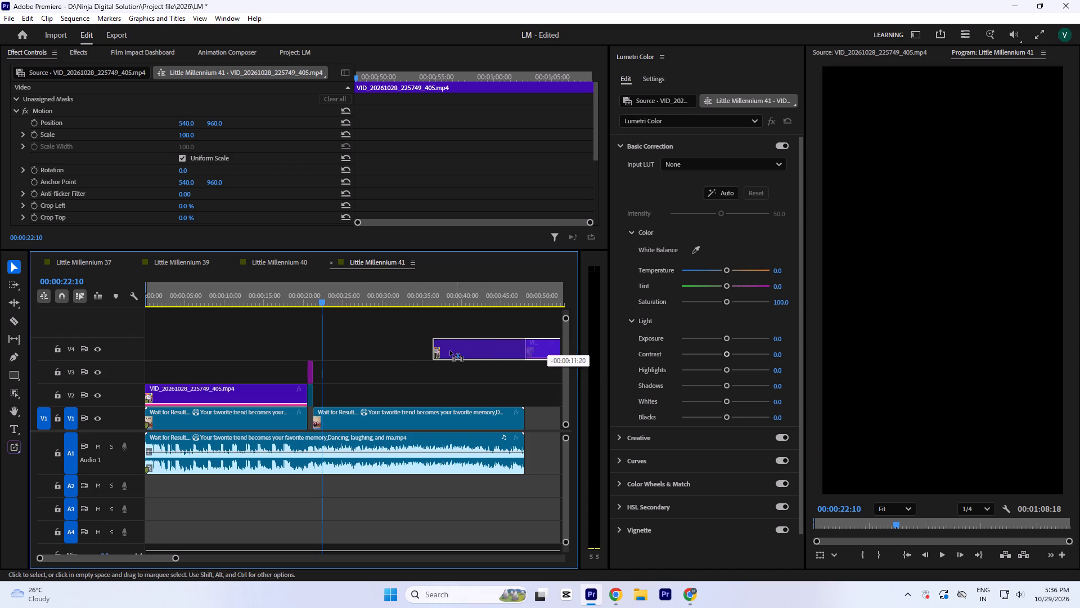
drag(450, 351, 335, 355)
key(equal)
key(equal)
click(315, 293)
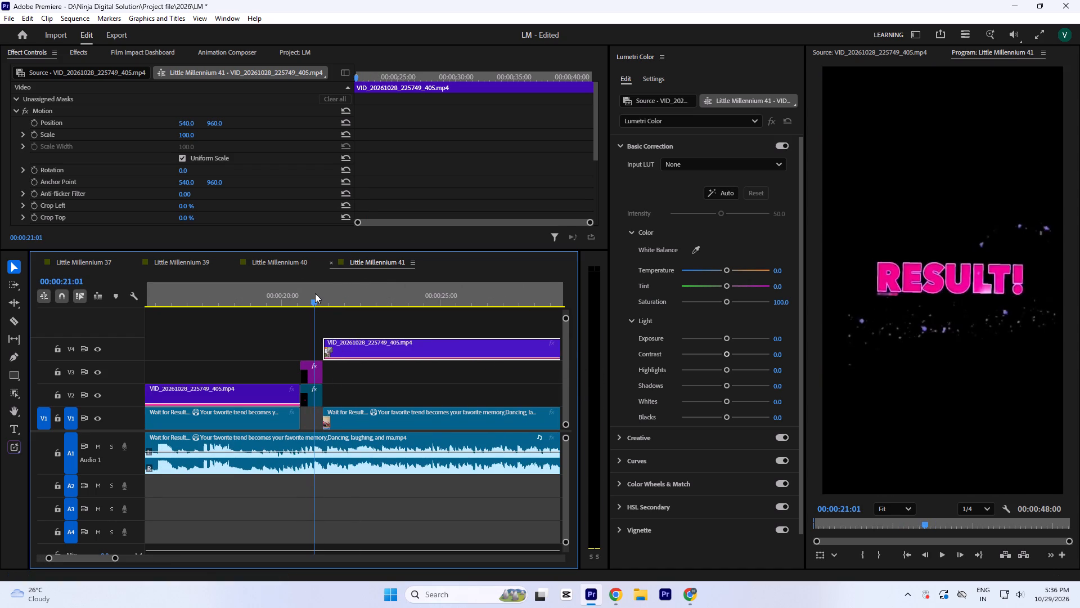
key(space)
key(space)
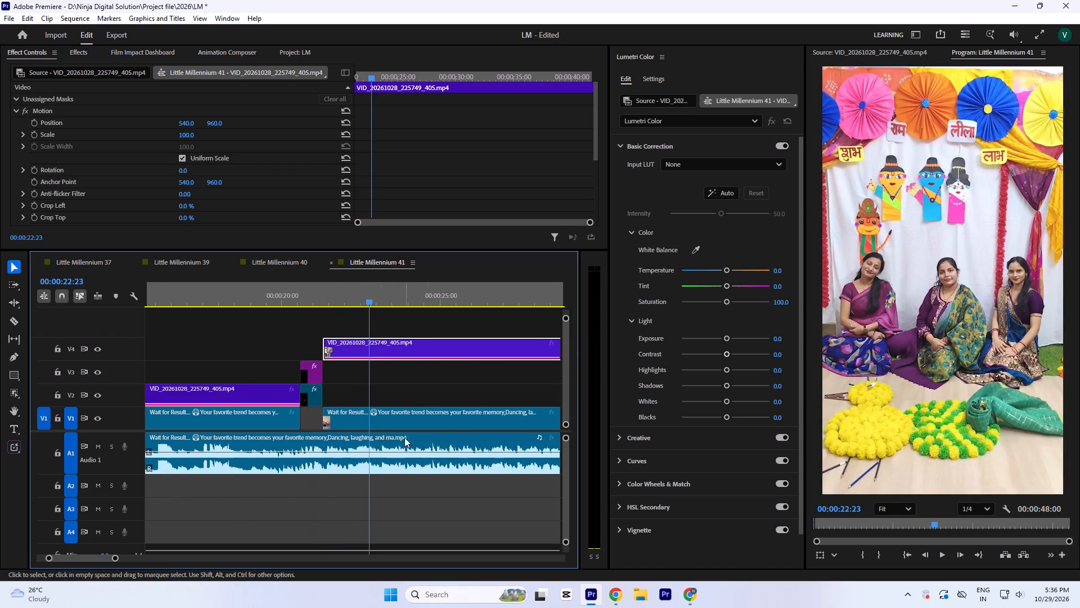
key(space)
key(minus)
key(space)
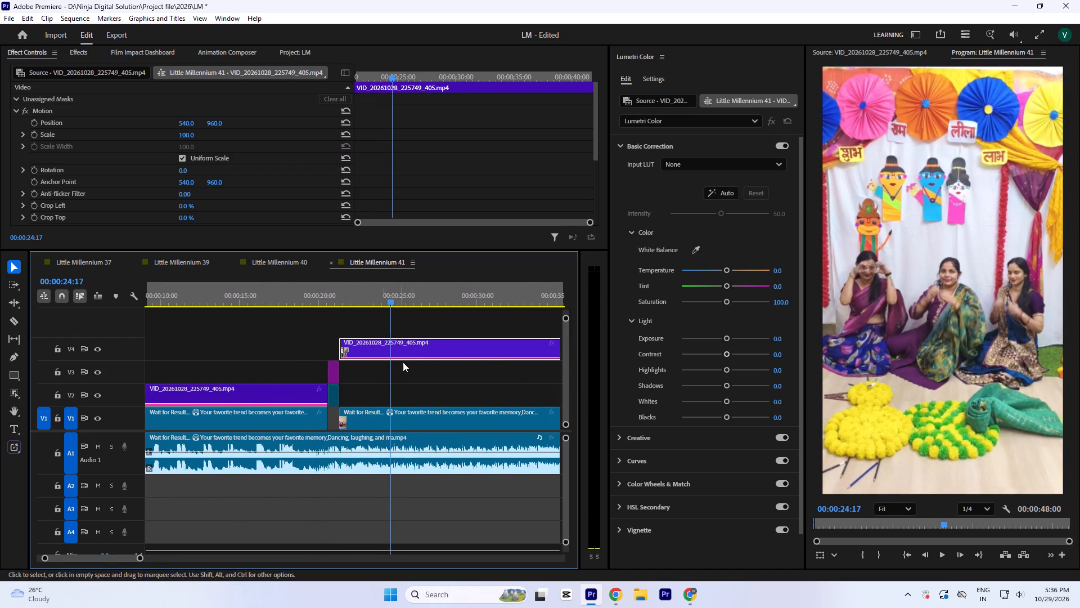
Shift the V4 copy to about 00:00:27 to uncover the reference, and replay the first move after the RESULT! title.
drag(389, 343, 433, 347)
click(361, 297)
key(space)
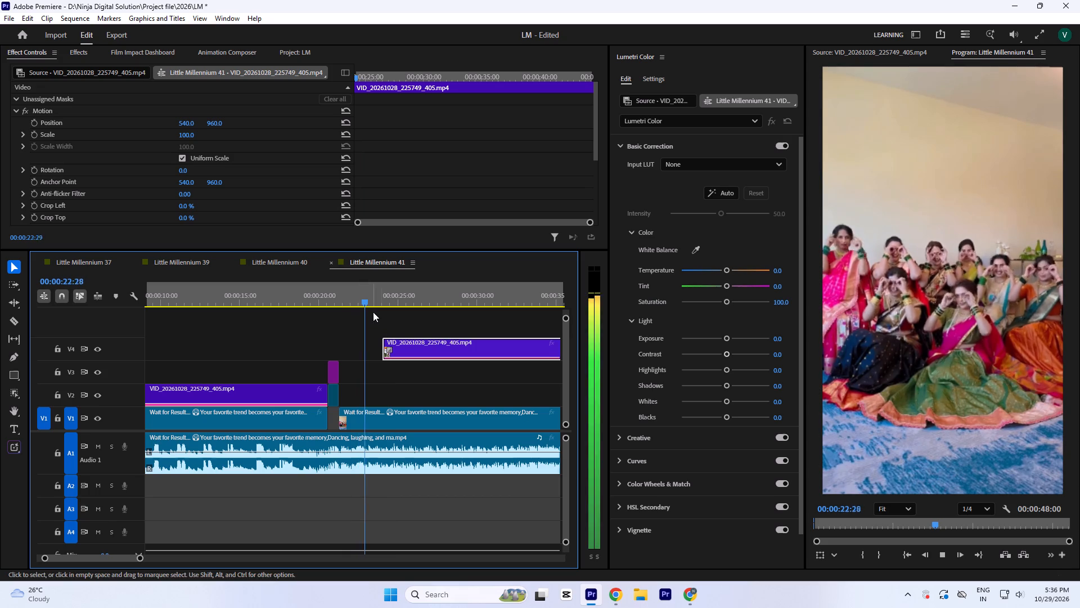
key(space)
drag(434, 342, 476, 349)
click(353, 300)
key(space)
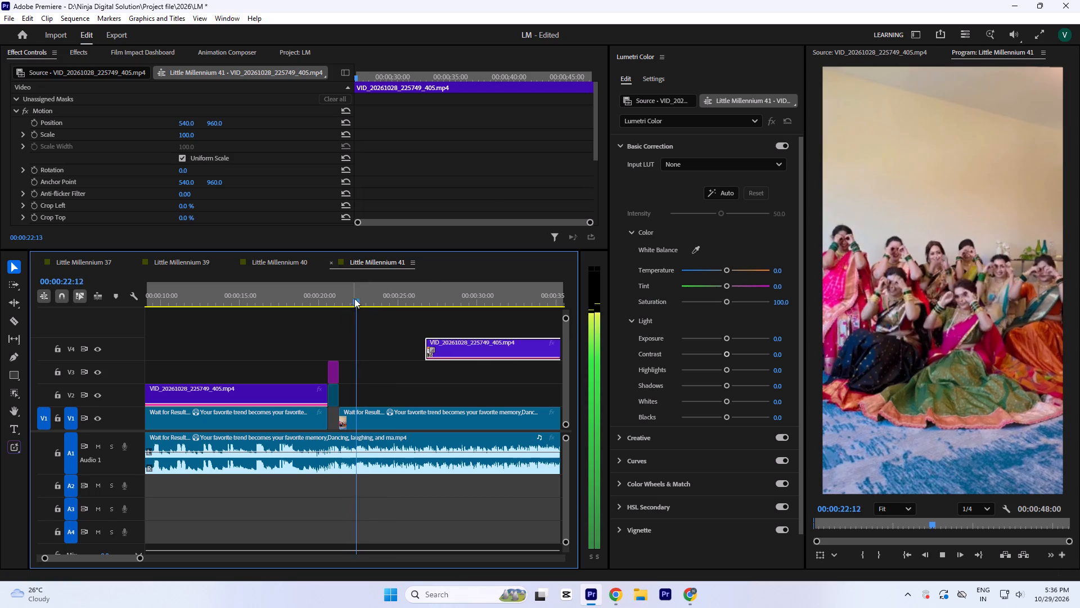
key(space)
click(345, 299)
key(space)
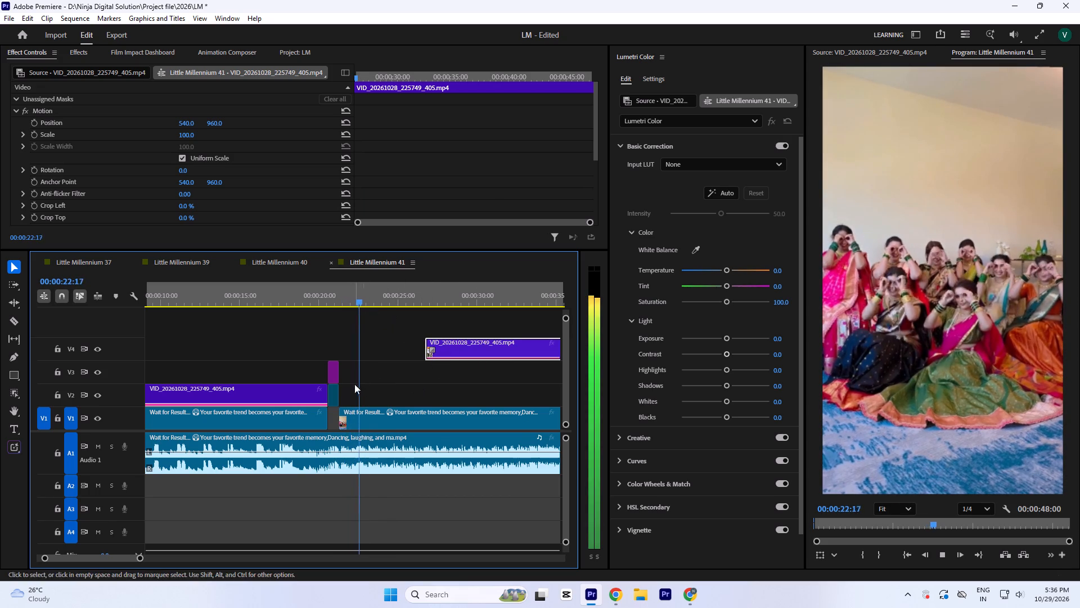
Locate the matching pose in the V4 copy near 00:00:29:14 and trim about 2.4 seconds off the copy's start.
drag(429, 301, 473, 333)
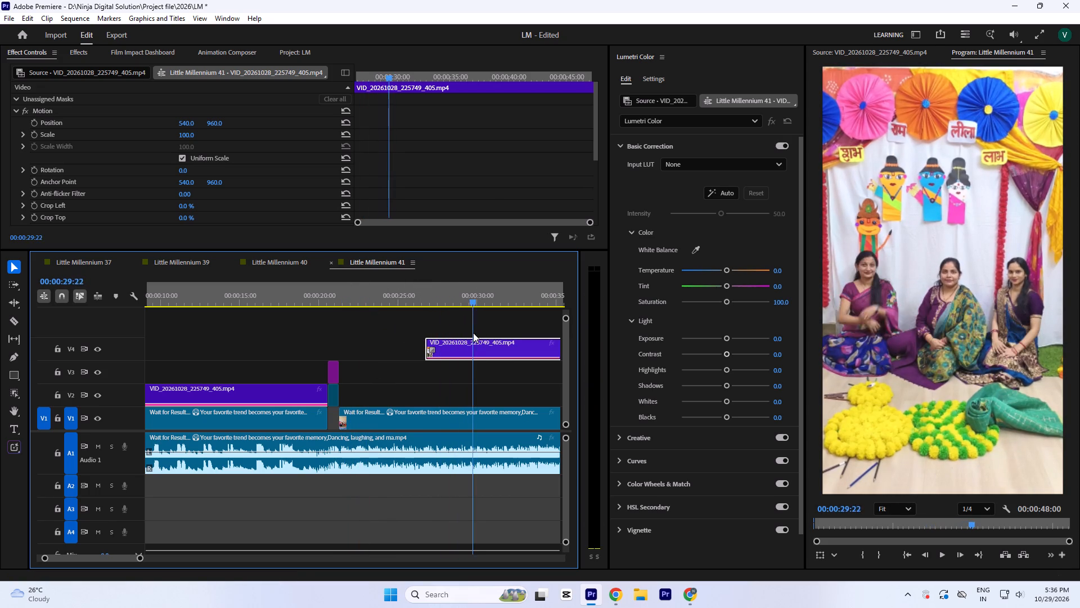
drag(473, 333, 470, 335)
drag(424, 353, 458, 354)
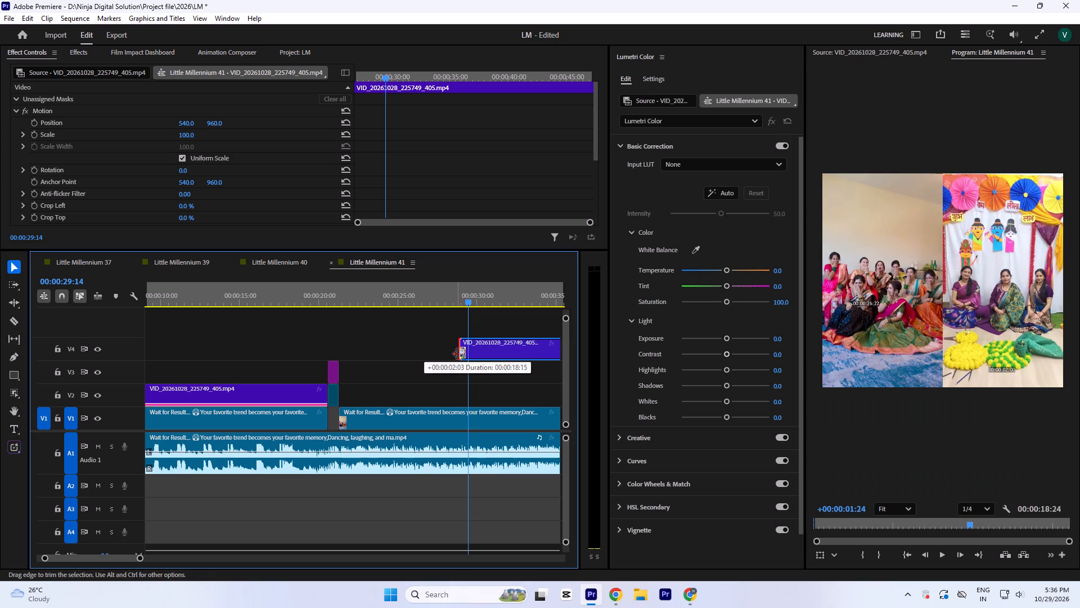
drag(458, 354, 462, 354)
Move the trimmed V4 copy back to start right where the RESULT! title ends and play it from 00:00:21:09.
click(347, 299)
key(space)
key(space)
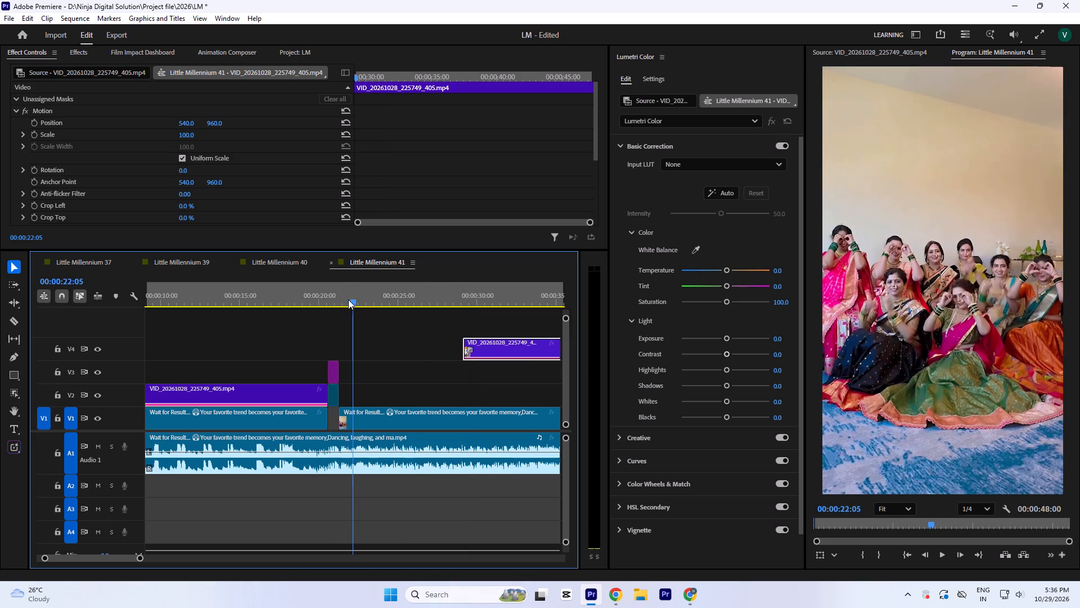
drag(489, 357, 362, 352)
click(341, 296)
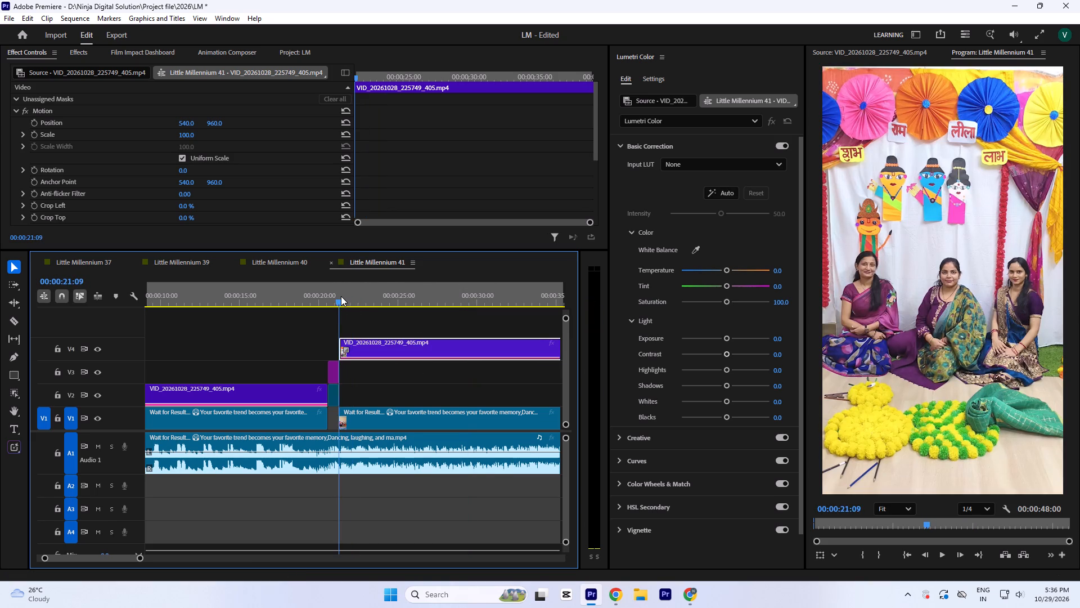
key(space)
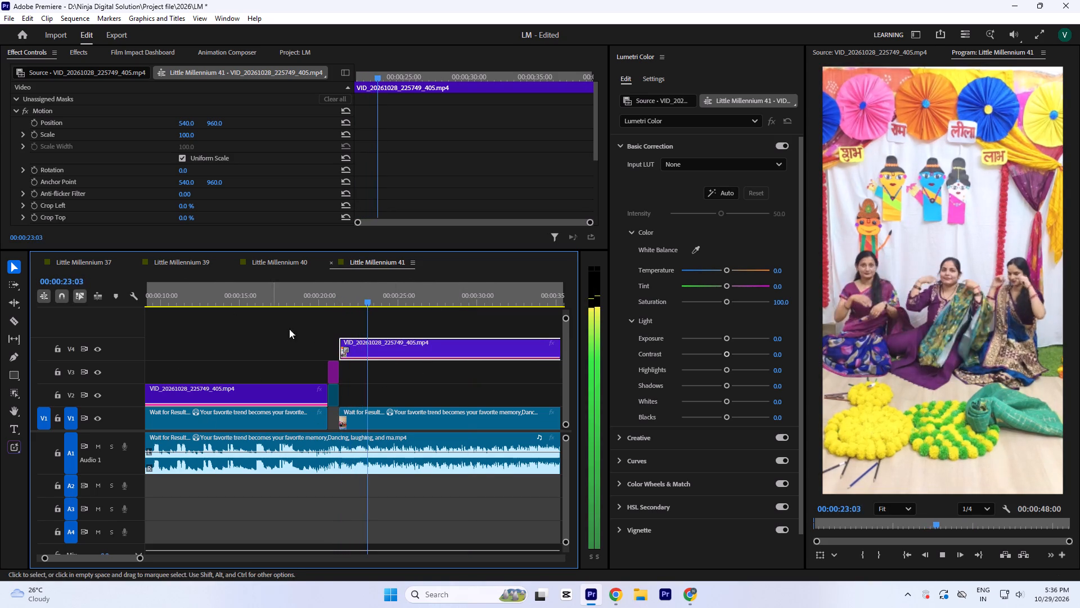
Extend the copy's end as far as its footage allows and move it down to V2, after the RESULT! title.
key(minus)
key(minus)
key(equal)
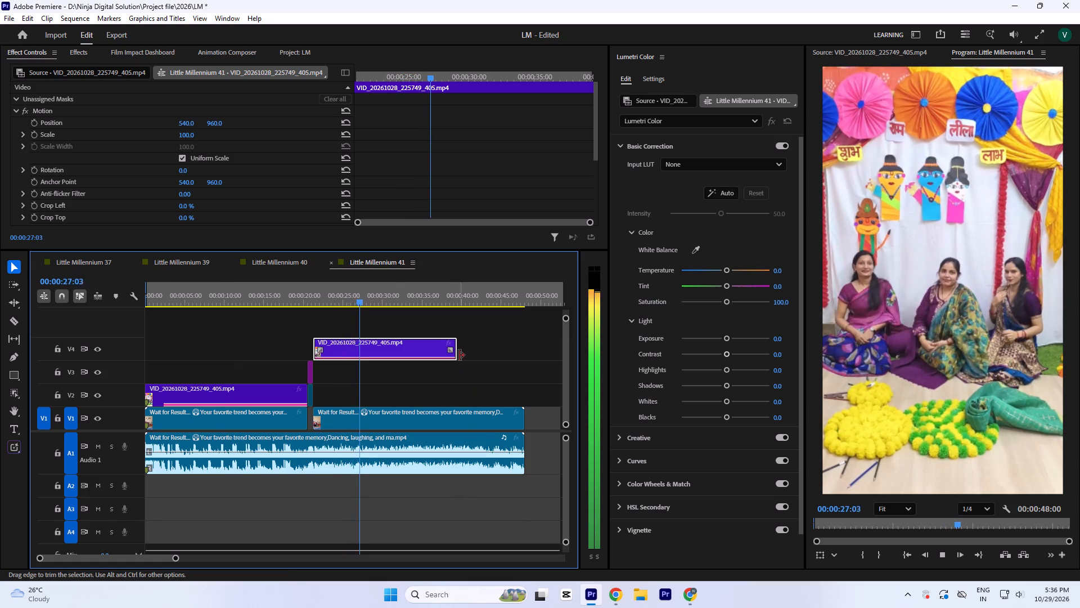
drag(458, 355, 524, 358)
drag(380, 354, 382, 369)
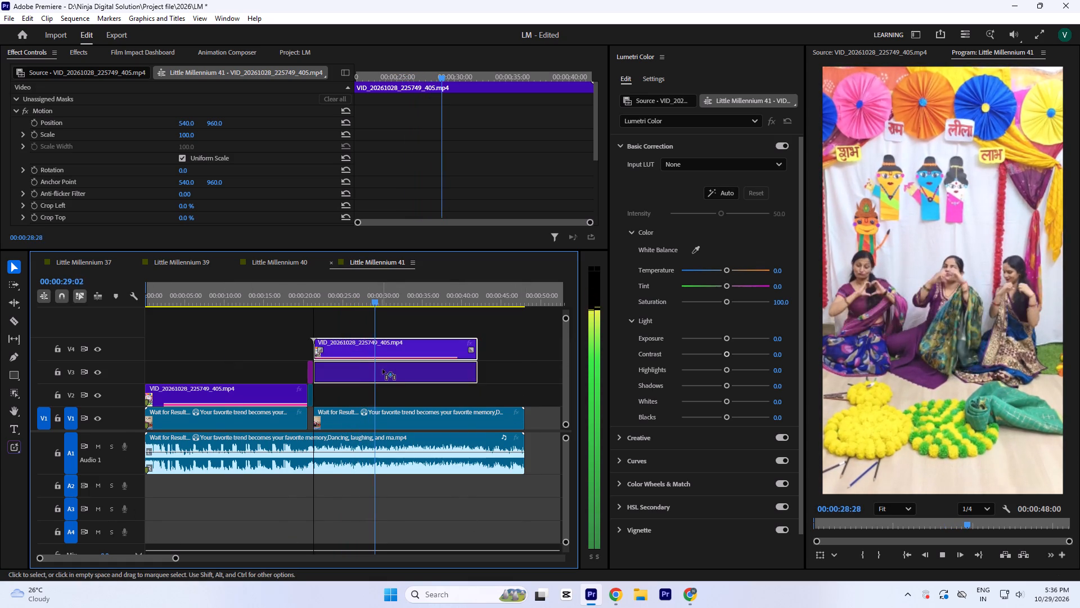
drag(382, 369, 385, 391)
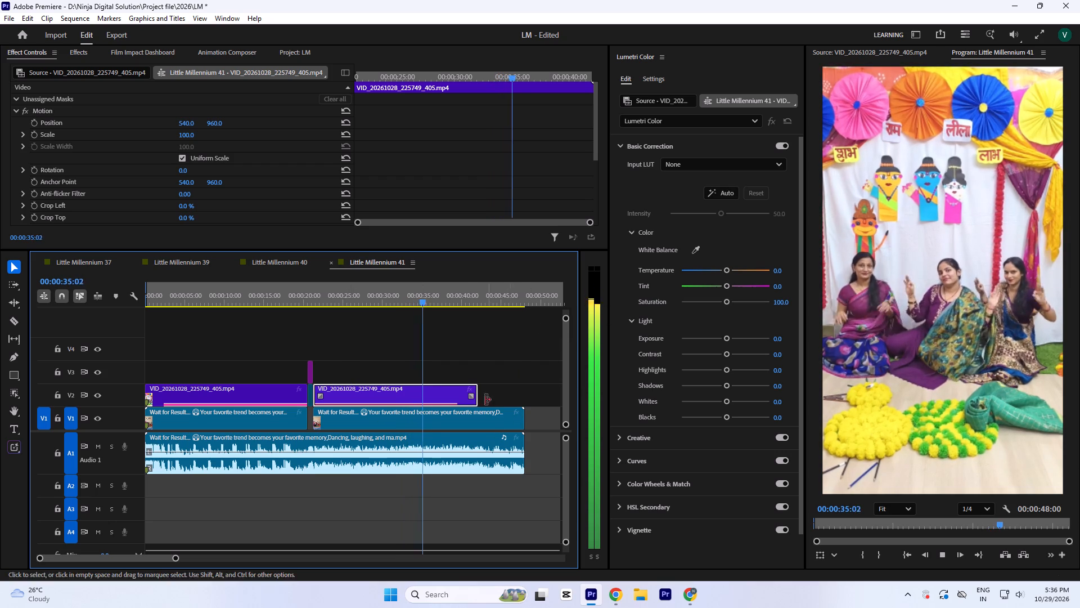
Compare the second V2 clip with the reference between about 00:00:36 and 00:00:42 by temporarily hiding V2 during playback.
key(space)
click(103, 398)
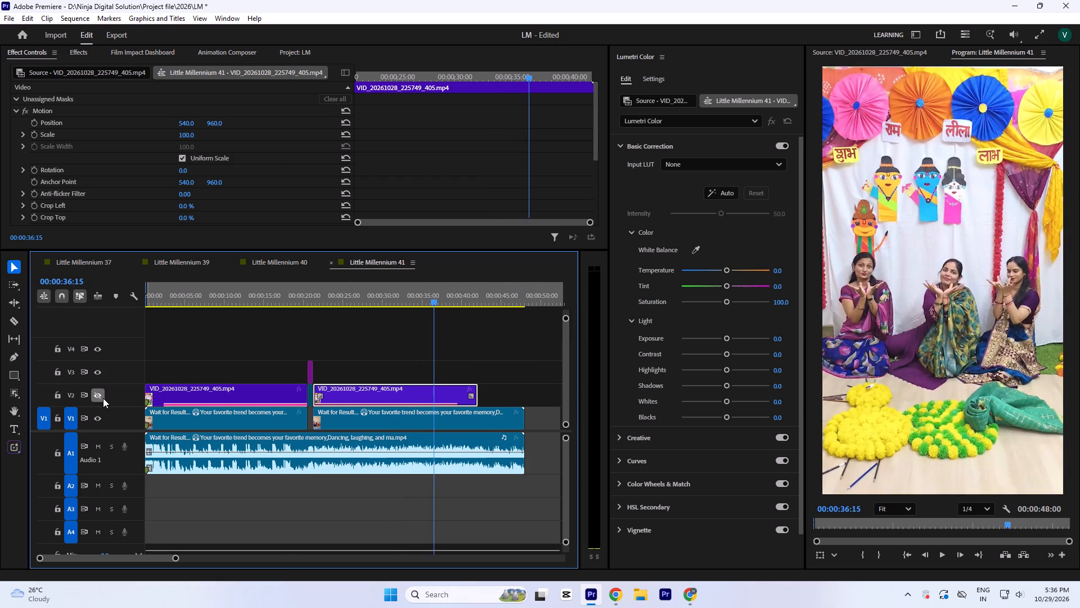
key(space)
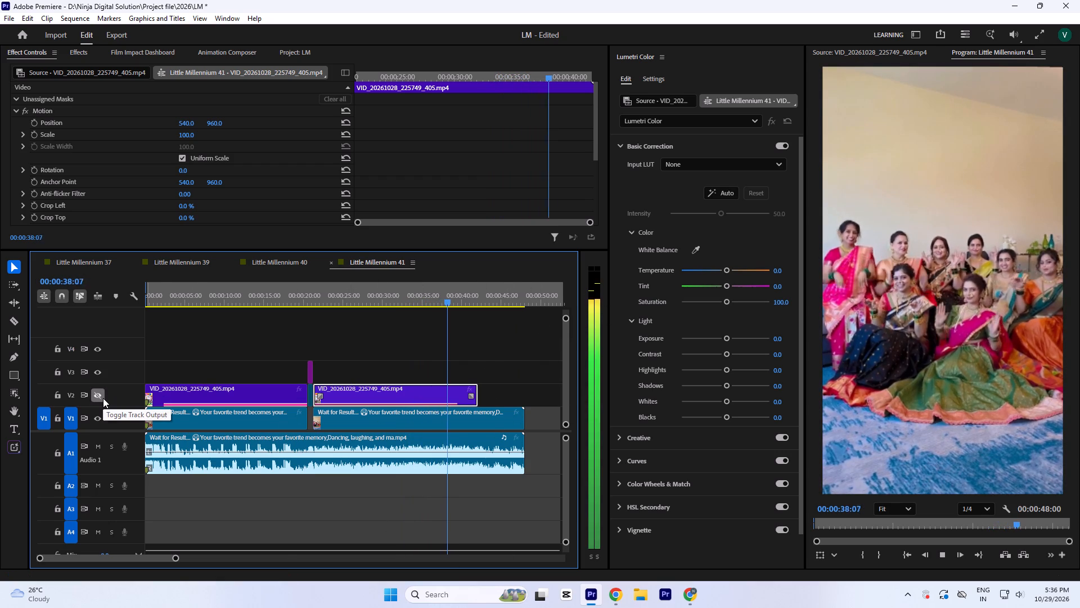
click(103, 398)
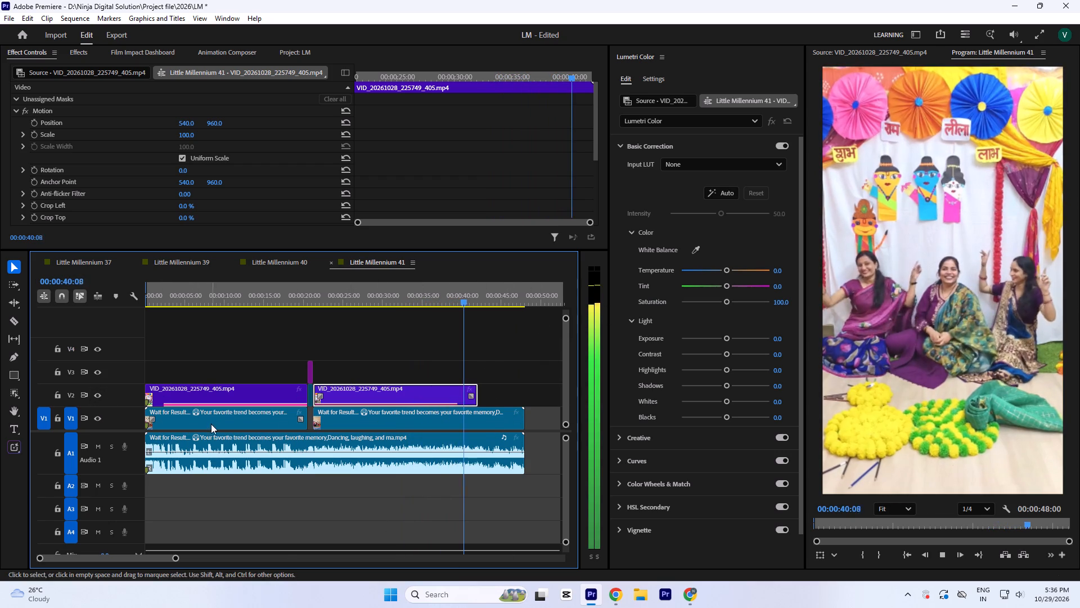
key(space)
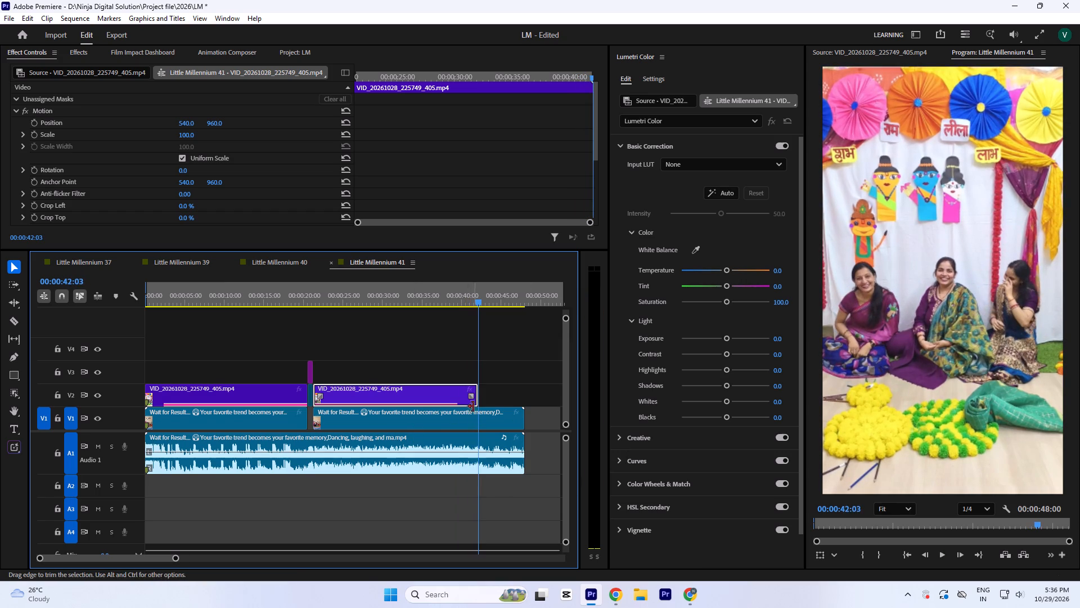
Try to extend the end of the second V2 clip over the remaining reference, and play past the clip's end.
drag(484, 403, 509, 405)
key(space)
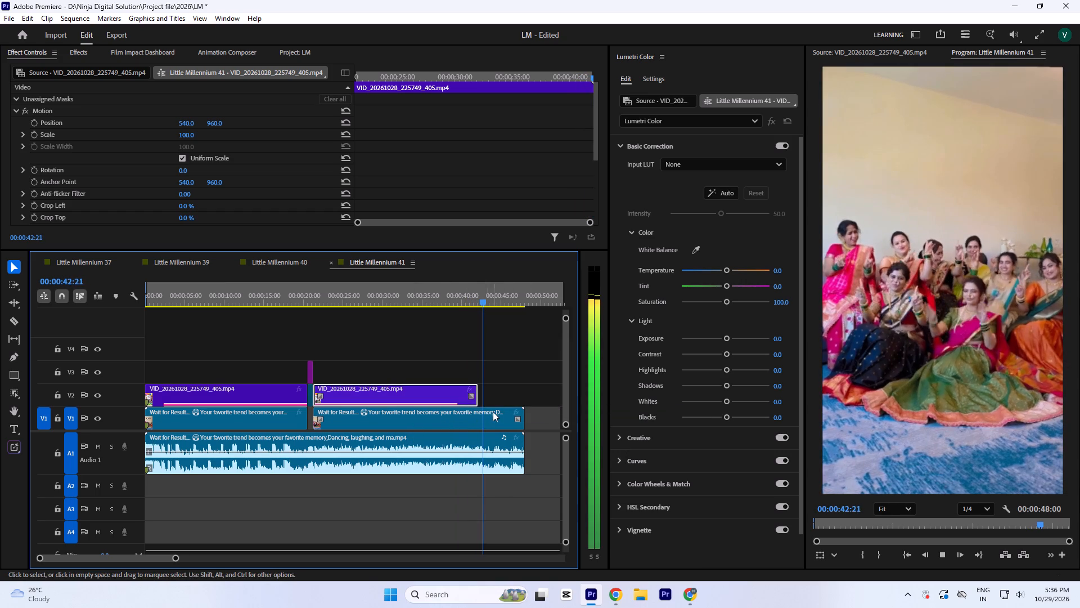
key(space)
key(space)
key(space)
Compare the second V2 clip with the reference between about 00:00:38 and 00:00:42, hiding V2 partway through the playback.
click(445, 294)
key(space)
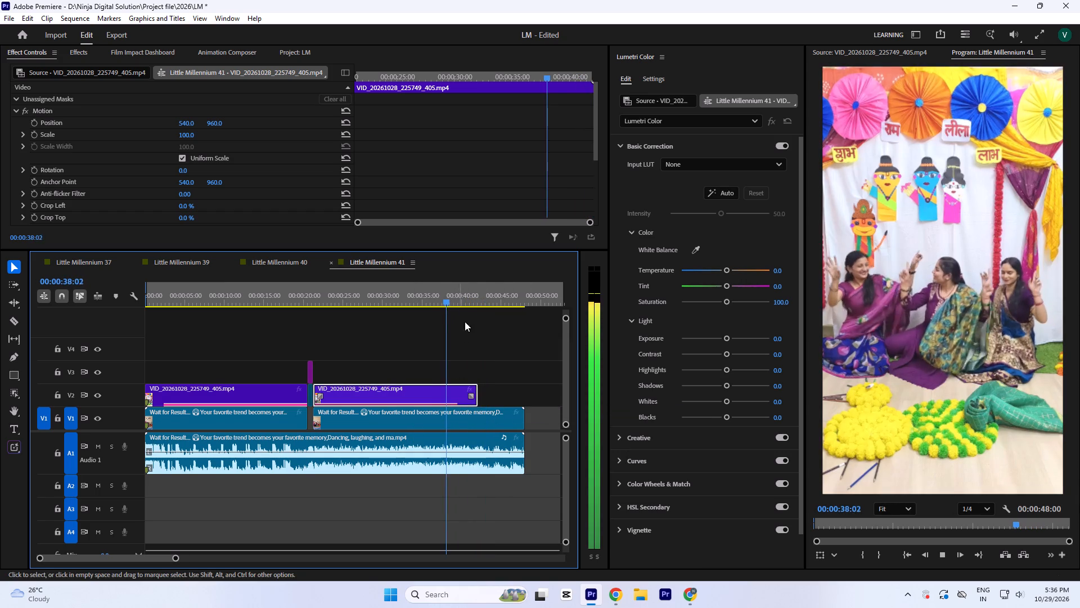
key(space)
key(space)
key(space)
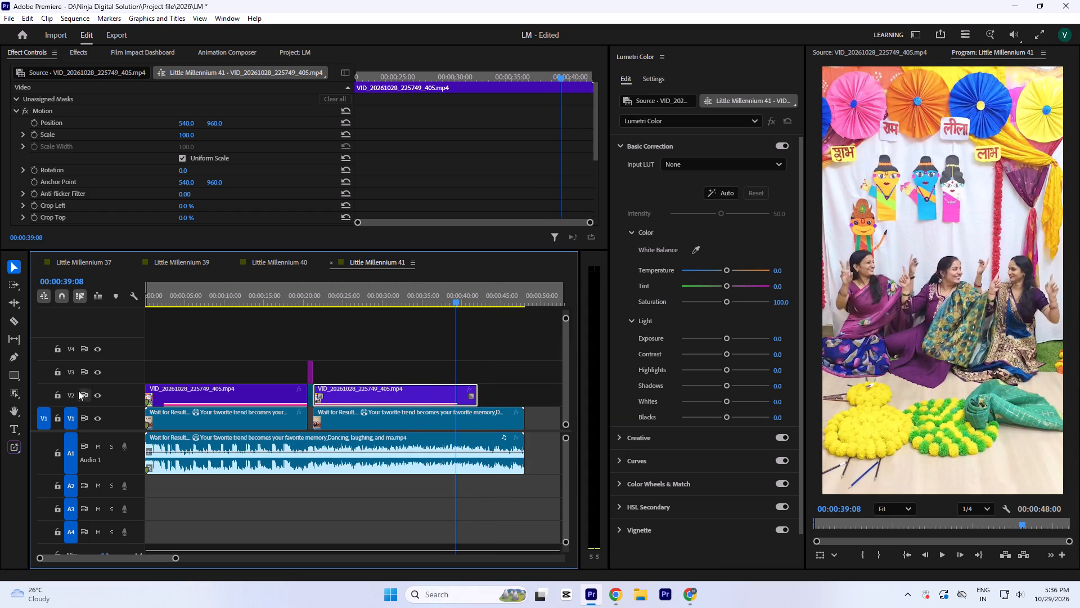
click(97, 391)
key(space)
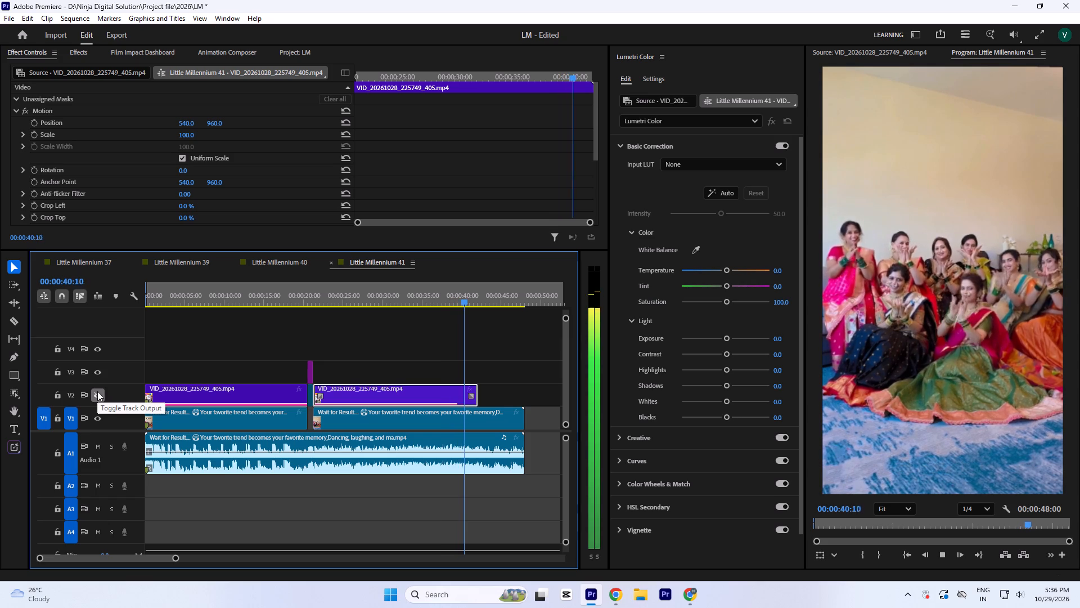
key(space)
key(space)
key(space)
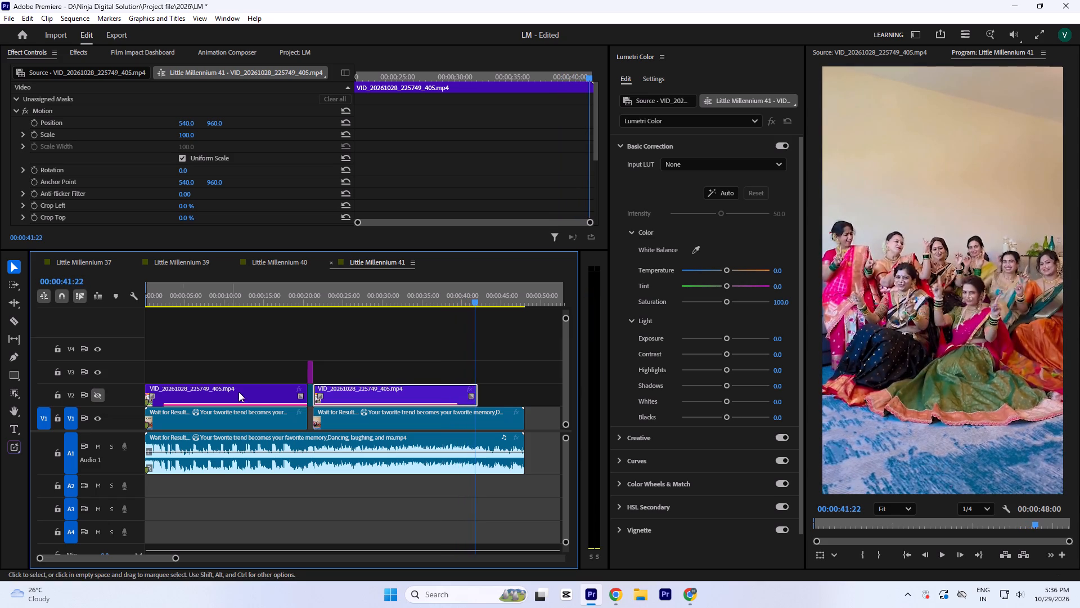
drag(470, 296, 467, 310)
key(space)
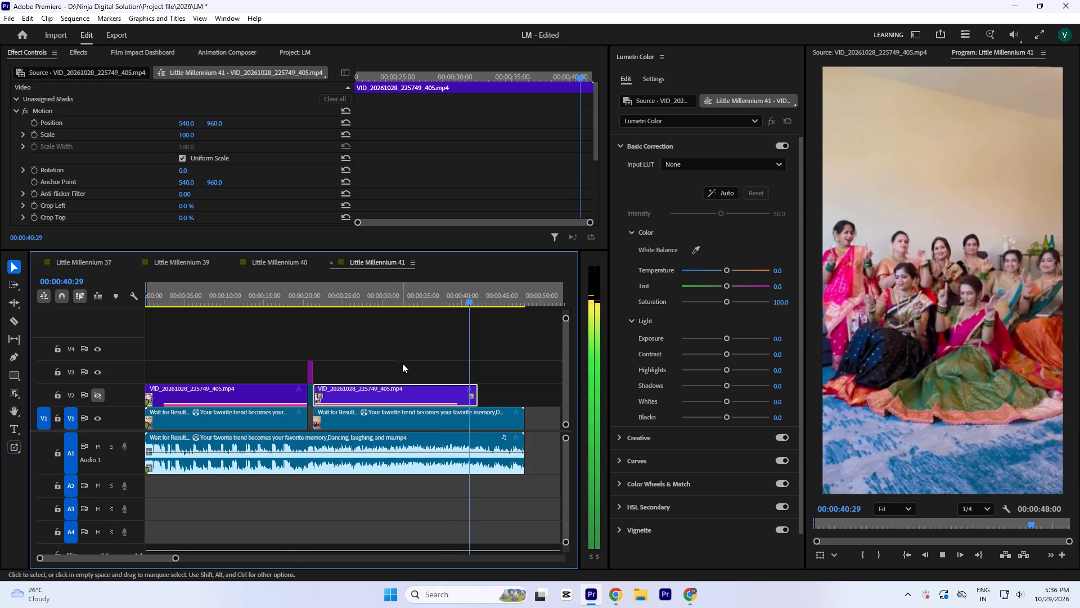
key(space)
Compare the start of the second V2 clip with the reference between 00:00:21:06 and 00:00:24:00 by toggling V2's visibility during playback.
click(314, 299)
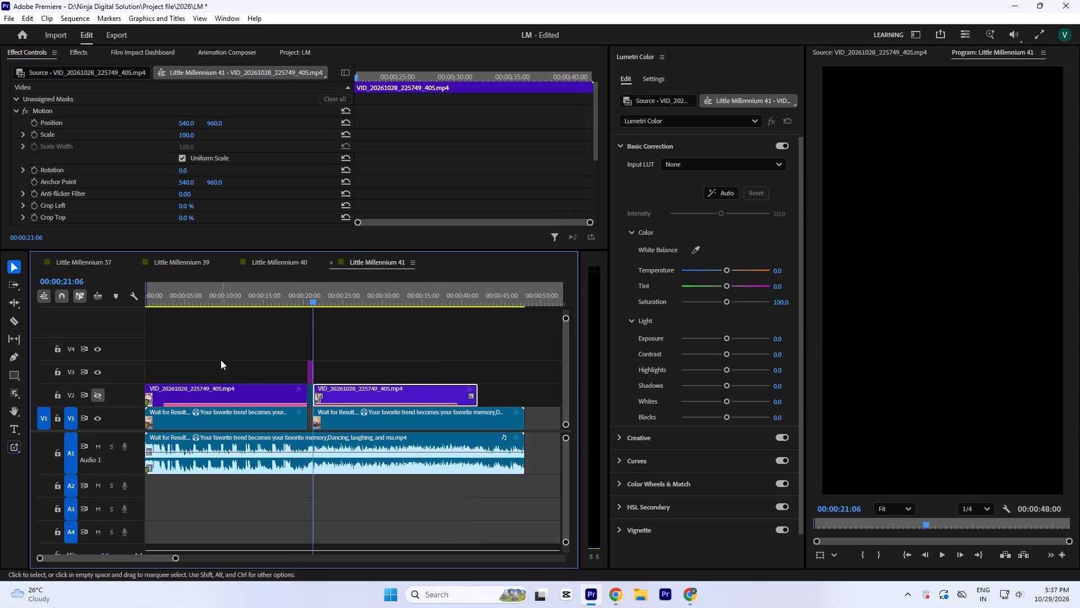
key(equal)
key(equal)
key(space)
key(space)
click(100, 395)
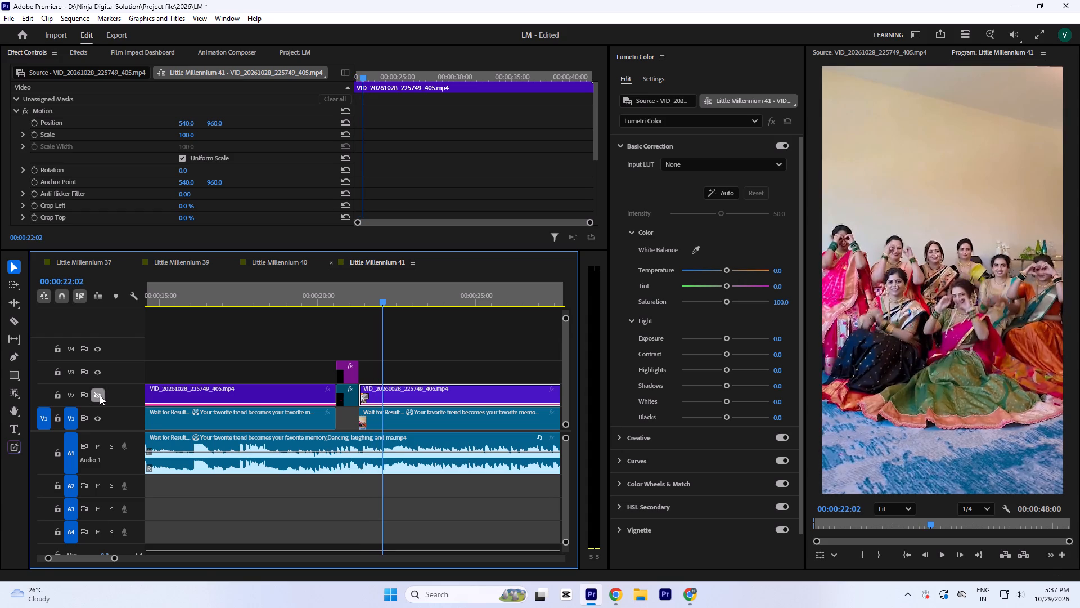
key(space)
key(space)
click(371, 311)
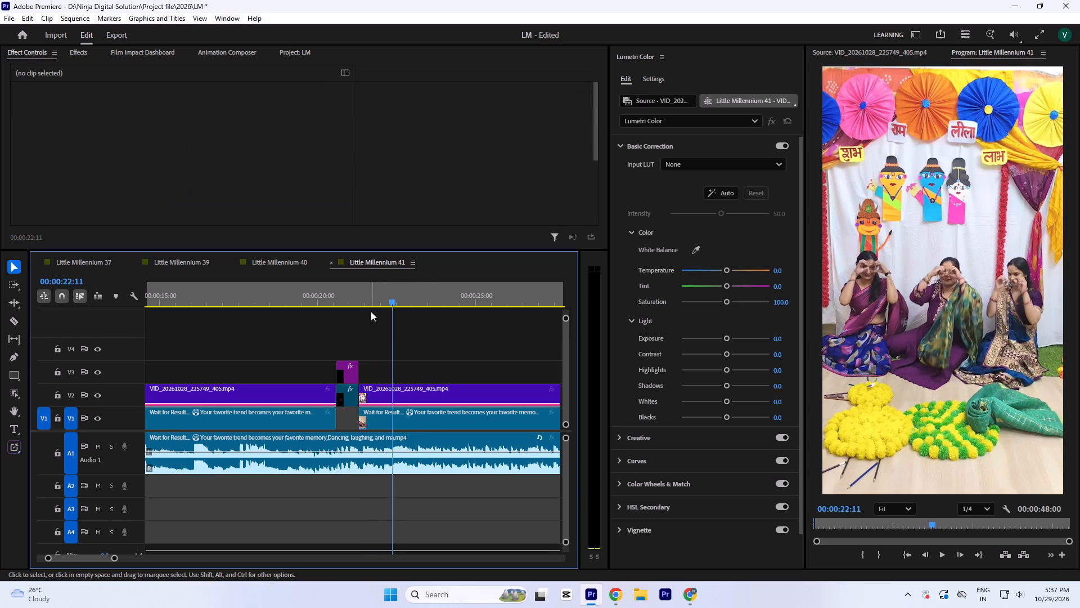
key(space)
click(368, 296)
key(space)
key(space)
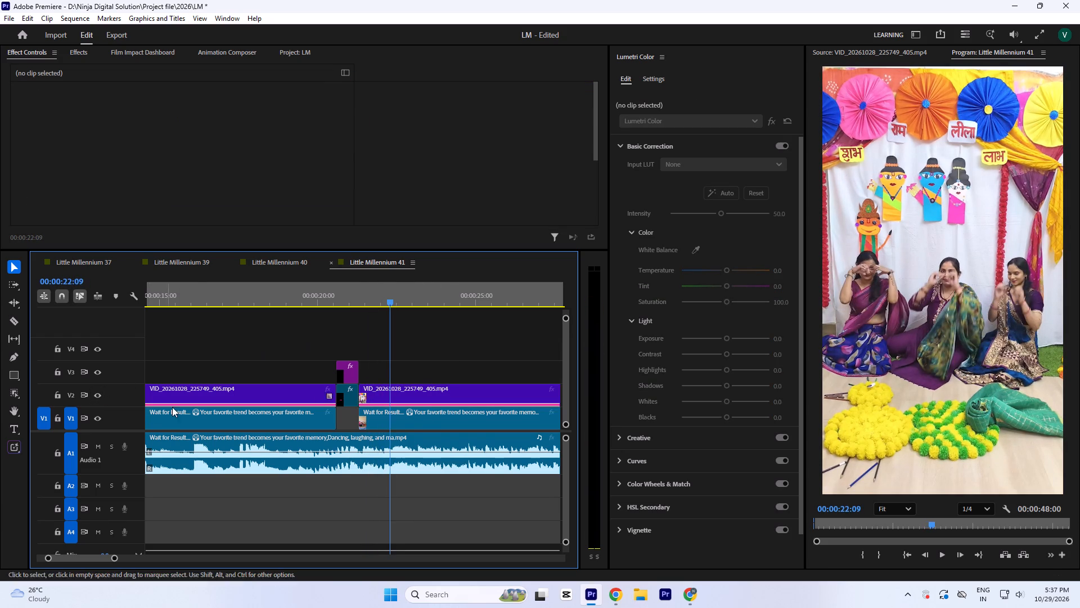
click(102, 392)
key(space)
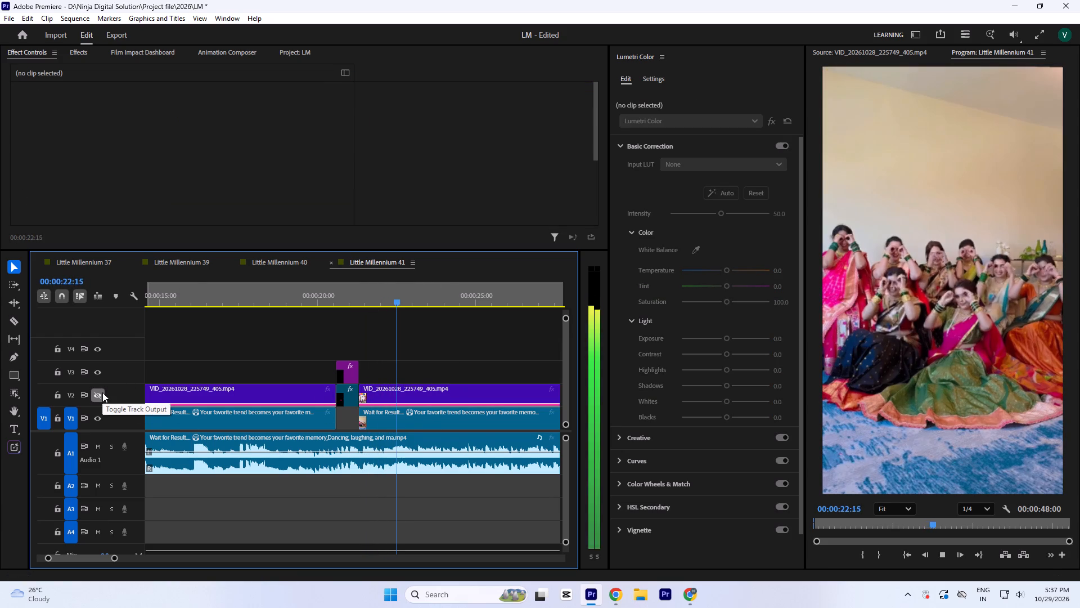
key(space)
key(space)
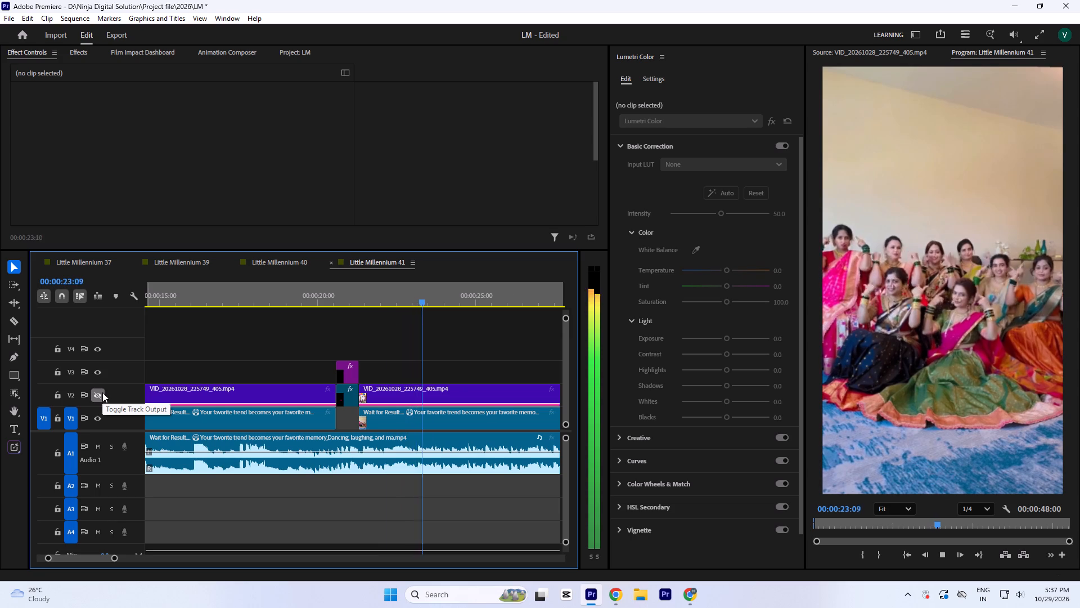
key(minus)
key(space)
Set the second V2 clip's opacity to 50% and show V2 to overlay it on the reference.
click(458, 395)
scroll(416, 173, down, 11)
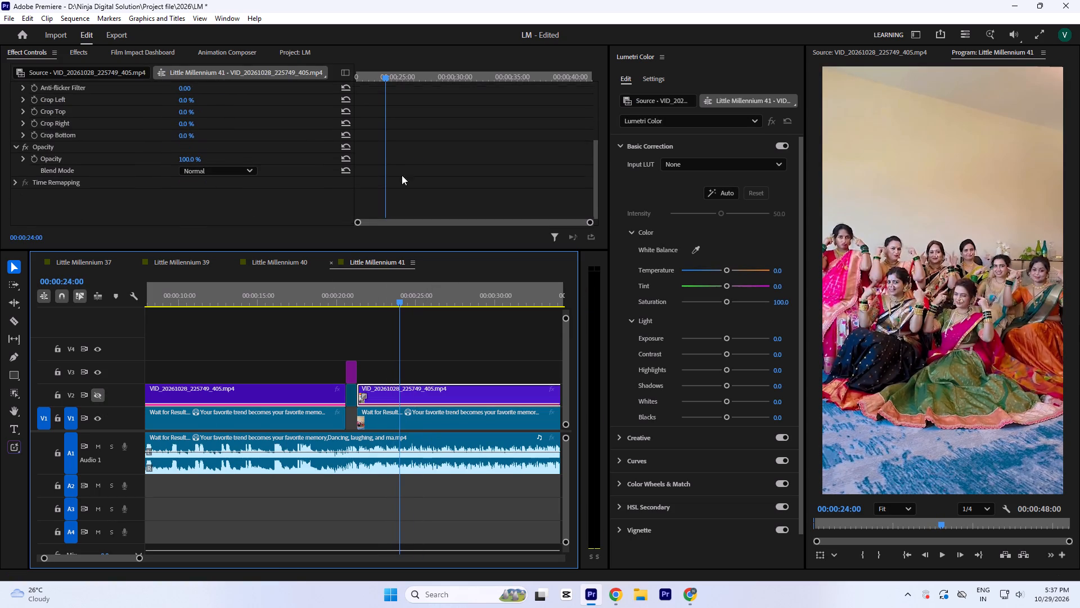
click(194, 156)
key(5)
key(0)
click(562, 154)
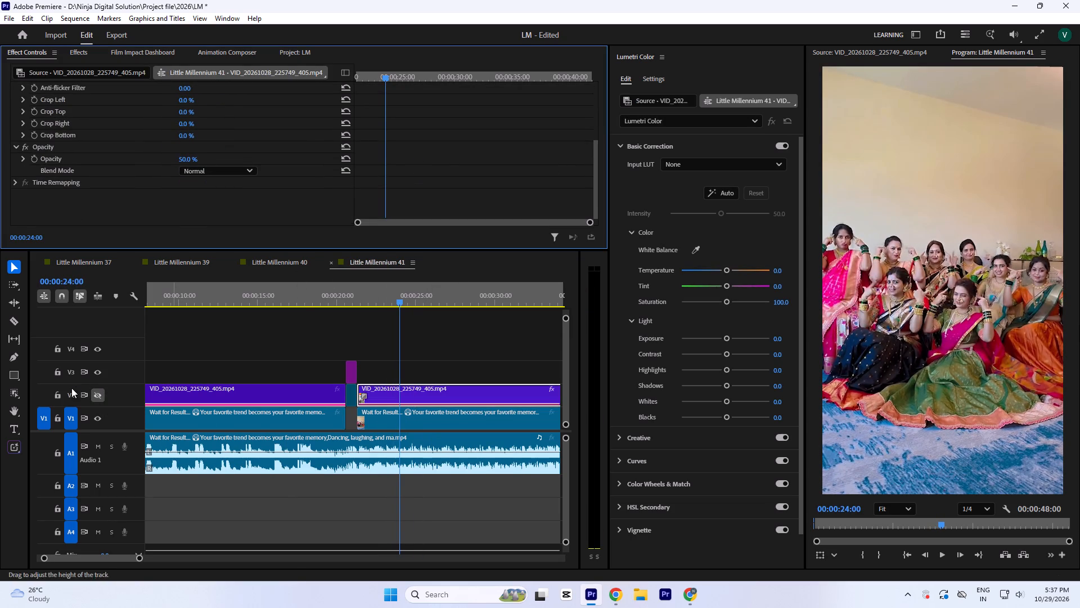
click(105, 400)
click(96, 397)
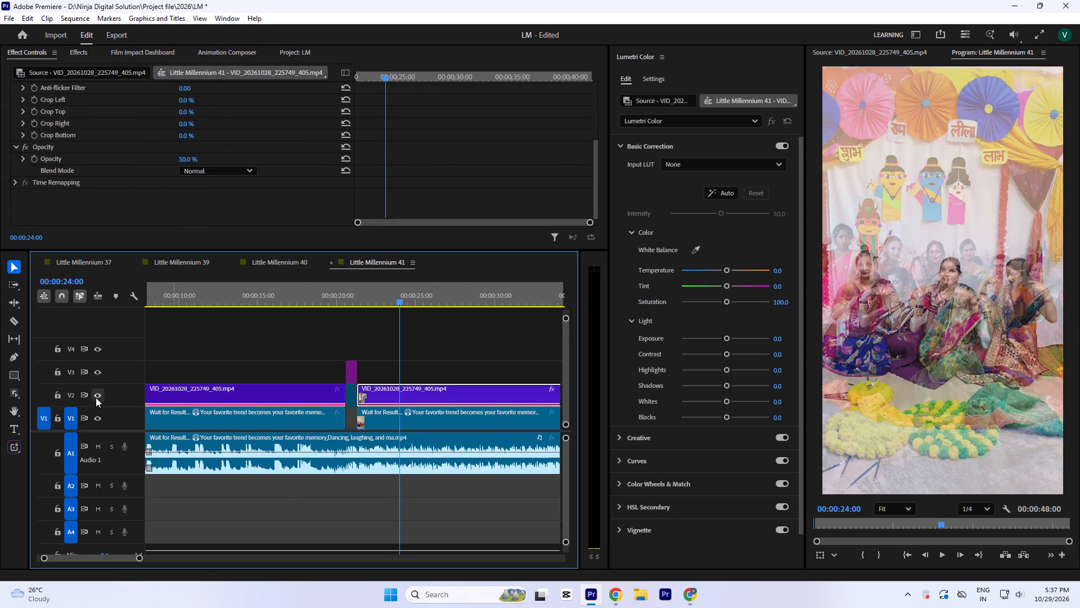
Play the half-transparent overlay from 00:00:24:00 to 00:00:27:03 and toggle V2 to compare the dancers' gestures.
key(space)
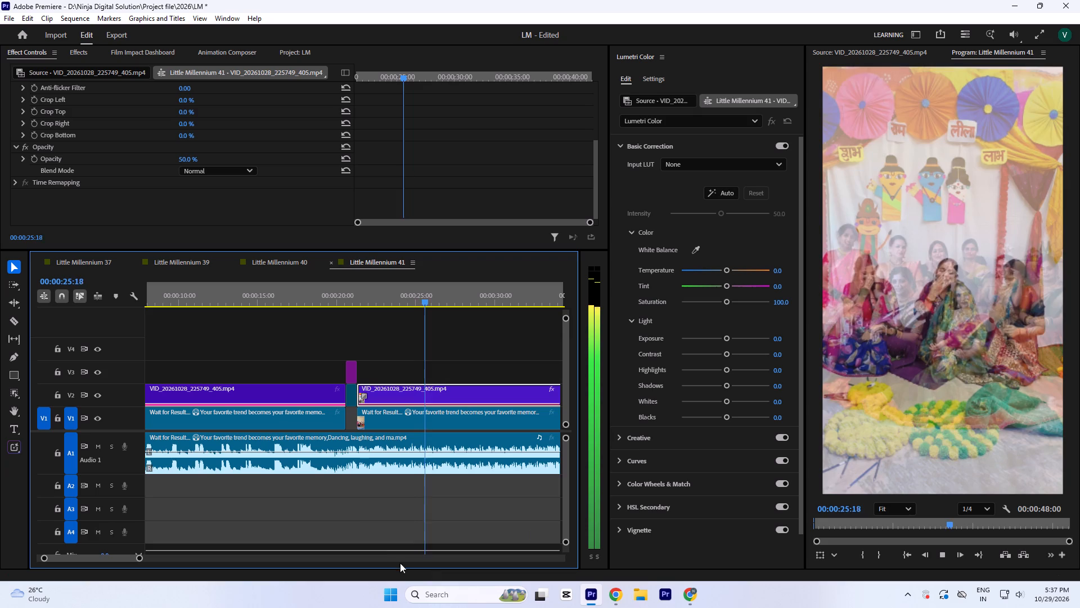
key(space)
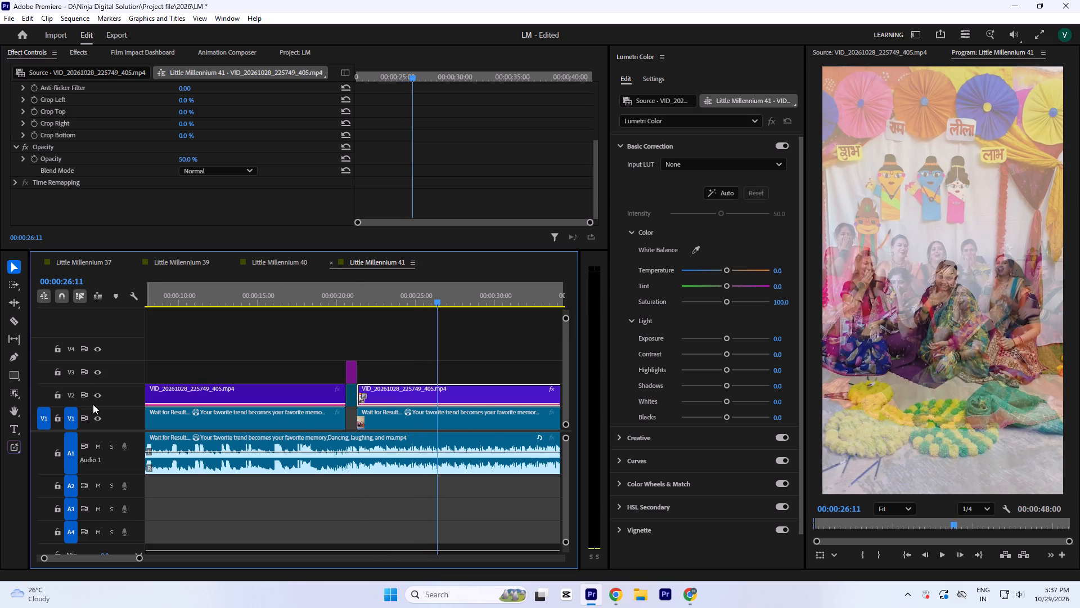
click(96, 397)
click(96, 397)
key(space)
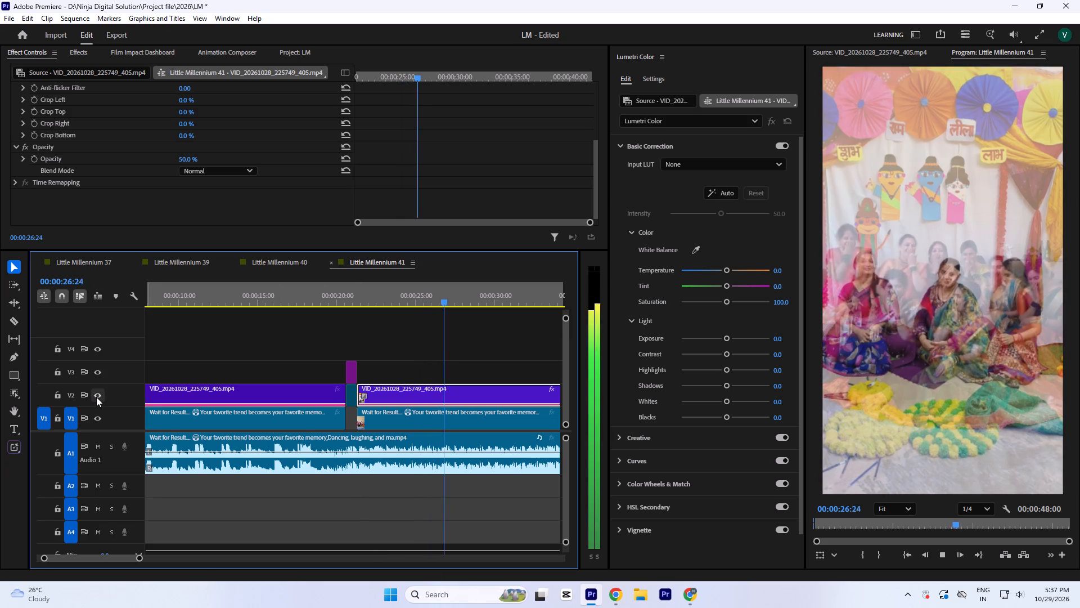
key(space)
click(100, 399)
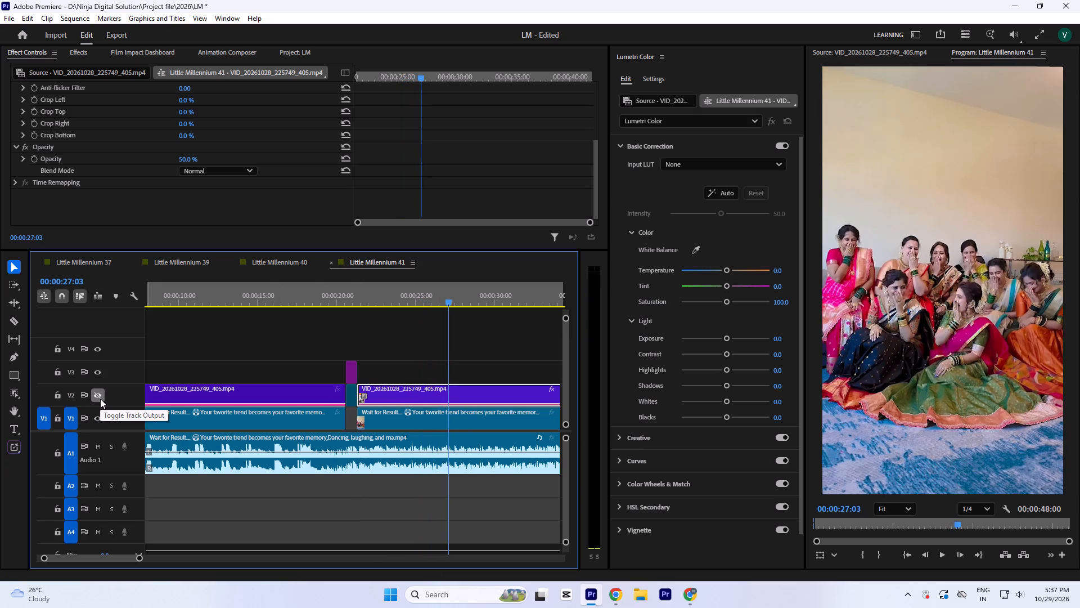
Move the second V2 clip slightly later and extend its start back to the end of the RESULT! title.
key(minus)
key(equal)
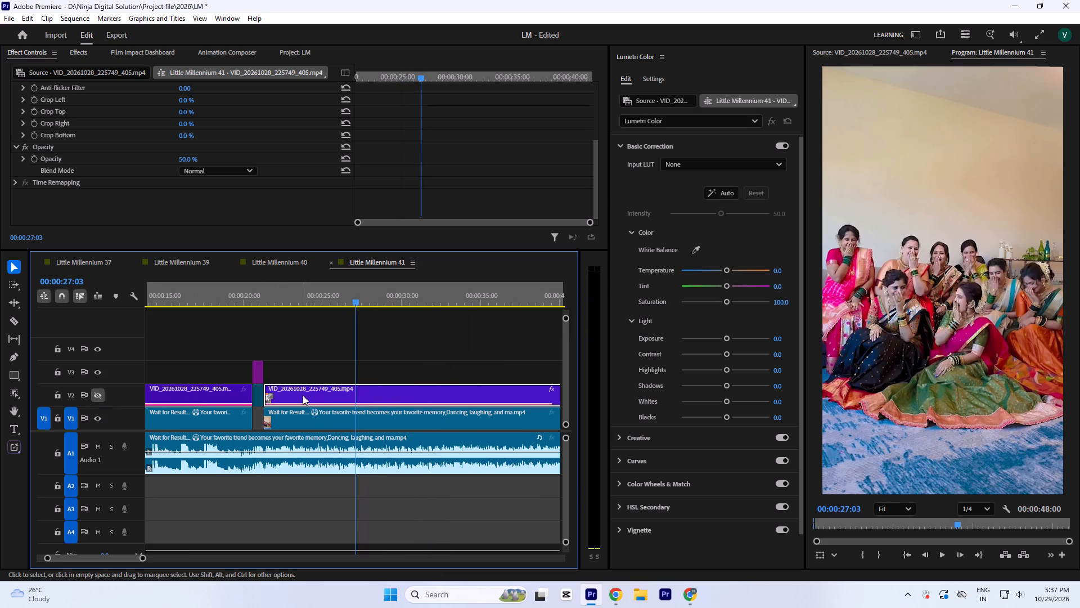
drag(303, 395, 314, 396)
drag(274, 400, 259, 400)
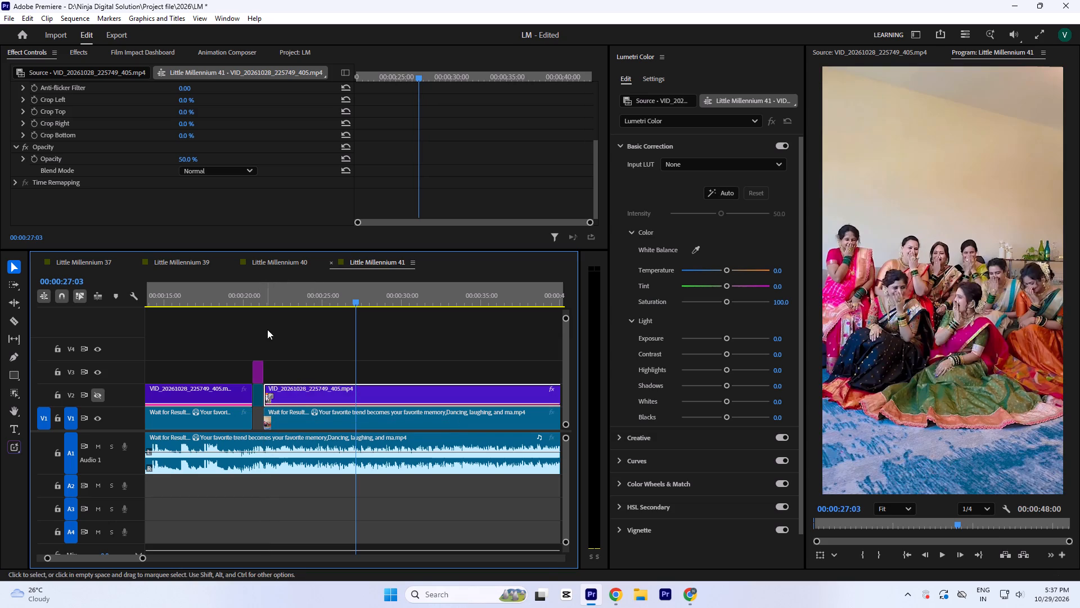
Check the shifted clip against the reference by toggling V2 at 00:00:27:03, and play the overlay from the clip's start.
click(98, 396)
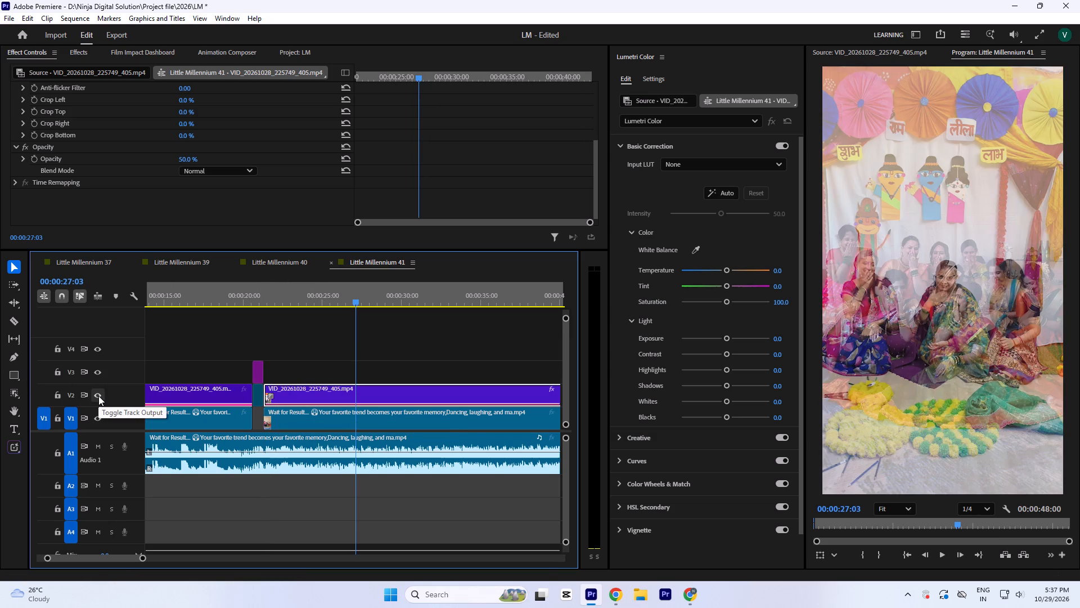
click(98, 396)
click(98, 396)
click(98, 424)
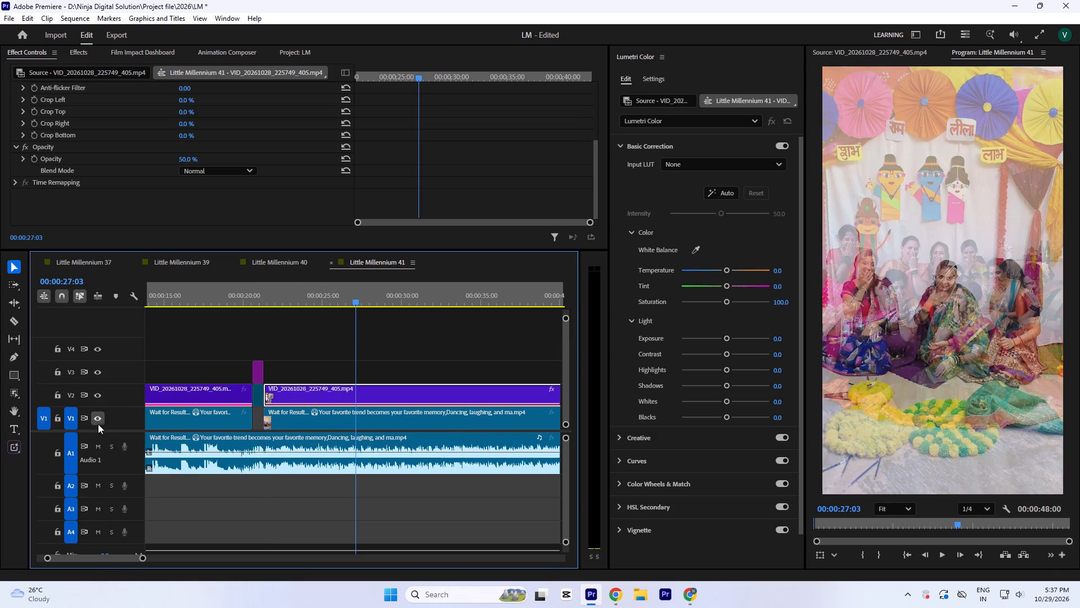
click(98, 424)
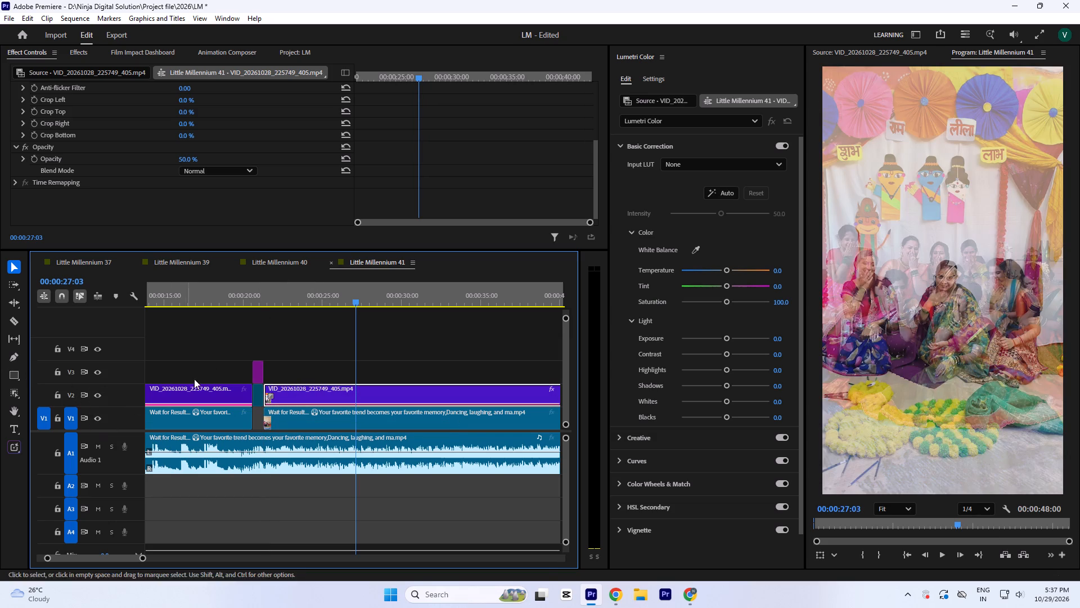
click(267, 295)
key(space)
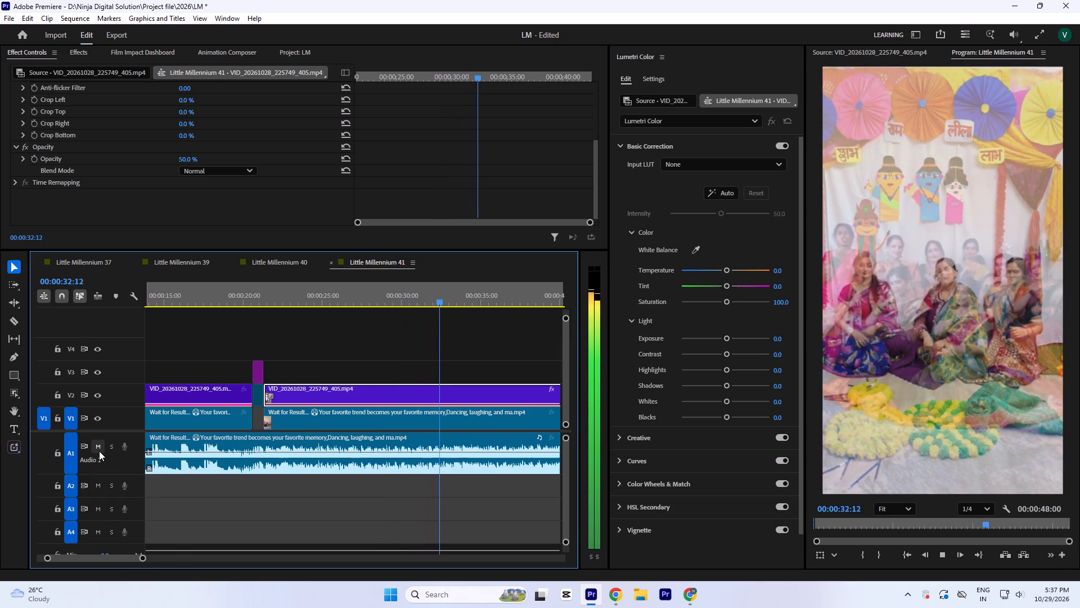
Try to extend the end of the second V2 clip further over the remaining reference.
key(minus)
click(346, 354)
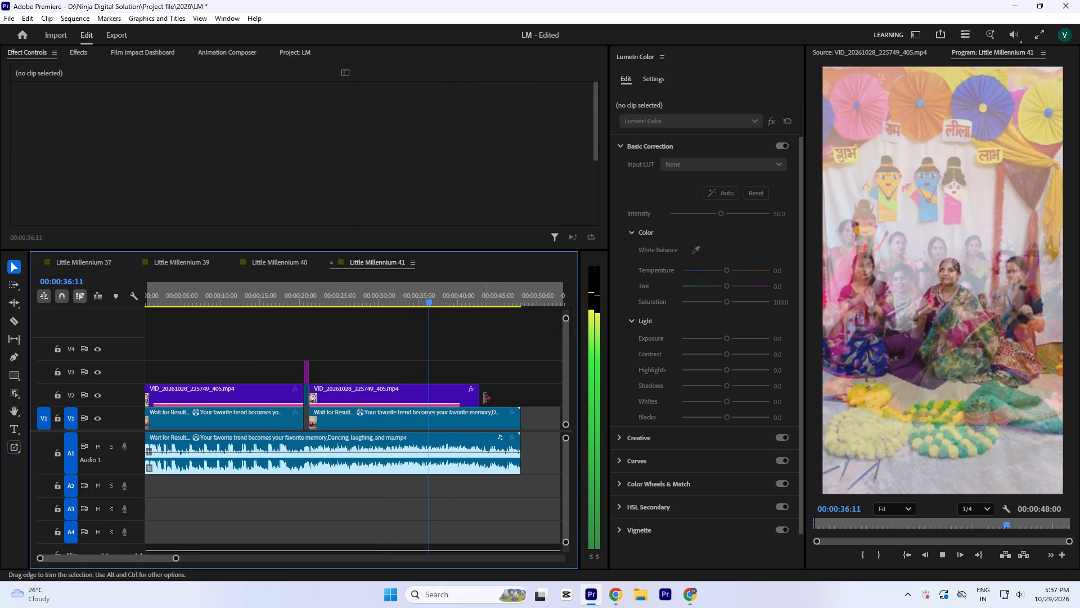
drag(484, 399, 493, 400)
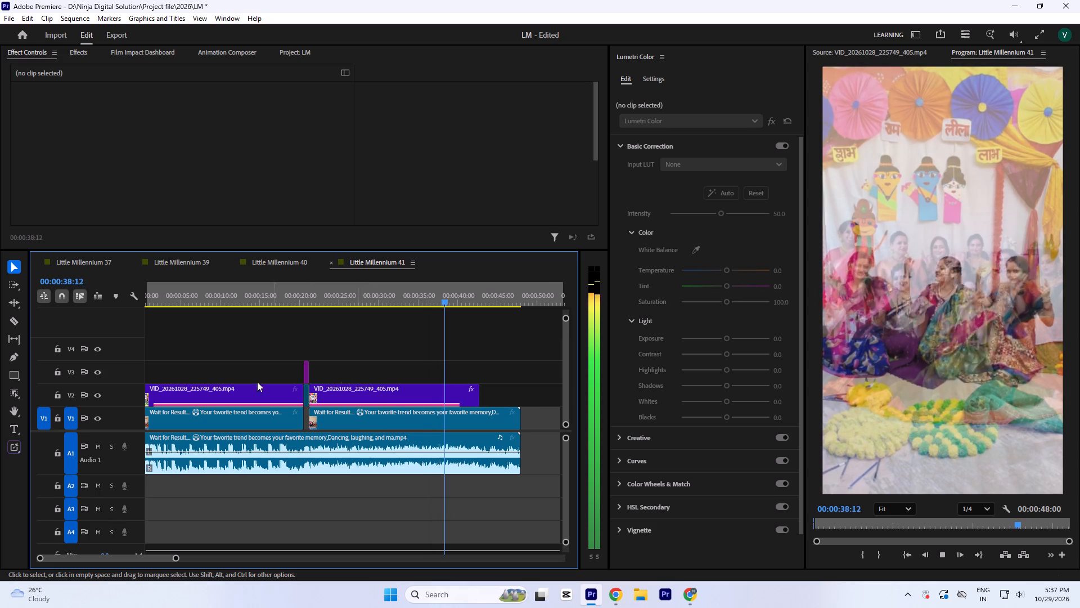
Check the overlay's synchronisation with the reference from 00:00:38:27 to 00:00:42:04.
key(space)
click(96, 395)
click(96, 395)
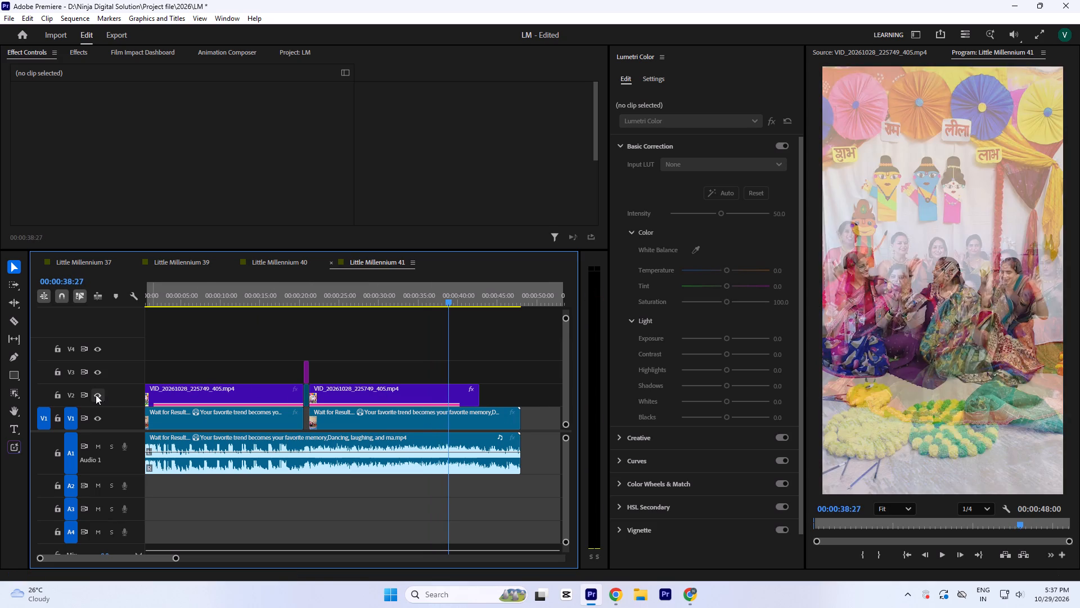
key(space)
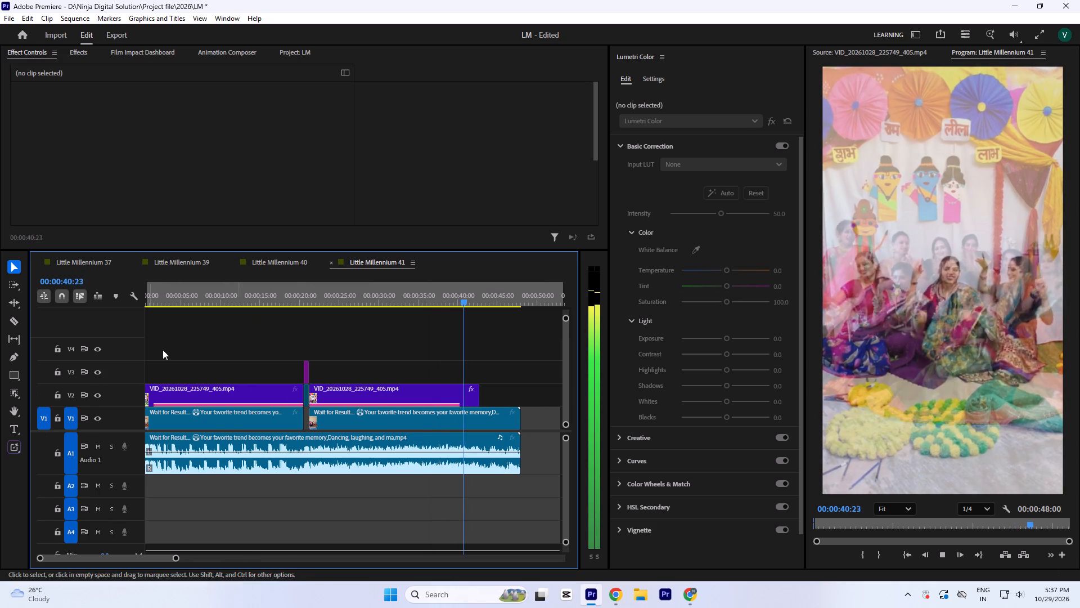
key(space)
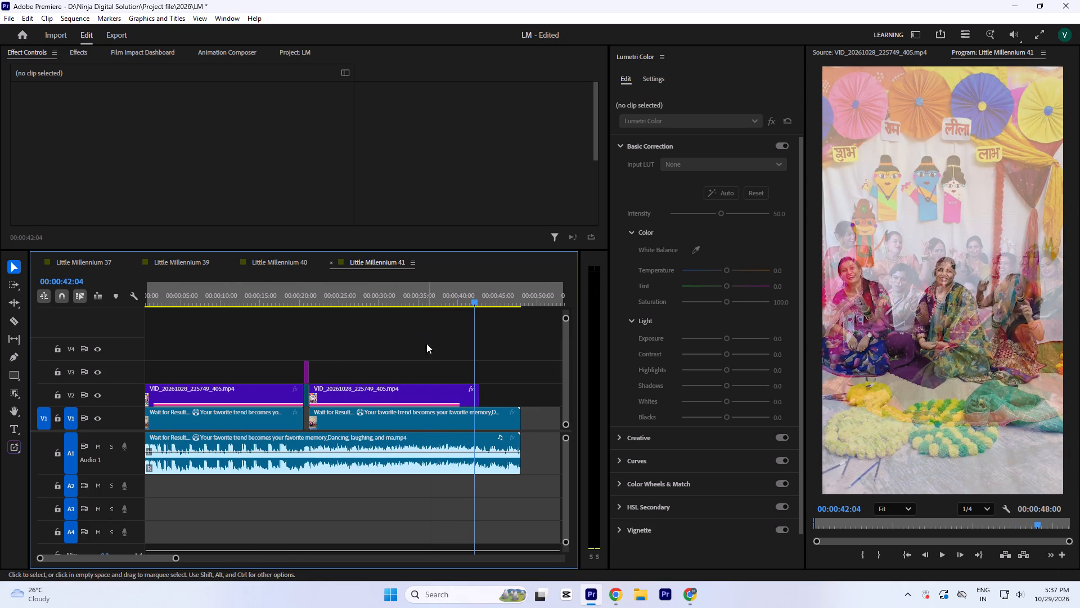
Move the second V2 clip about 2.4 seconds later, leaving a gap after the RESULT! title, and check the overlay near 00:00:42.
click(394, 395)
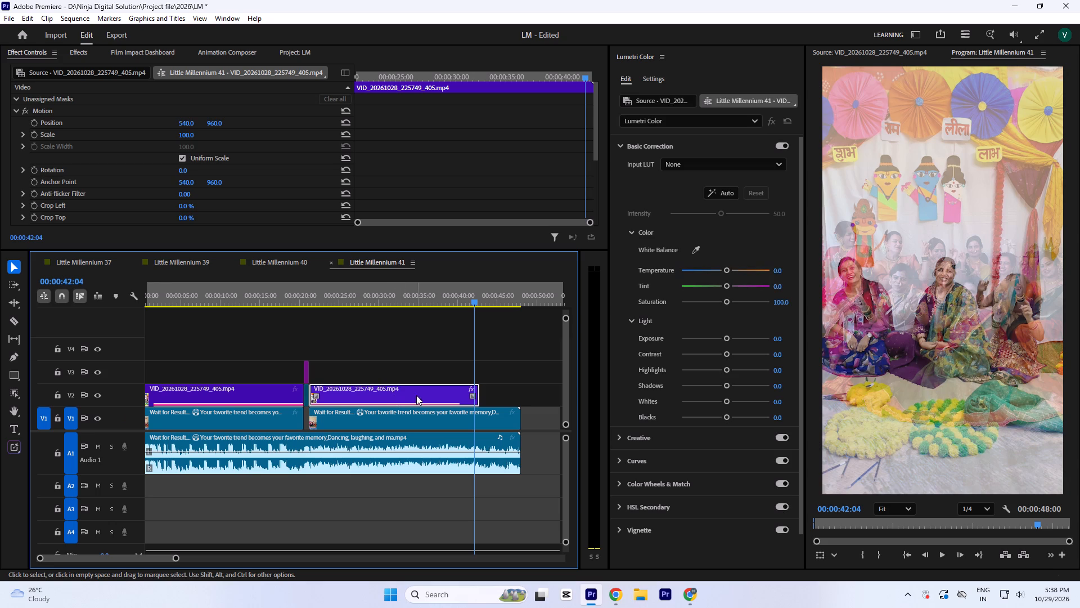
drag(389, 398, 408, 400)
drag(473, 296, 470, 306)
key(space)
key(space)
Set the second V2 clip's opacity to 100%.
scroll(421, 190, down, 6)
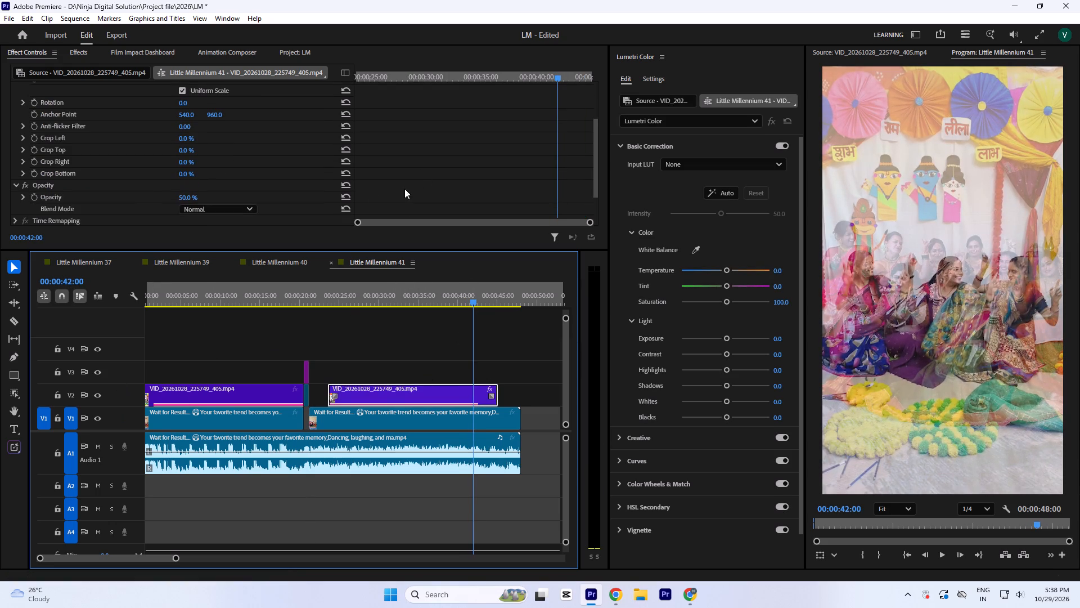
scroll(125, 181, down, 3)
drag(180, 163, 204, 18)
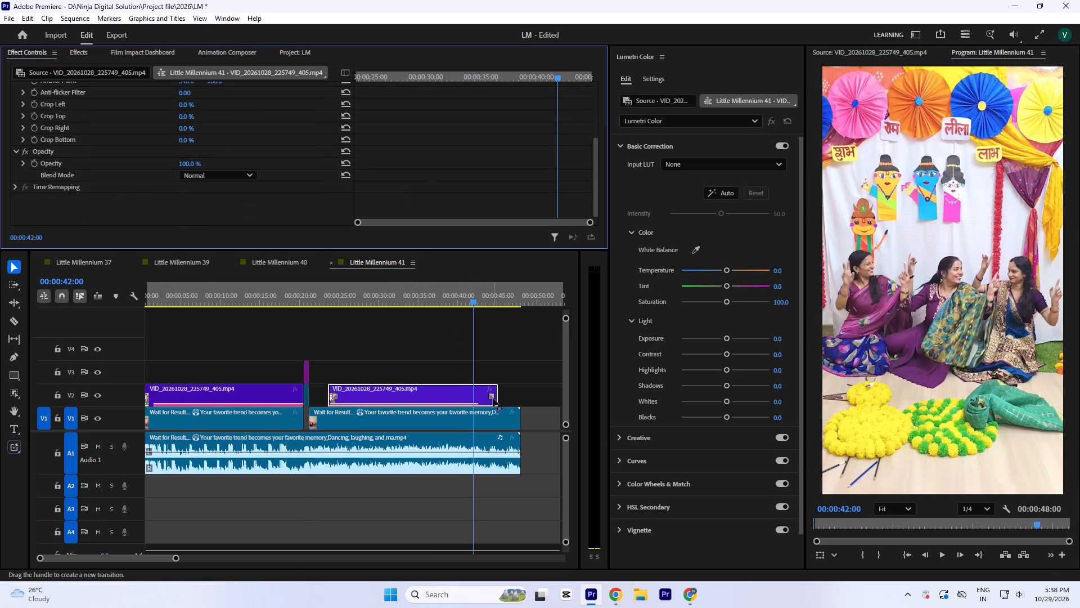
Play the second V2 clip from about 00:00:38 to 00:00:44:08 to examine how its final gestures match the music.
click(443, 294)
key(space)
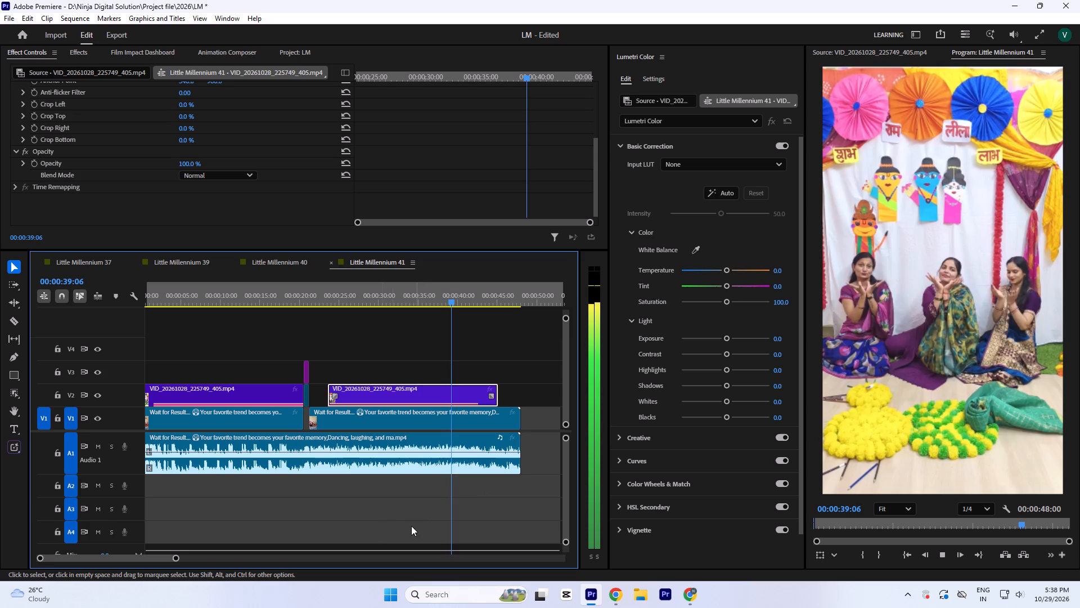
key(space)
key(space)
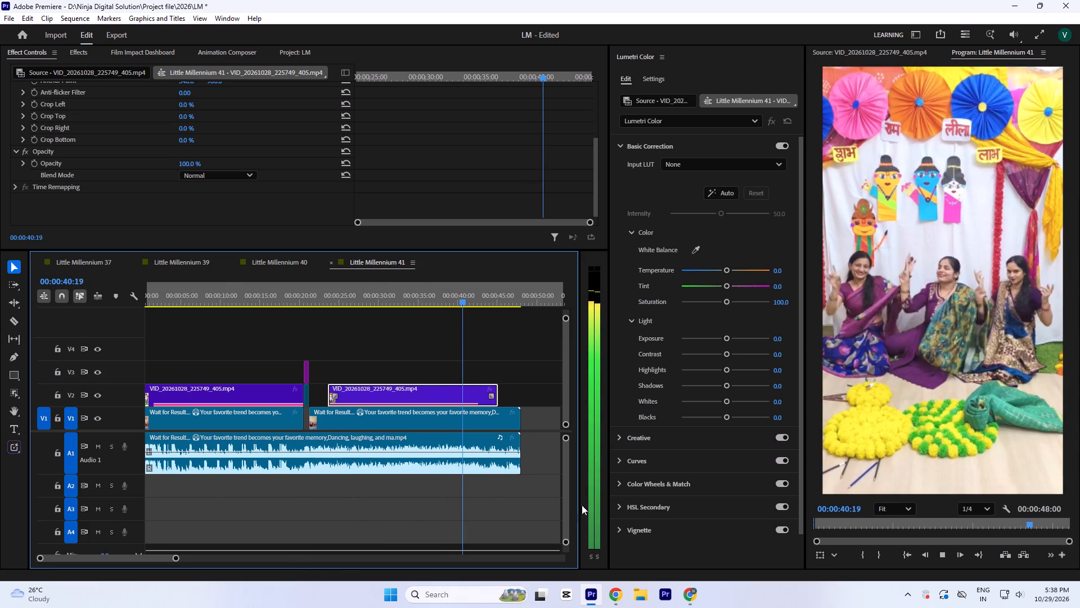
key(space)
key(space)
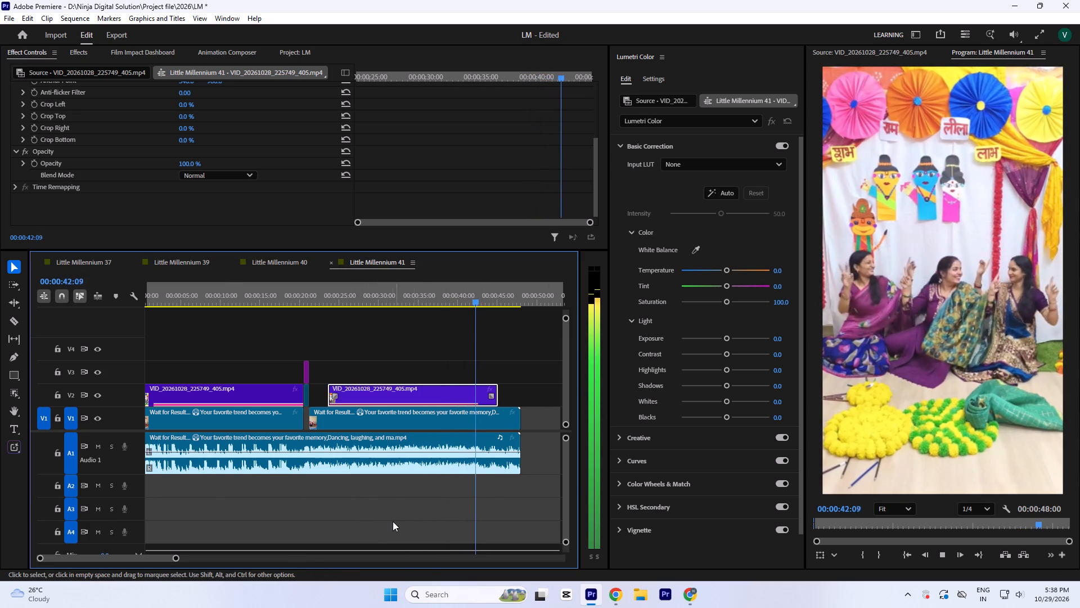
drag(504, 399, 523, 404)
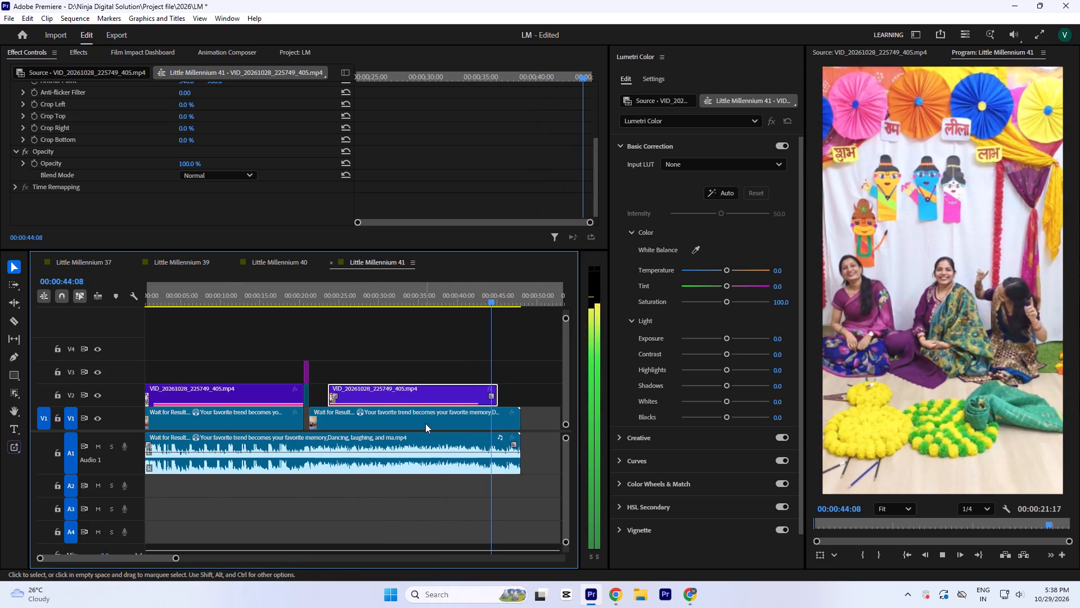
key(space)
click(483, 302)
key(space)
key(space)
Trim the end of the second V2 clip to 00:00:44:01, at the last pose.
key(equal)
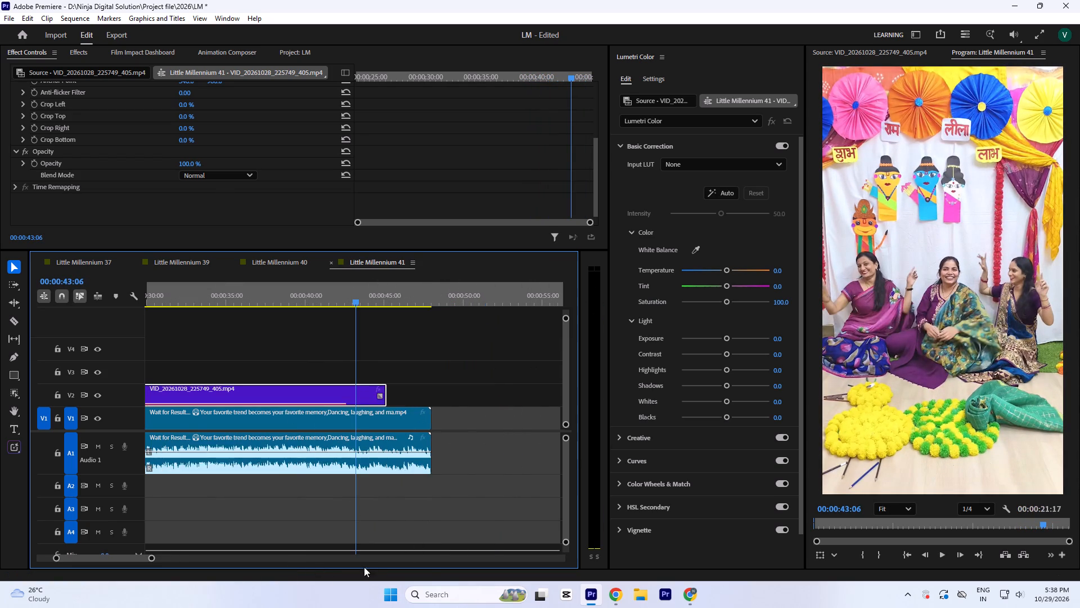
key(equal)
key(space)
key(space)
key(space)
key(space)
key(equal)
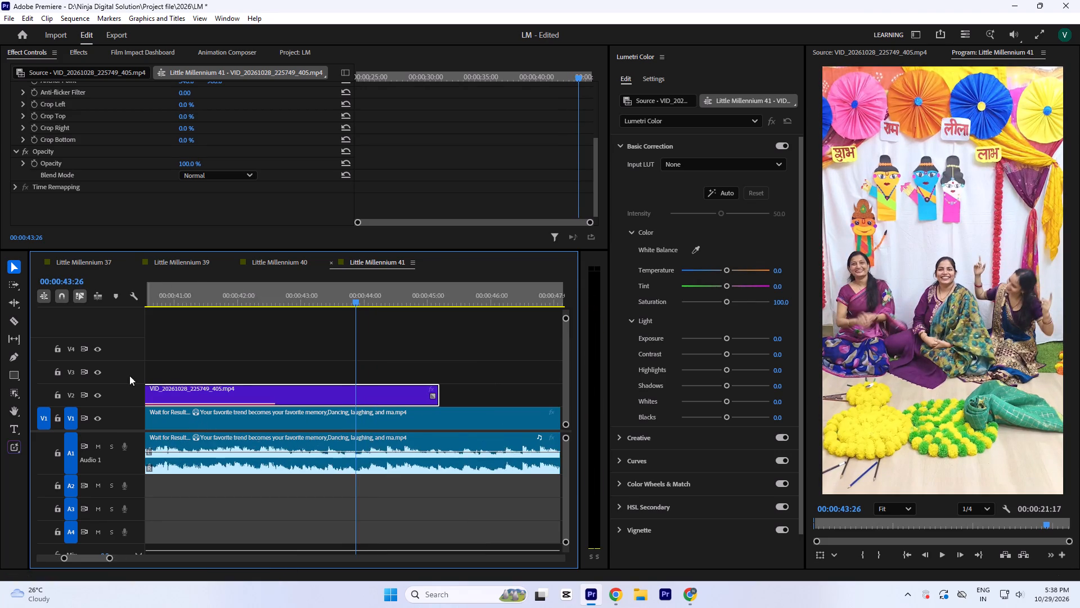
key(equal)
key(equal)
key(equal)
drag(394, 294, 440, 339)
key(minus)
key(minus)
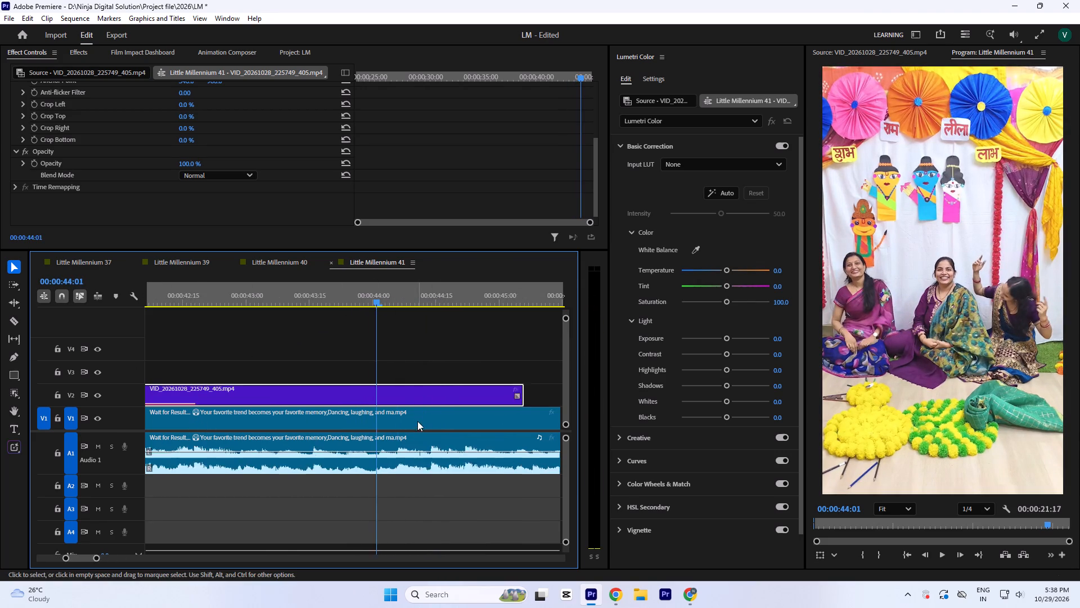
key(minus)
drag(444, 403, 372, 412)
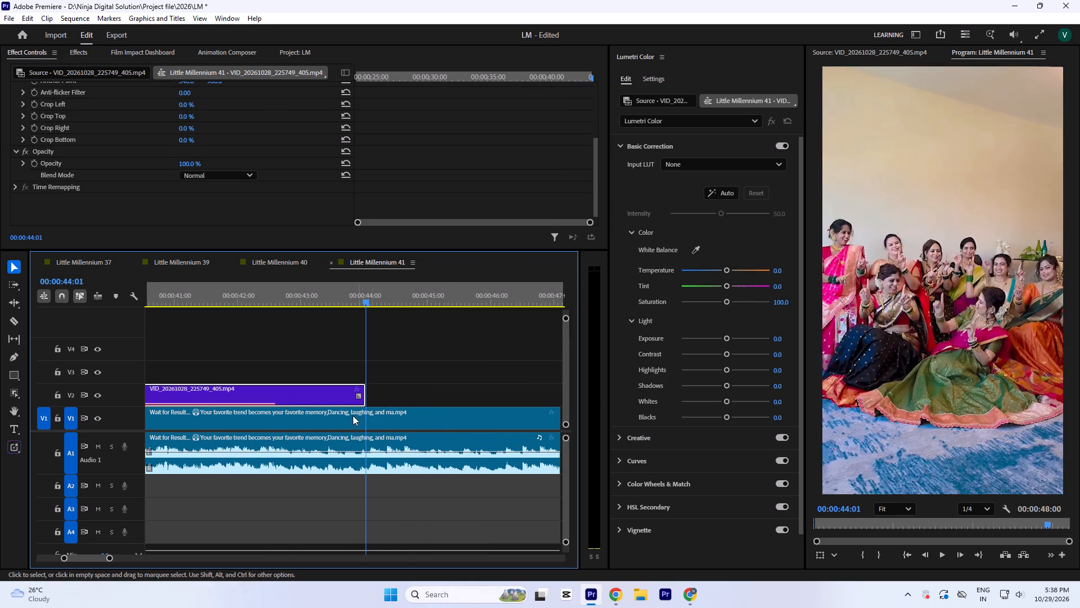
Extend the start of the second V2 clip earlier to about 00:00:21:16, near the RESULT! title.
key(space)
key(minus)
key(minus)
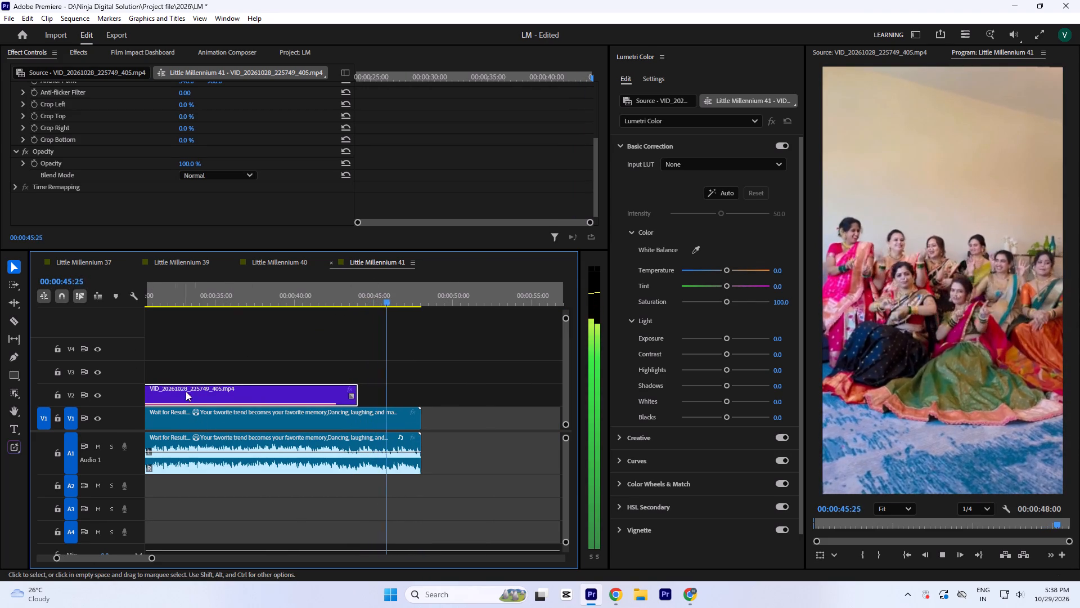
key(space)
key(minus)
drag(194, 401, 163, 408)
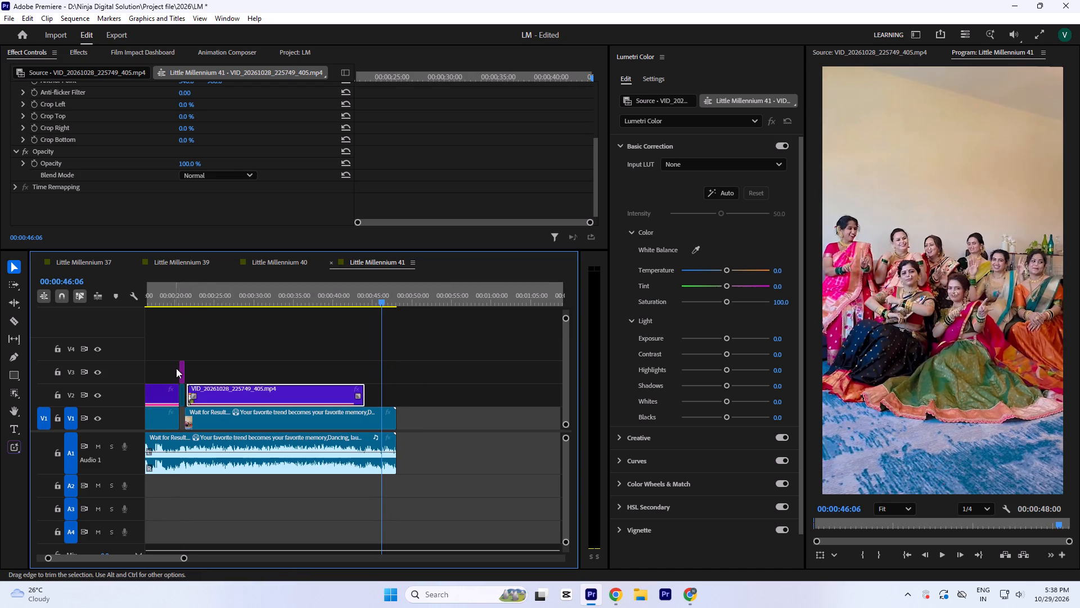
Set the second V2 clip's speed to 90%.
click(192, 295)
key(equal)
key(equal)
key(equal)
key(equal)
key(equal)
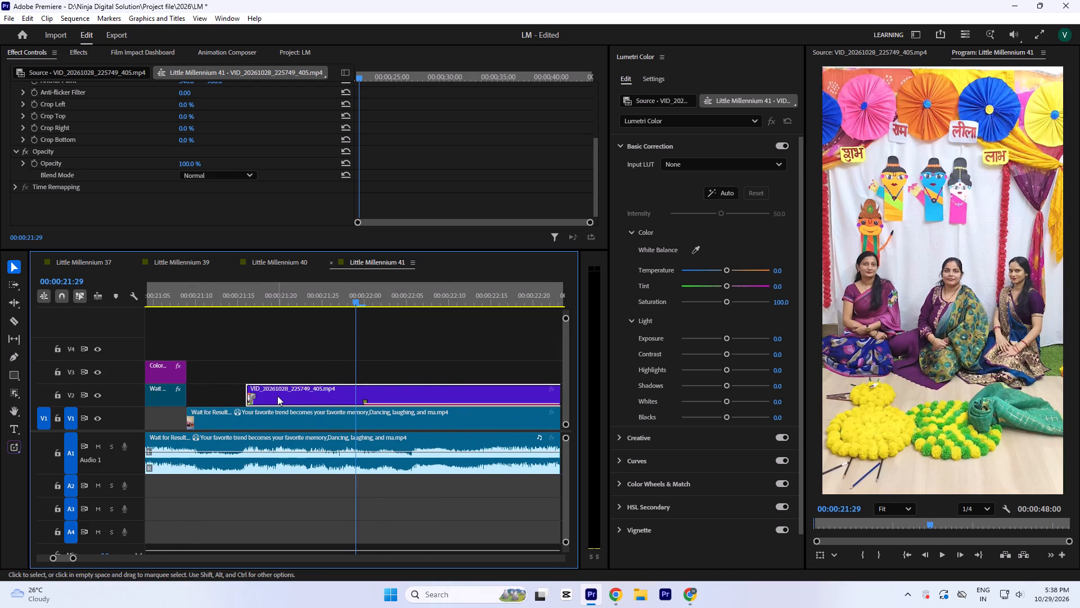
key(minus)
key(ctrl+r)
key(9)
key(0)
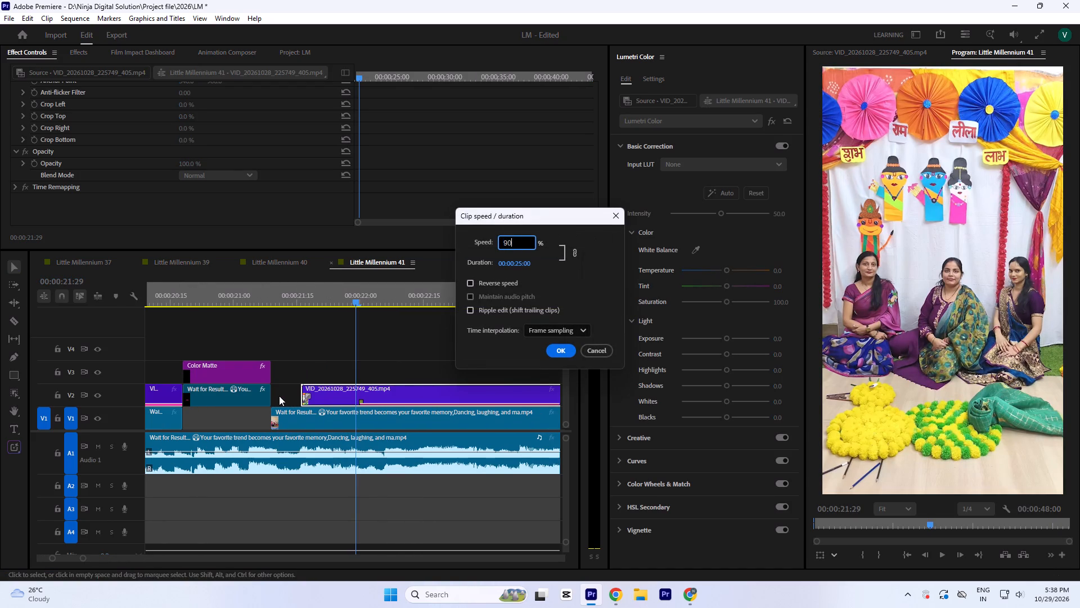
key(Return)
Move the slowed V2 clip to start directly after the RESULT! title at about 00:00:21:09, and play across the join.
drag(344, 403, 317, 403)
click(270, 293)
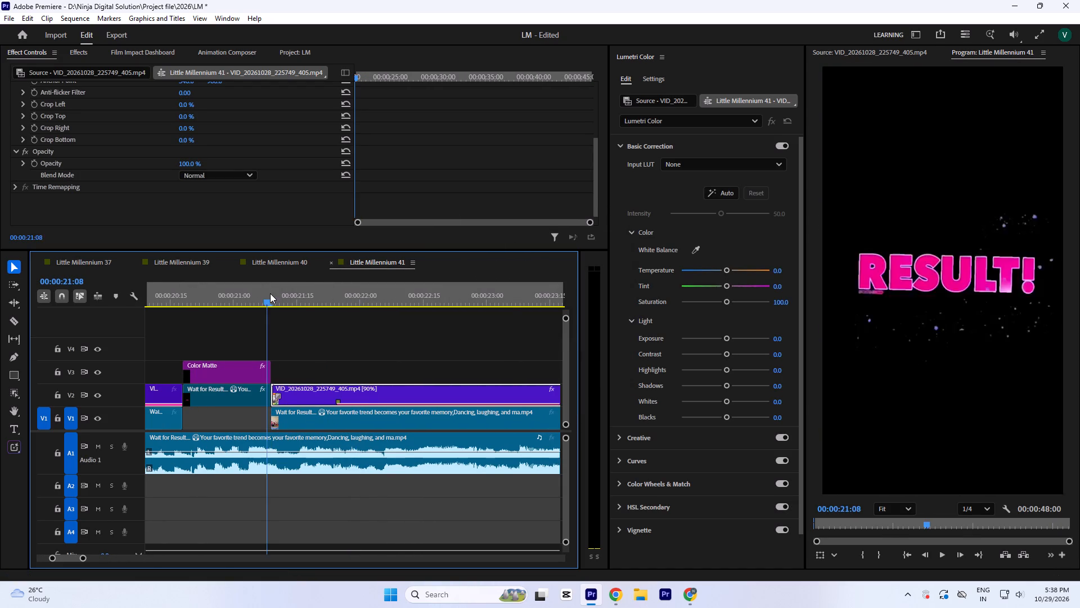
key(space)
Play the slowed V2 clip's ending from 00:00:42:25 to 00:00:46:07 to check its final poses.
key(minus)
key(minus)
key(minus)
key(minus)
click(500, 303)
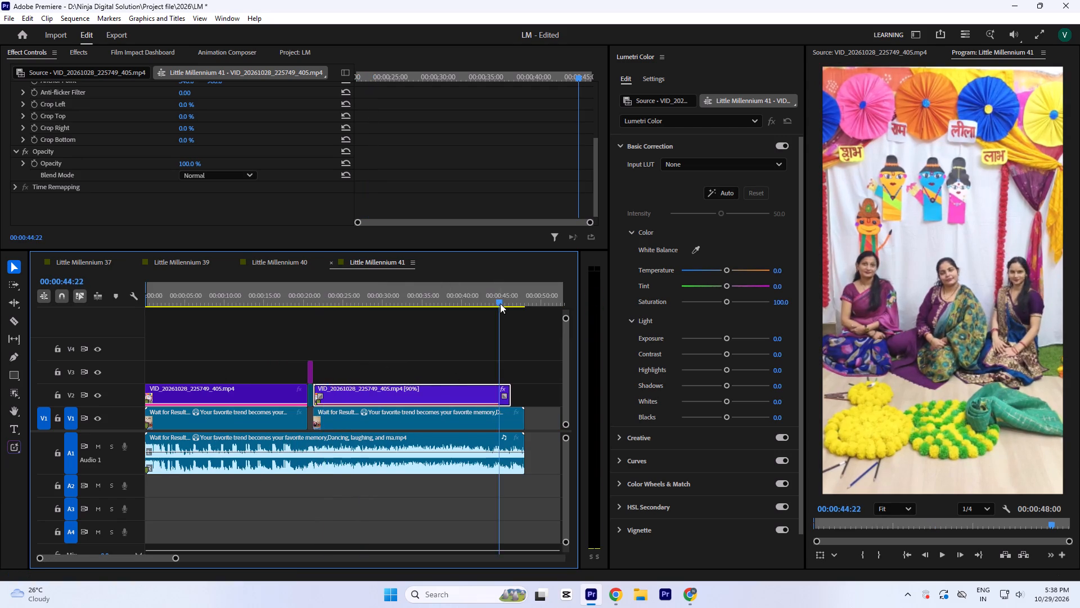
key(equal)
key(equal)
key(equal)
key(minus)
click(296, 298)
key(space)
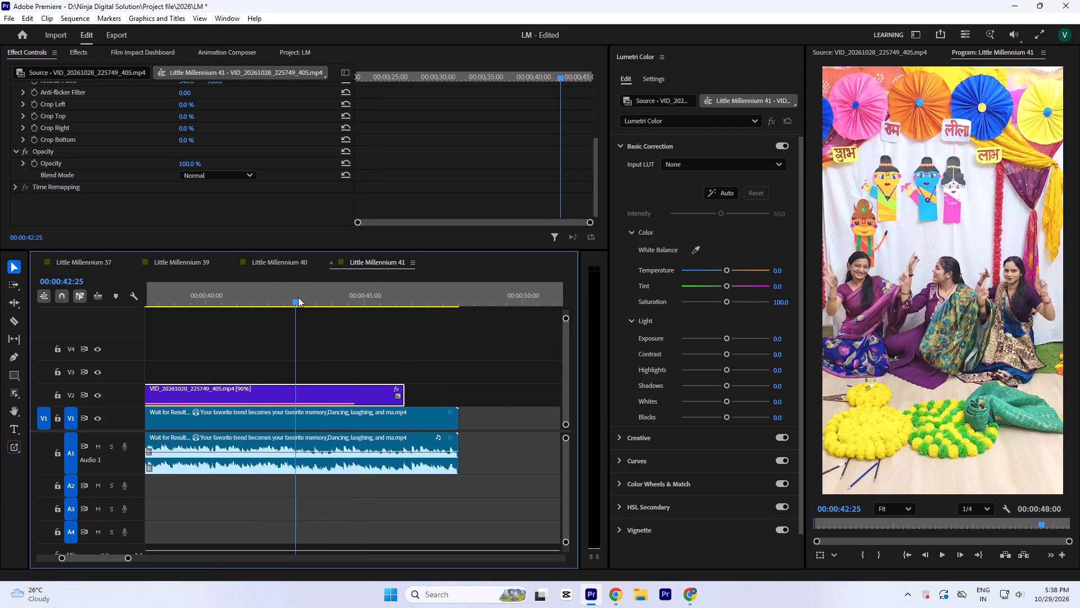
key(minus)
key(equal)
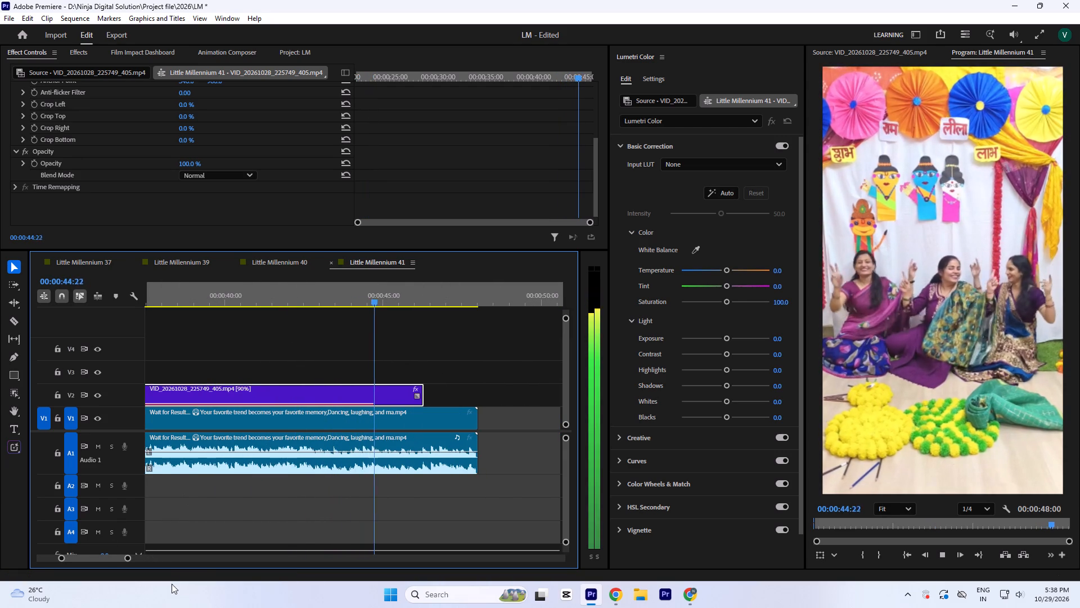
key(equal)
key(space)
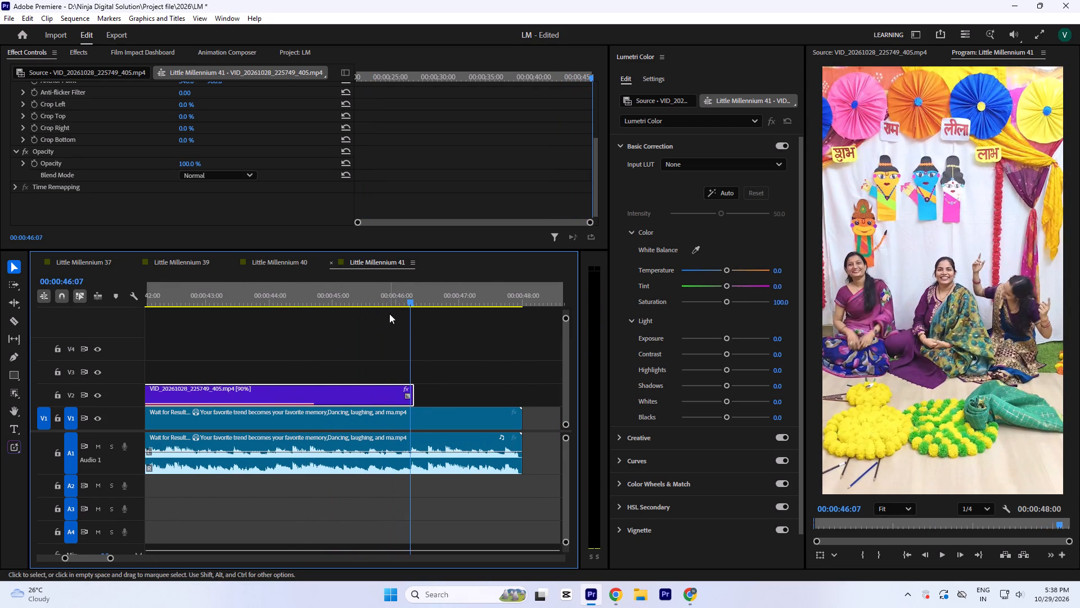
Trim the end of the slowed V2 clip to 00:00:46:06.
drag(392, 293, 401, 310)
key(equal)
key(equal)
key(equal)
key(equal)
key(equal)
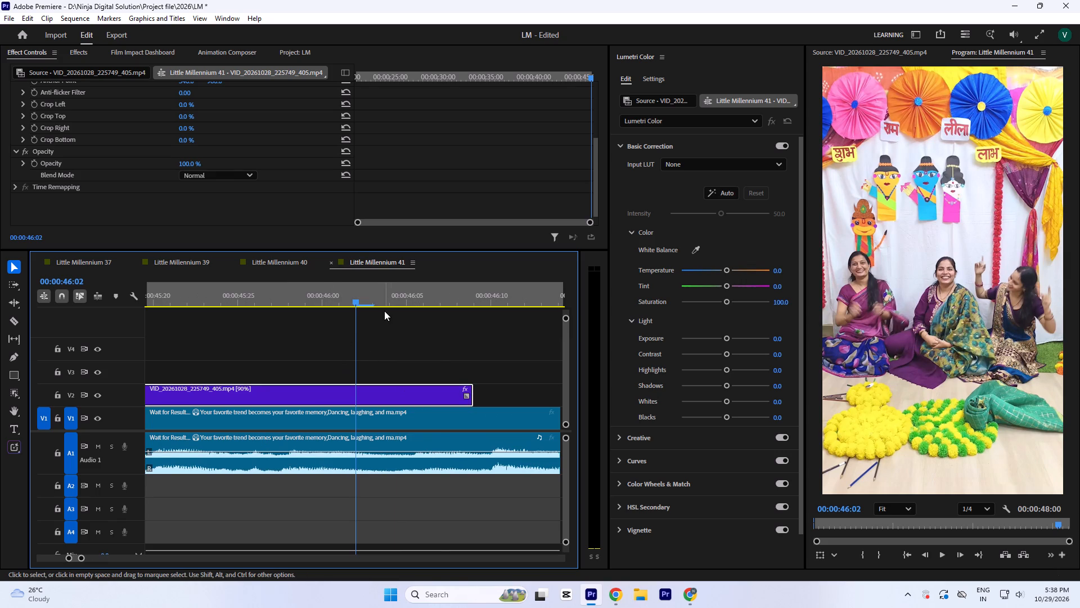
drag(382, 292, 411, 338)
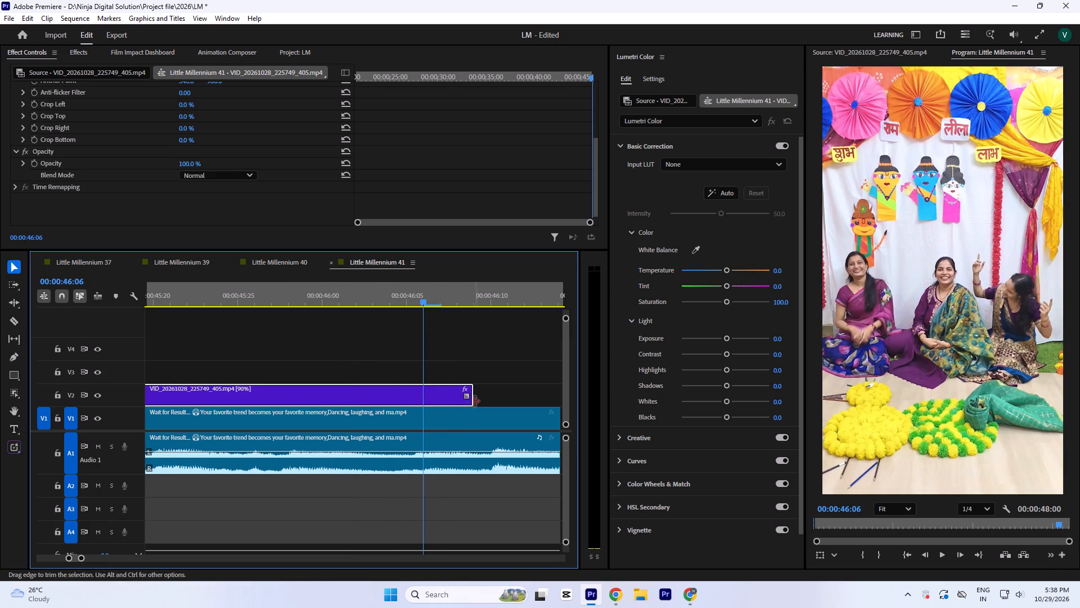
drag(478, 401, 429, 410)
Play the ending across the V2 clip's trimmed end through to 00:00:47:22 of the reference.
key(minus)
key(minus)
key(minus)
click(244, 293)
key(minus)
key(space)
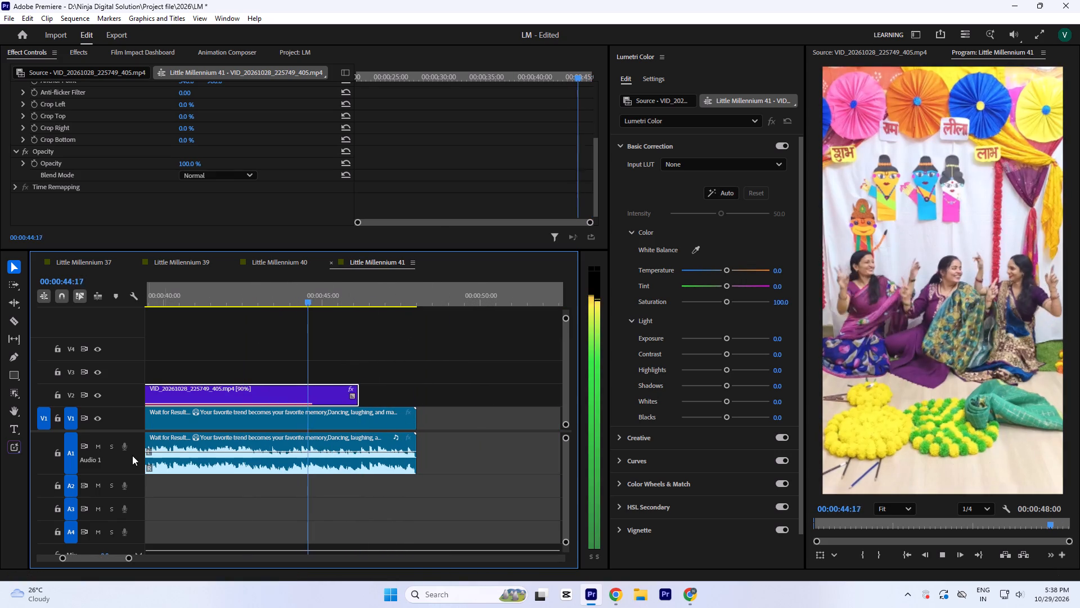
key(minus)
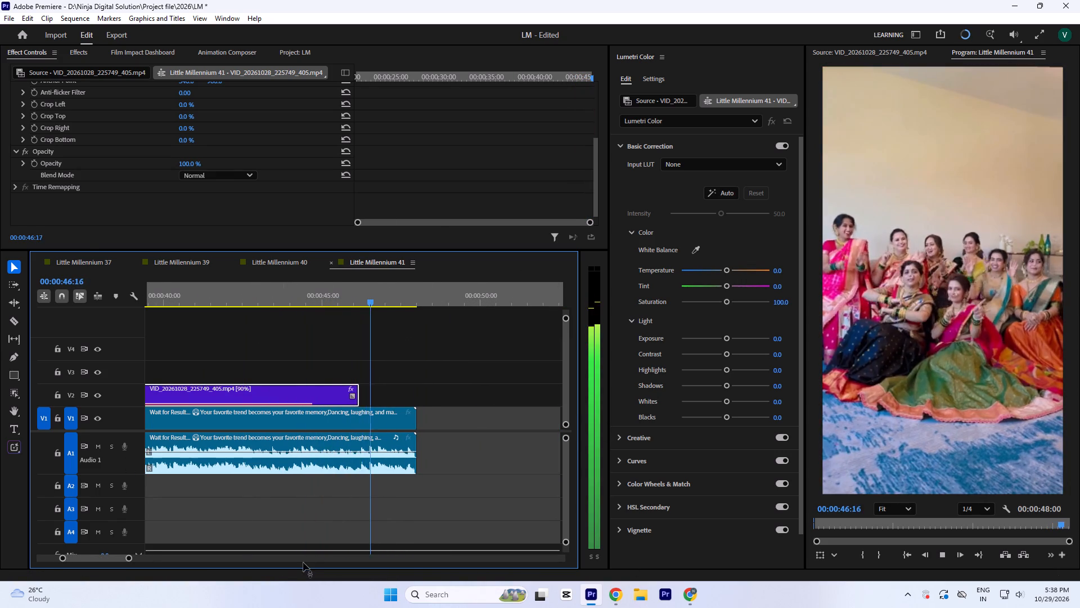
key(space)
key(space)
key(space)
key(equal)
key(equal)
key(space)
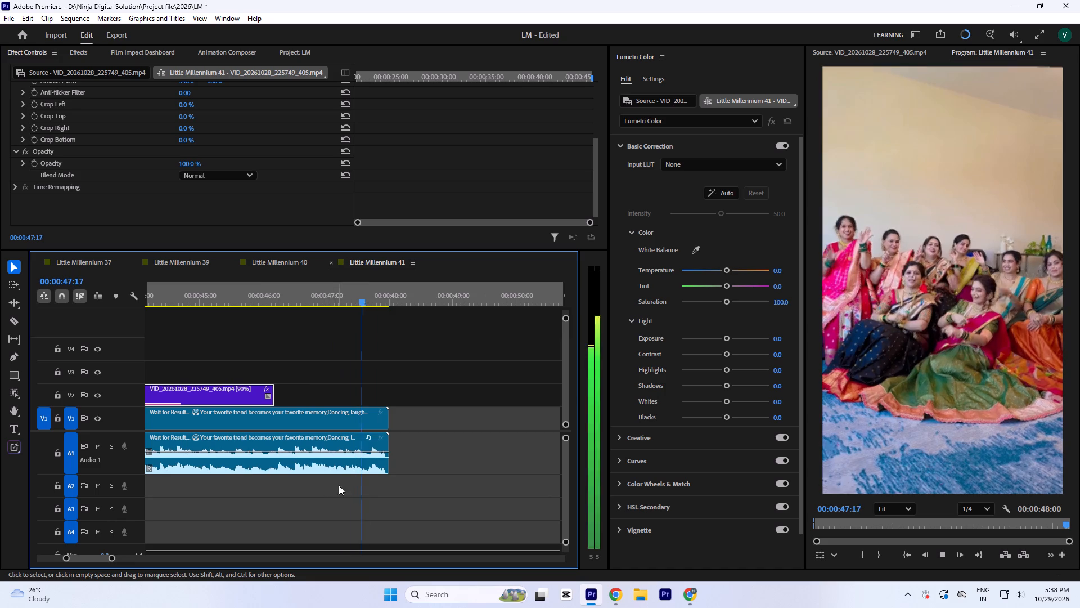
key(space)
Add the default audio transition as a fade-out at the end of the A1 audio and play it.
click(359, 470)
key(shift+d)
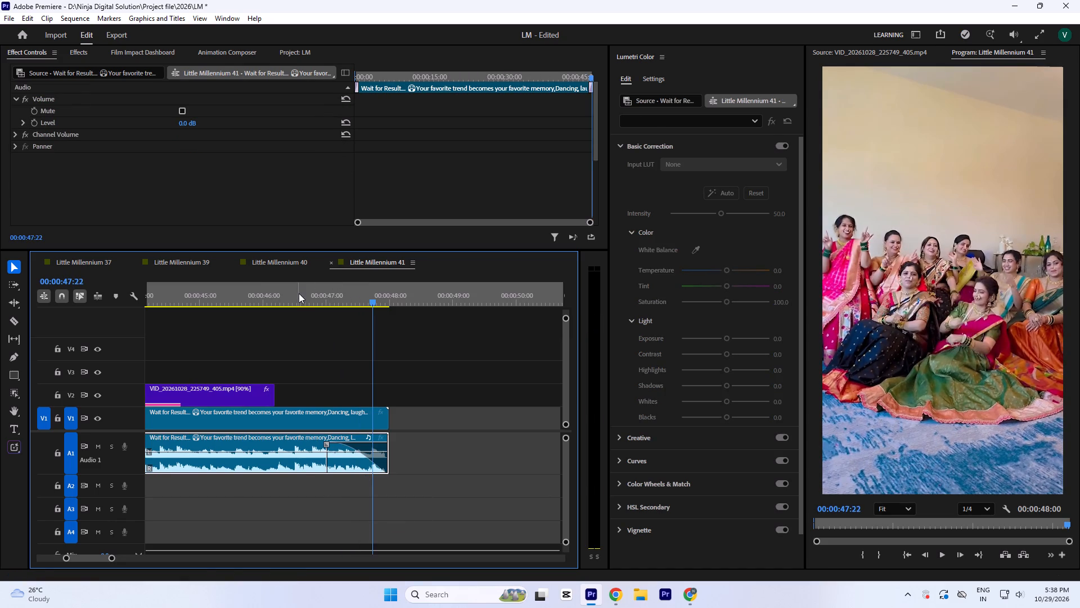
click(300, 298)
key(space)
key(space)
Lengthen the A1 audio fade-out to about 2.6 seconds and play the result.
drag(326, 445, 222, 458)
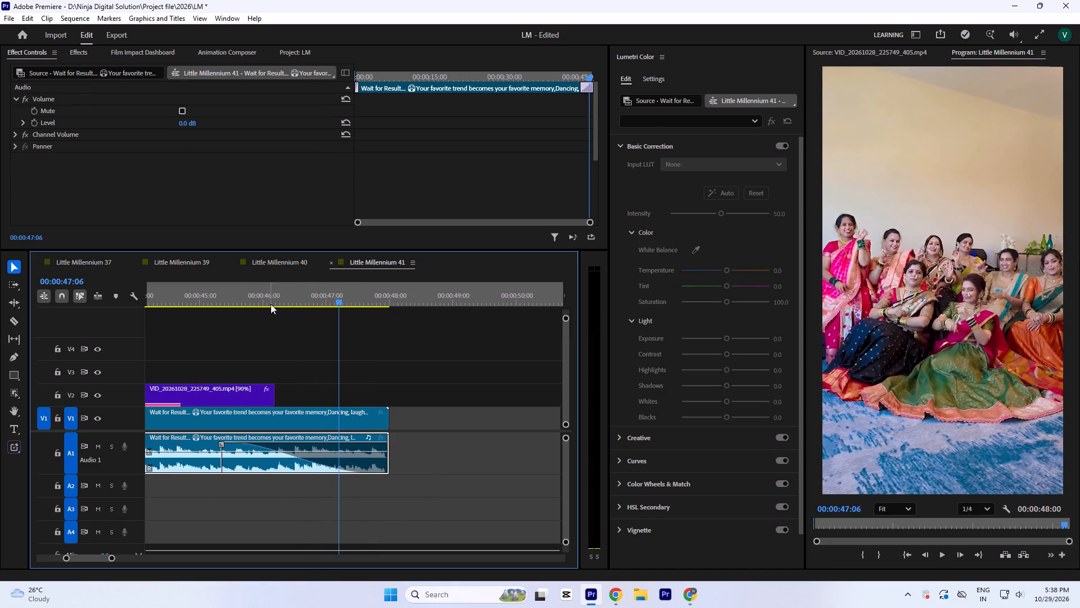
click(260, 293)
key(space)
key(space)
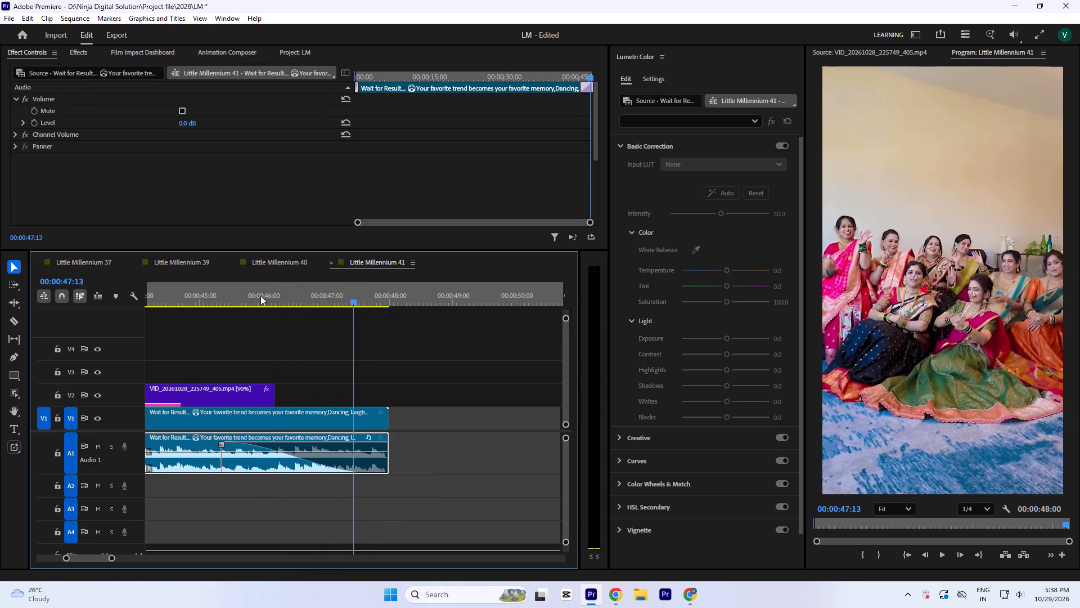
Save the LM project.
key(ctrl+s)
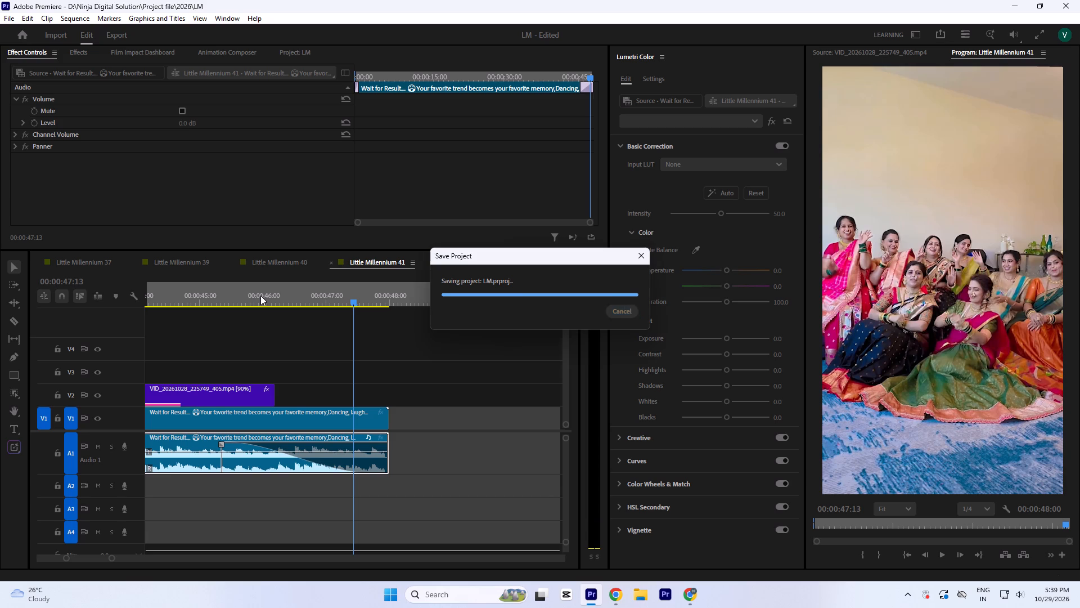
Copy the logo, Little Millennium 27.mp4, Adjustment Layer clips on V6 and V9, and LM.jpg from the end of the Little Millennium 40 sequence.
click(272, 267)
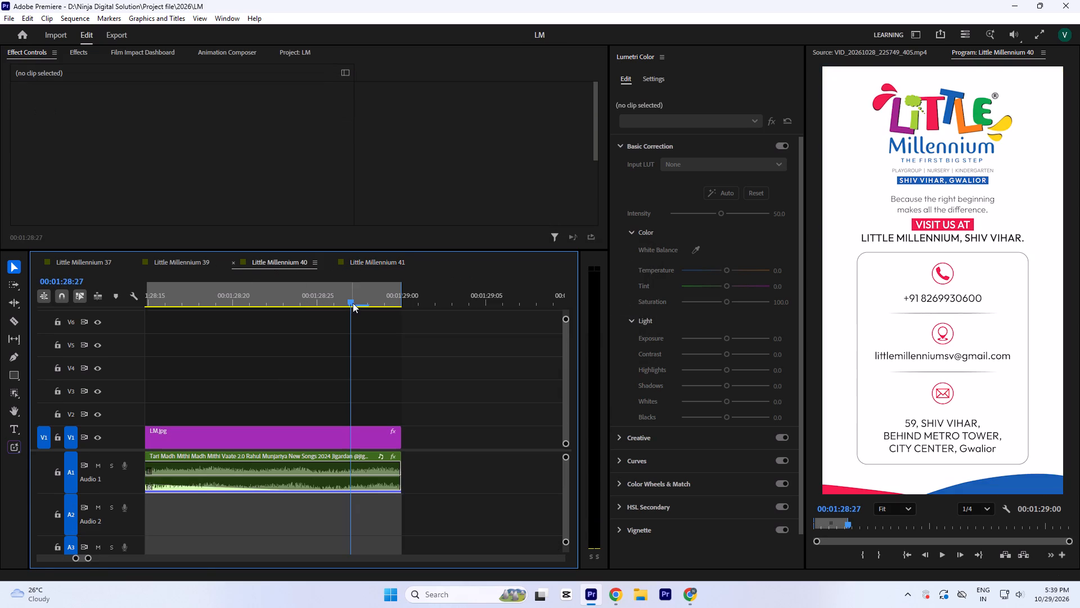
click(352, 298)
key(grave)
key(minus)
key(minus)
key(minus)
drag(300, 119, 410, 231)
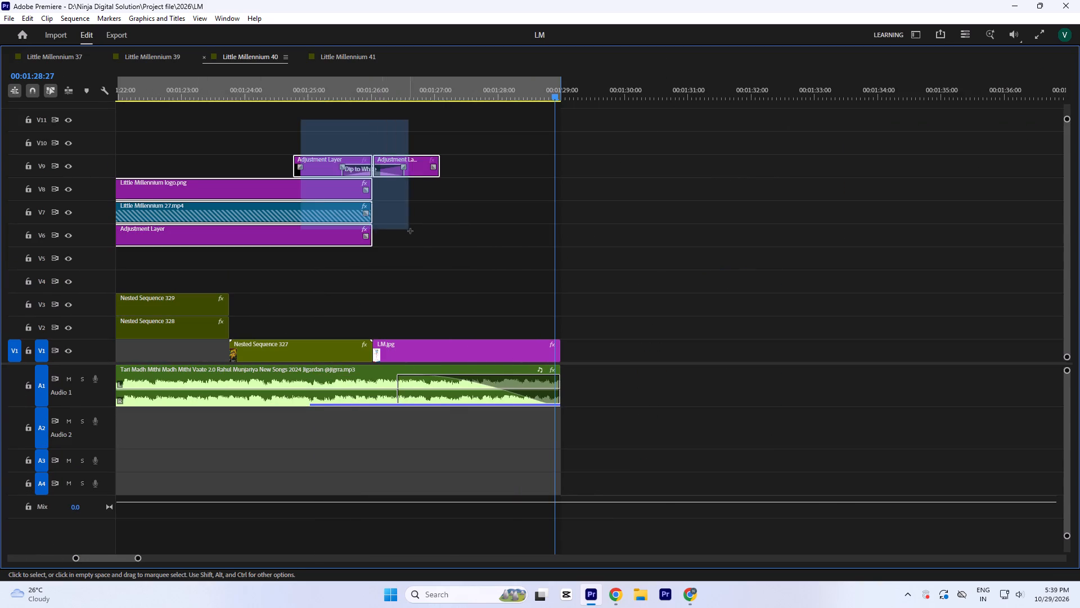
drag(410, 231, 421, 249)
shift+click(454, 354)
key(ctrl+c)
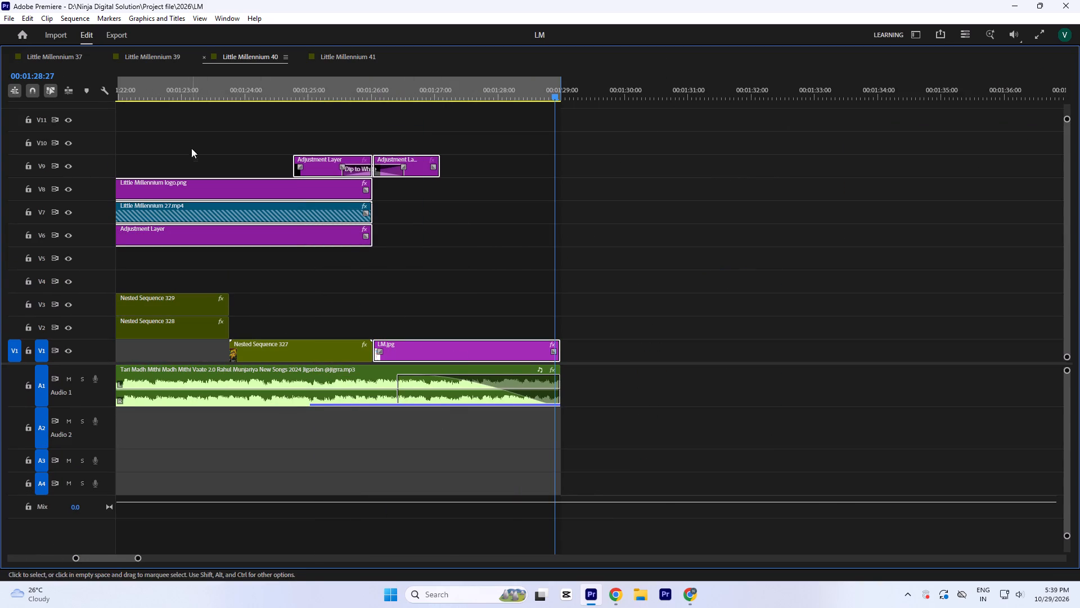
key(ctrl+c)
Paste the copied branding clips into the Little Millennium 41 sequence at 00:00:56:17, after the existing footage.
click(355, 57)
key(minus)
key(minus)
click(670, 88)
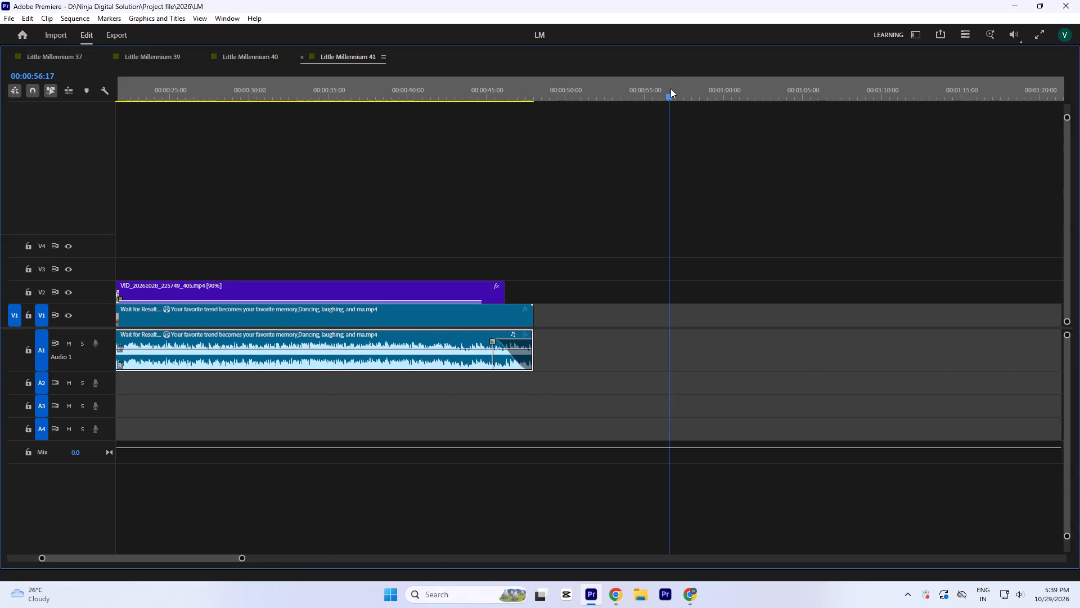
key(ctrl+v)
key(minus)
key(minus)
key(minus)
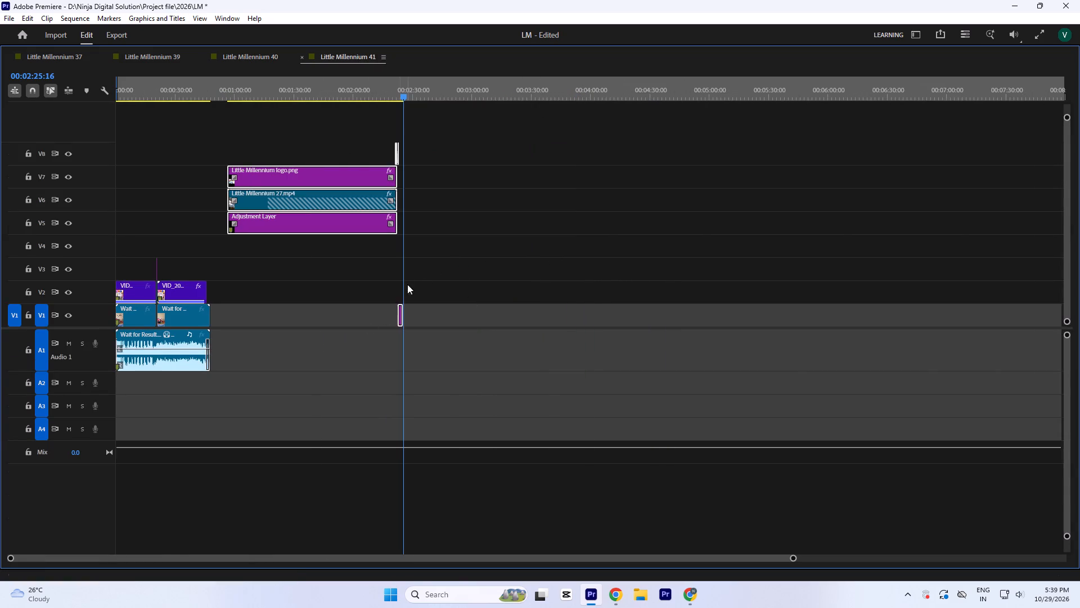
Move the logo, Little Millennium 27.mp4 and long Adjustment Layer to V6–V8 at the sequence start, and trim their ends to the second V2 clip's end.
drag(321, 141, 341, 222)
drag(342, 223, 123, 195)
key(equal)
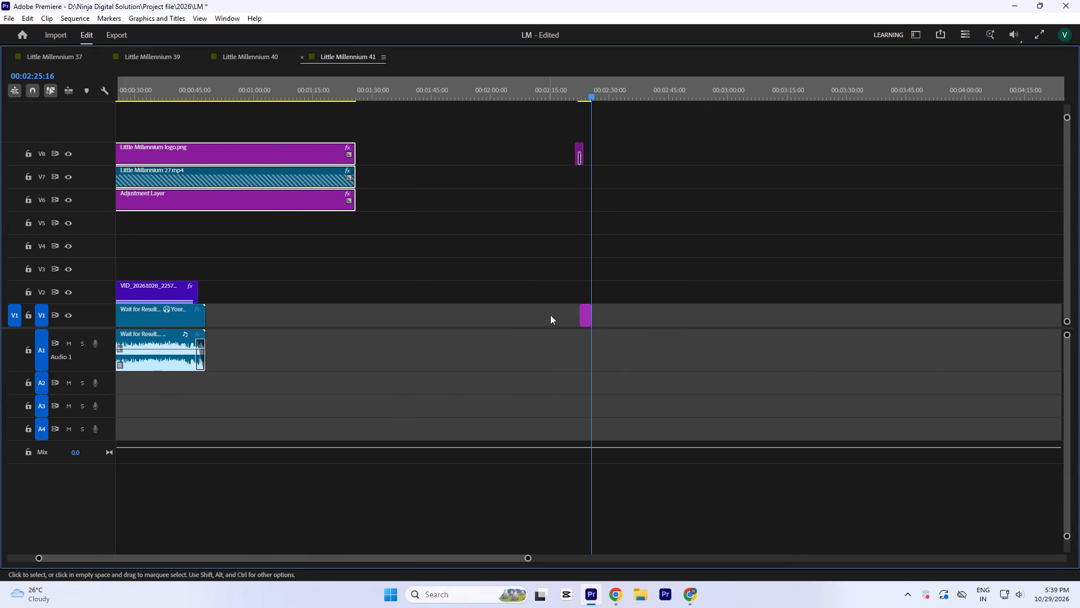
drag(357, 190, 202, 200)
Move the two short Adjustment Layers to V9 and LM.jpg to V3, aligning their cut and the card's start with the V2 clip's end at 00:00:46:06.
drag(448, 124, 595, 329)
drag(584, 319, 207, 263)
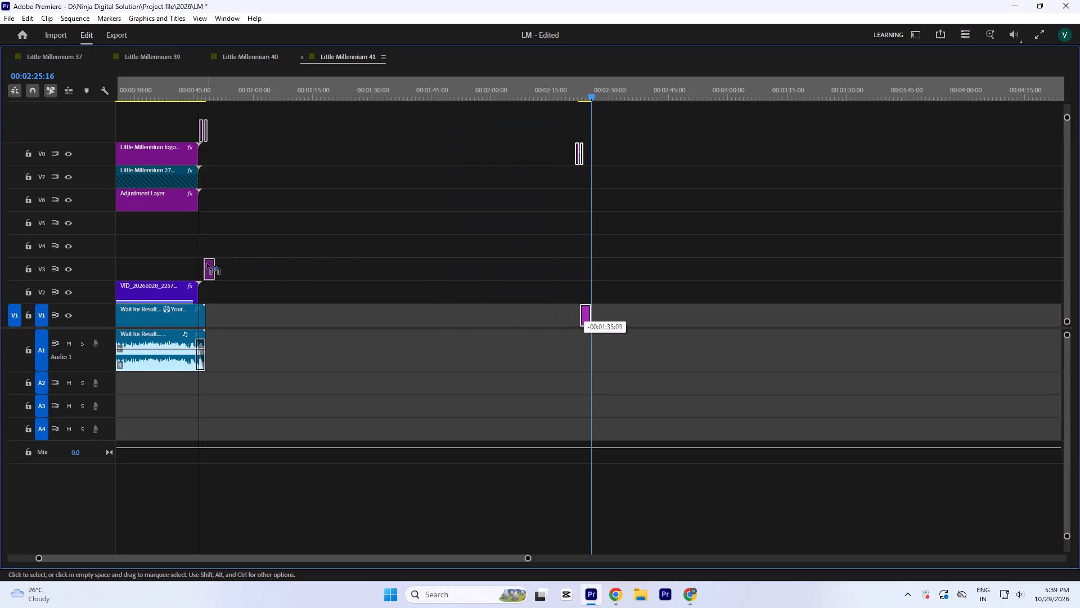
drag(207, 263, 206, 262)
click(207, 93)
key(equal)
key(equal)
key(equal)
key(equal)
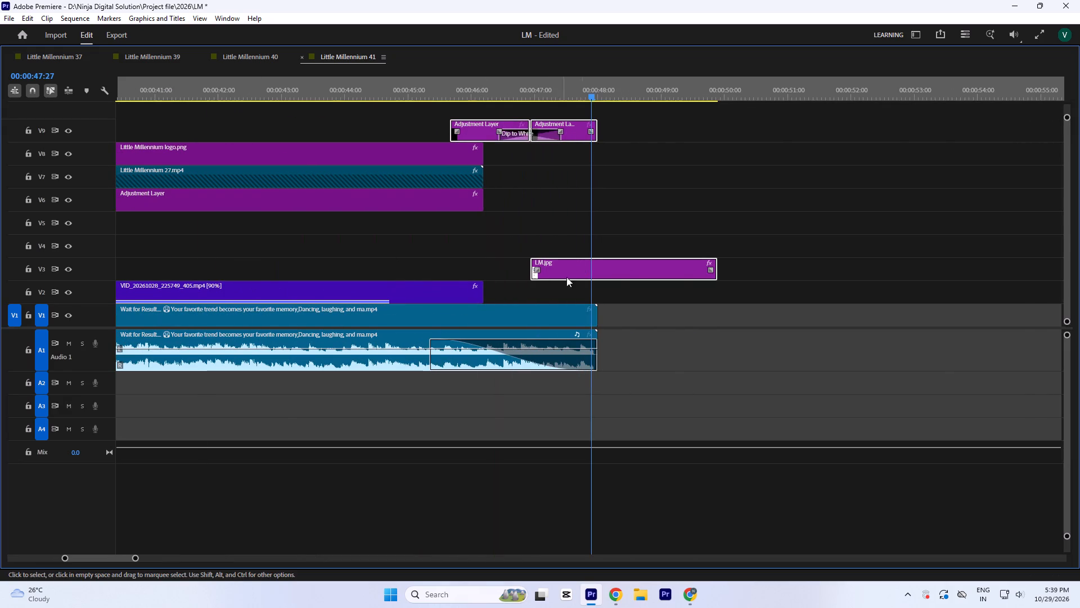
drag(580, 280, 535, 276)
click(480, 88)
key(equal)
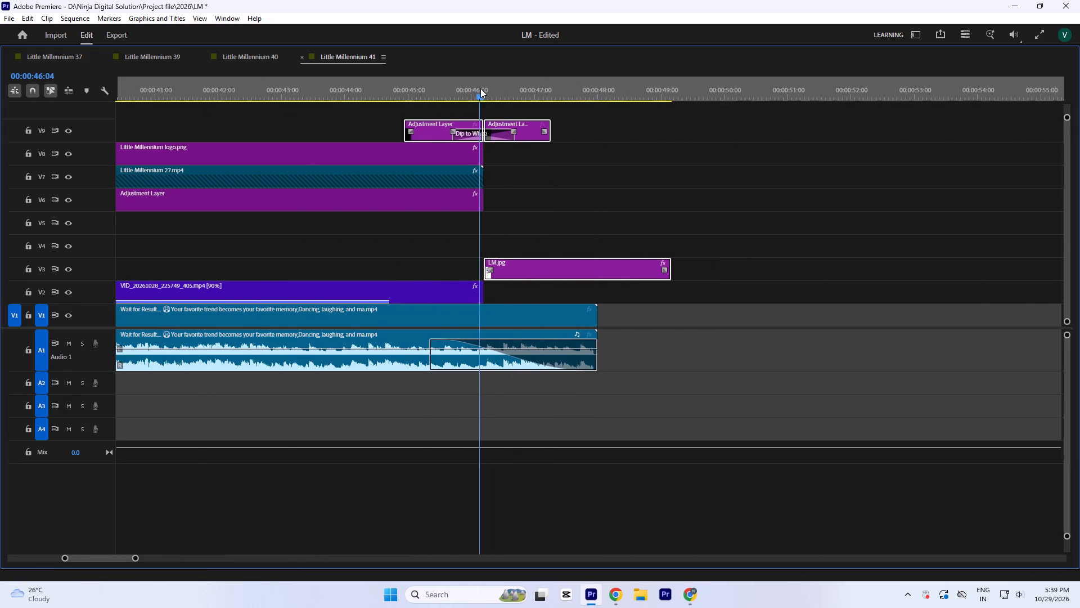
Play the closing section around 00:00:46:06 to check the white transition into the LM.jpg end card.
key(equal)
key(equal)
key(equal)
click(625, 86)
key(minus)
key(minus)
click(408, 93)
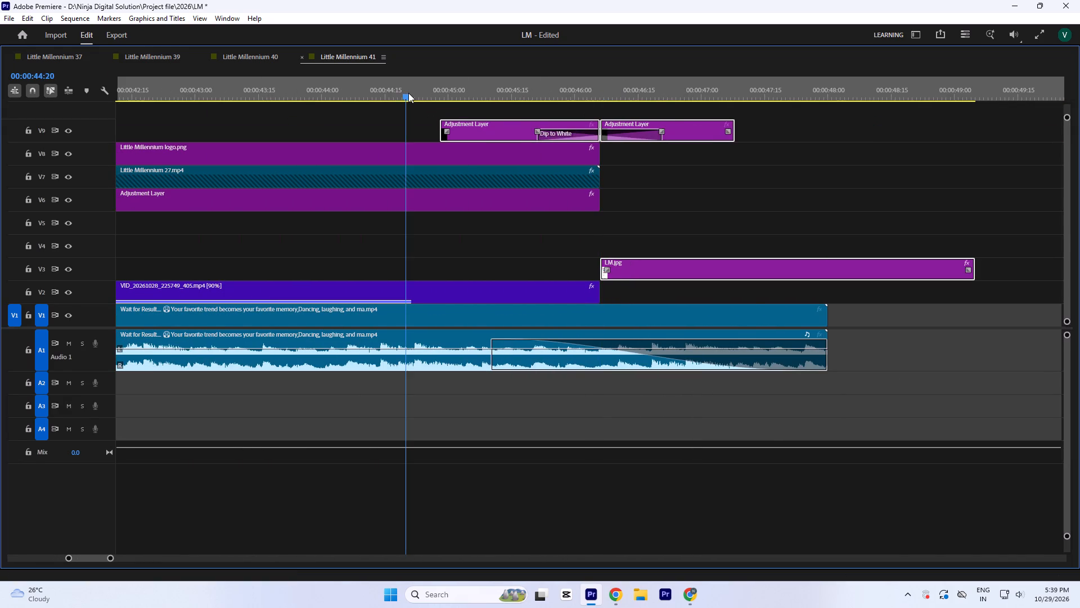
text(`-)
key(space)
key(minus)
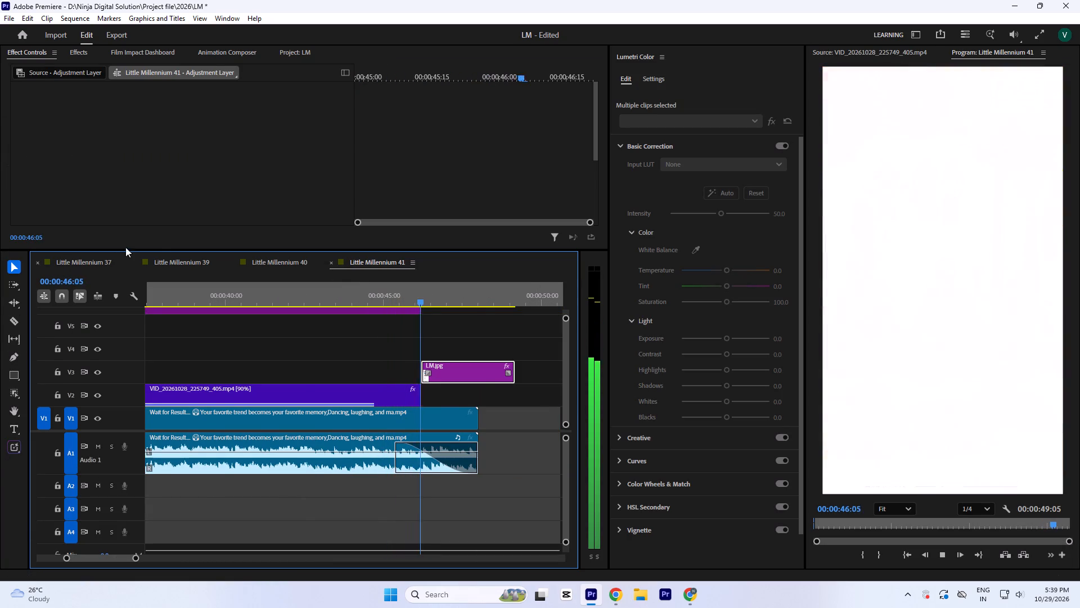
key(space)
click(354, 292)
key(space)
key(equal)
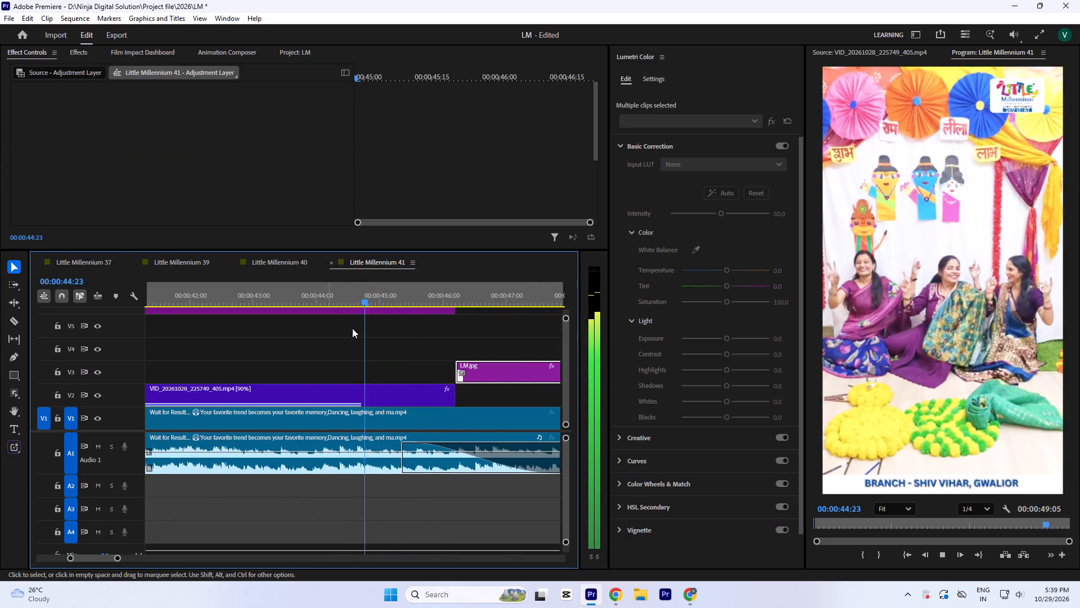
key(space)
key(space)
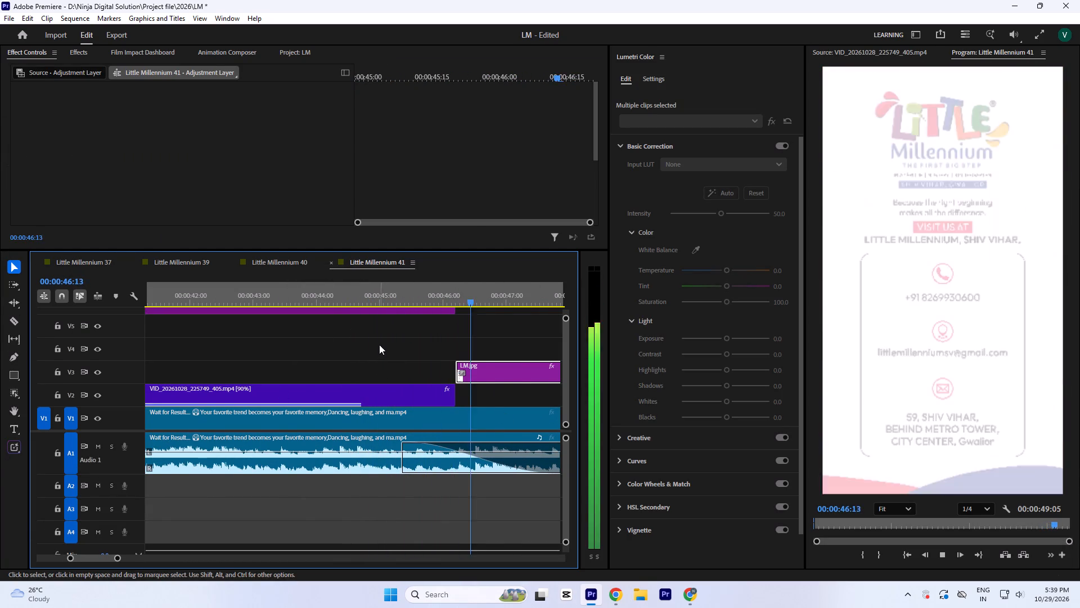
key(minus)
click(520, 424)
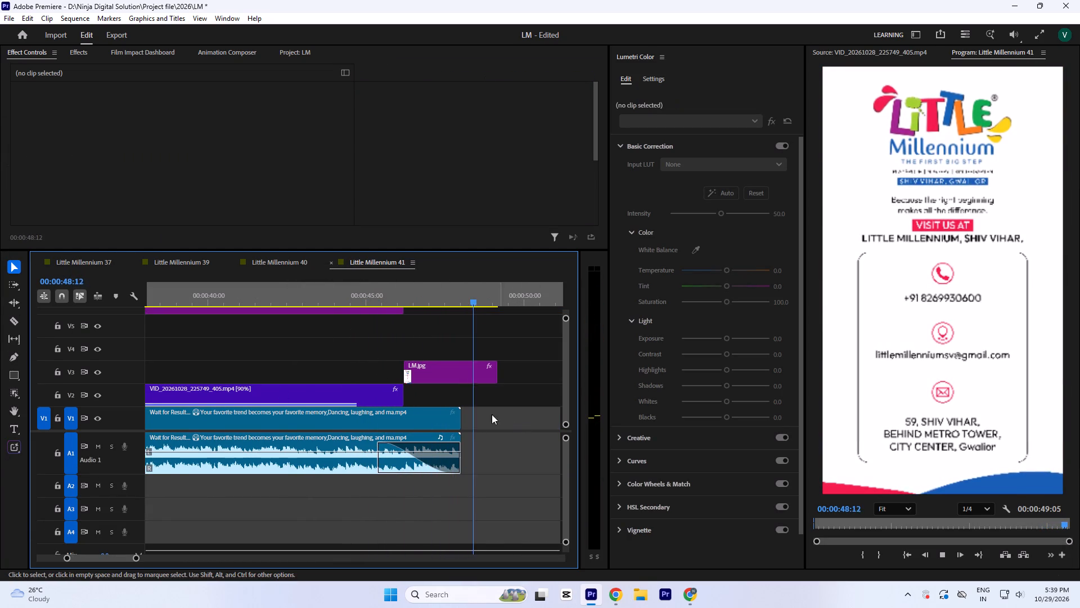
Mark the sequence Out point at 00:00:48:20 and trim the end of LM.jpg on V3 back to it.
key(space)
key(equal)
key(equal)
key(equal)
key(o)
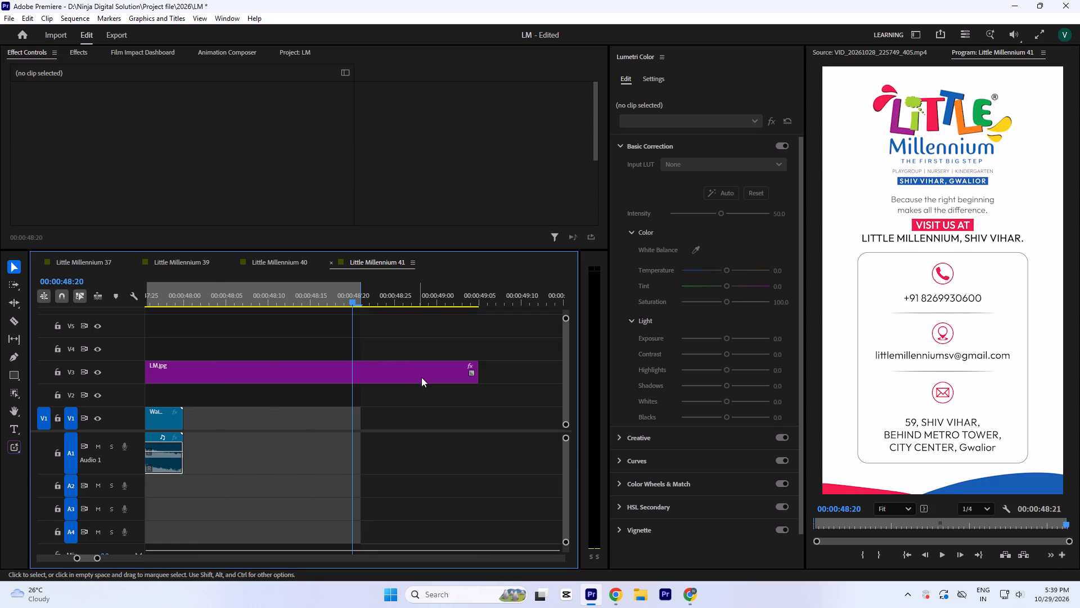
drag(480, 374, 358, 379)
key(minus)
key(minus)
key(minus)
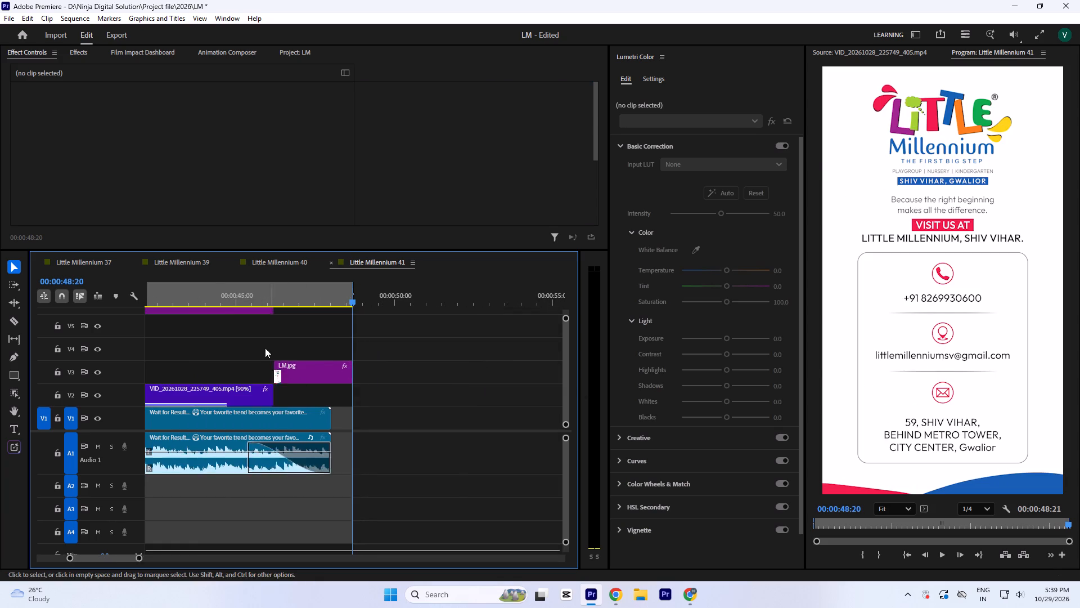
key(minus)
Toggle the output of track V6, which holds the long Adjustment Layer, and save the project.
click(258, 296)
key(space)
key(space)
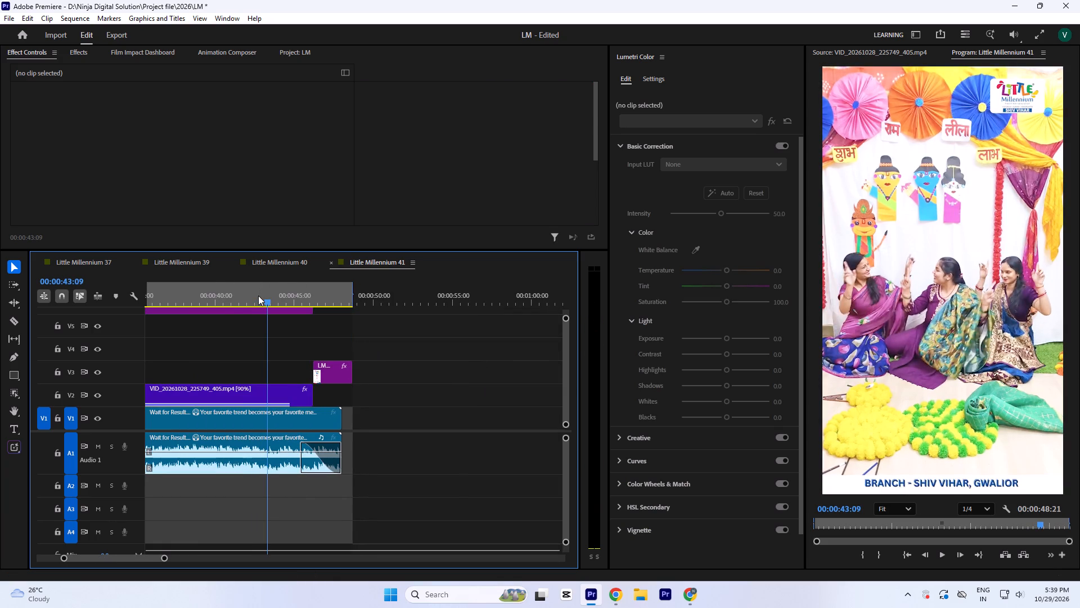
text(`)
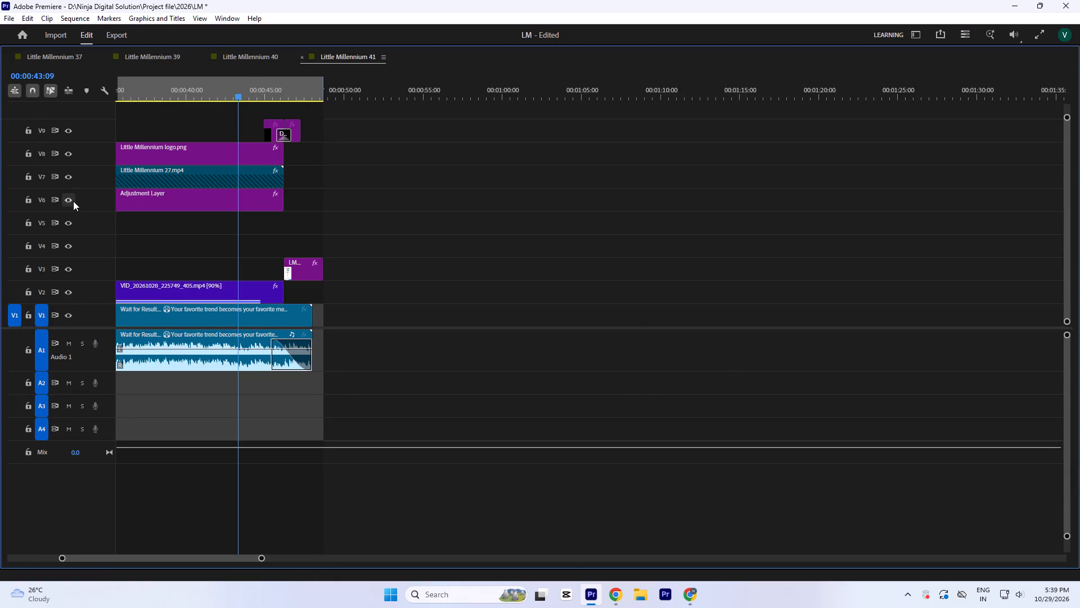
click(73, 201)
key(grave)
key(ctrl+s)
Delete the audio transition at the very start of the A1 clip.
key(Return)
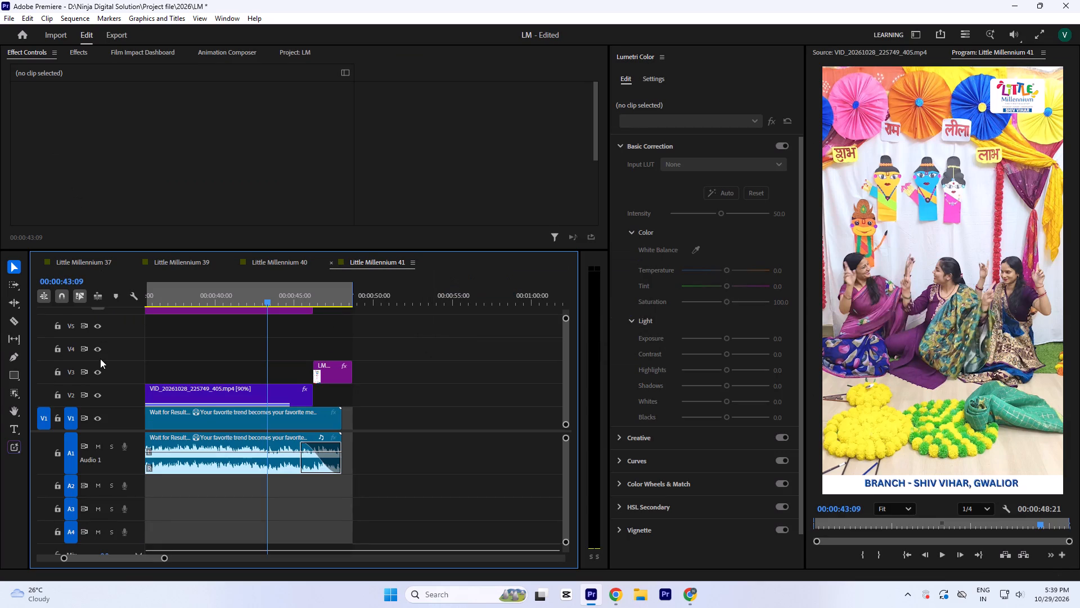
click(240, 295)
key(Return)
key(minus)
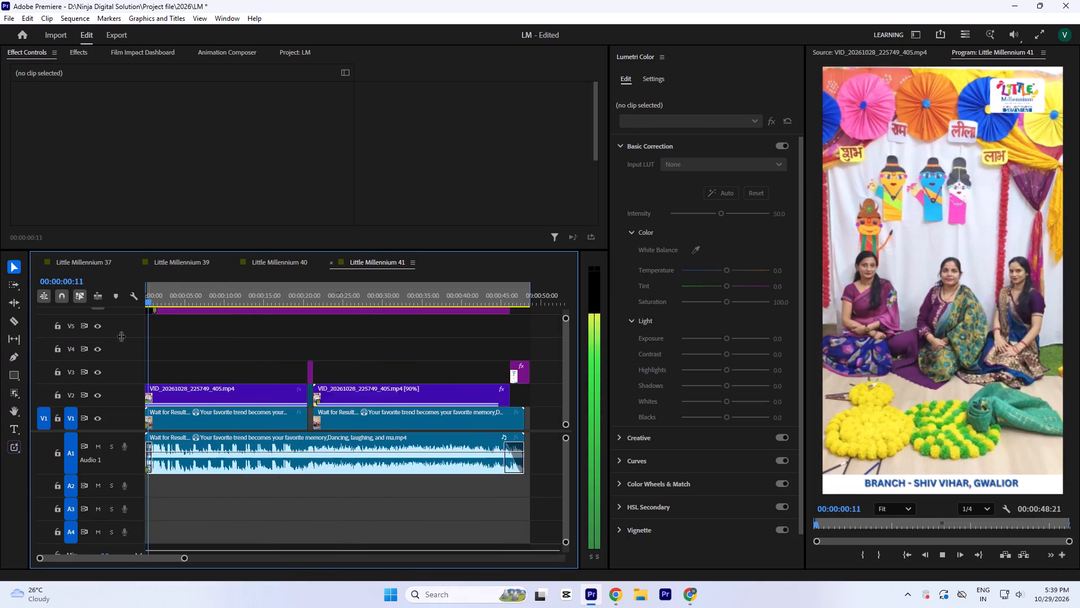
key(minus)
key(minus)
key(equal)
key(equal)
key(equal)
key(space)
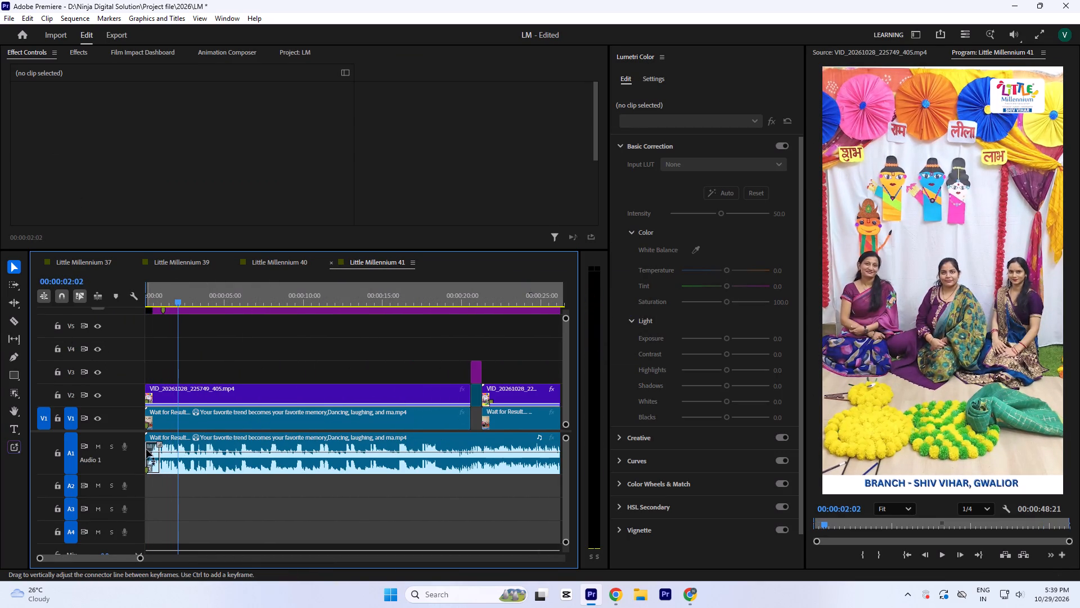
click(147, 449)
click(152, 446)
key(Delete)
Play the sequence from its start to check how the opening audio sounds.
key(Return)
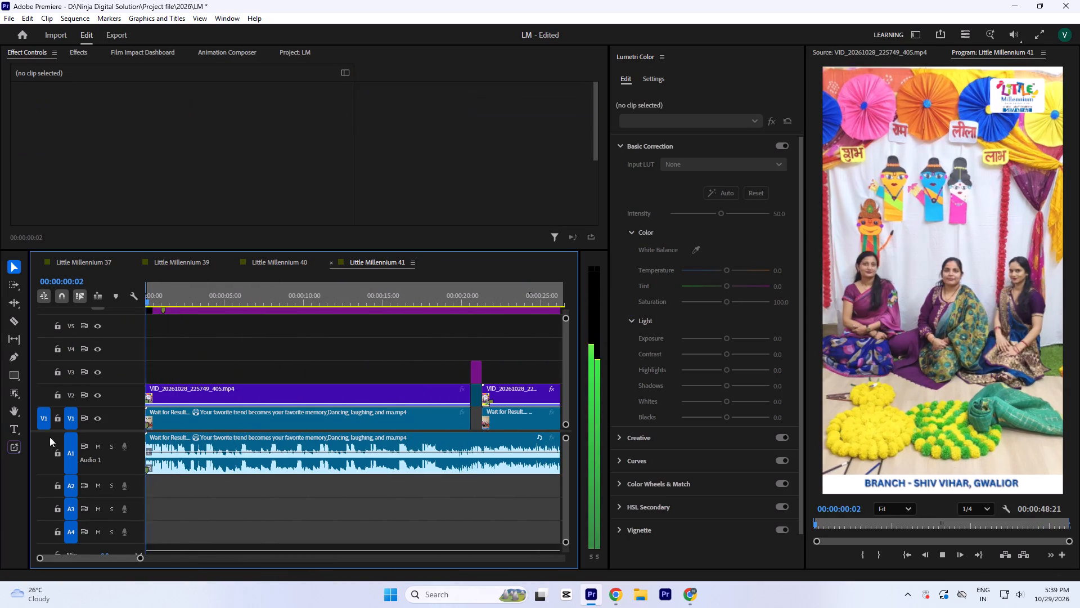
key(equal)
key(equal)
key(minus)
key(minus)
key(minus)
key(space)
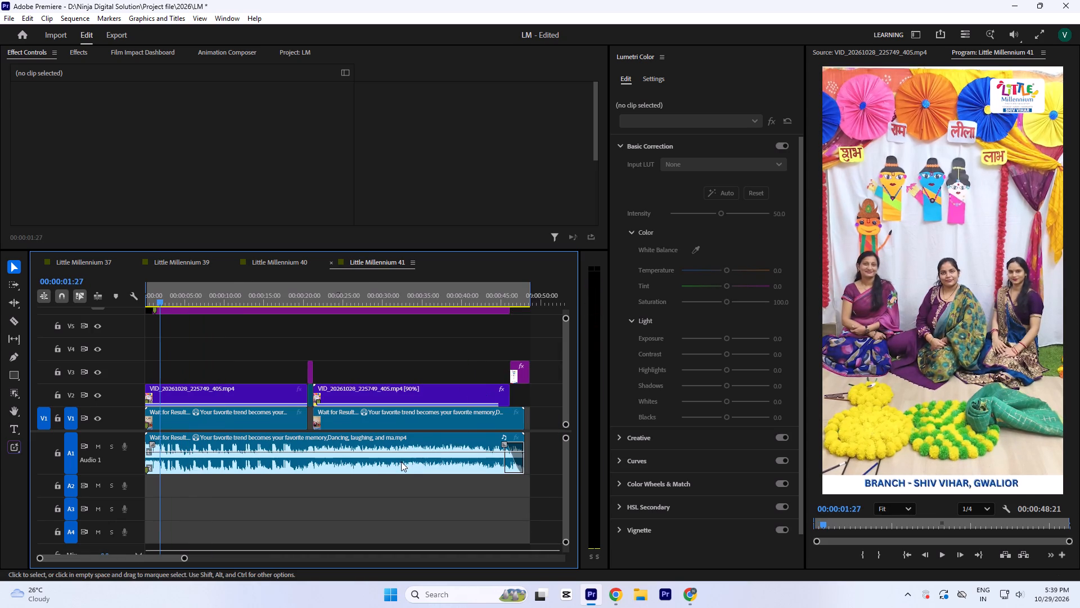
text(-)
key(equal)
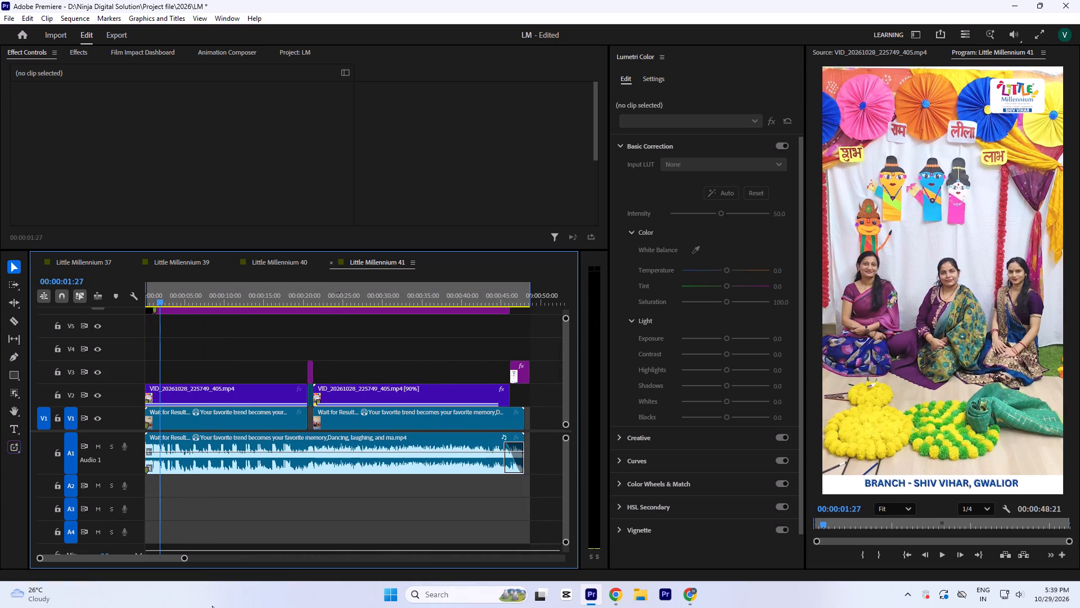
key(space)
key(space)
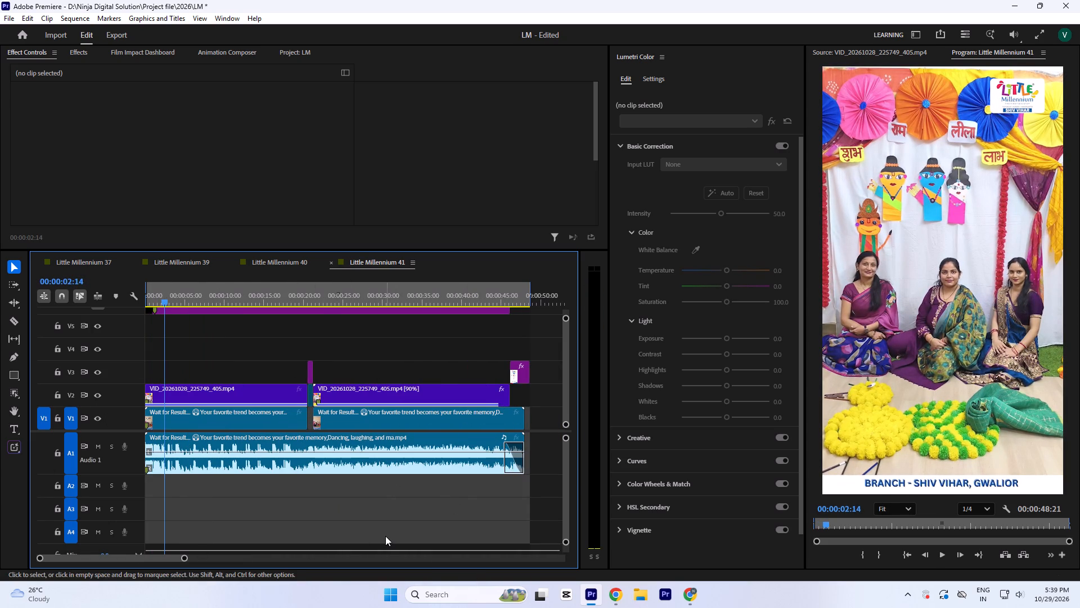
Duplicate the first V2 clip, VID_20261028_225749_405.mp4, onto V3 directly above it at the sequence start.
click(238, 421)
drag(174, 288, 110, 304)
key(equal)
key(equal)
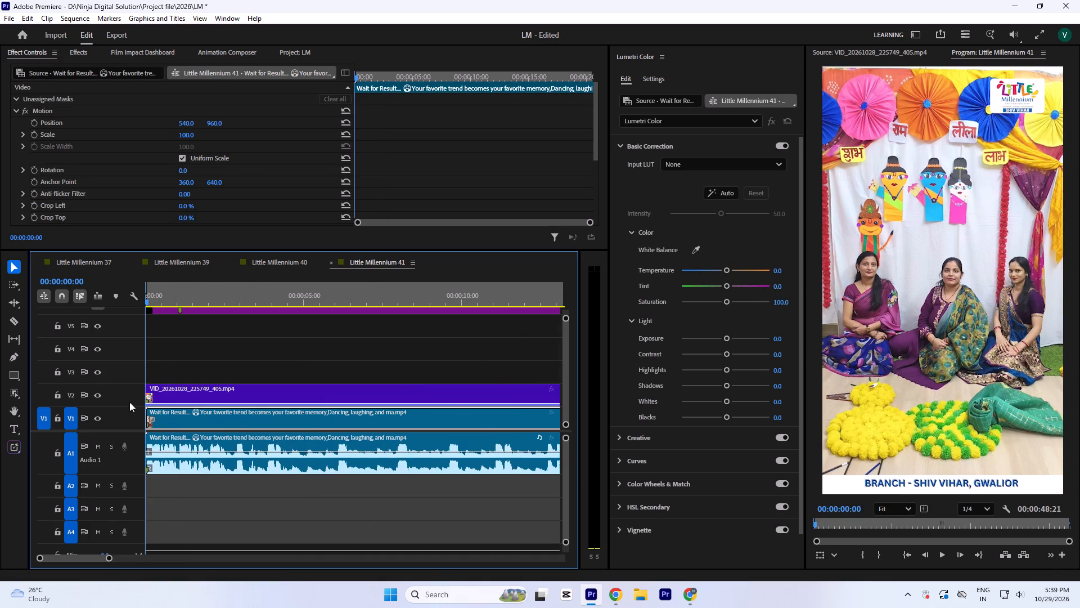
key(minus)
click(197, 395)
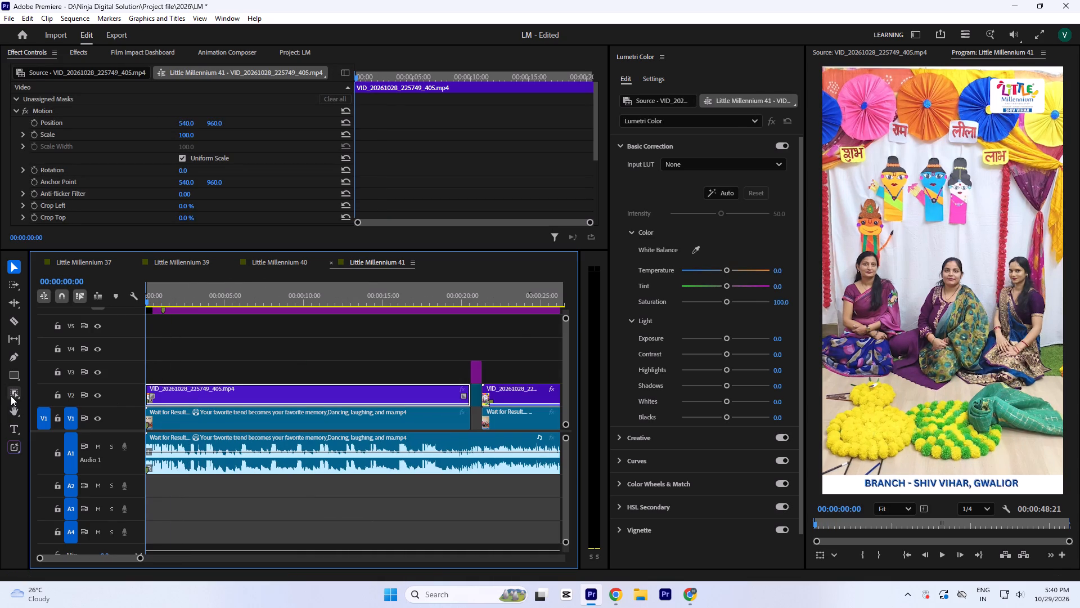
alt+drag(214, 392, 213, 375)
click(213, 375)
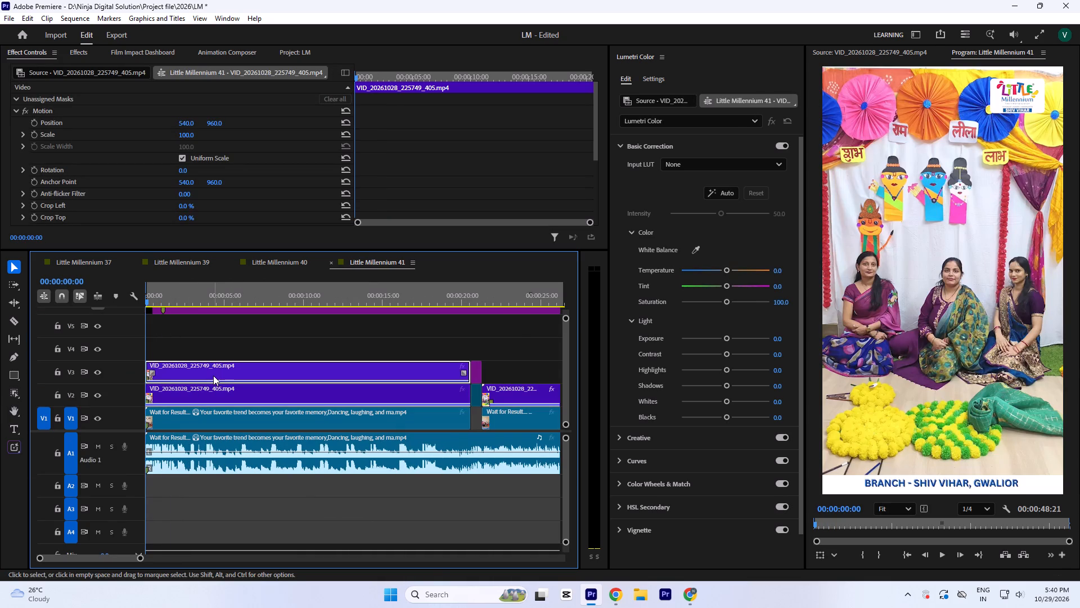
Create an object mask covering all three seated women on the V3 copy at 00:00:00:00.
click(11, 399)
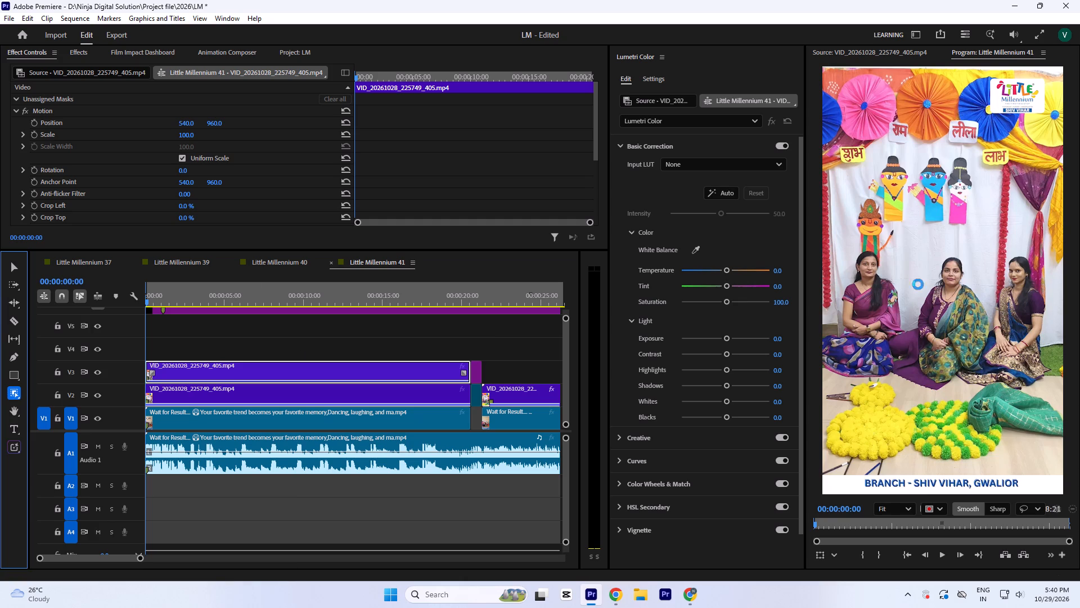
click(867, 339)
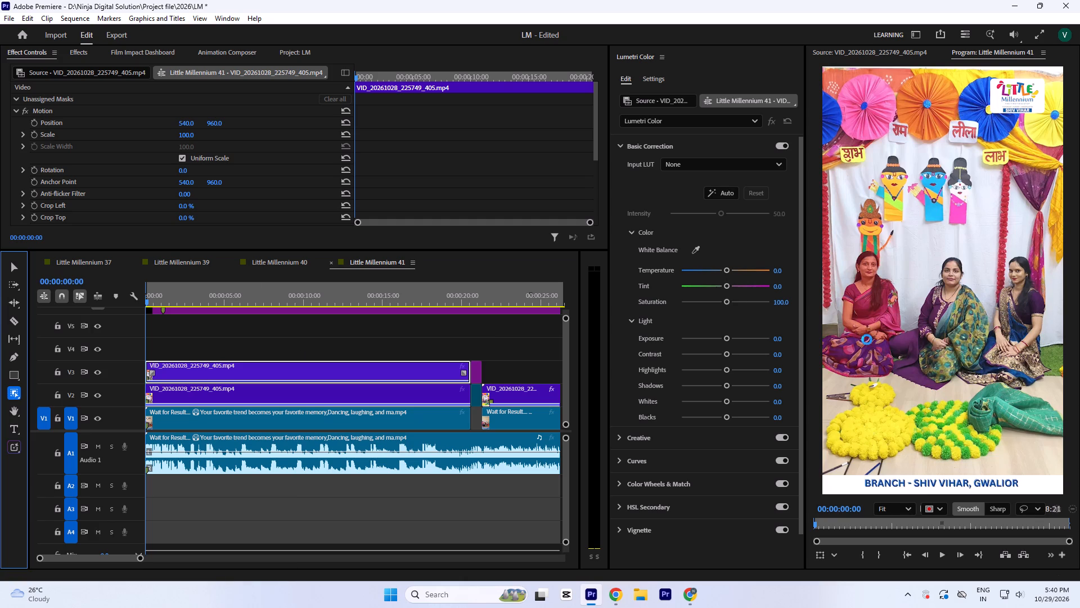
click(919, 346)
click(873, 334)
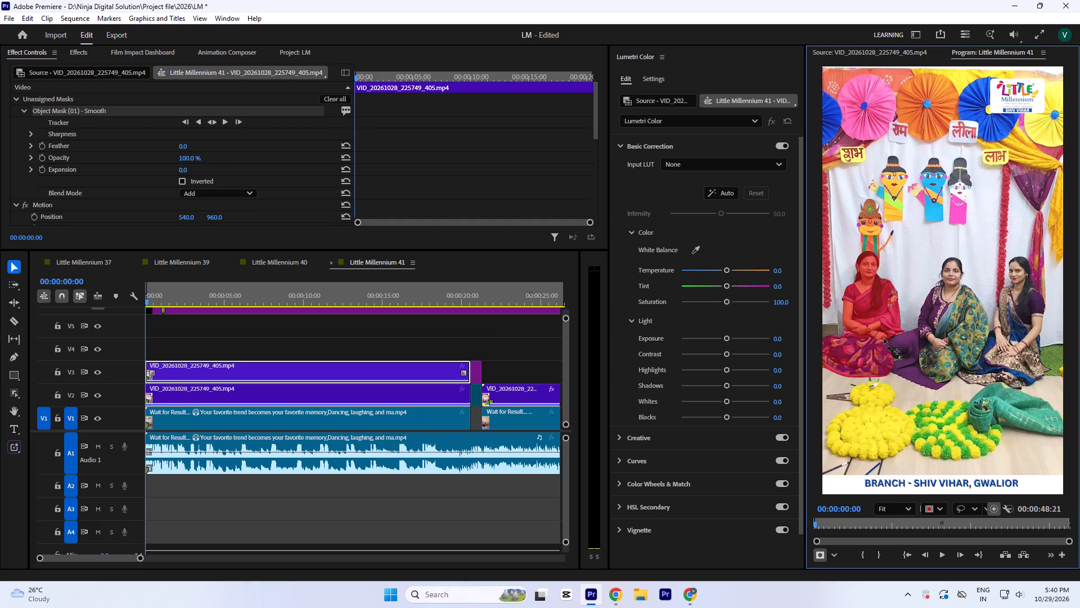
click(902, 346)
click(968, 334)
click(1006, 336)
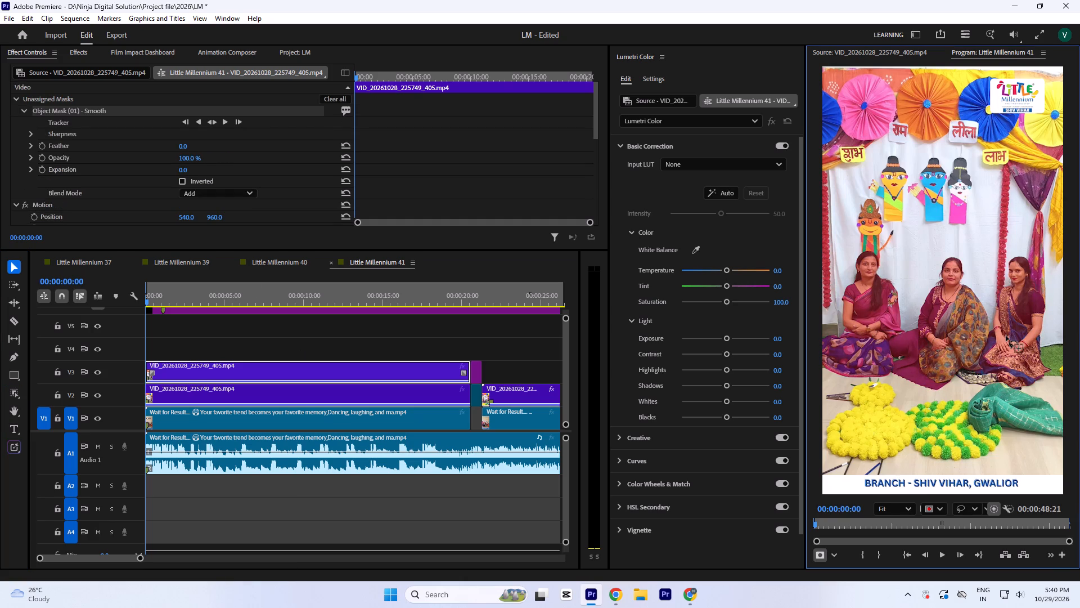
click(978, 380)
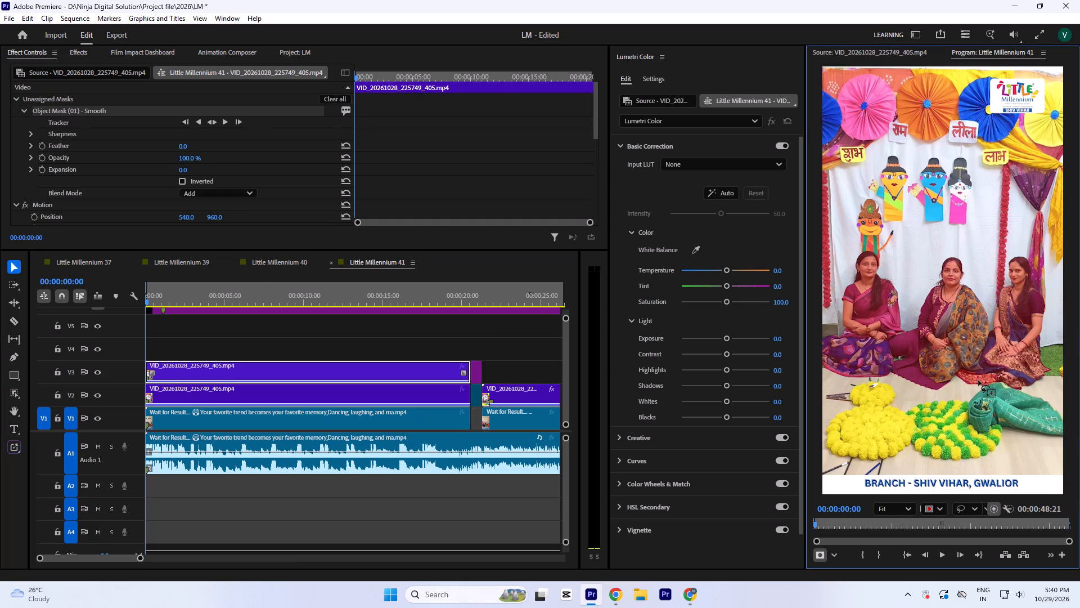
Convert the object mask on the V3 copy to an opacity mask and track it forward through the clip.
right_click(944, 326)
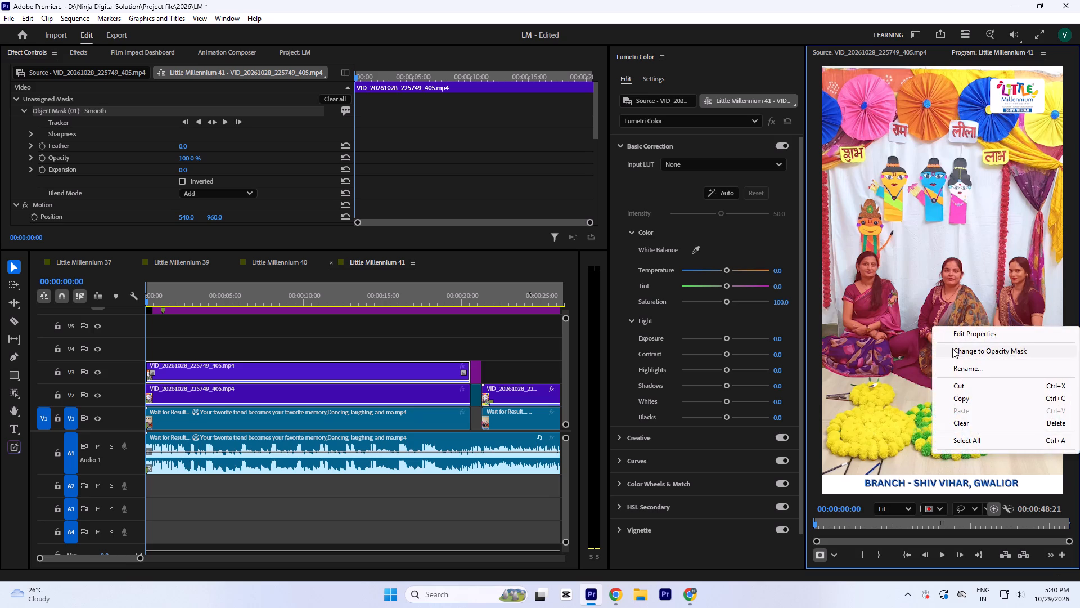
click(953, 348)
scroll(389, 166, down, 6)
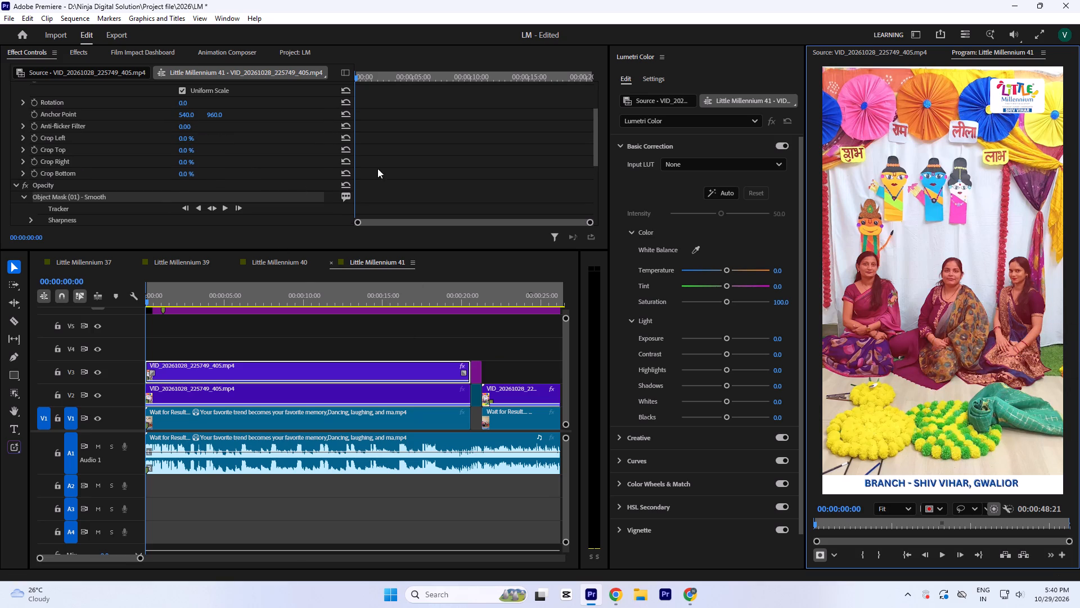
click(223, 208)
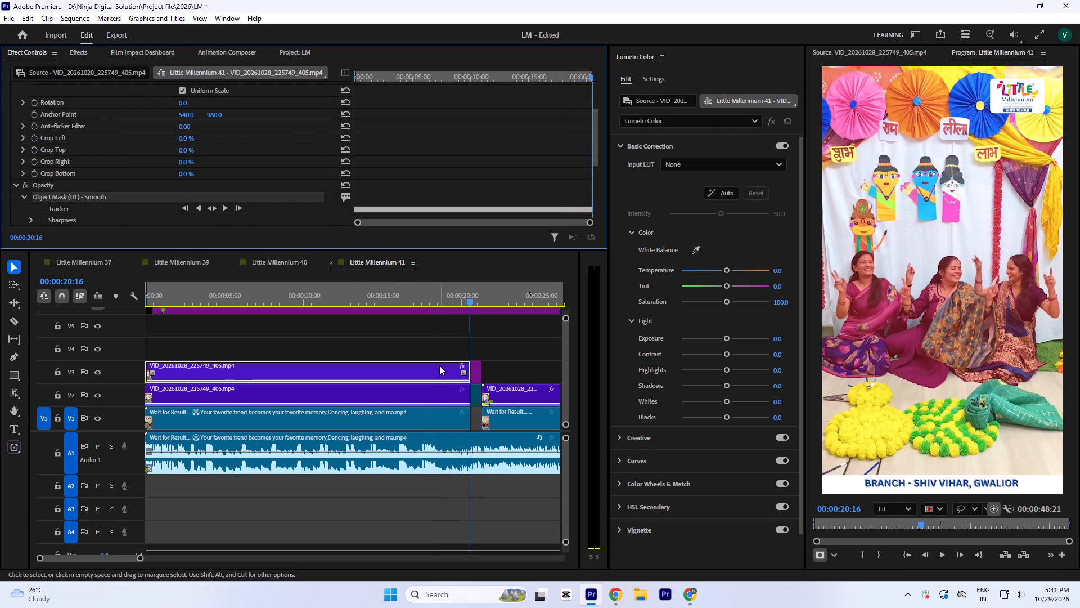
Apply the Gaussian Blur effect to the first VID_20261028_225749_405.mp4 clip on V2, beneath the masked copy.
click(423, 338)
click(417, 377)
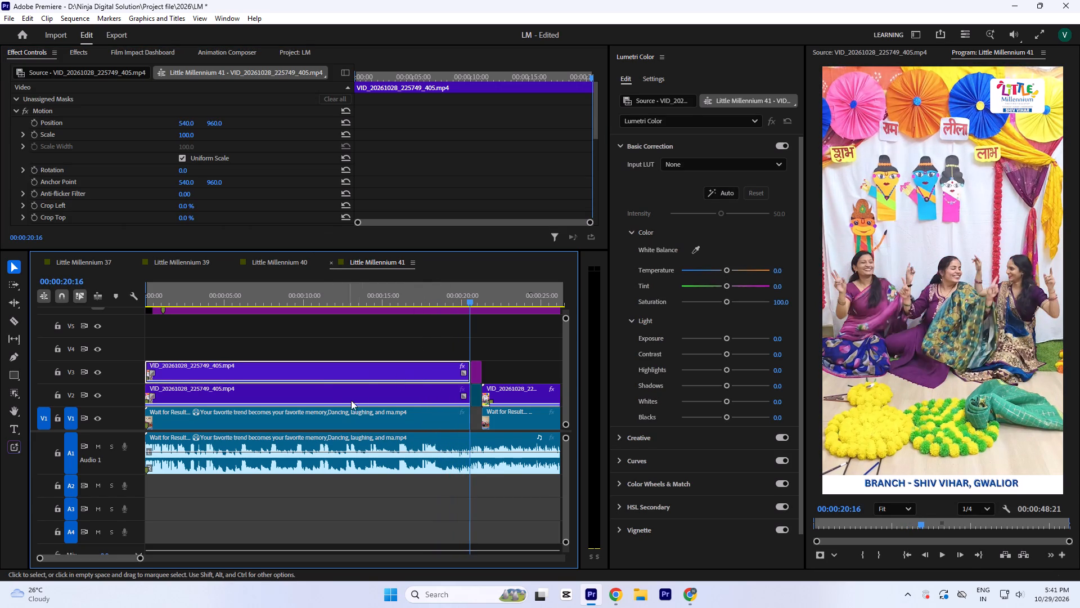
click(361, 402)
click(74, 56)
click(60, 64)
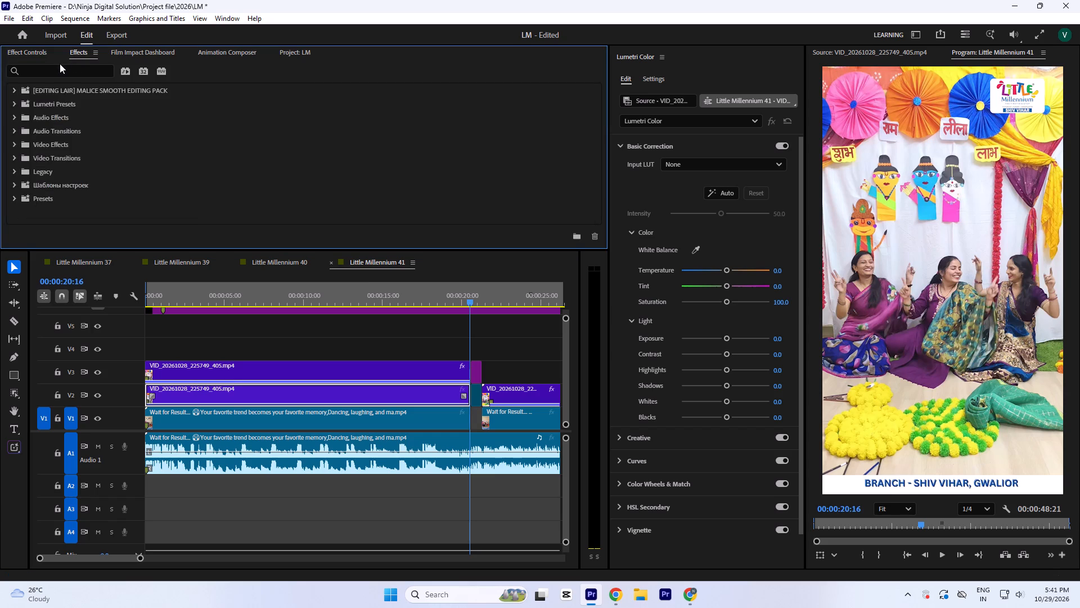
click(55, 69)
text(gauss)
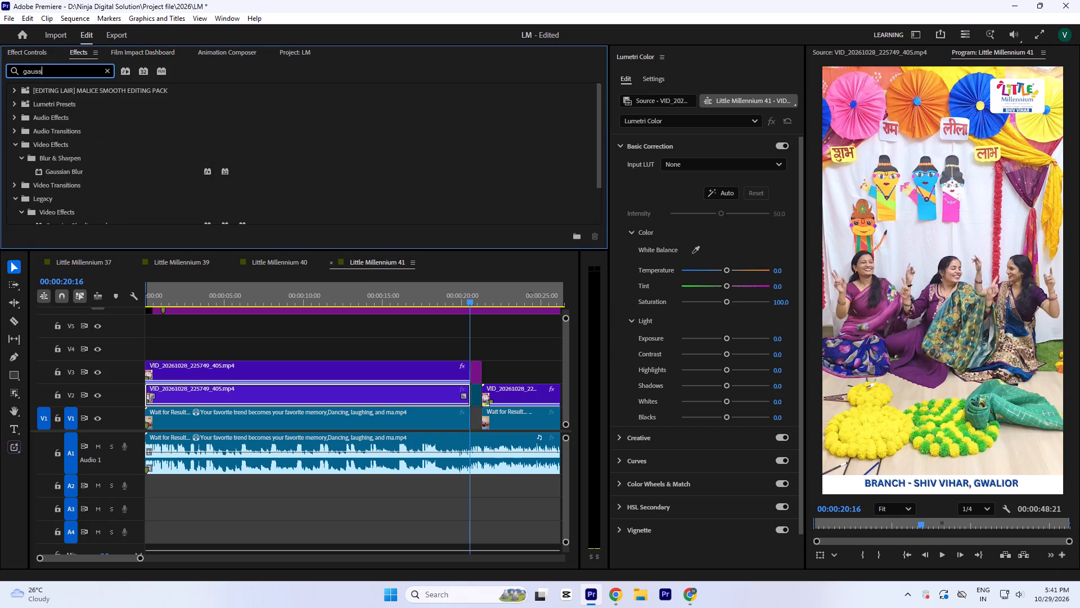
double_click(88, 169)
click(36, 52)
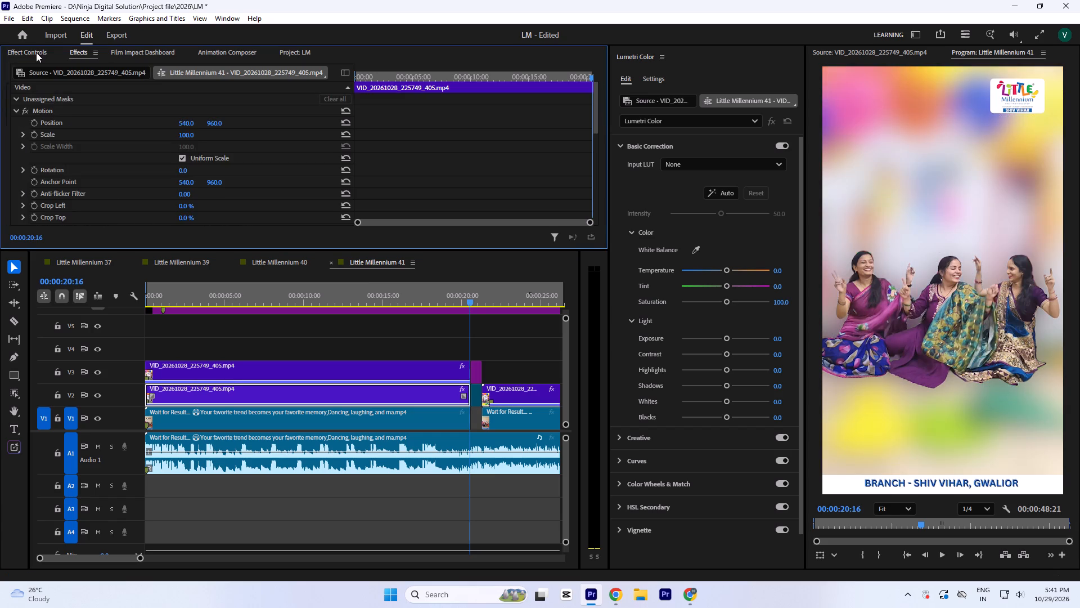
Set the blur Amount on the first V2 clip to 2.0.
scroll(92, 122, down, 20)
scroll(92, 122, down, 15)
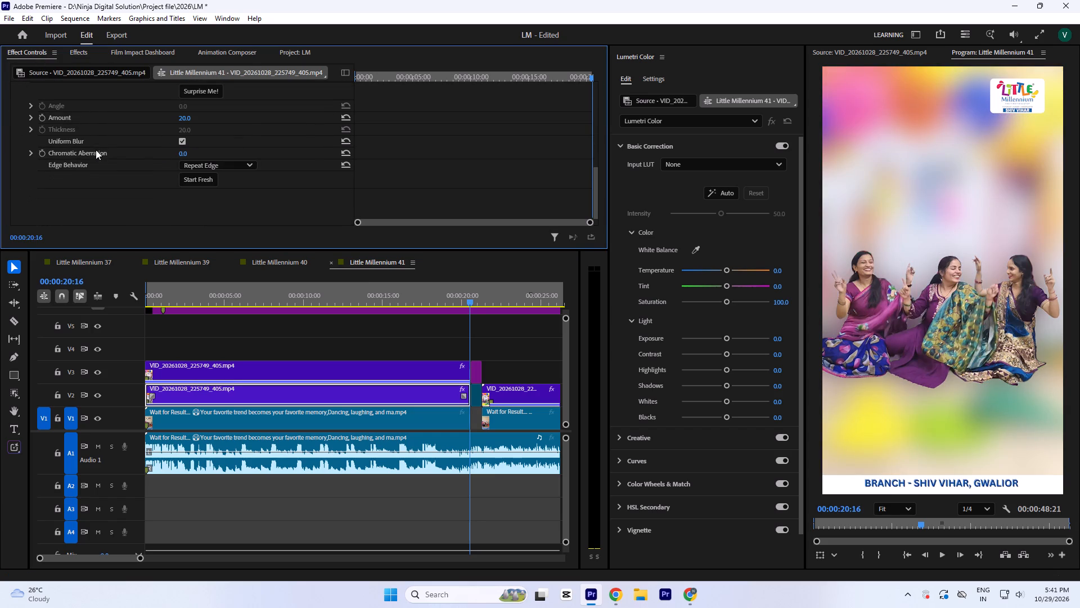
drag(186, 117, 184, 137)
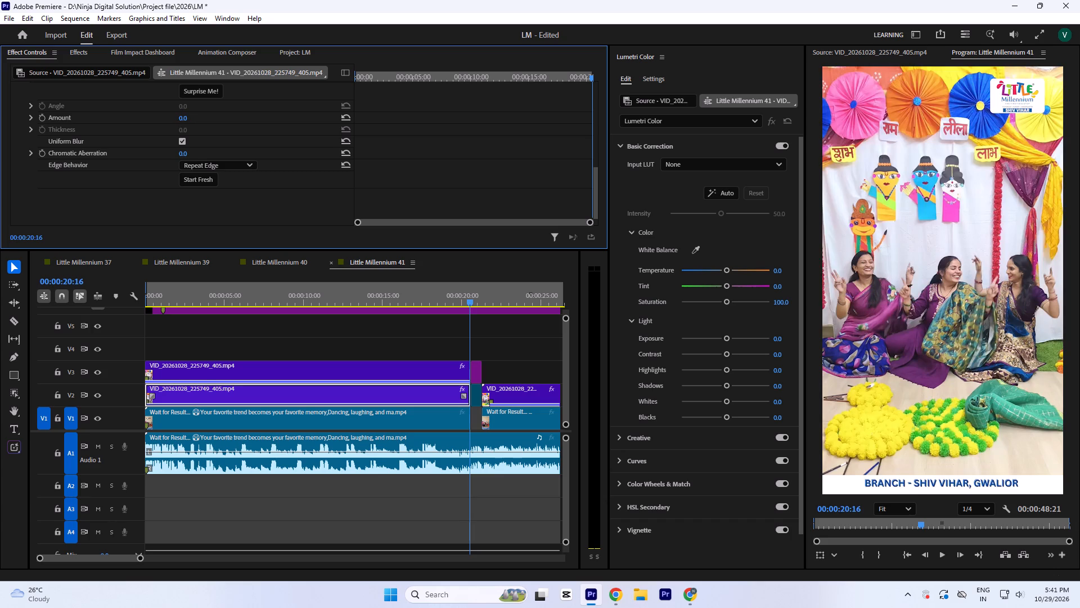
drag(184, 137, 184, 134)
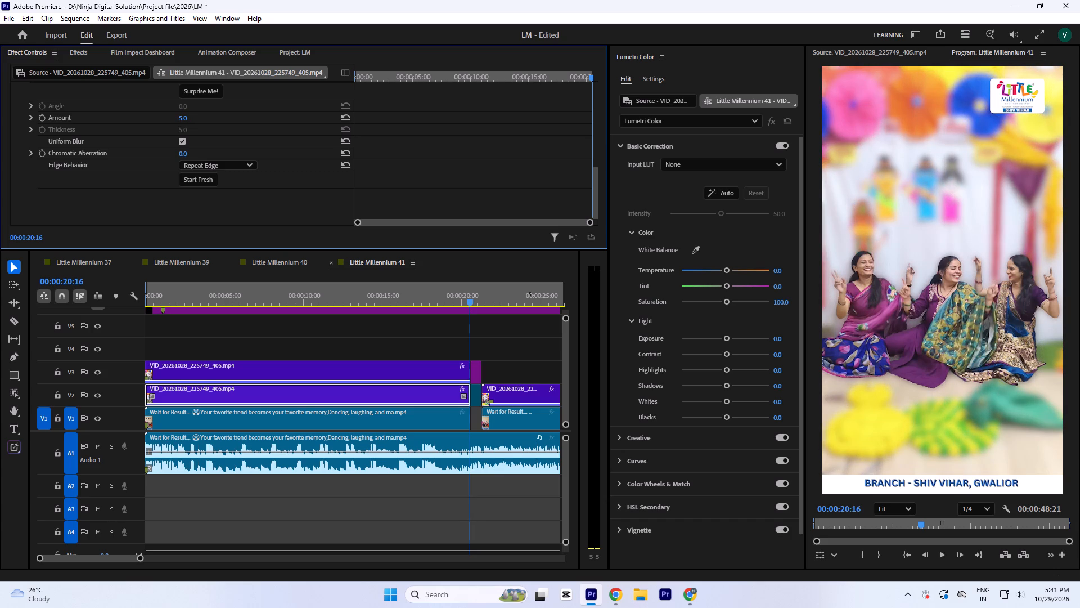
drag(184, 134, 184, 136)
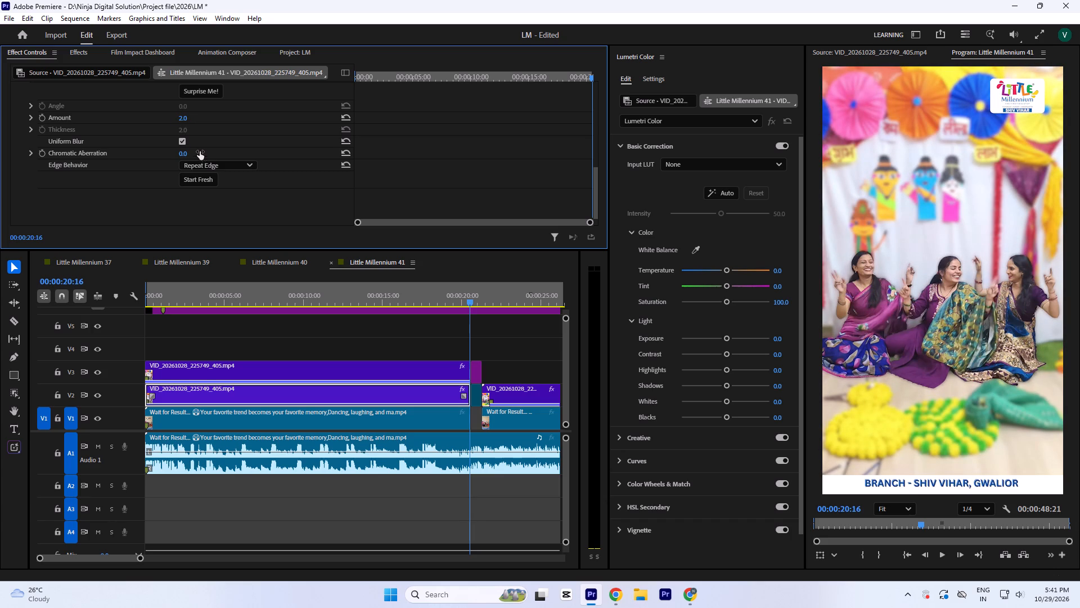
Set the Gaussian Blur Amount on the first V2 clip to 3.0 and play back the opening of the sequence.
click(182, 119)
key(5)
click(470, 117)
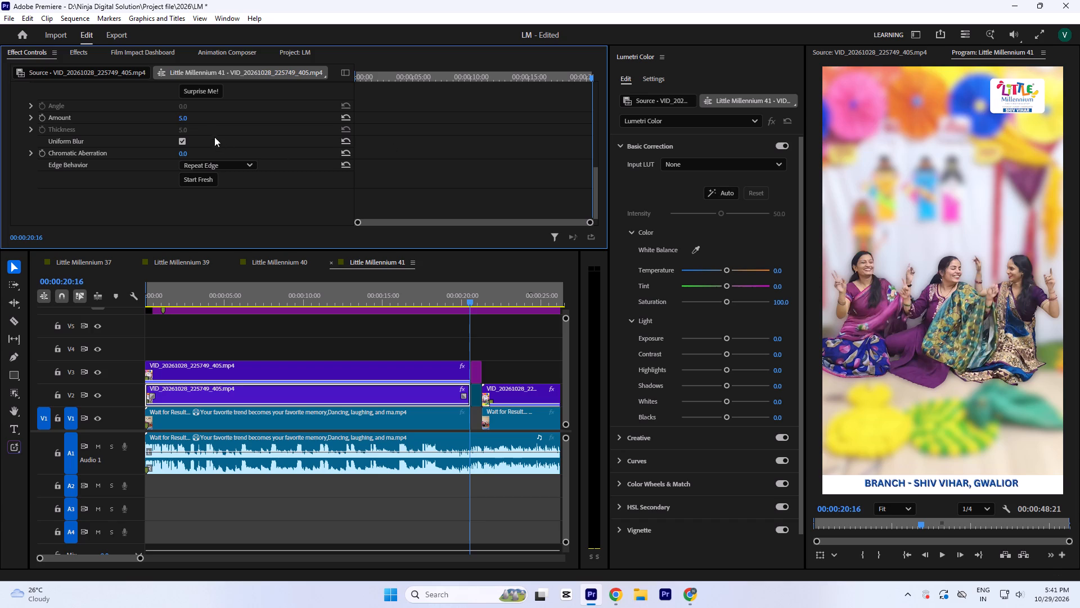
click(181, 118)
key(3)
click(507, 132)
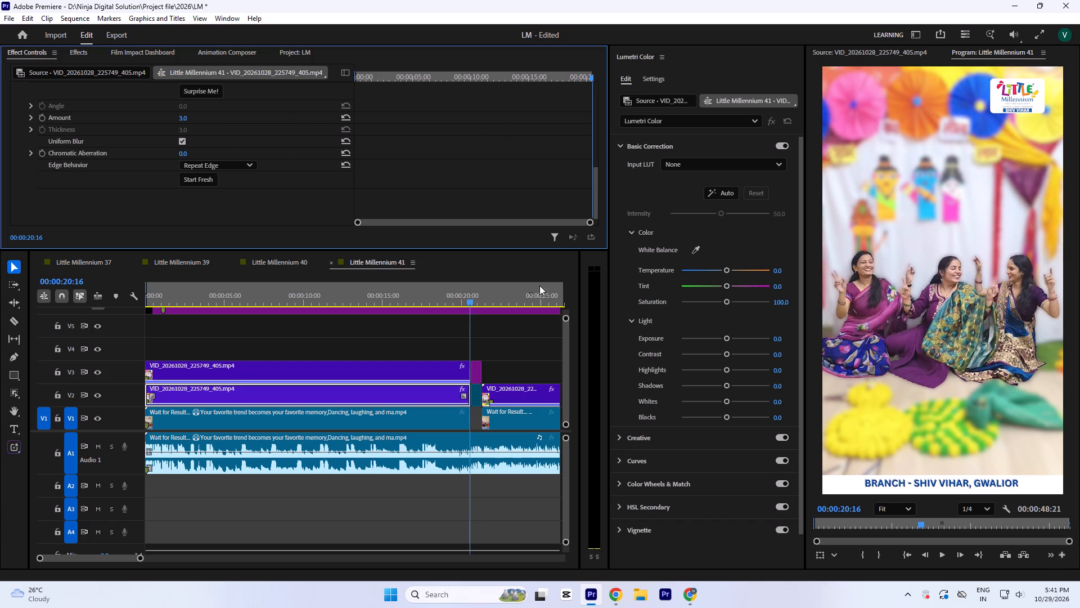
drag(331, 299, 0, 325)
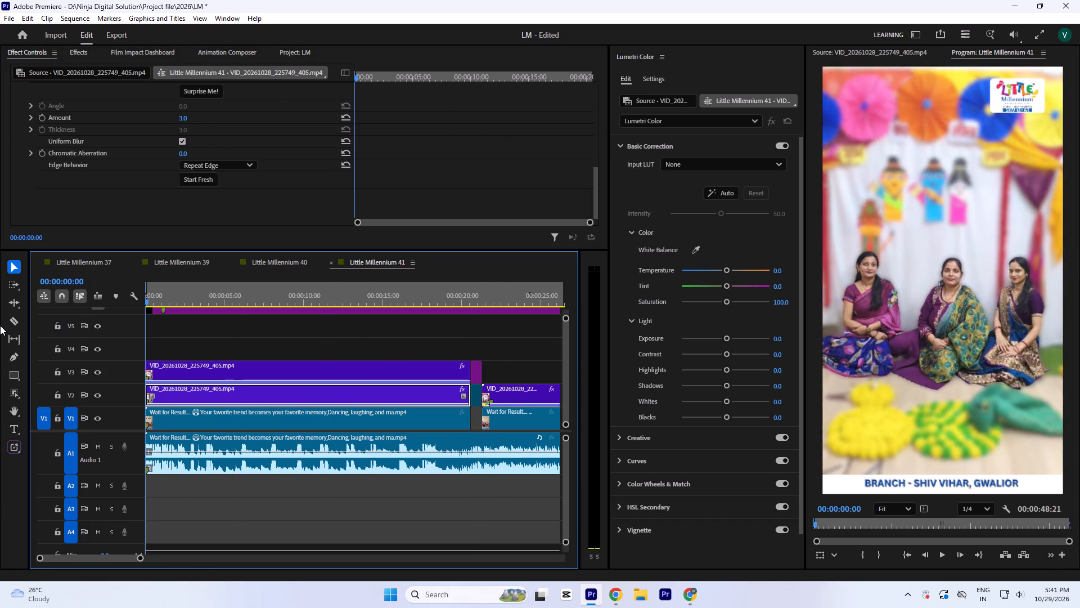
key(space)
key(space)
key(space)
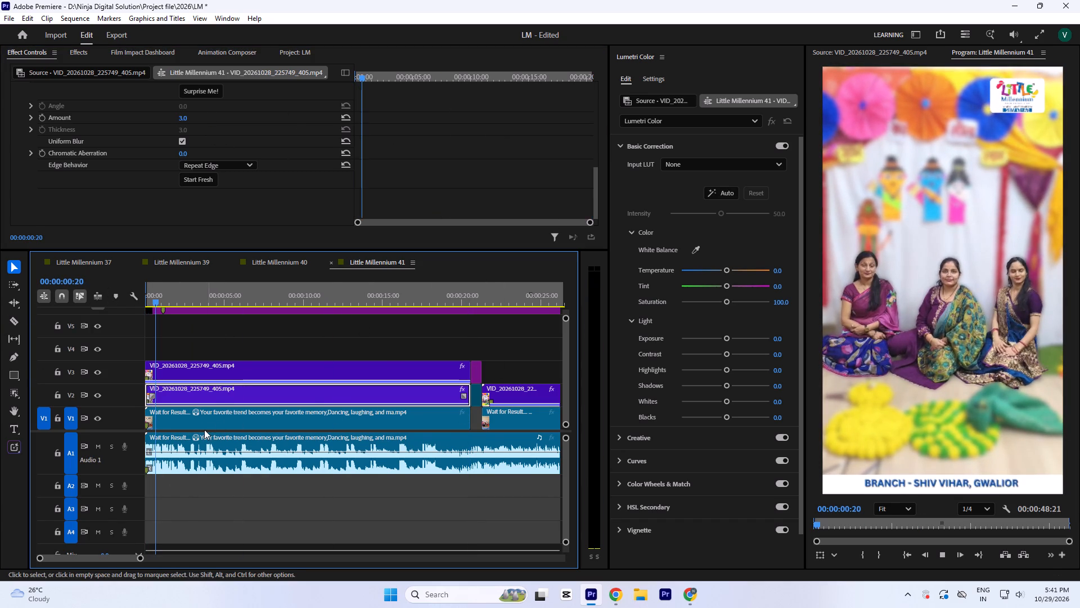
key(space)
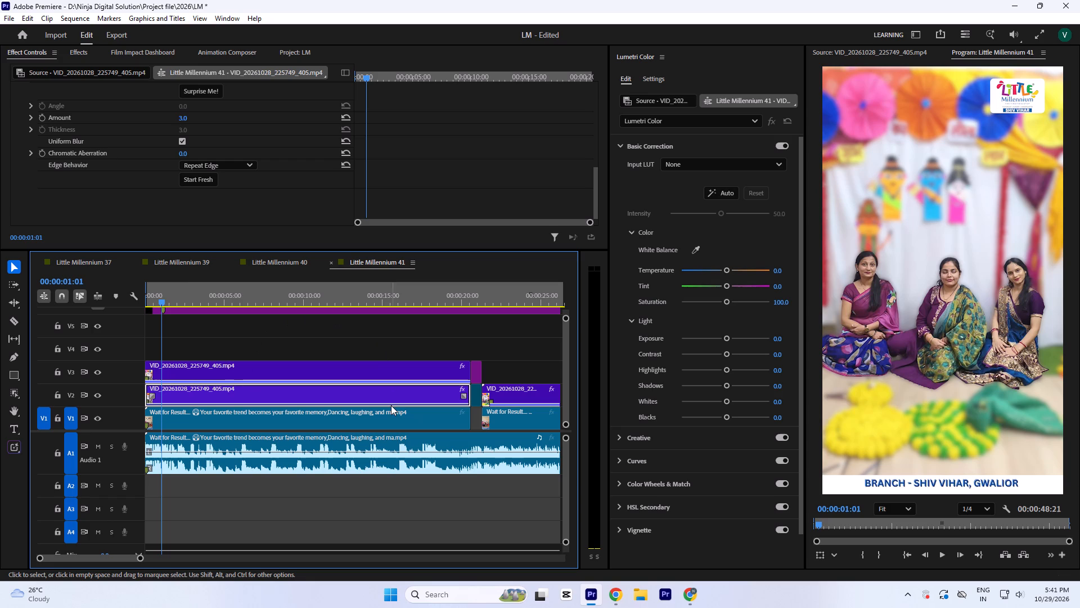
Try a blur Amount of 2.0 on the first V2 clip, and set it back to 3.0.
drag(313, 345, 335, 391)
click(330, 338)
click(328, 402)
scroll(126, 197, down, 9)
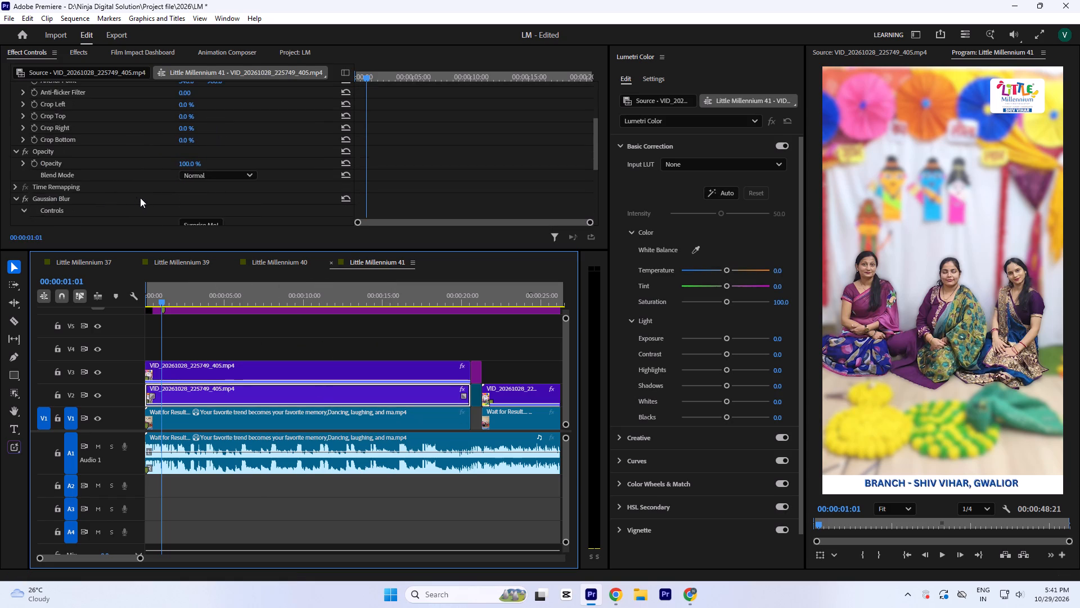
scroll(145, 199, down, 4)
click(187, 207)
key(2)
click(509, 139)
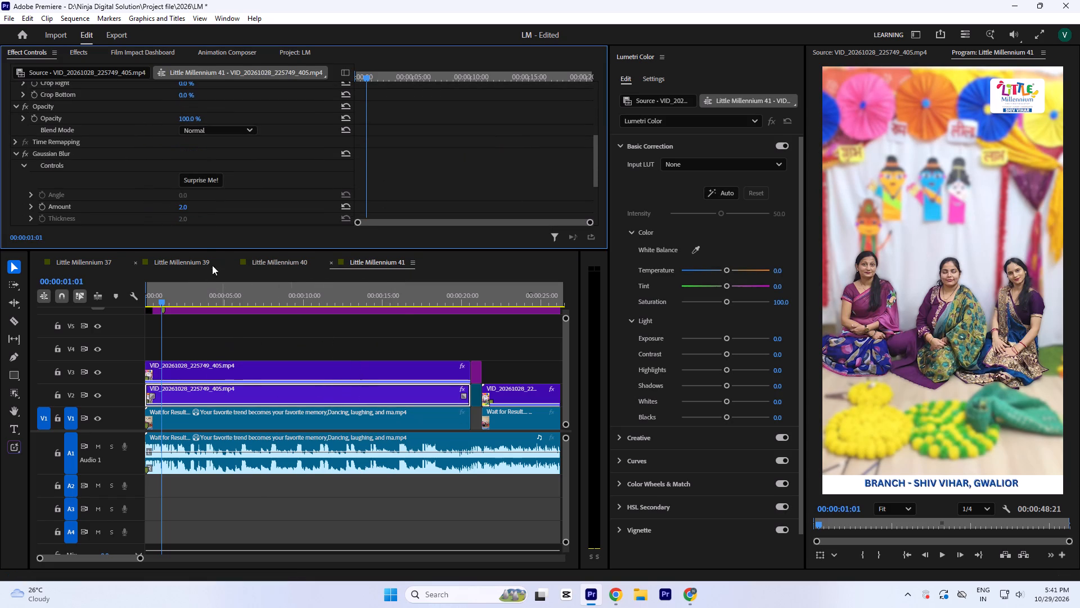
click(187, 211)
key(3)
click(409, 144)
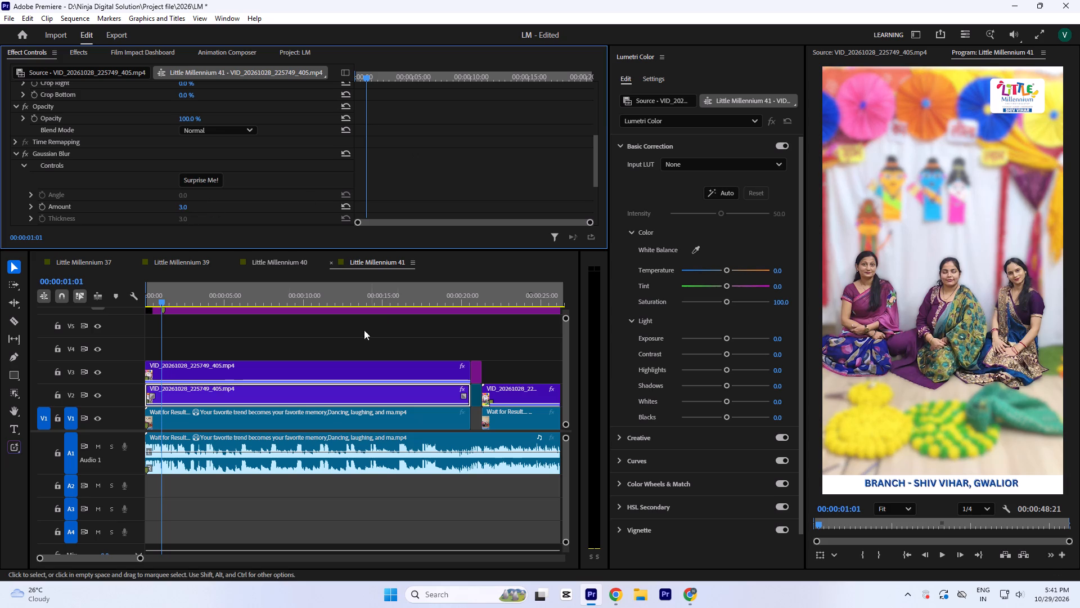
Nest the masked V3 clip and the blurred V2 clip together as Nested Sequence 330.
drag(327, 350, 346, 397)
key(n)
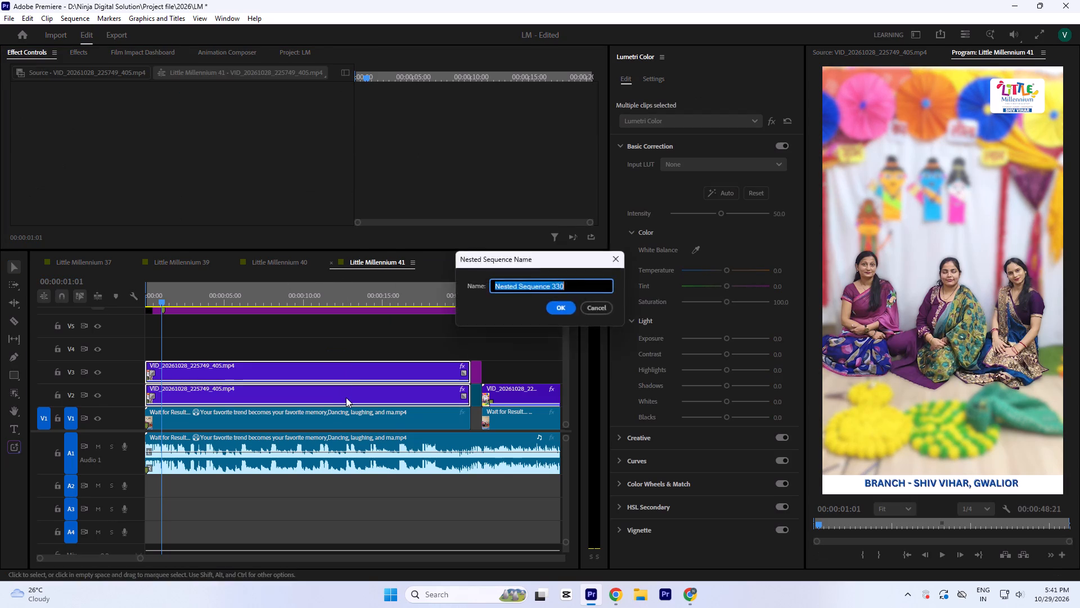
key(Return)
Scale the nested clip on V2 to 115 and position it at 556, 932, checking the framing in playback.
click(346, 397)
drag(185, 133, 189, 122)
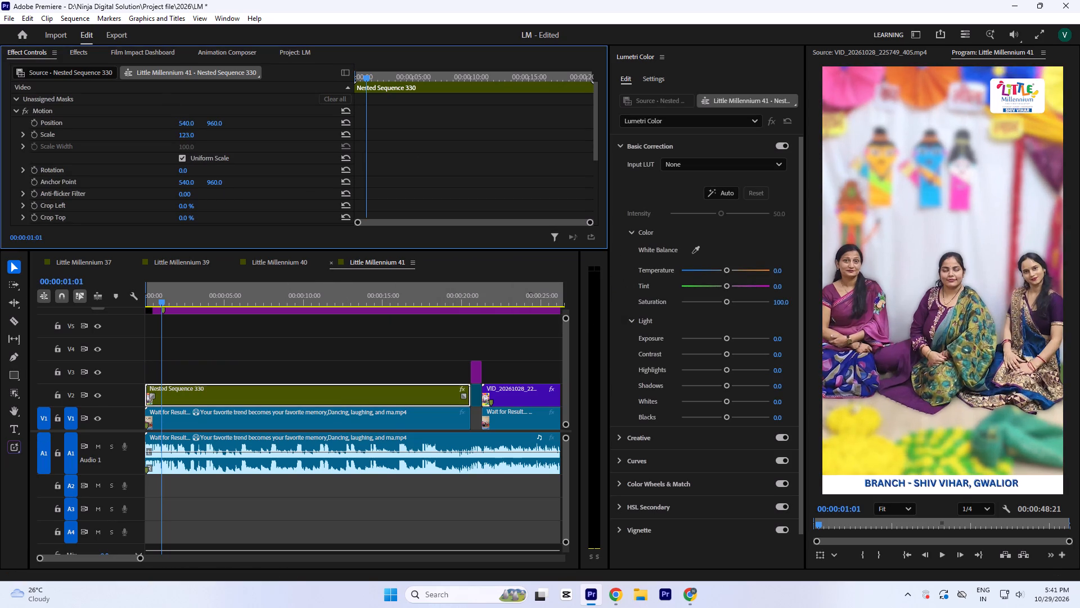
drag(189, 122, 187, 124)
drag(187, 122, 187, 113)
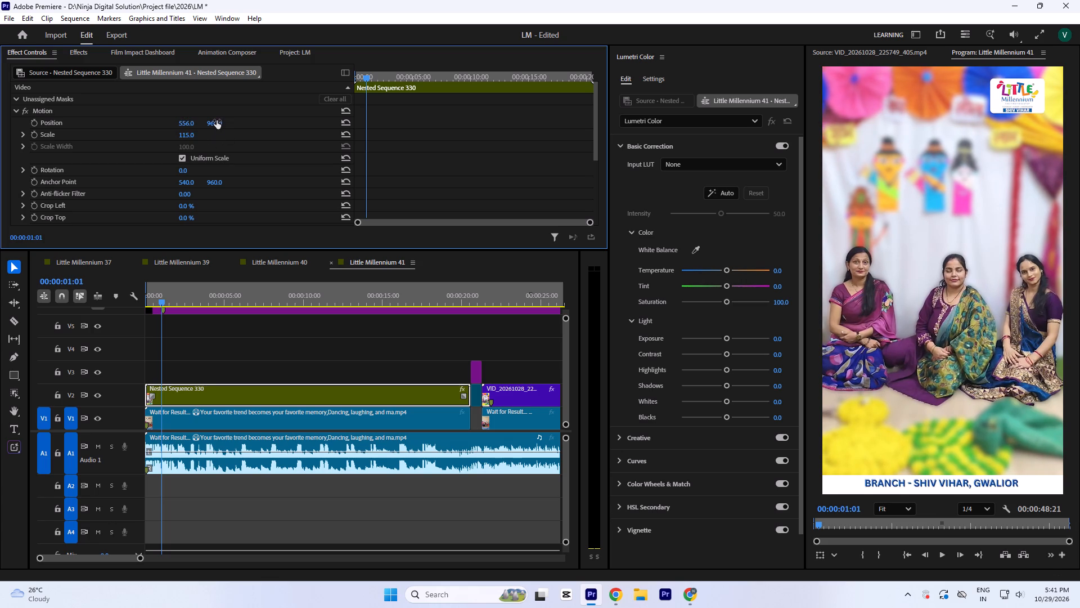
drag(217, 120, 218, 137)
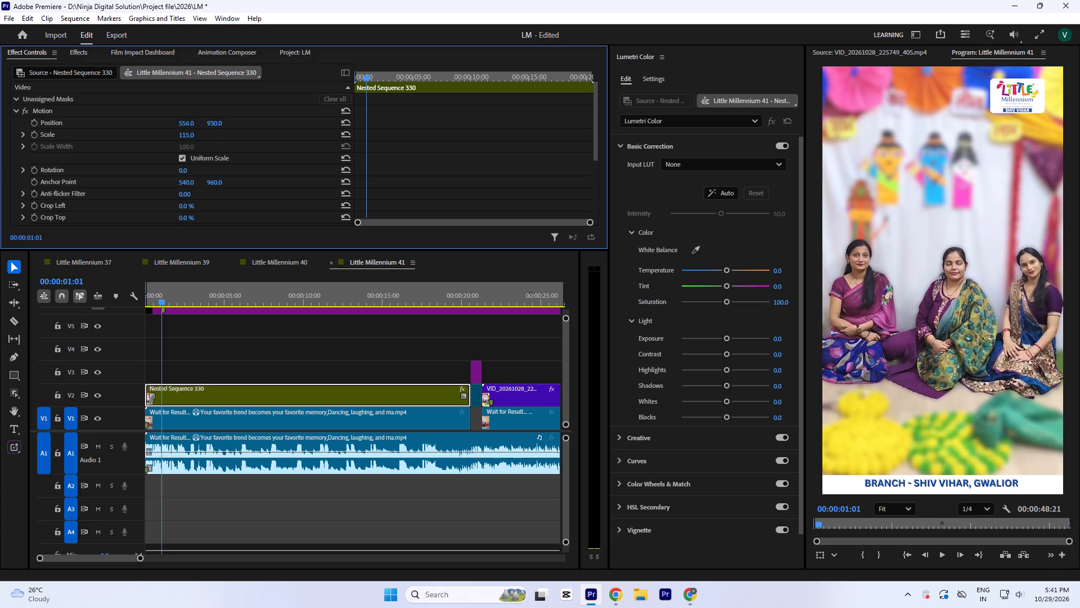
drag(218, 137, 217, 136)
drag(160, 297, 125, 303)
key(space)
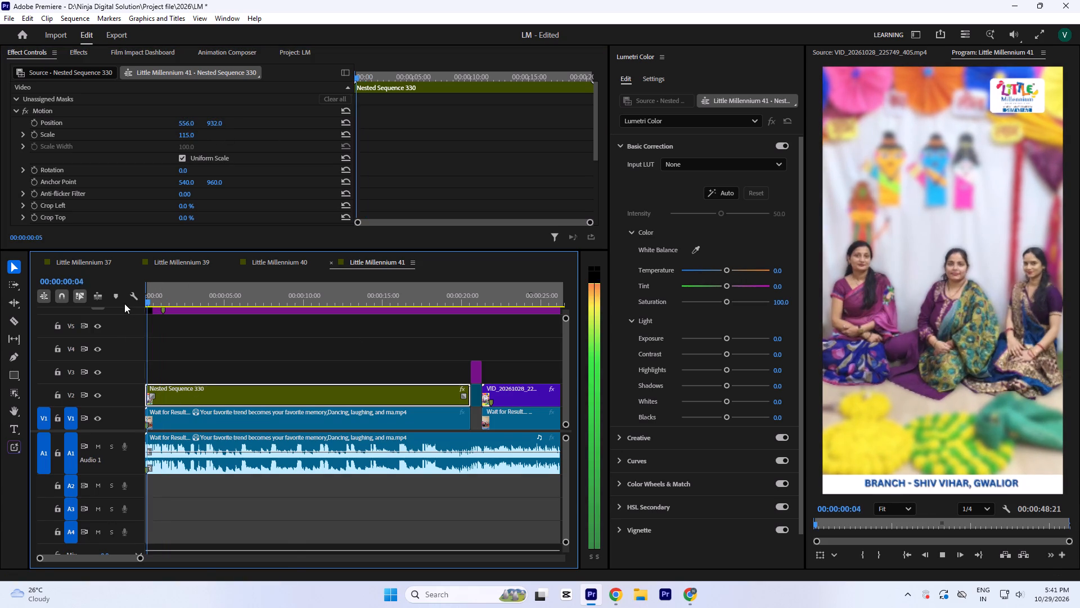
key(space)
key(space)
key(space)
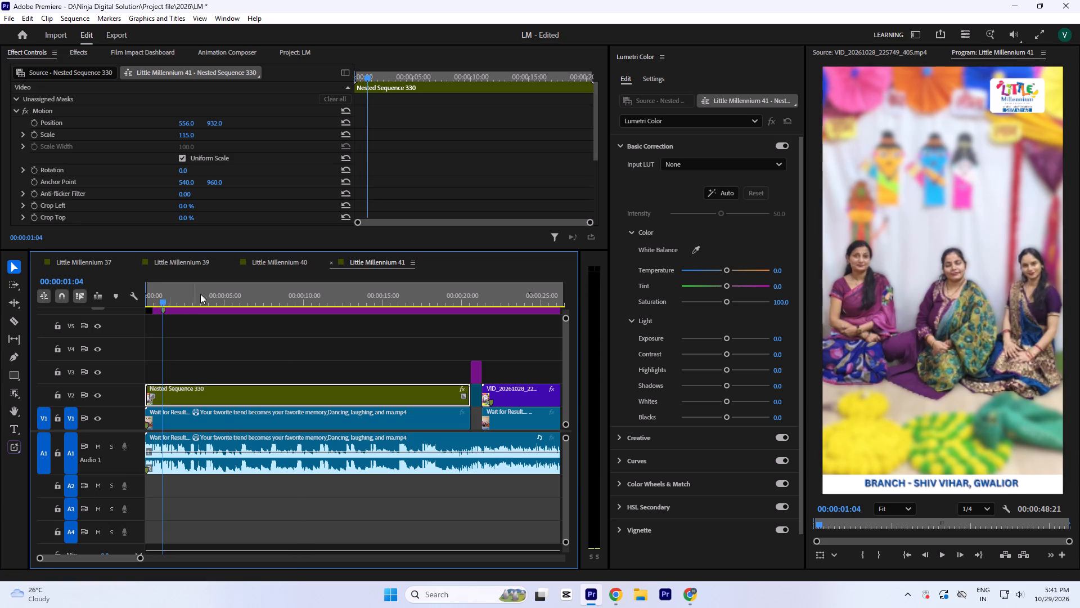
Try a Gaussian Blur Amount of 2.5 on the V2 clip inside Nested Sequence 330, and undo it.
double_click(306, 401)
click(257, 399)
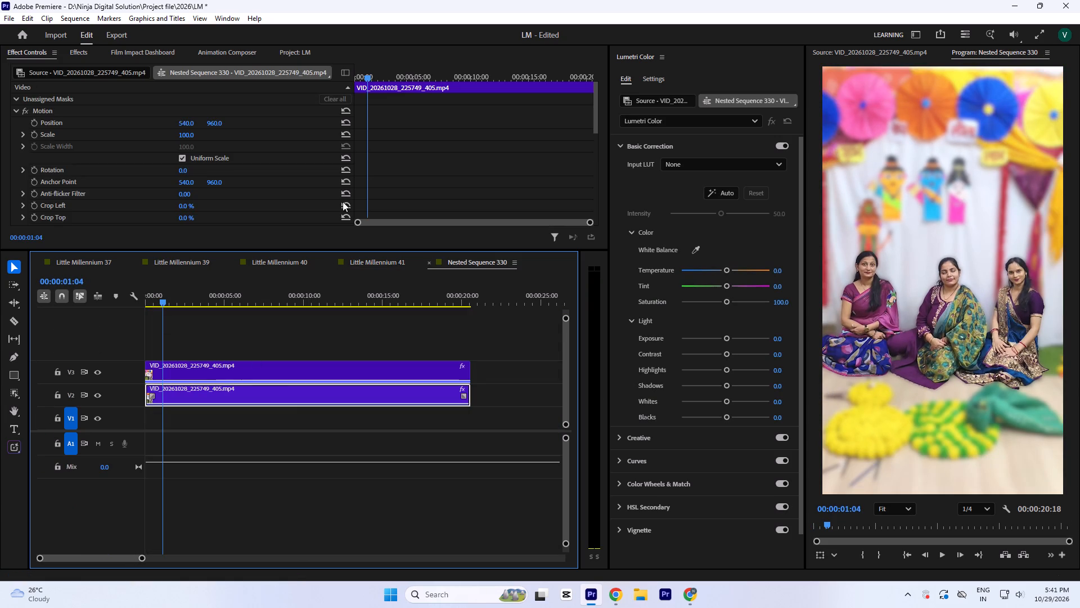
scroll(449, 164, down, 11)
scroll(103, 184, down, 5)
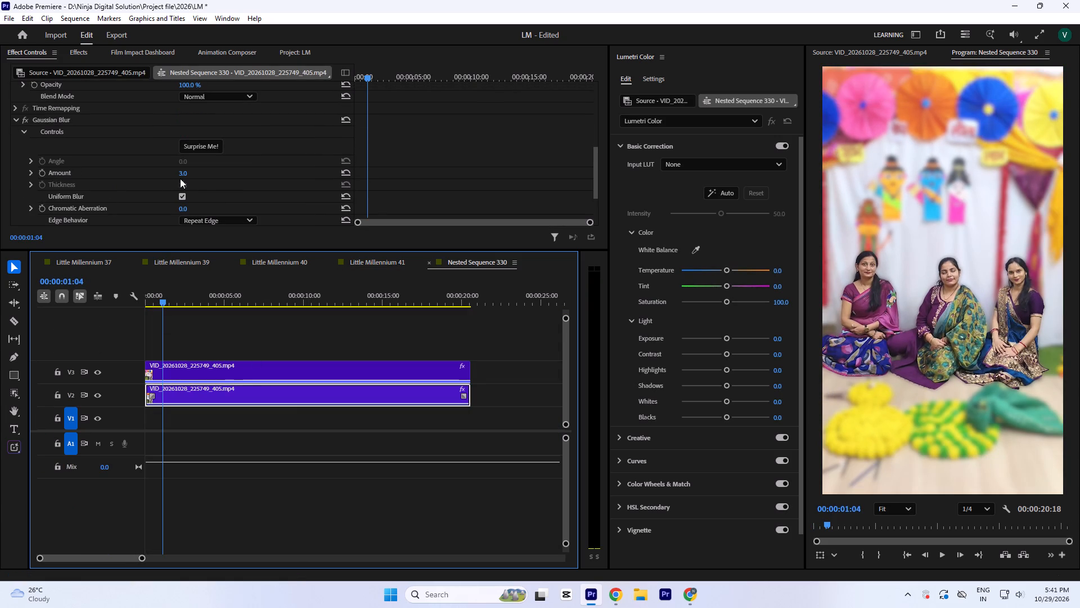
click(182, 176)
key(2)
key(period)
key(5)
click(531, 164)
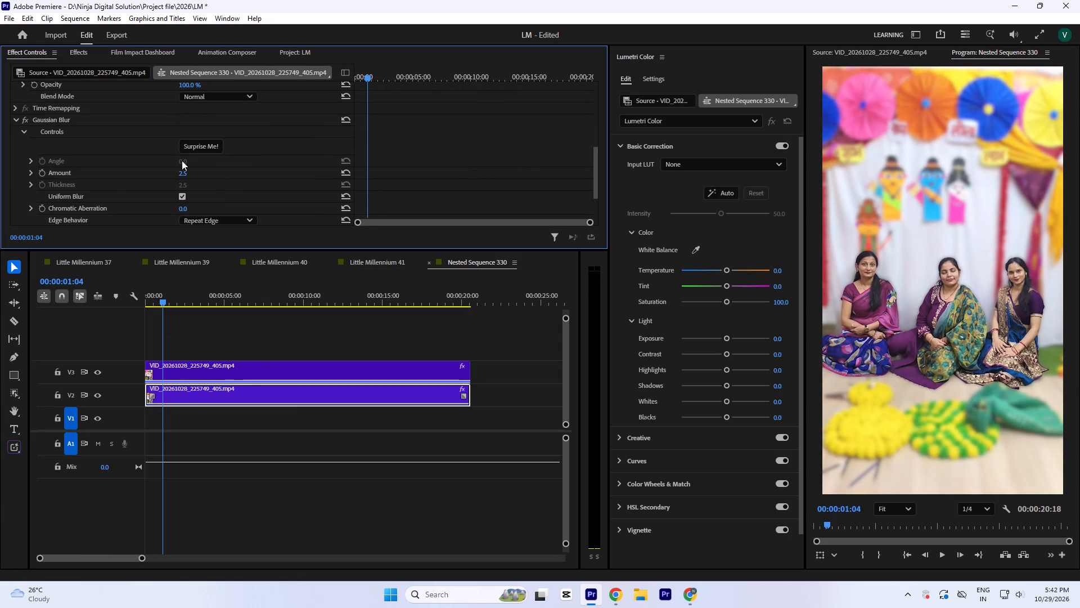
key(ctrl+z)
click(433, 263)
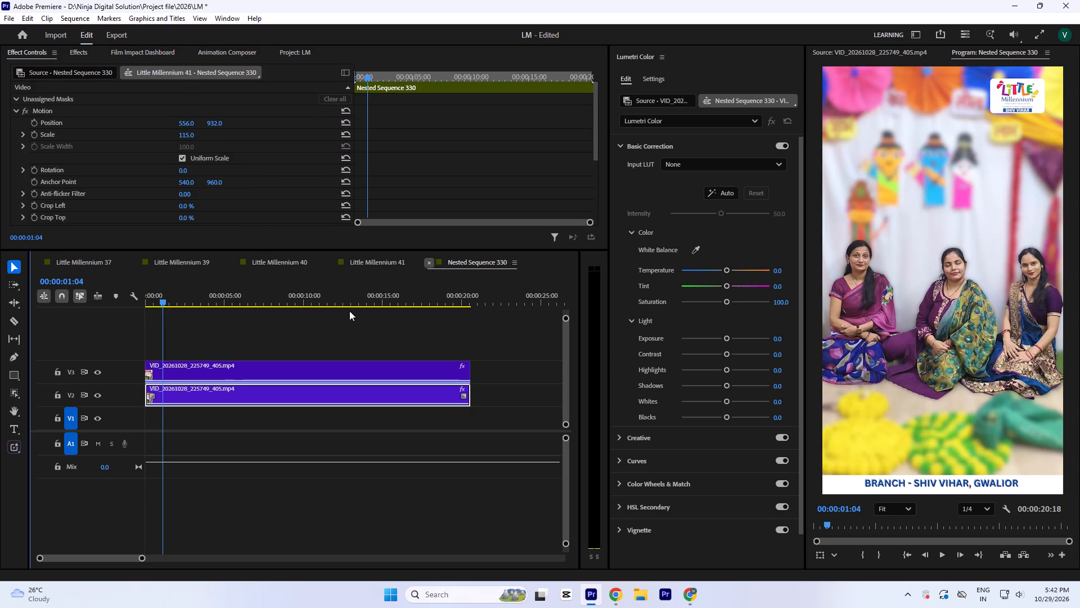
Play back the opening of Little Millennium 41 and save the project.
drag(208, 298, 100, 318)
key(space)
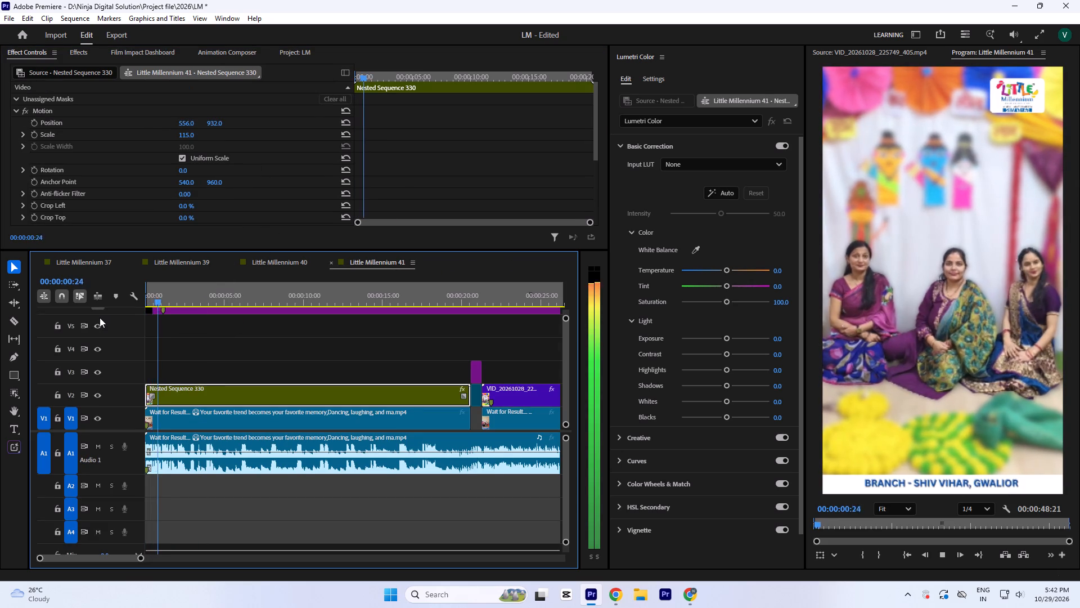
key(space)
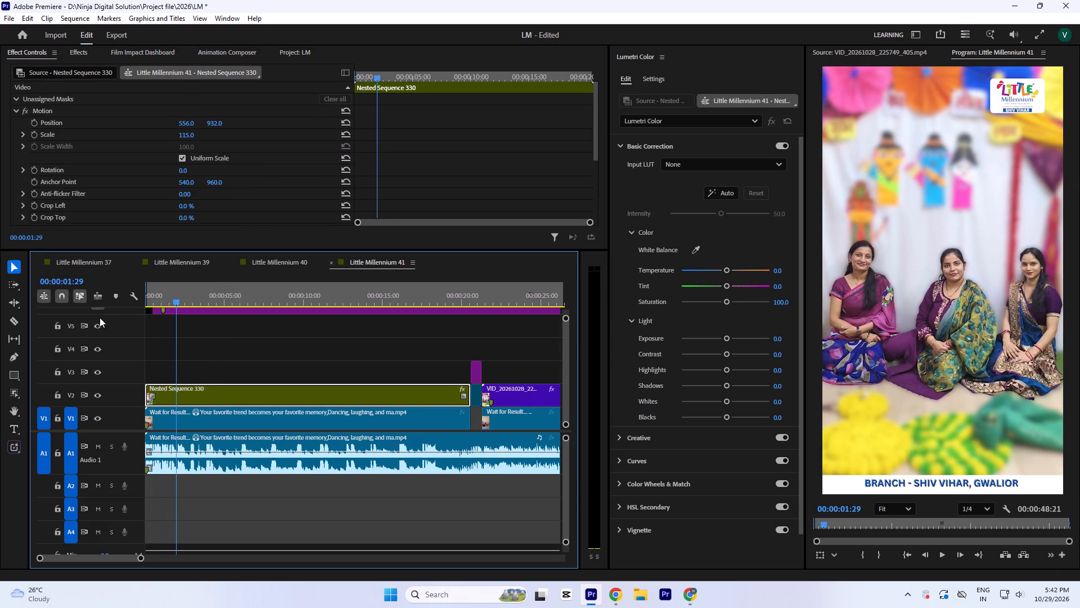
key(space)
key(space)
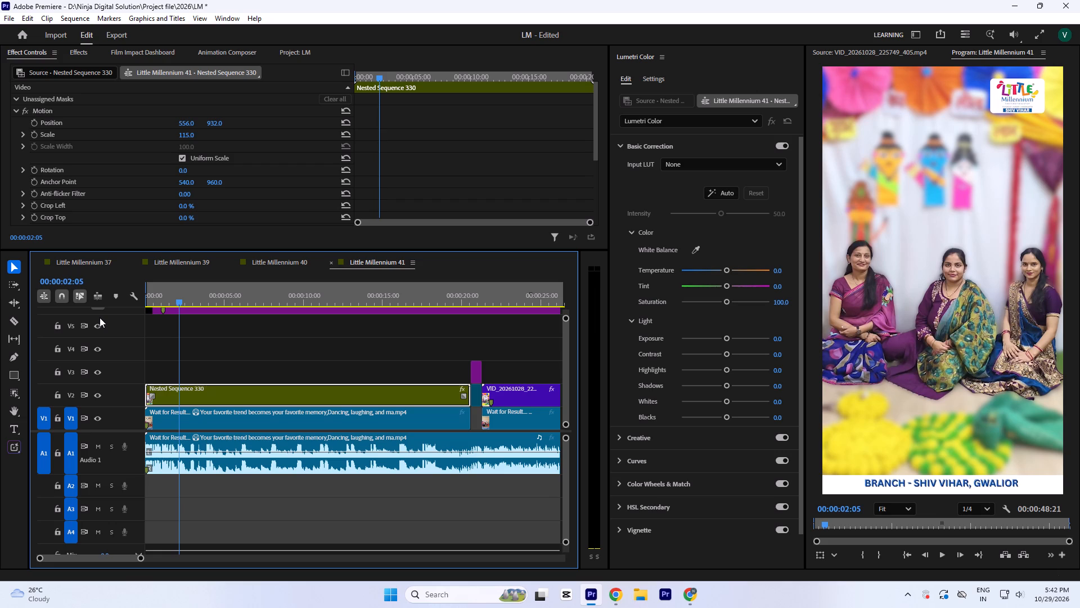
key(ctrl+s)
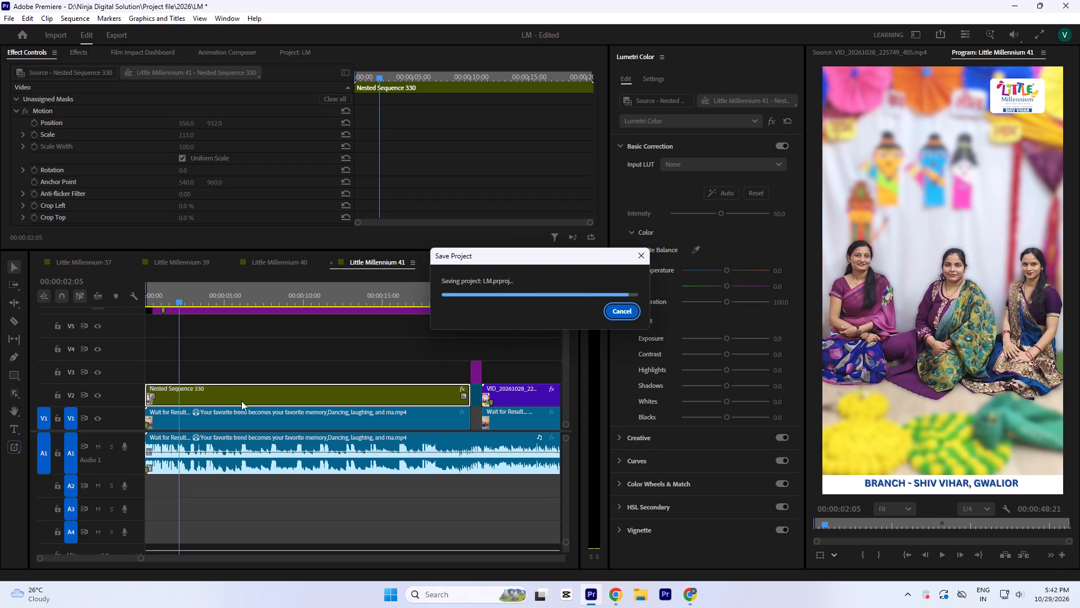
Inside Nested Sequence 330, move the masked V3 clip up to V4 and duplicate the blurred V2 clip onto V1.
click(268, 367)
click(277, 396)
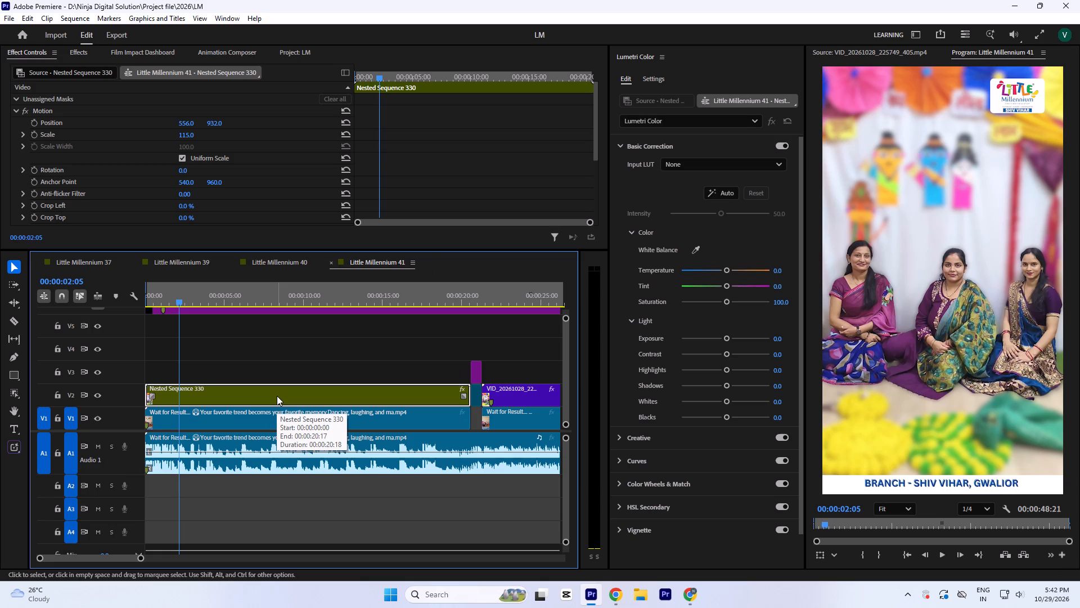
double_click(277, 396)
click(256, 361)
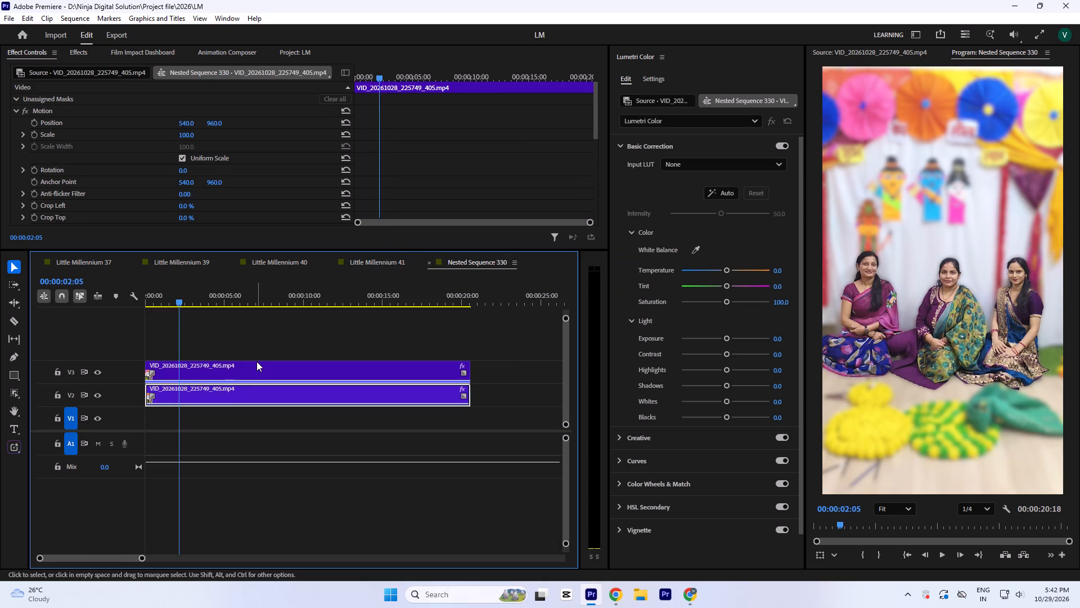
drag(270, 366, 271, 352)
click(274, 403)
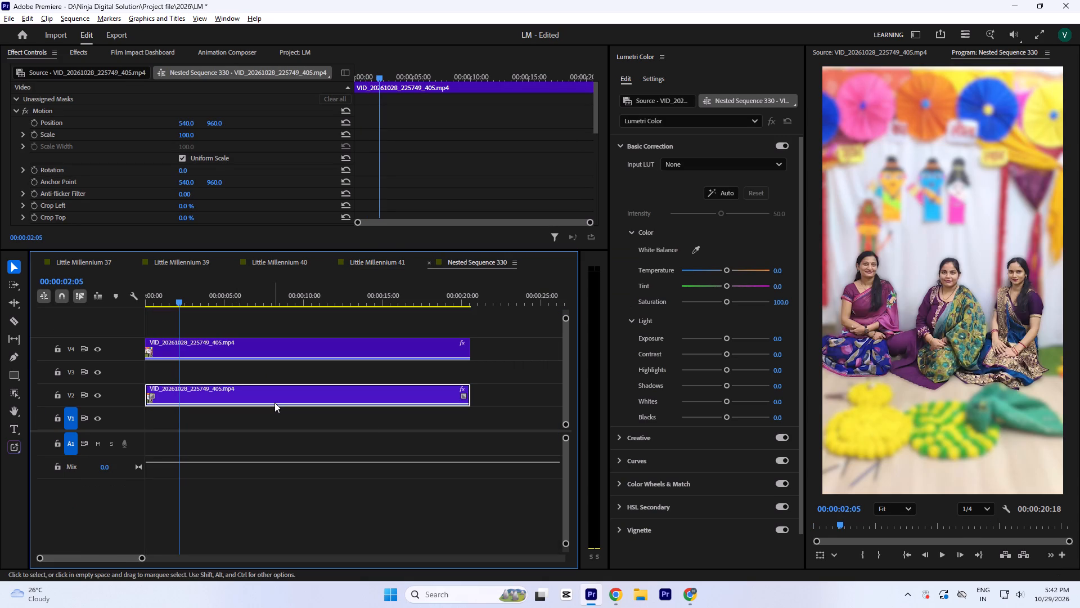
alt+drag(274, 403, 274, 417)
Set the Gaussian Blur Amount on the V2 clip in the nested sequence to 0.
click(272, 396)
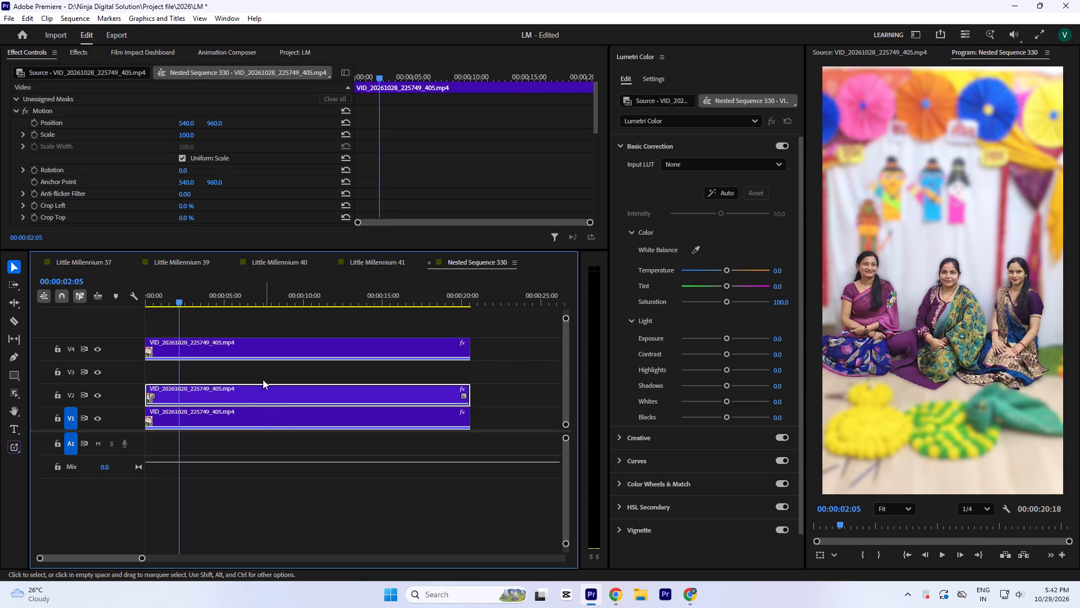
scroll(396, 180, down, 10)
scroll(150, 181, down, 4)
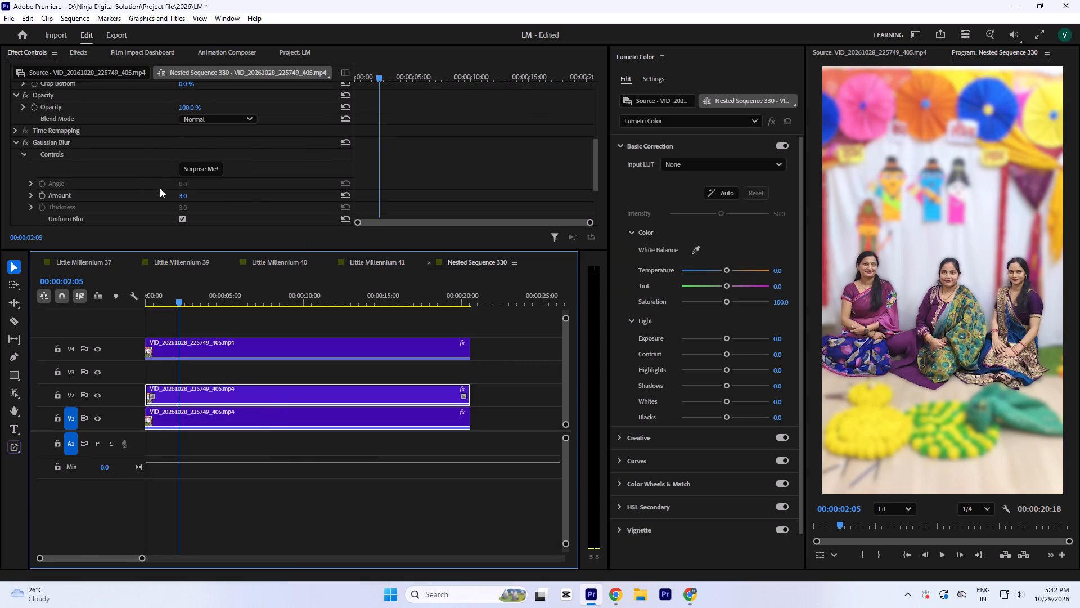
click(183, 196)
key(0)
click(530, 126)
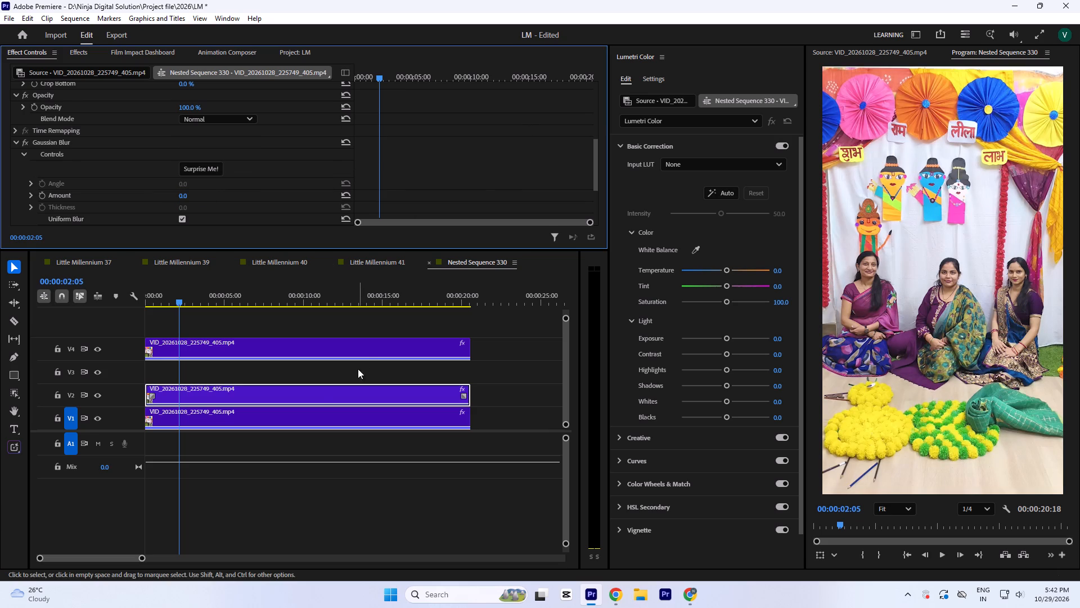
Set Crop Top on the unblurred V2 clip to 70% so only its foreground floor area covers the blurred copy.
click(318, 391)
scroll(452, 137, down, 4)
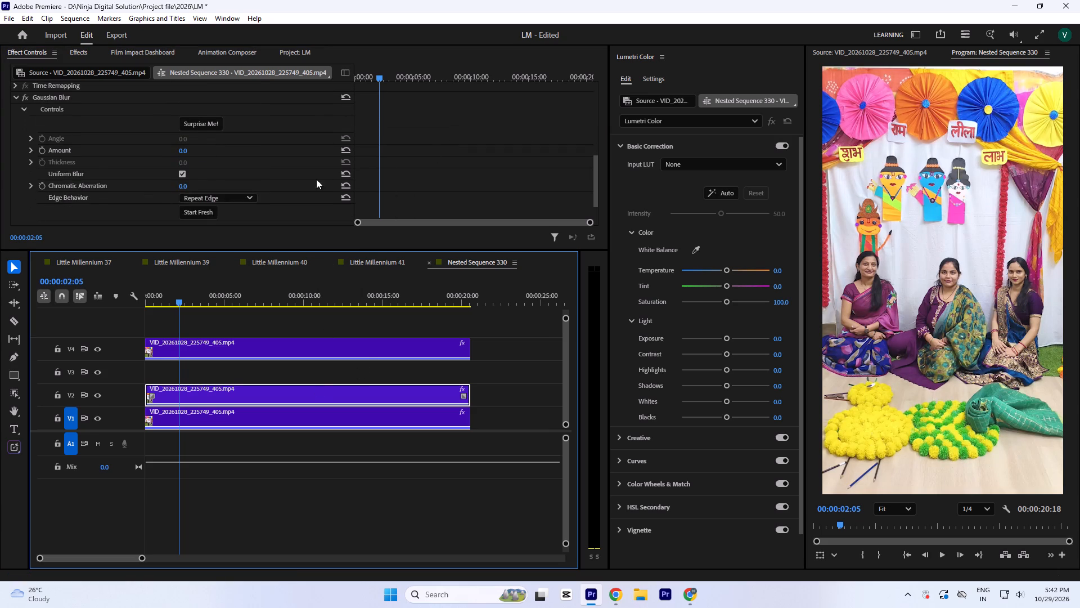
scroll(92, 191, down, 5)
scroll(92, 191, up, 16)
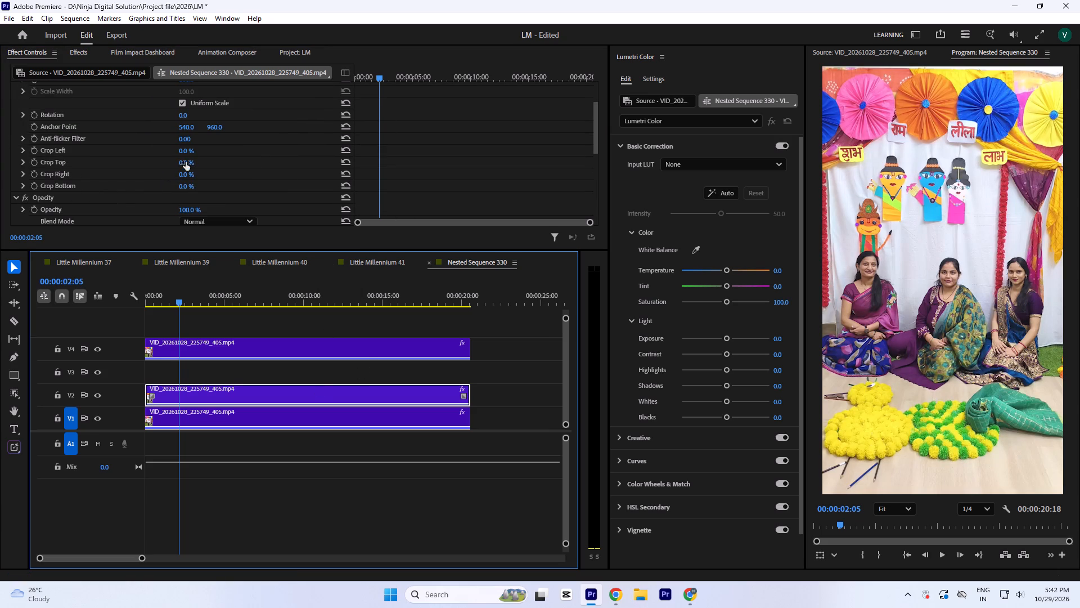
click(186, 162)
key(Up)
key(Up)
key(Up)
key(Up)
key(Up)
key(Up)
key(Up)
key(Up)
key(Up)
key(Up)
key(Up)
key(Up)
key(Up)
key(Up)
key(Up)
key(Up)
key(Up)
key(Up)
key(Up)
key(Up)
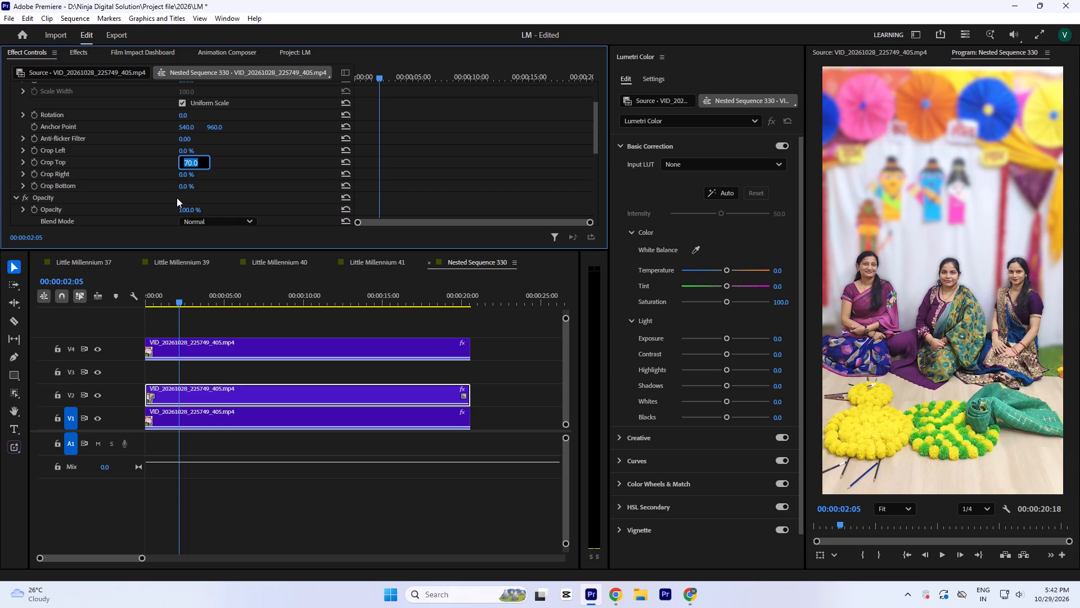
click(500, 359)
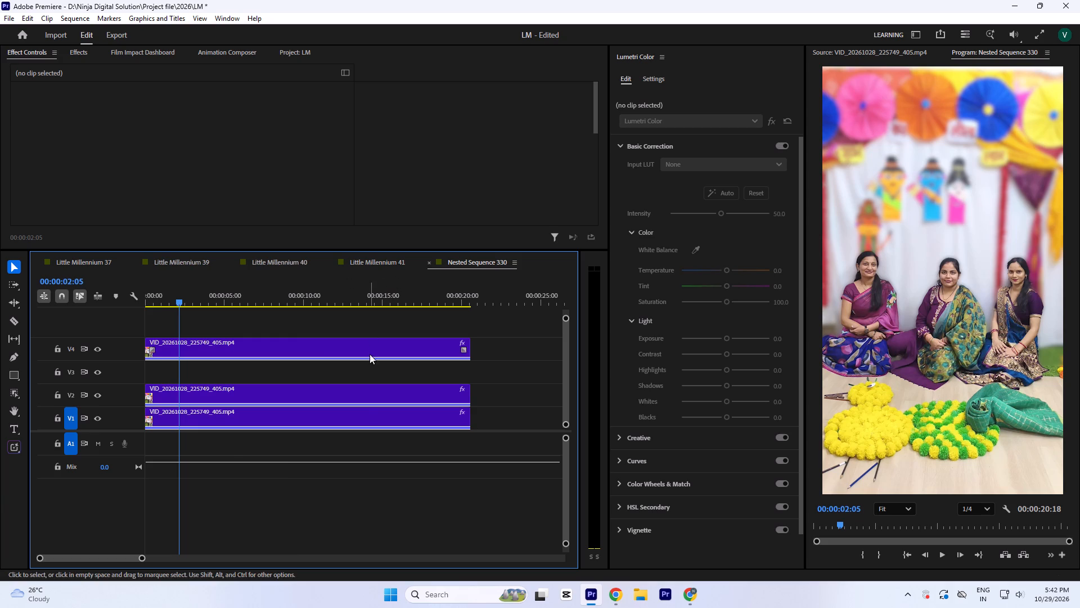
Move the masked clip from V4 down to V3 and return to the Little Millennium 41 sequence.
drag(369, 356, 368, 368)
click(424, 263)
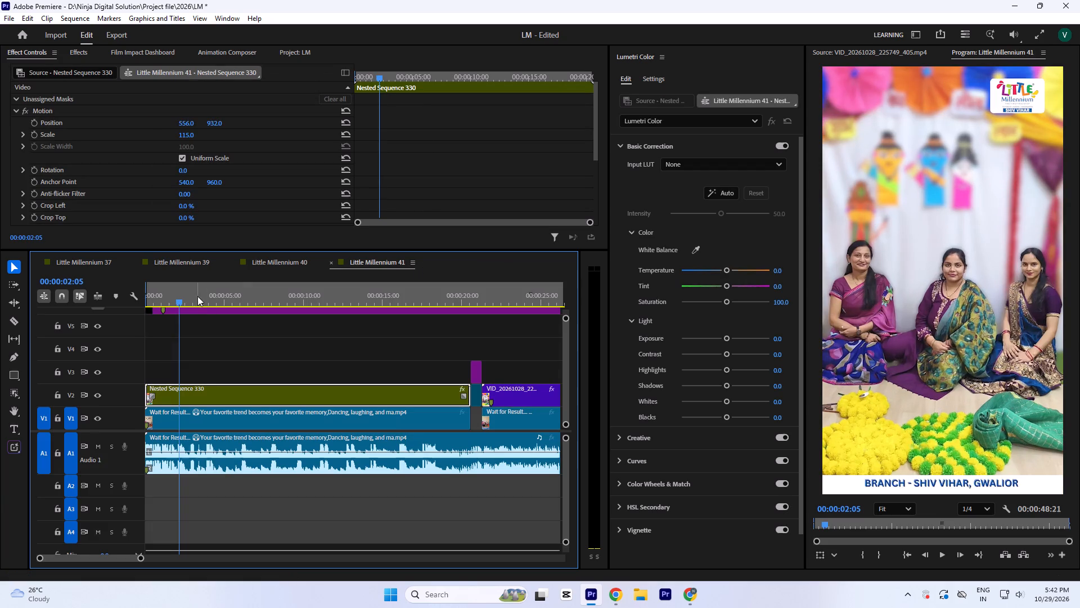
Save the project and play the opening seconds of Little Millennium 41 from the start to check the nested dancers.
drag(192, 293, 89, 305)
key(ctrl+s)
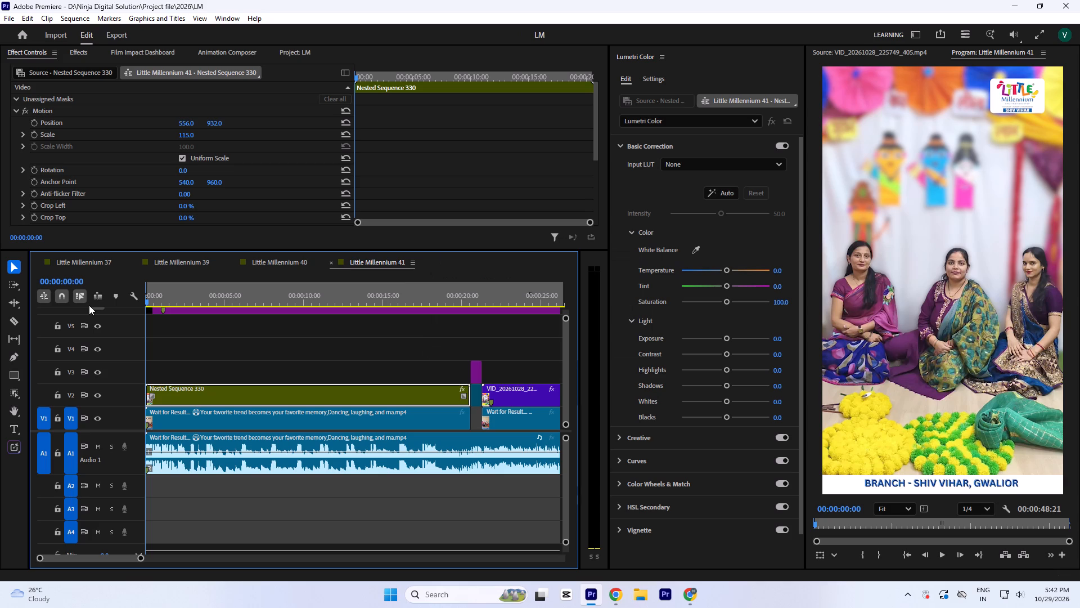
drag(150, 296, 129, 299)
key(space)
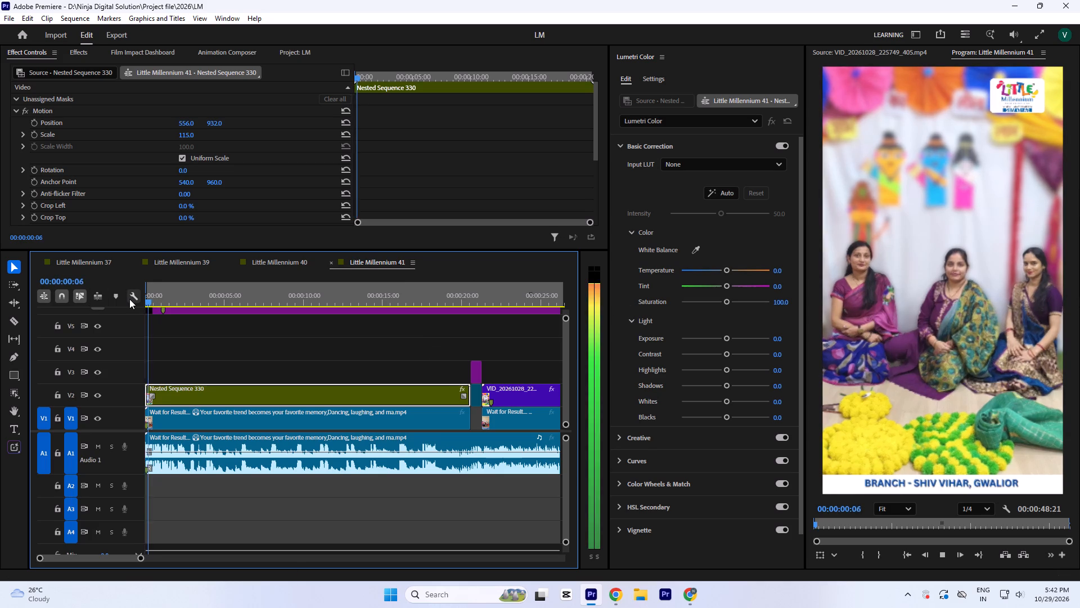
key(ctrl+s)
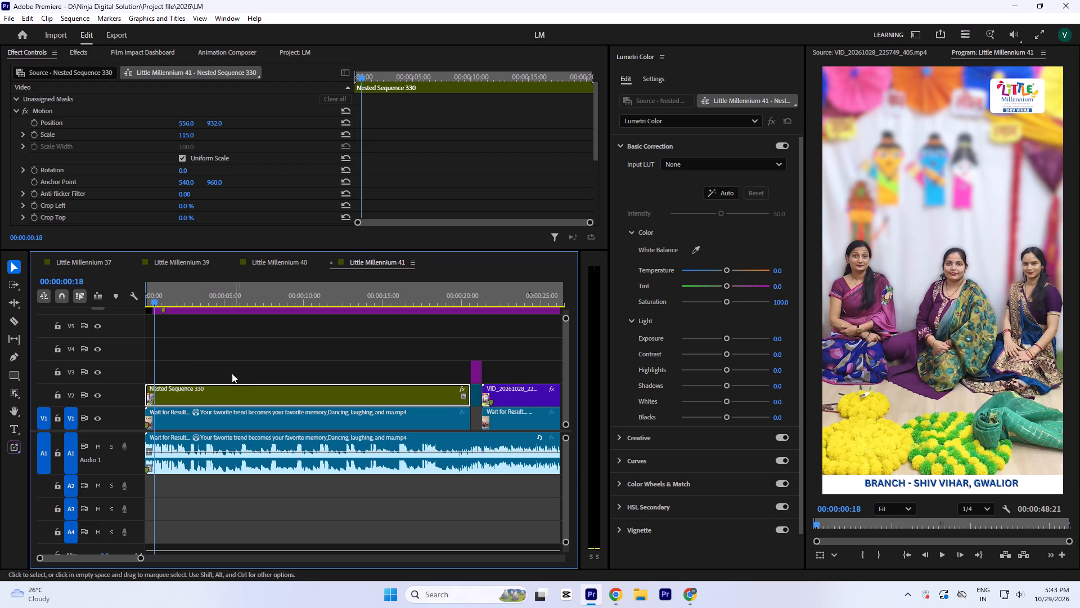
key(Return)
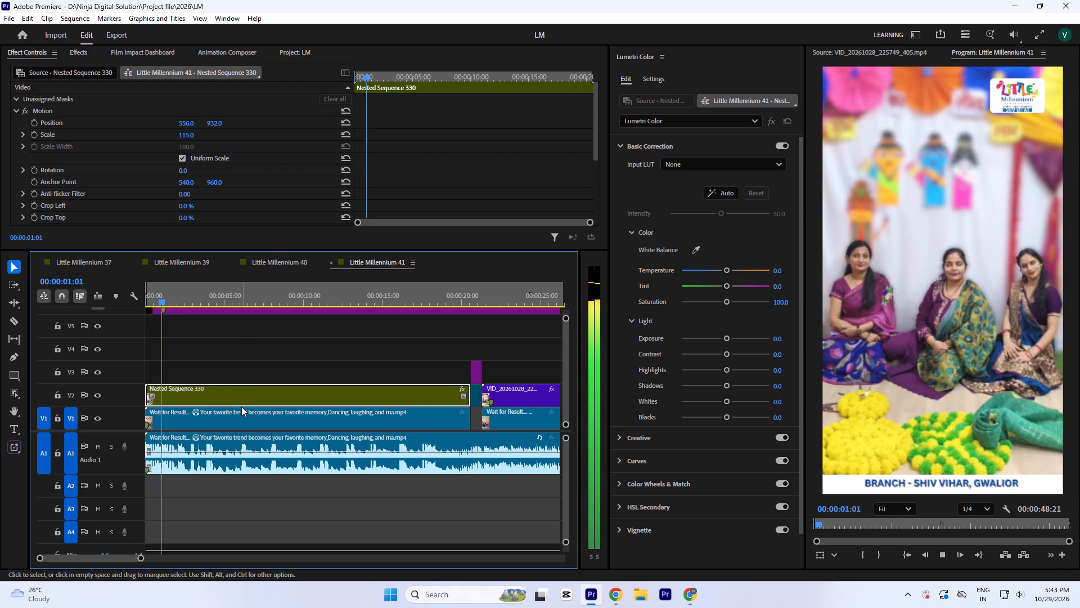
key(space)
key(space)
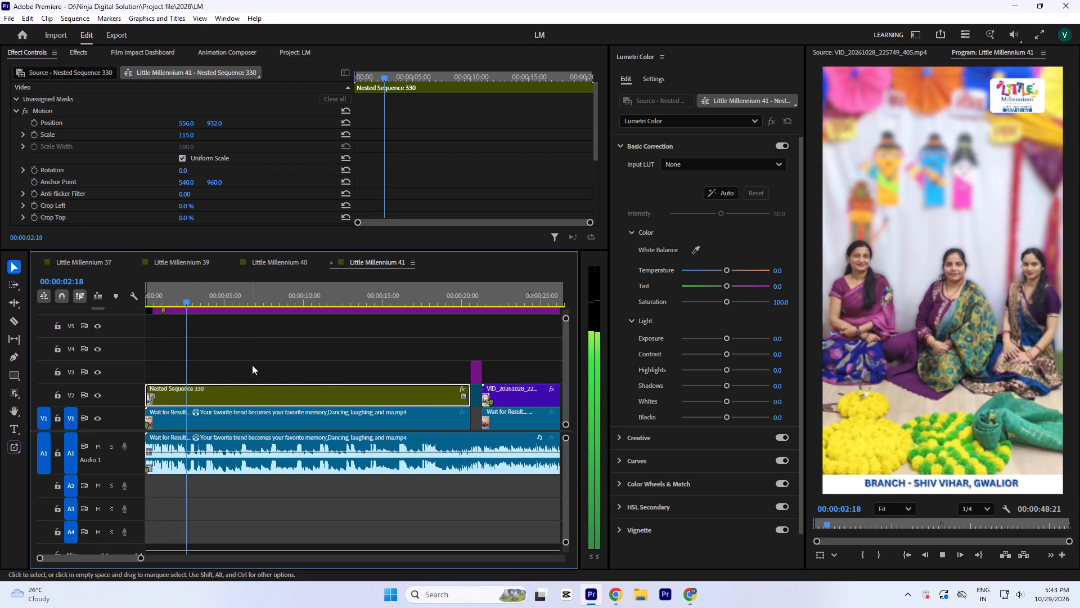
key(space)
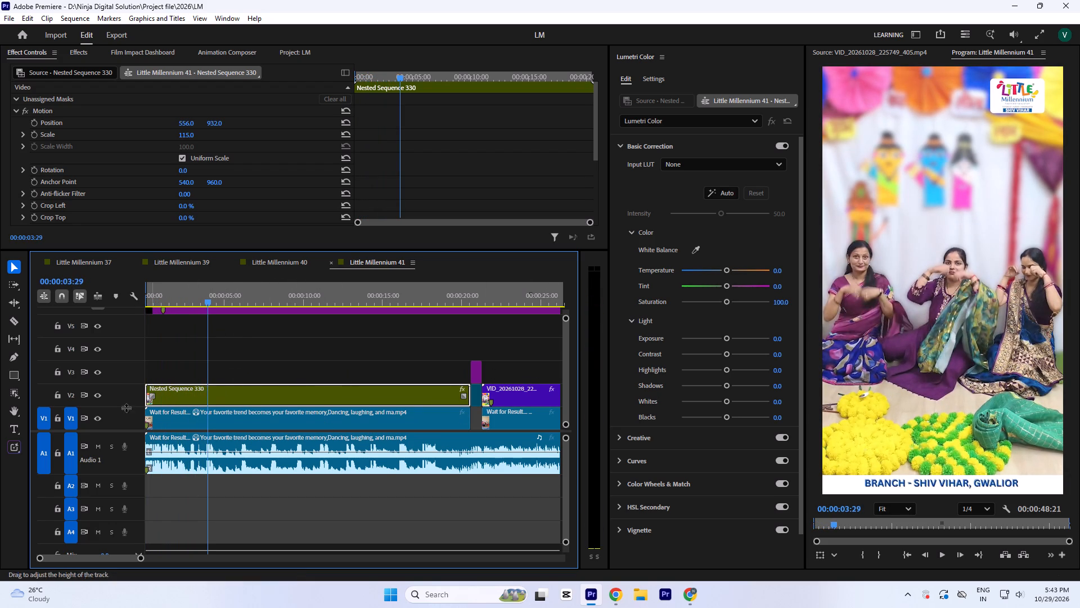
Hide track V2 and play the opening of the reference video on V1 from the start.
click(99, 395)
drag(174, 297, 112, 315)
key(space)
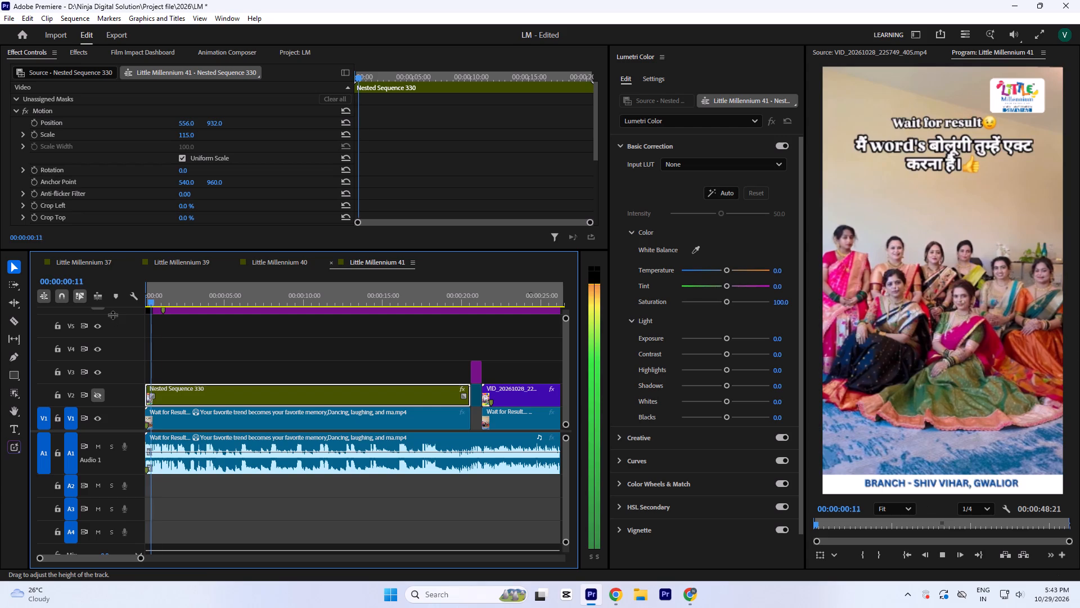
key(space)
key(space)
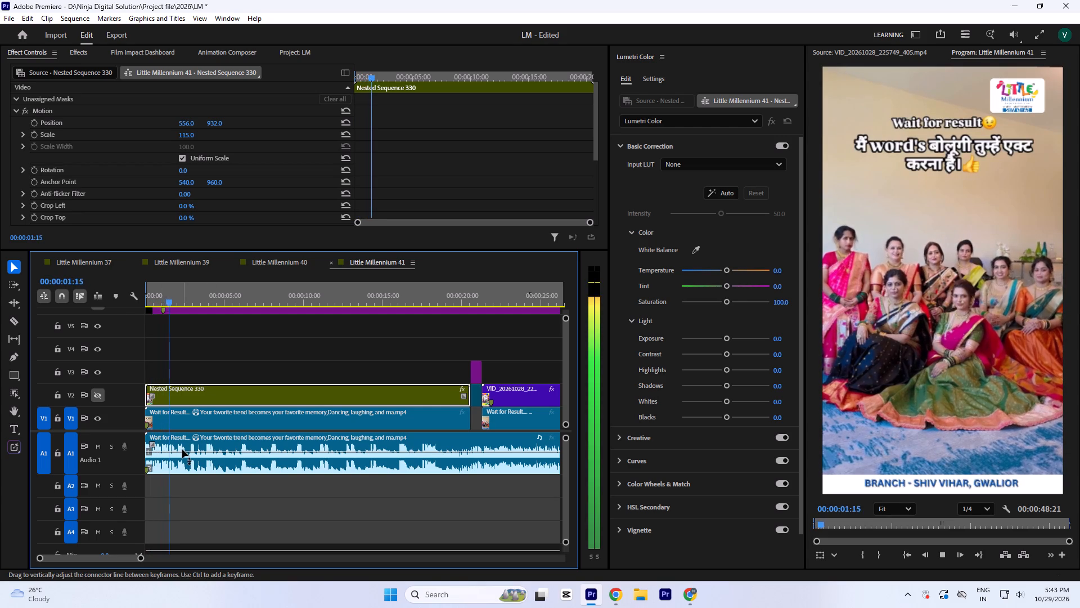
key(space)
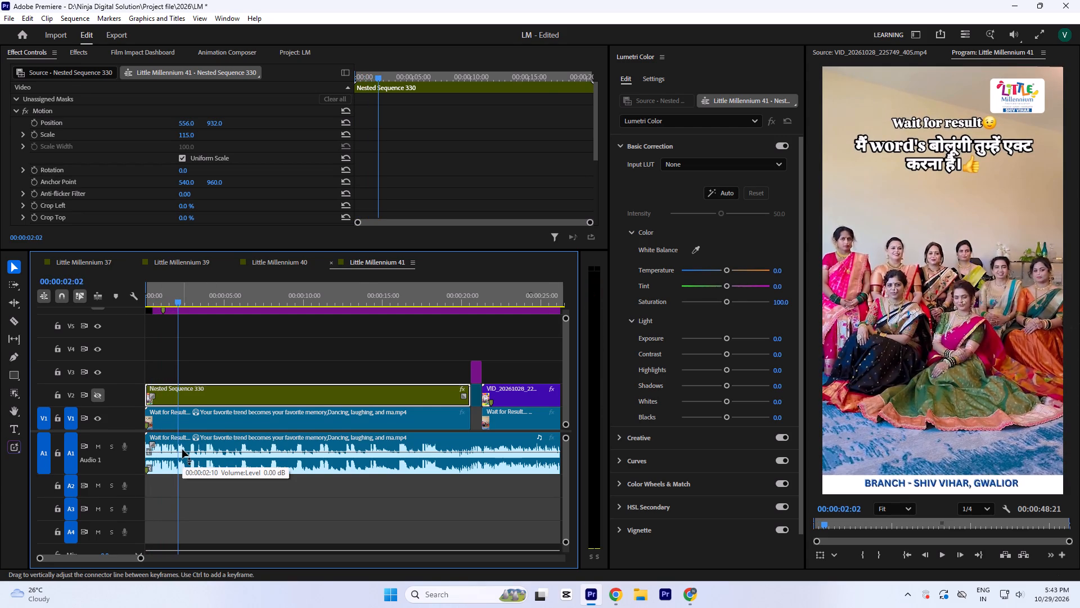
Hide the V7 branding and V8 logo tracks so the reference video shows without overlays, and save the project.
key(grave)
click(67, 180)
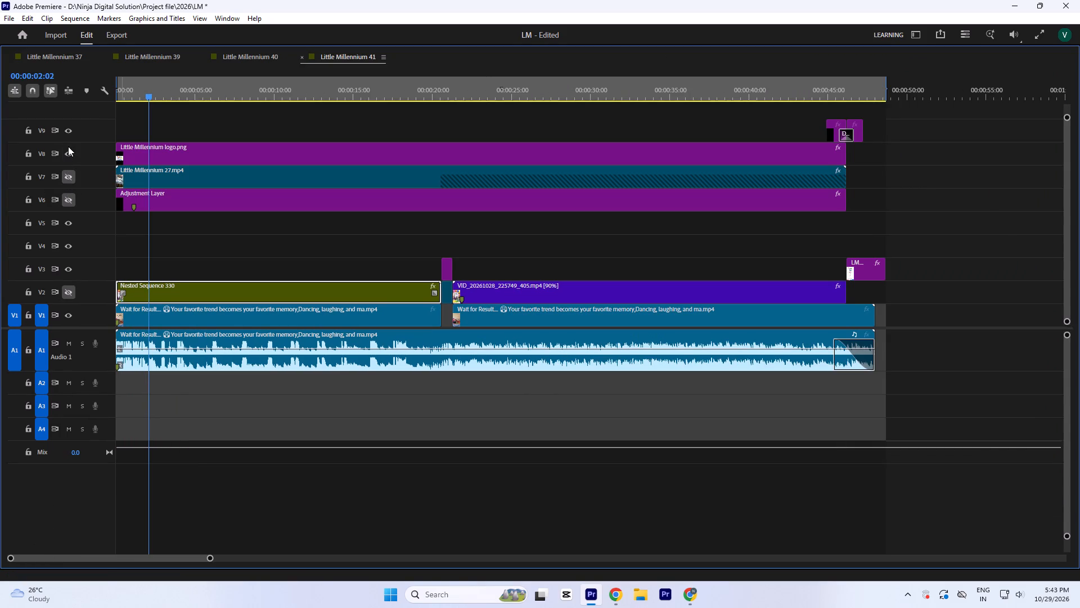
click(68, 146)
click(68, 147)
key(grave)
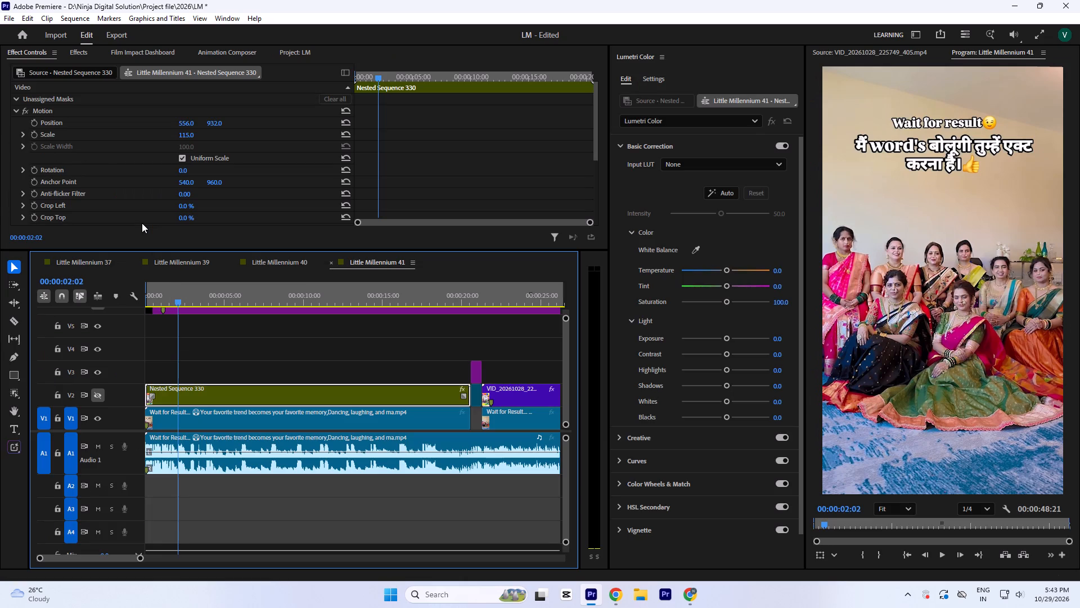
key(ctrl+s)
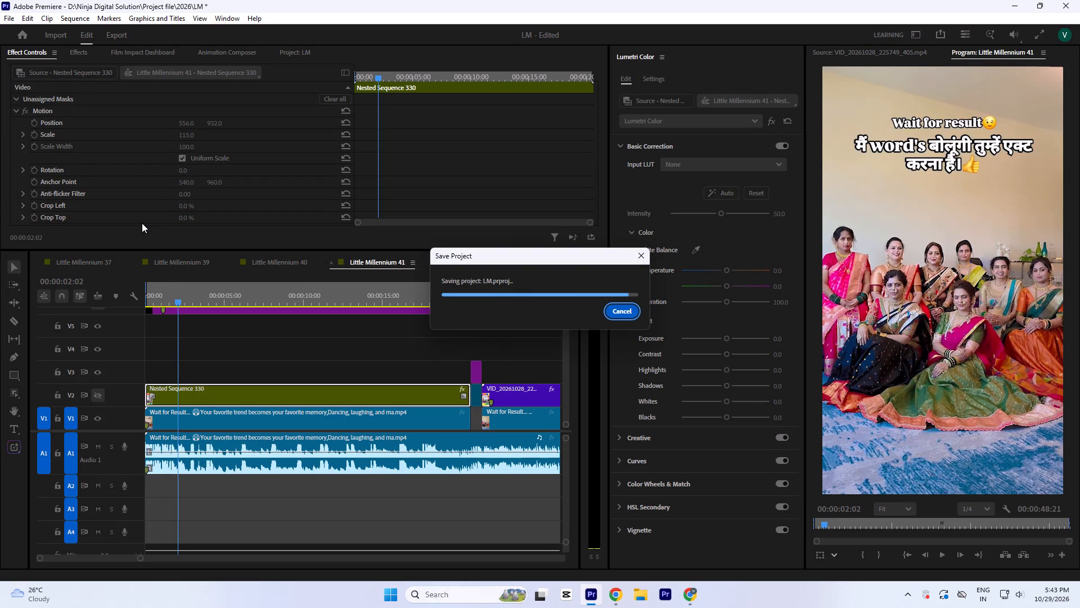
Snip the reference captions from the program preview: "Wait for result" with its Hindi line at 00:00:02:02 and "Look" at 00:00:04:02.
key(shift+super+s)
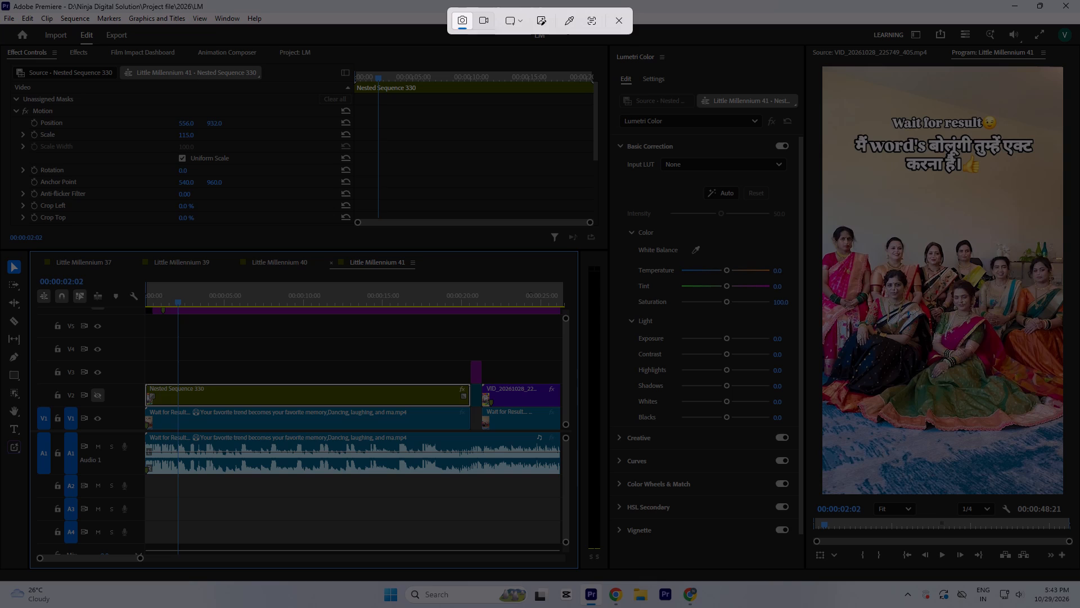
drag(840, 98, 1043, 182)
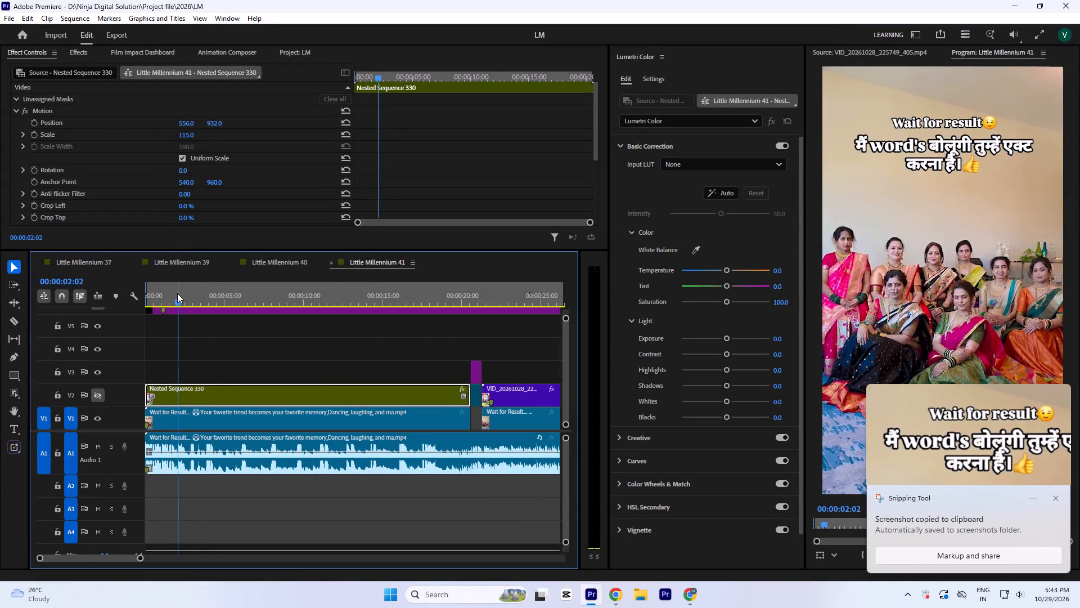
drag(179, 294, 209, 309)
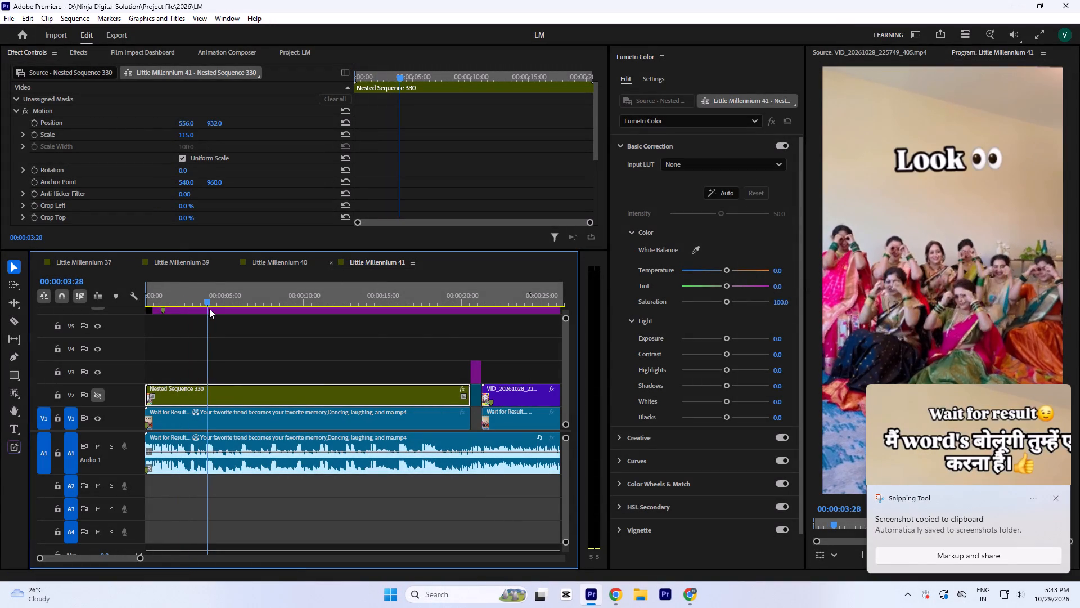
drag(209, 309, 210, 310)
key(shift+super+s)
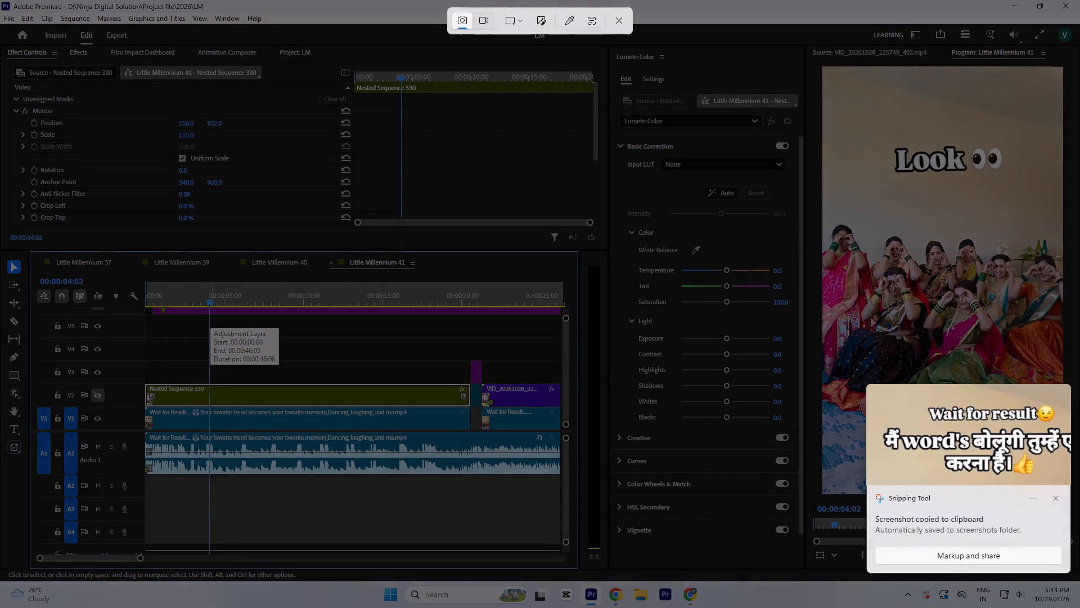
drag(875, 124, 1012, 188)
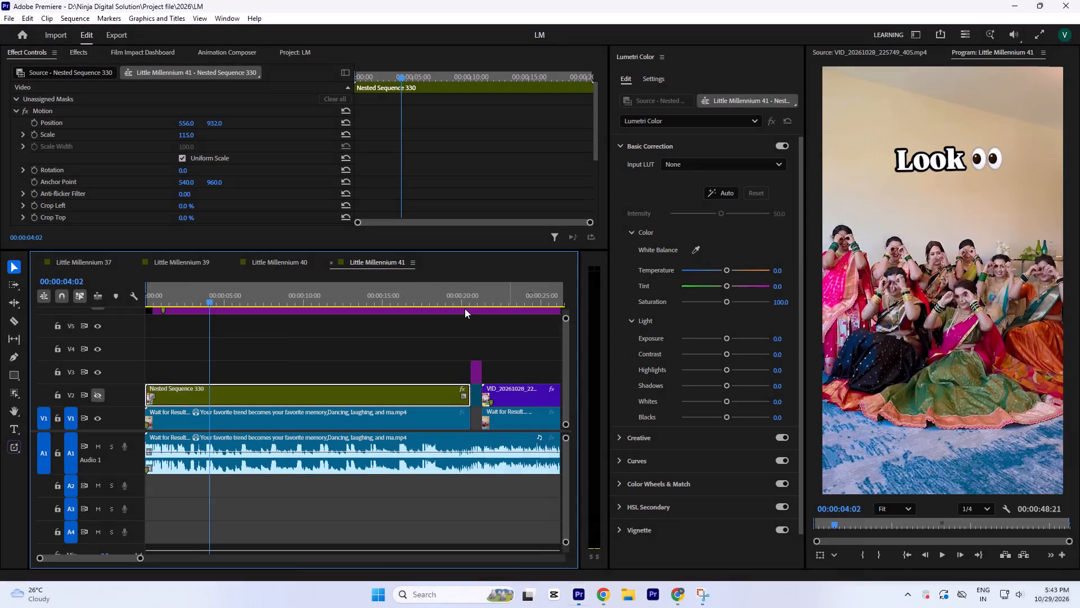
Snip the reference captions "Mental" with the ghost emoji at 00:00:05:00 and "Laugh" with the laughing emoji at 00:00:06:11.
drag(211, 296, 226, 304)
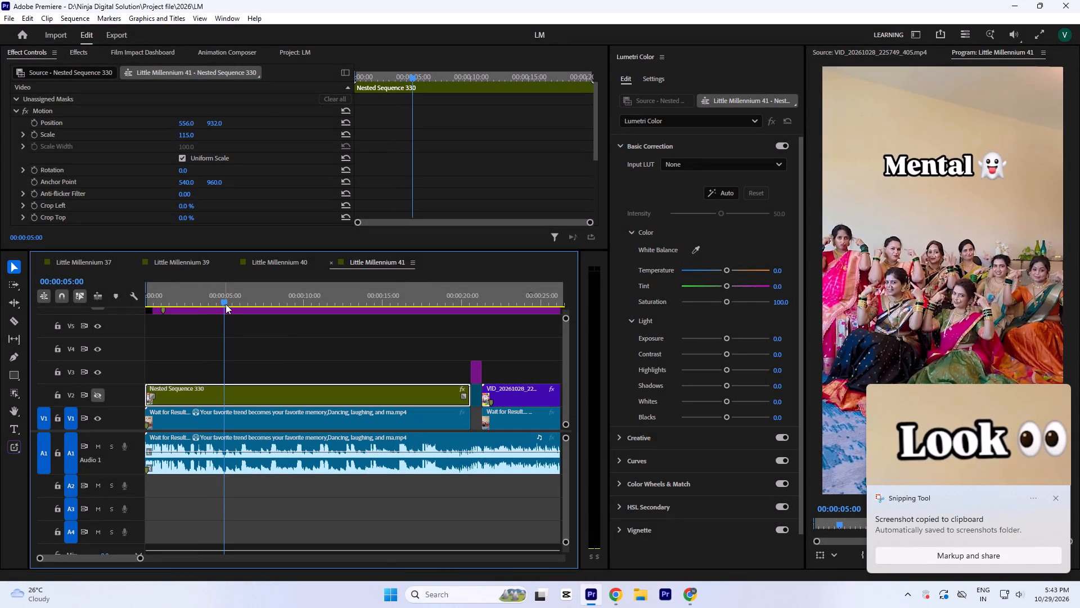
key(shift+super+s)
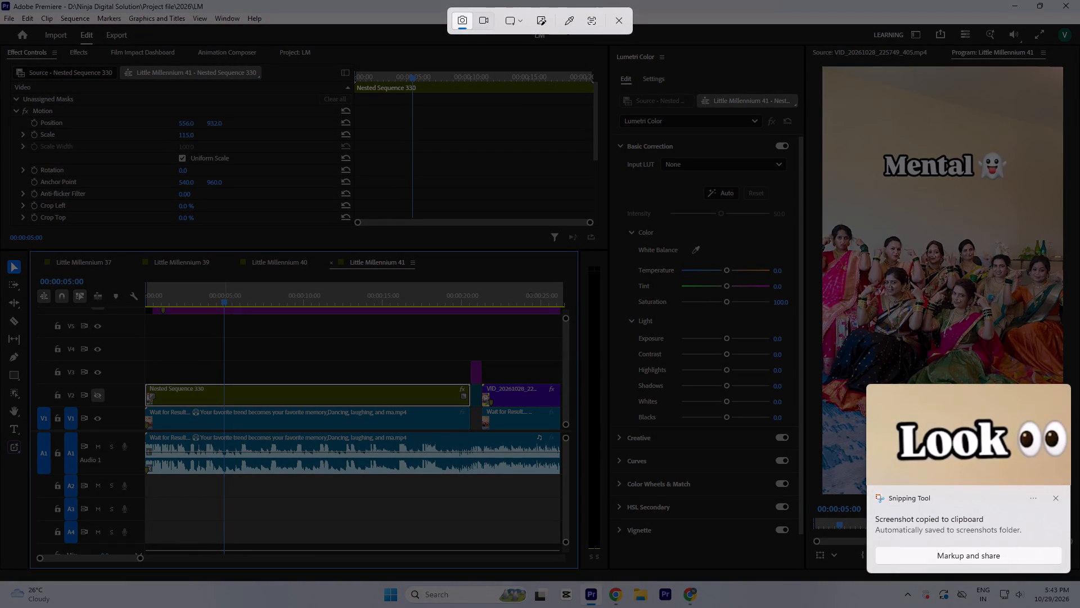
drag(878, 117, 1015, 204)
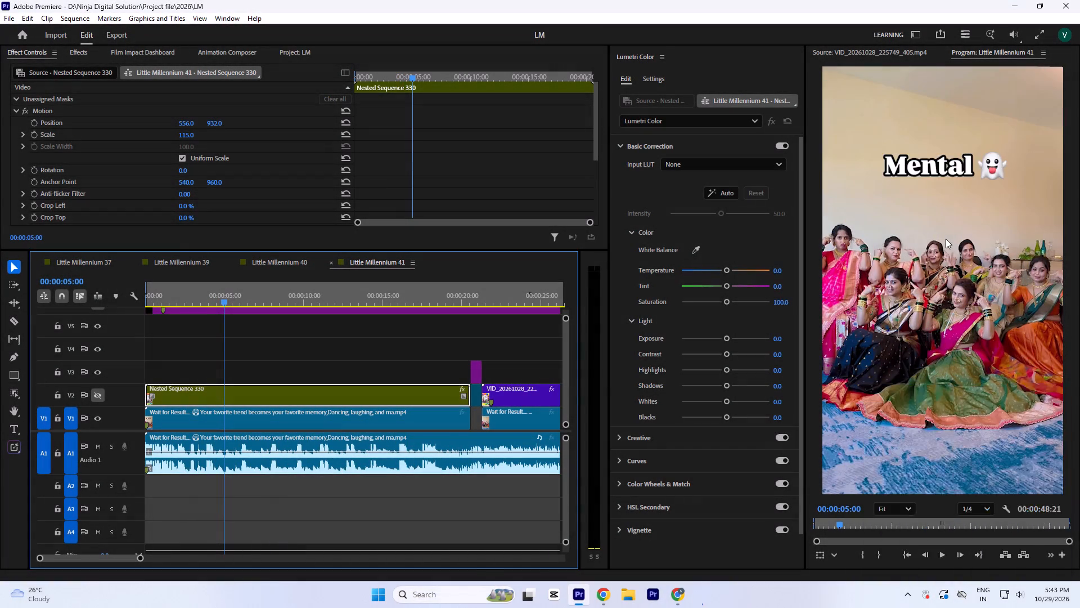
drag(226, 302, 238, 306)
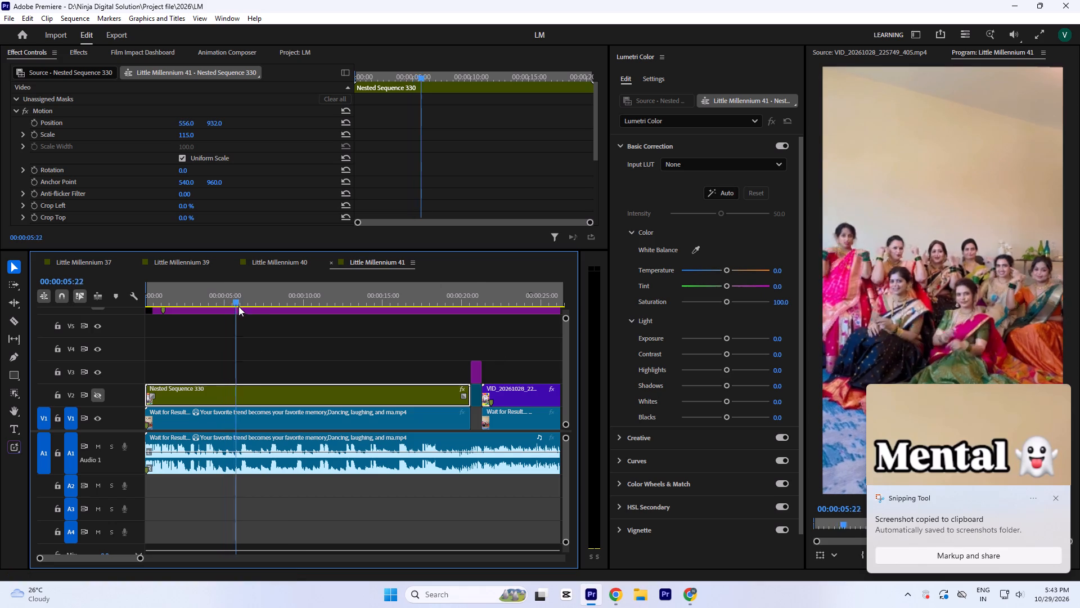
drag(238, 306, 248, 310)
key(shift+super+s)
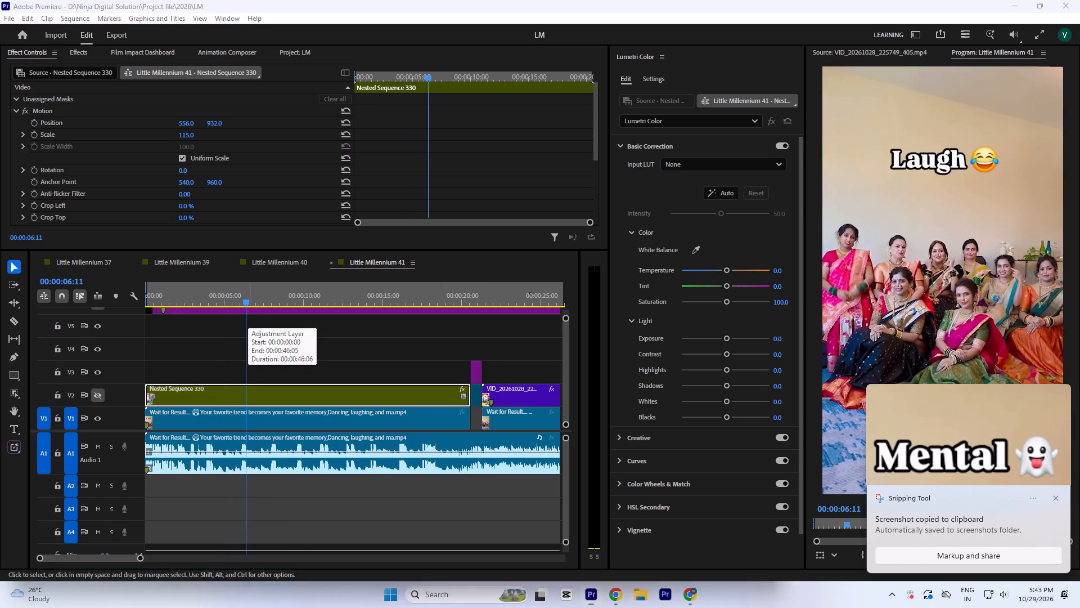
drag(870, 135, 1009, 200)
Snip the reference captions "Bird" with its bird emoji at 00:00:09:06 and "Heart" with its heart emoji at 00:00:11:05.
drag(244, 297, 255, 303)
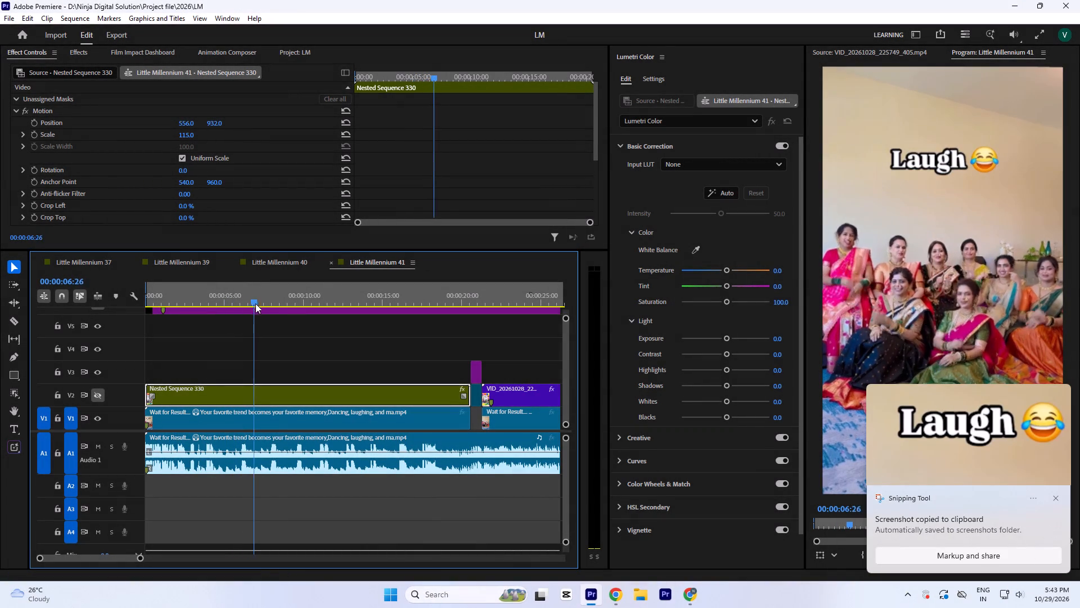
drag(255, 303, 292, 325)
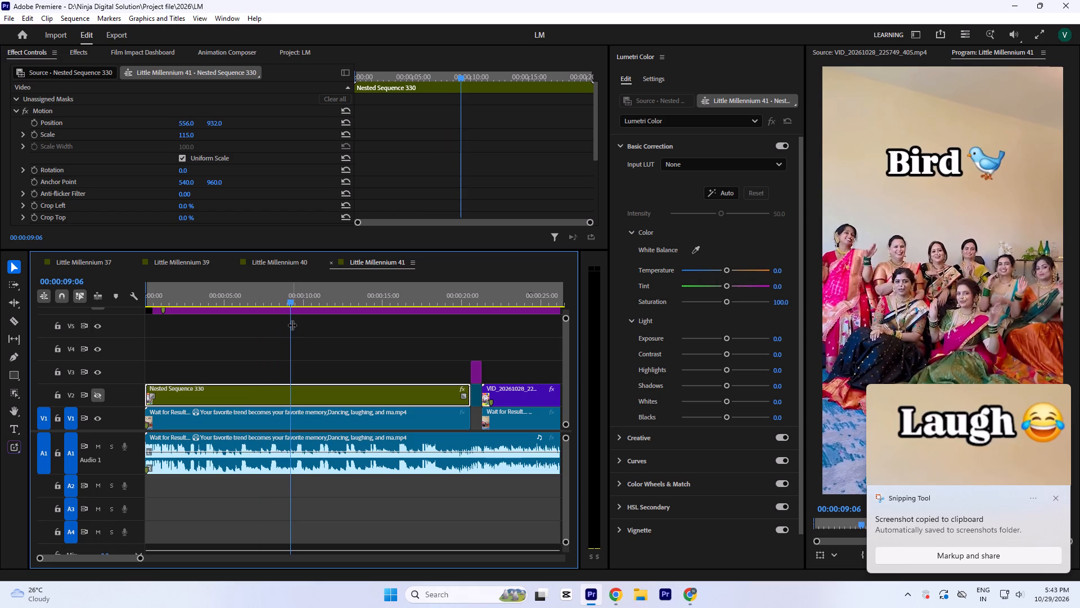
key(shift+super+s)
drag(873, 132, 998, 197)
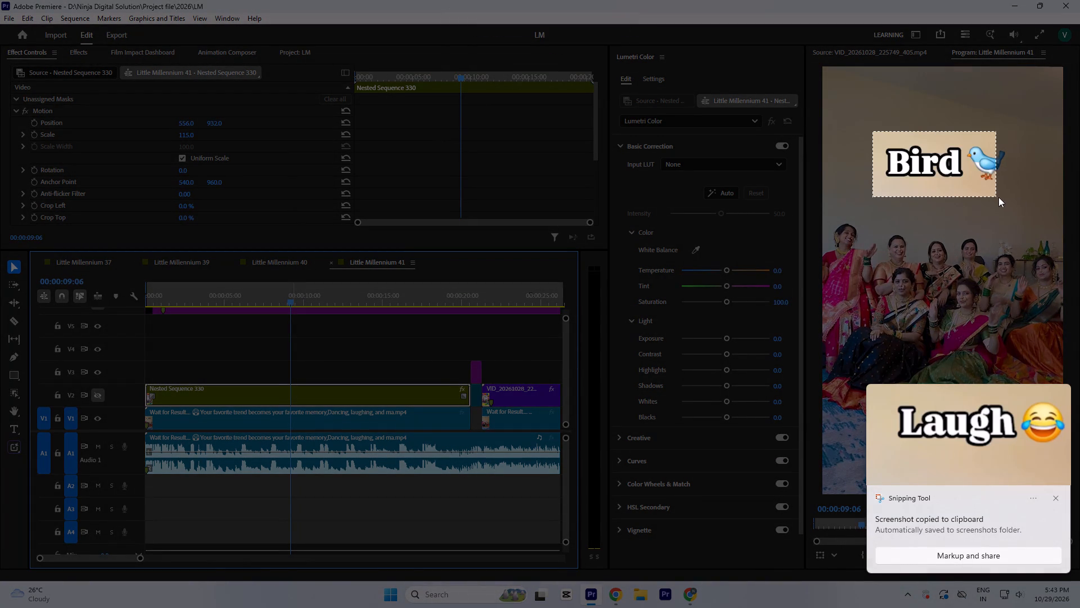
drag(998, 197, 1024, 199)
drag(293, 293, 322, 307)
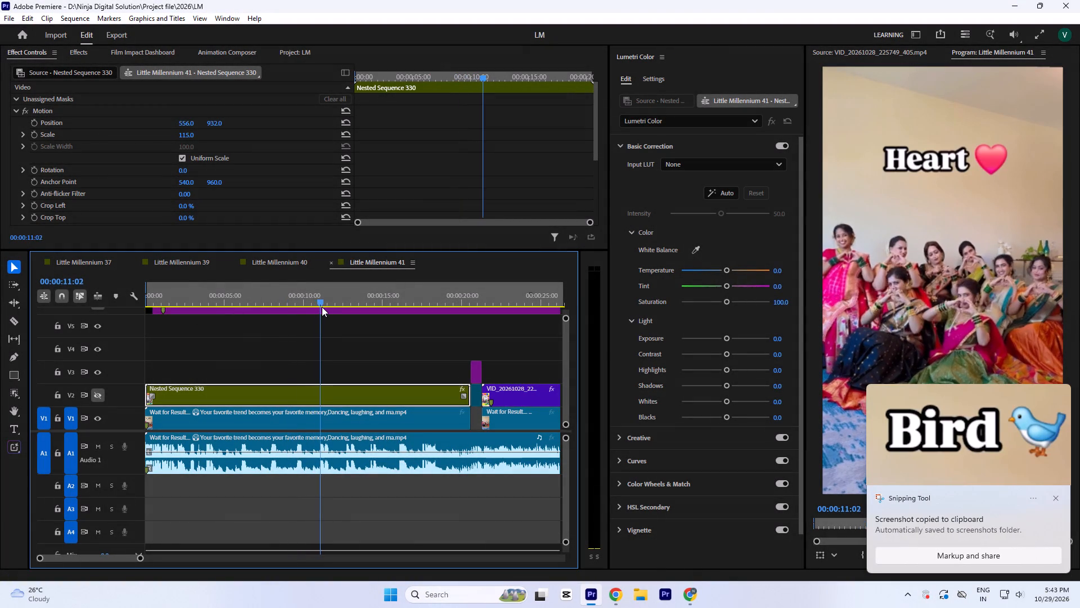
drag(322, 307, 323, 307)
key(shift+super+s)
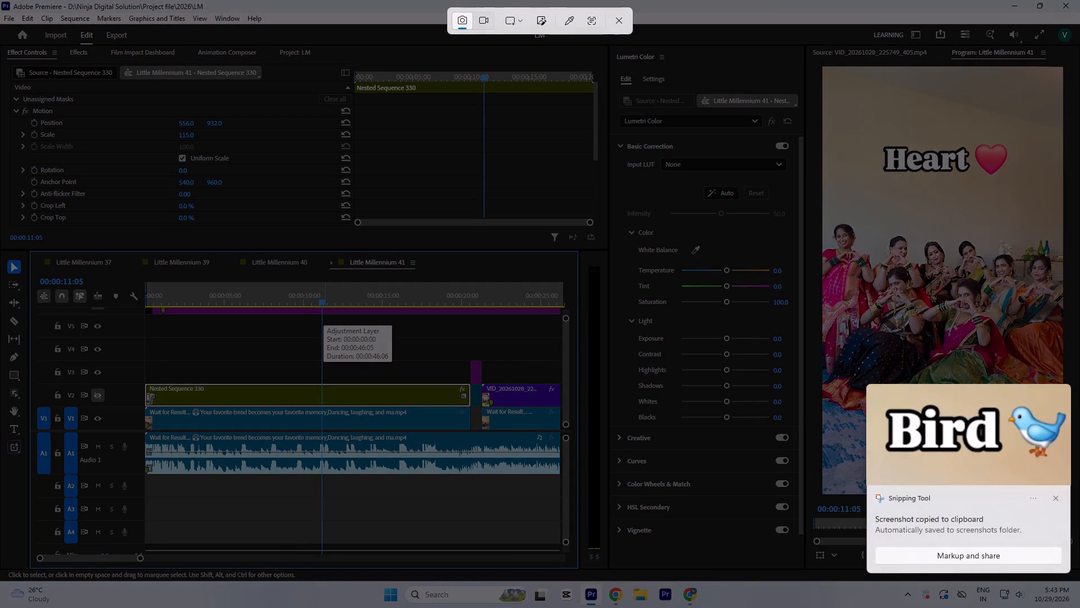
drag(864, 113, 1024, 204)
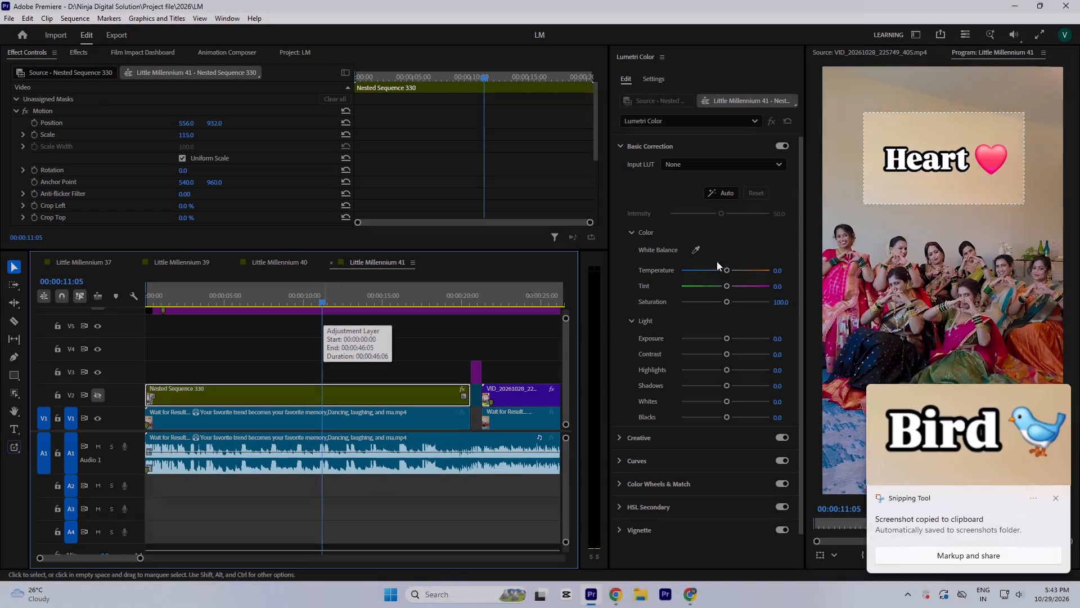
Snip the reference captions "Khallas" with the knife emoji at 00:00:12:01 and "Hot girl" with its emojis at 00:00:14:06.
drag(322, 301, 342, 310)
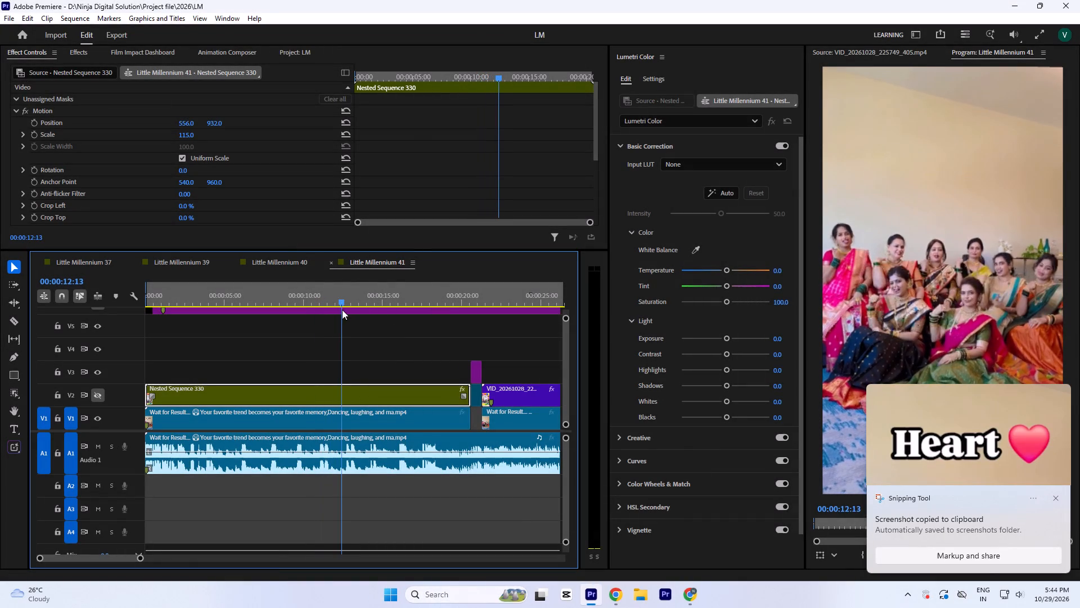
drag(342, 310, 335, 315)
key(shift+super+s)
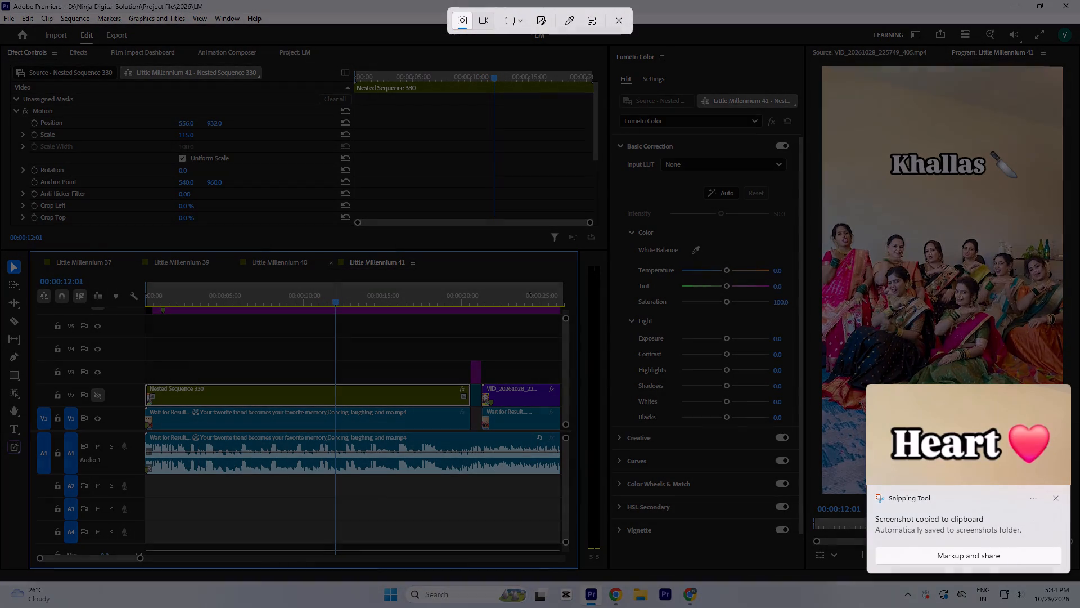
drag(859, 118, 1037, 204)
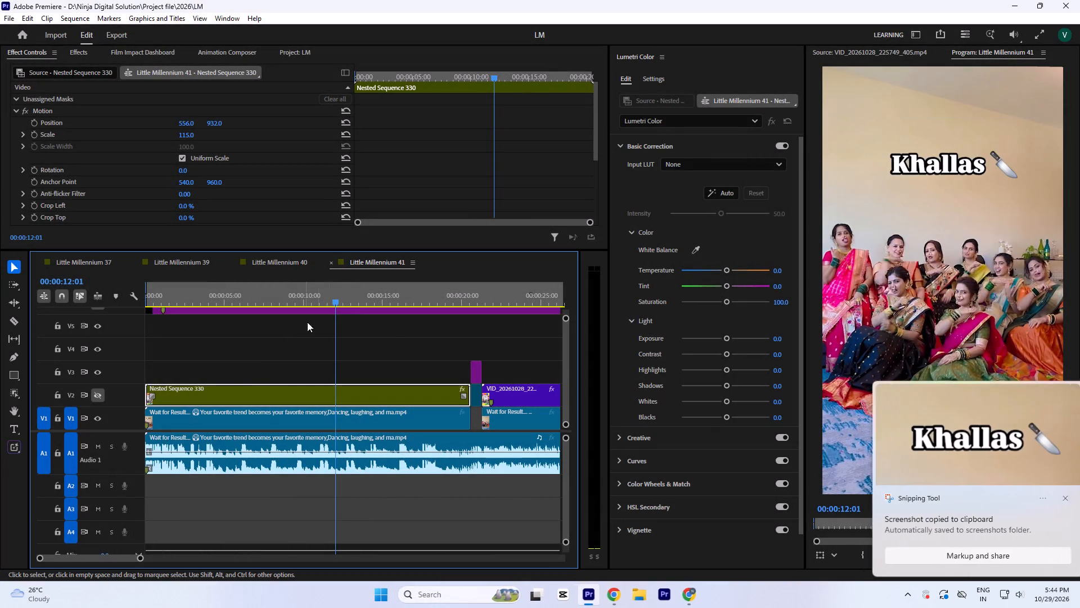
drag(340, 297, 371, 312)
key(shift+super+s)
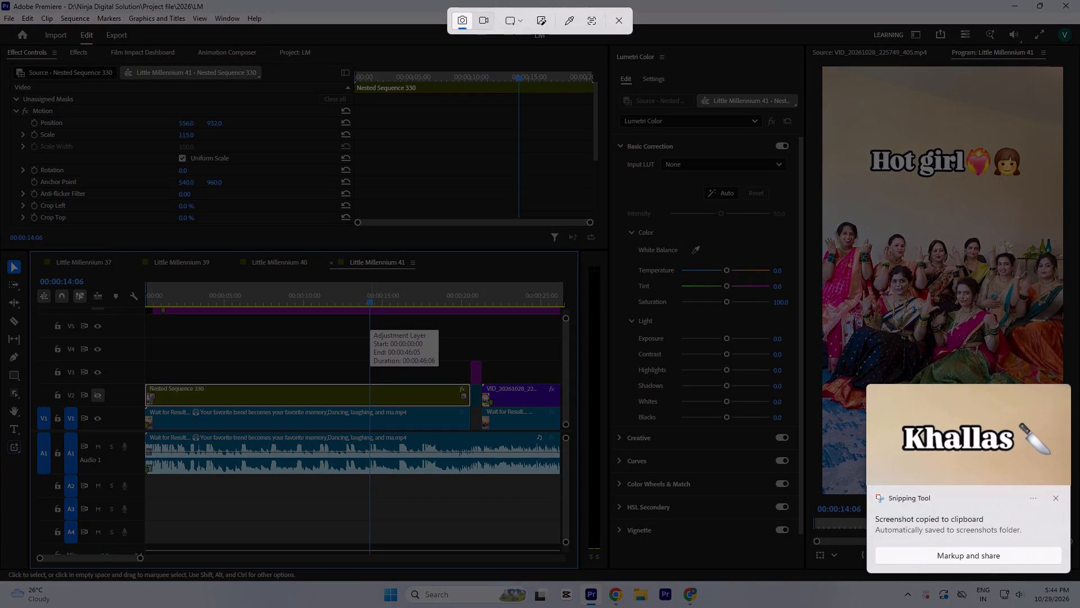
drag(855, 122, 1041, 205)
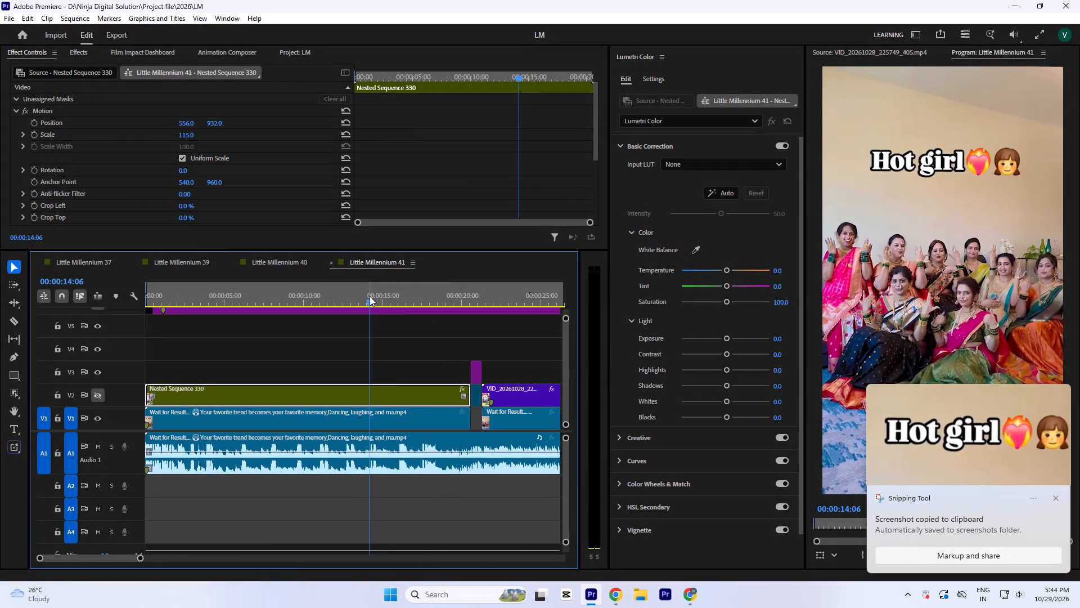
Snip the reference captions "Peacock" with the peacock emoji at 00:00:15:18 and "Bloom" with the lotus emoji at 00:00:17:16.
drag(369, 296, 394, 314)
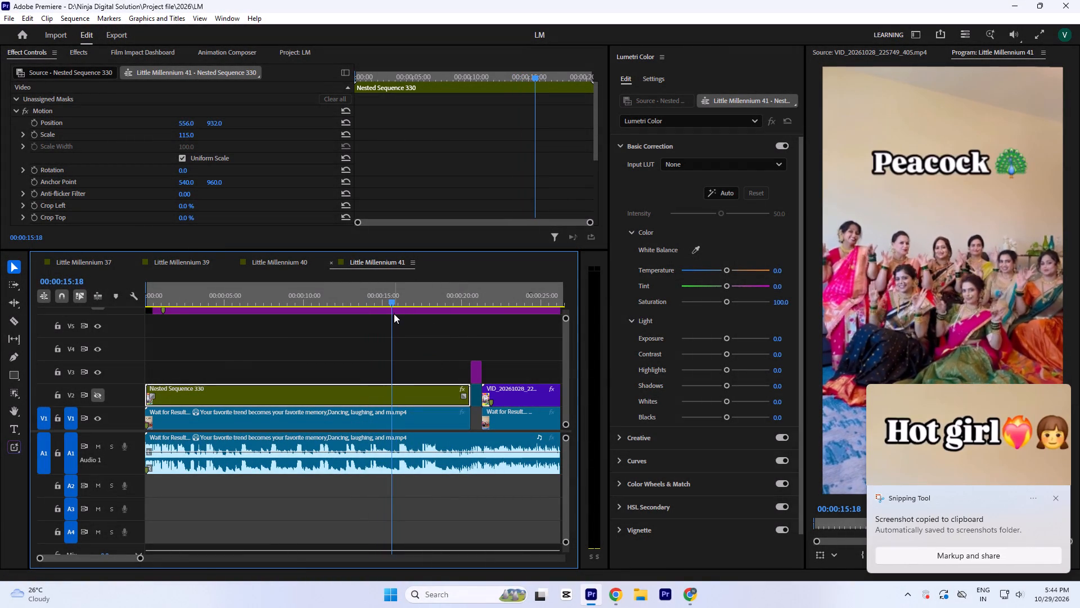
key(shift+super+s)
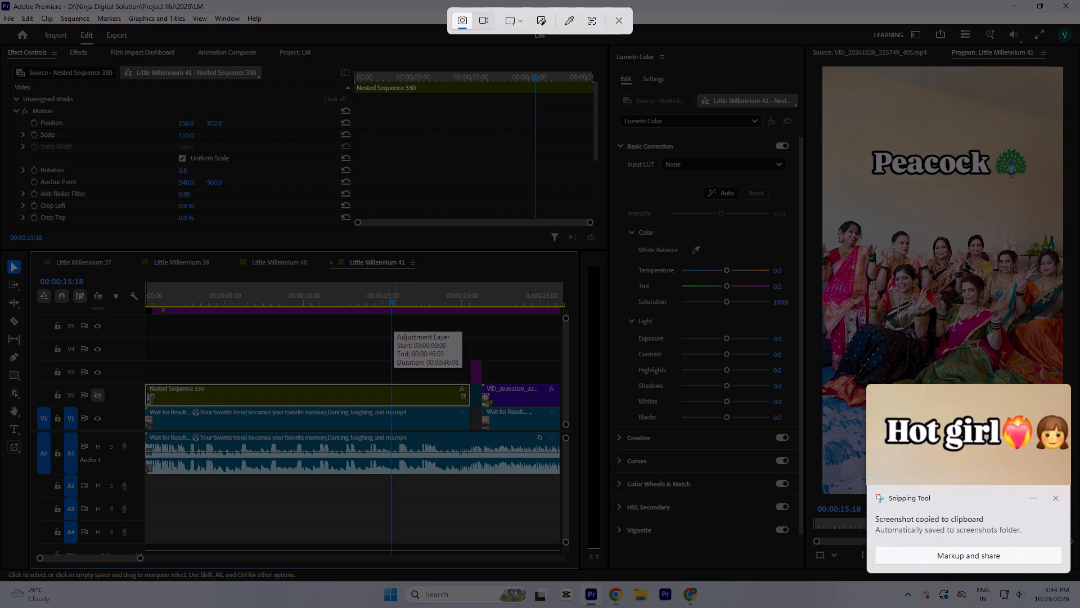
drag(857, 133, 1047, 206)
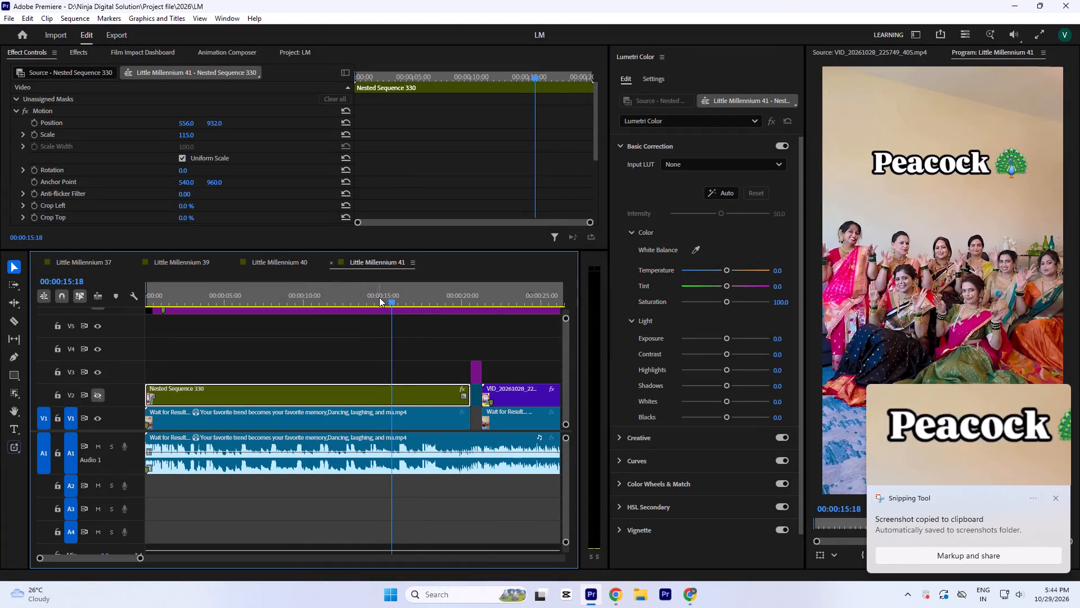
drag(395, 298, 424, 311)
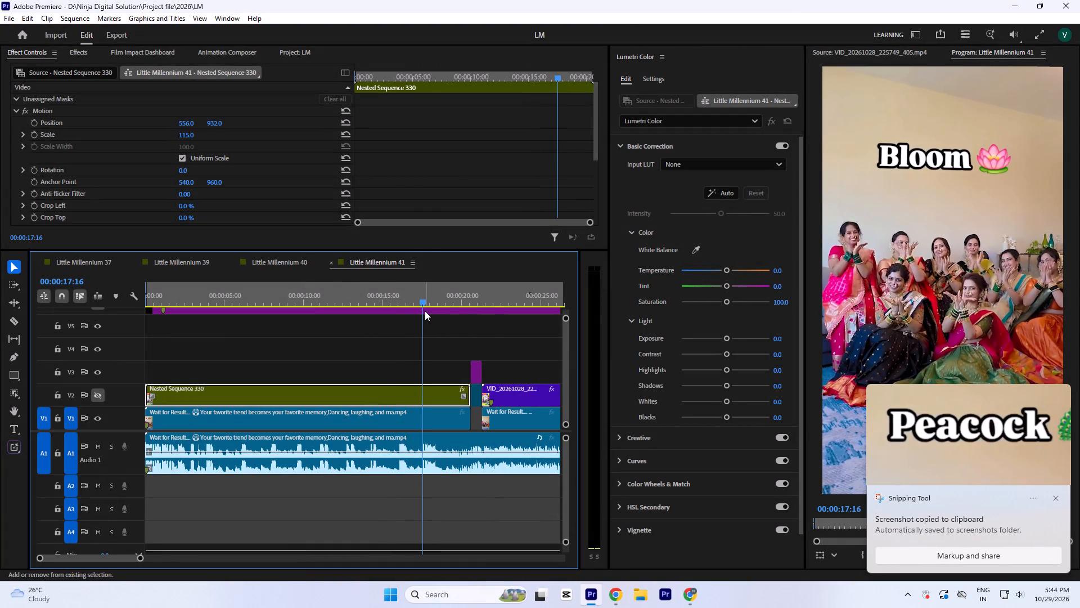
key(shift+super+s)
drag(859, 122, 1009, 180)
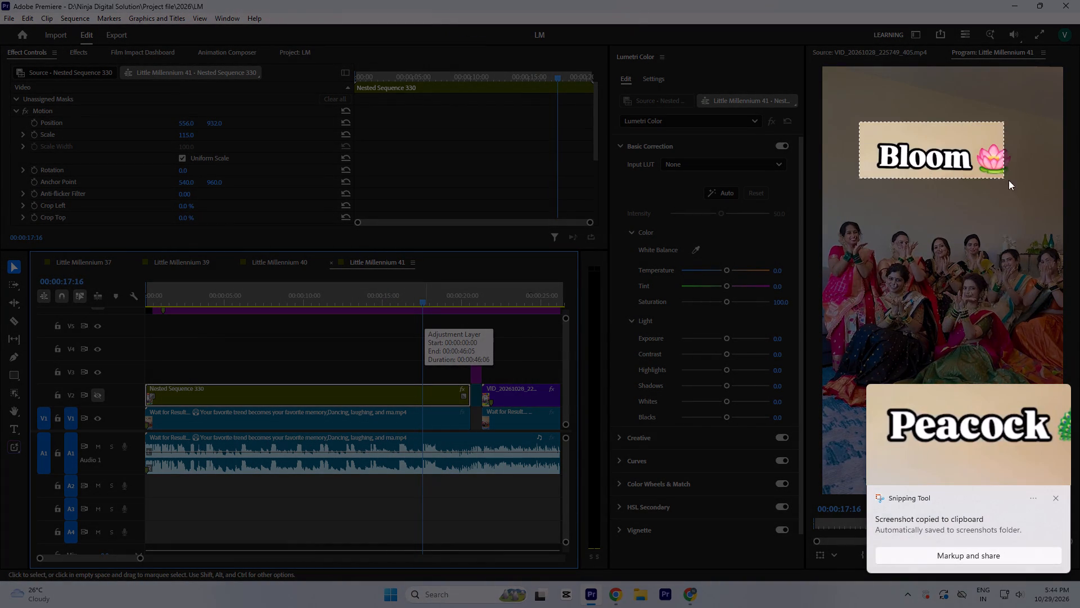
drag(1009, 180, 1025, 190)
Snip the reference caption "Happy dance" with the dancer emoji at 00:00:19:05.
drag(421, 297, 441, 306)
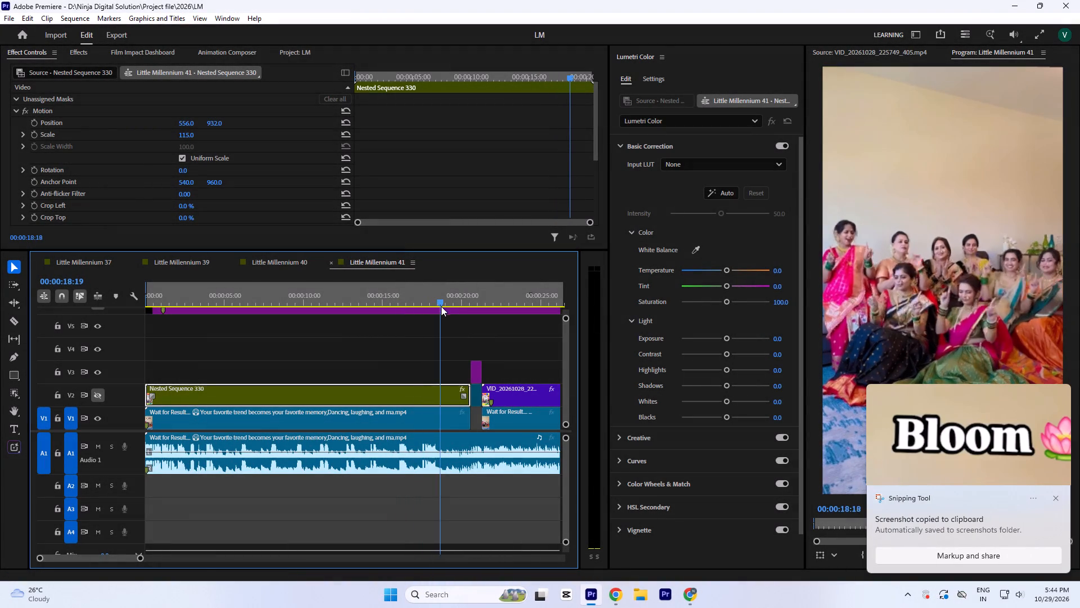
drag(441, 306, 449, 310)
key(shift+super+s)
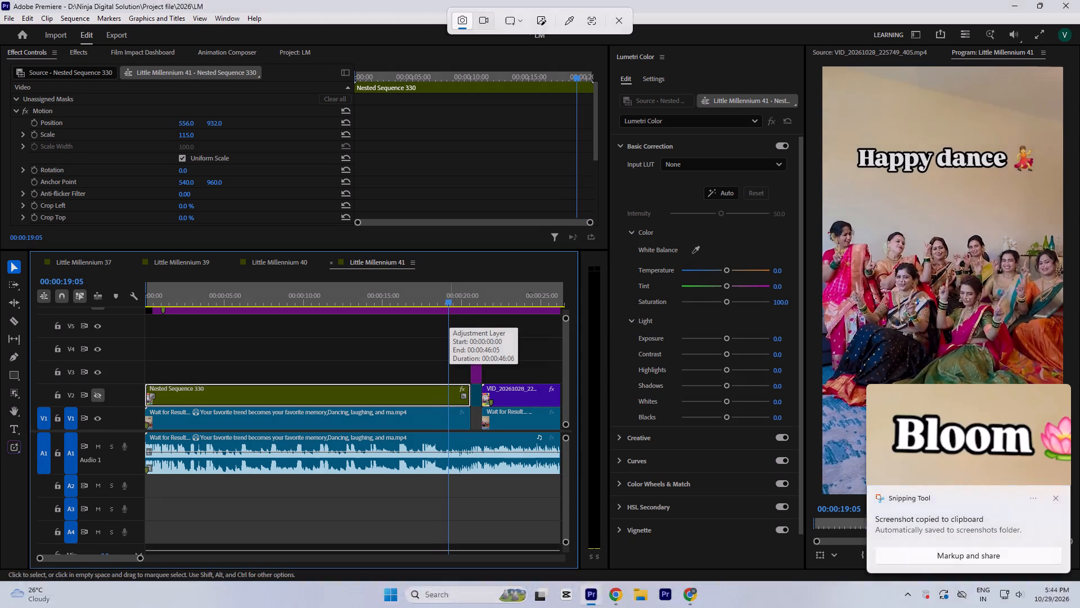
drag(848, 127, 1048, 196)
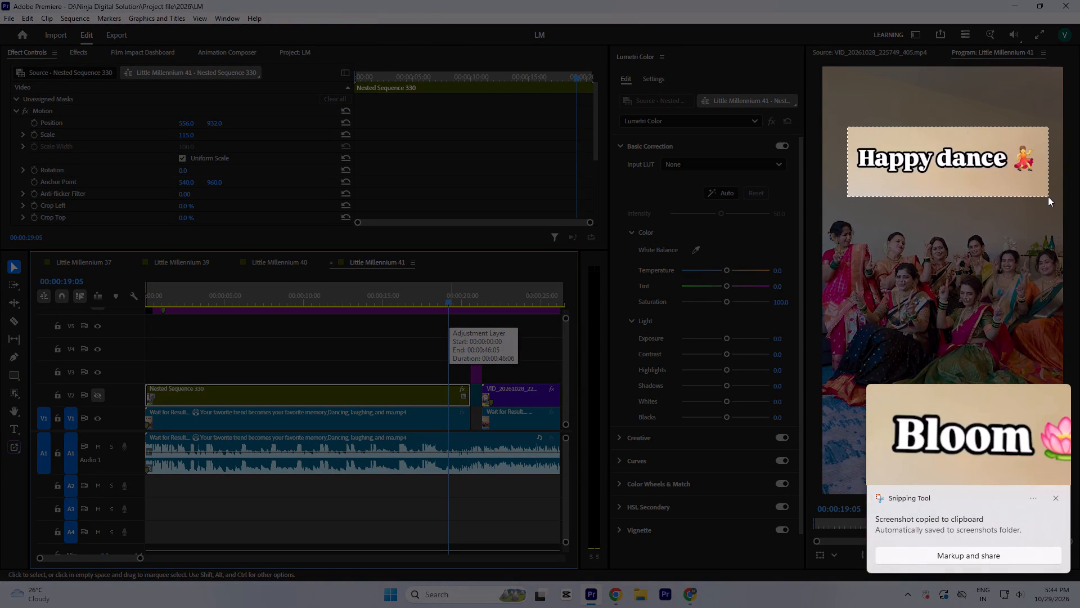
drag(1048, 196, 1047, 196)
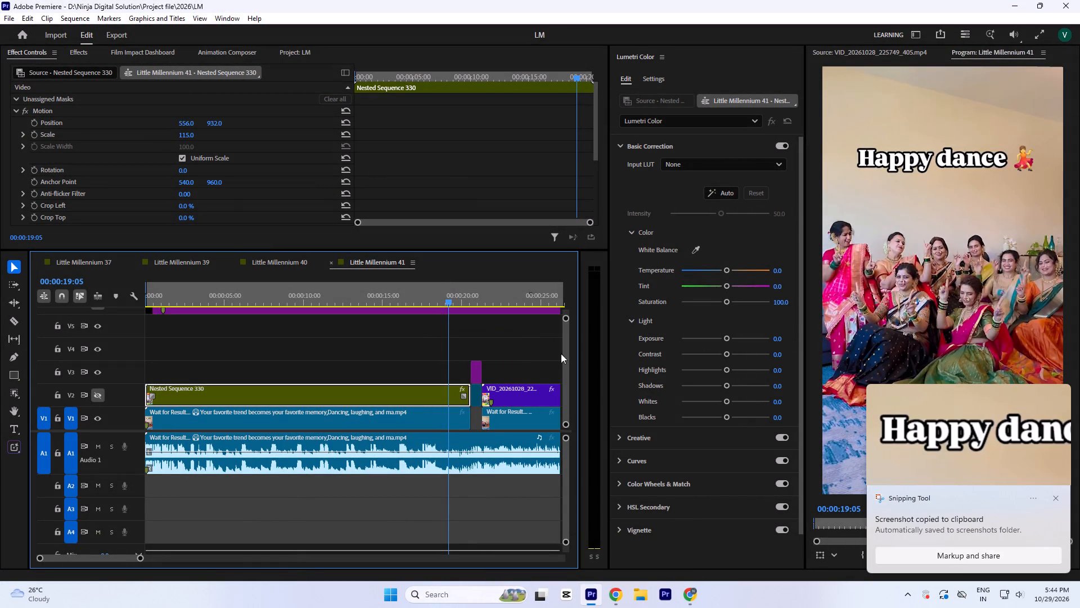
Scrub through the rest of the Little Millennium 41 sequence to check for further reference captions, and return to its start.
drag(450, 293, 476, 331)
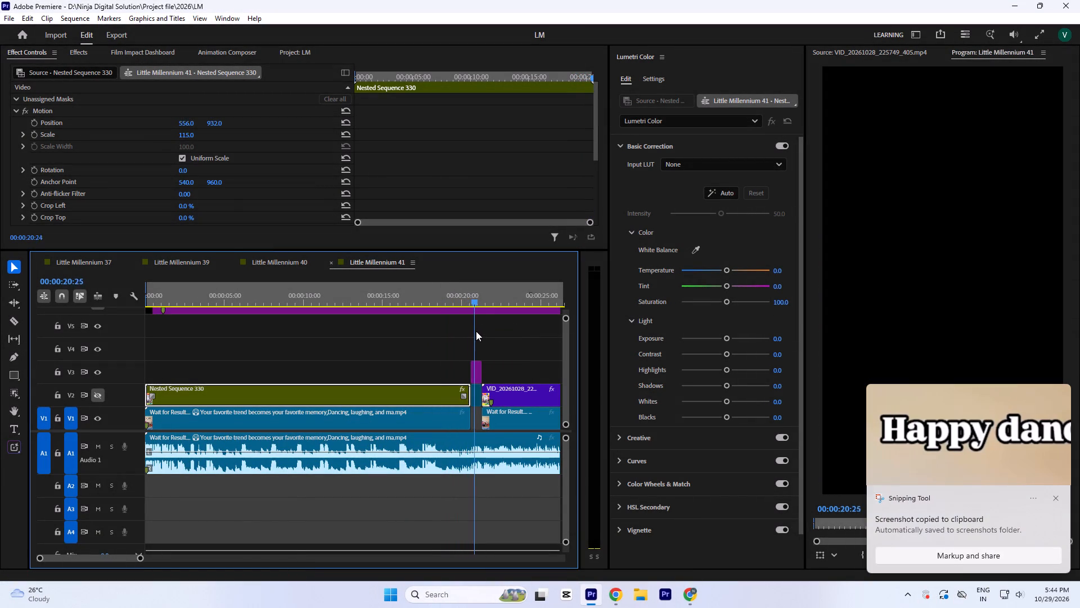
drag(476, 331, 498, 363)
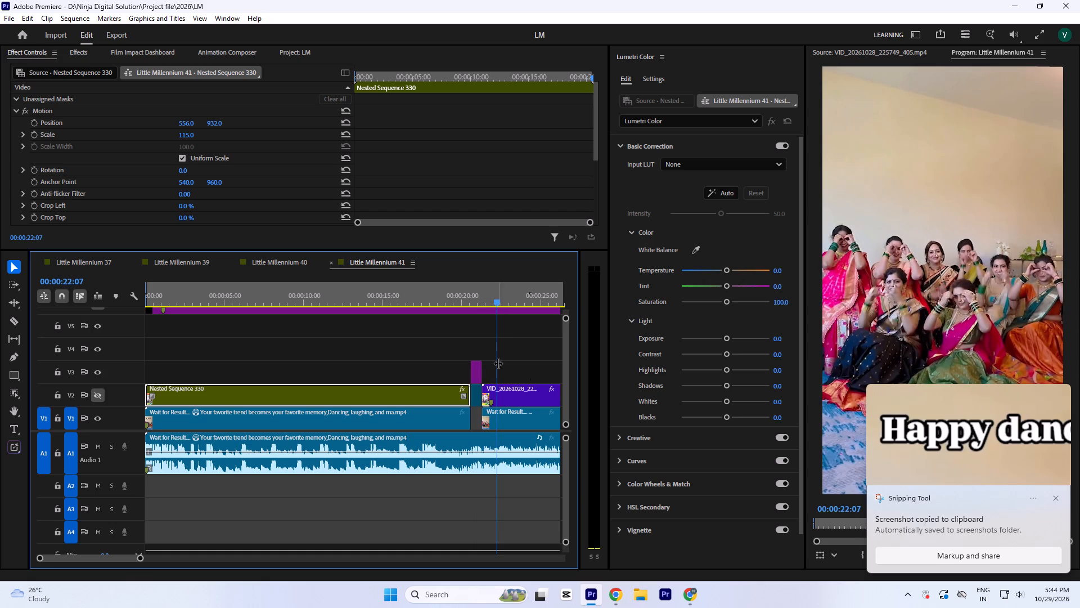
click(1054, 495)
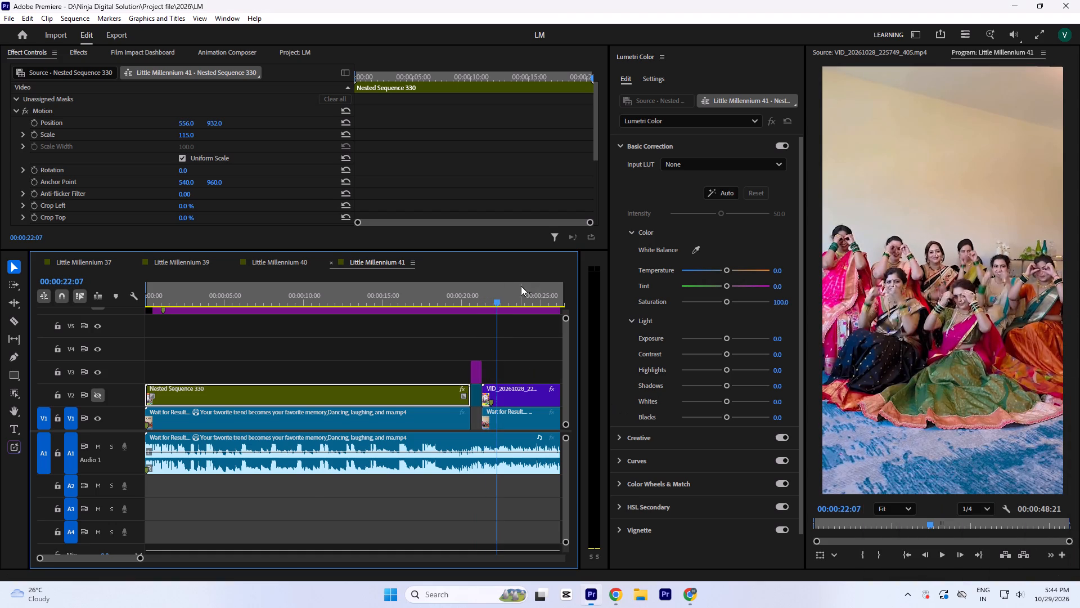
click(488, 304)
key(minus)
drag(338, 294, 386, 317)
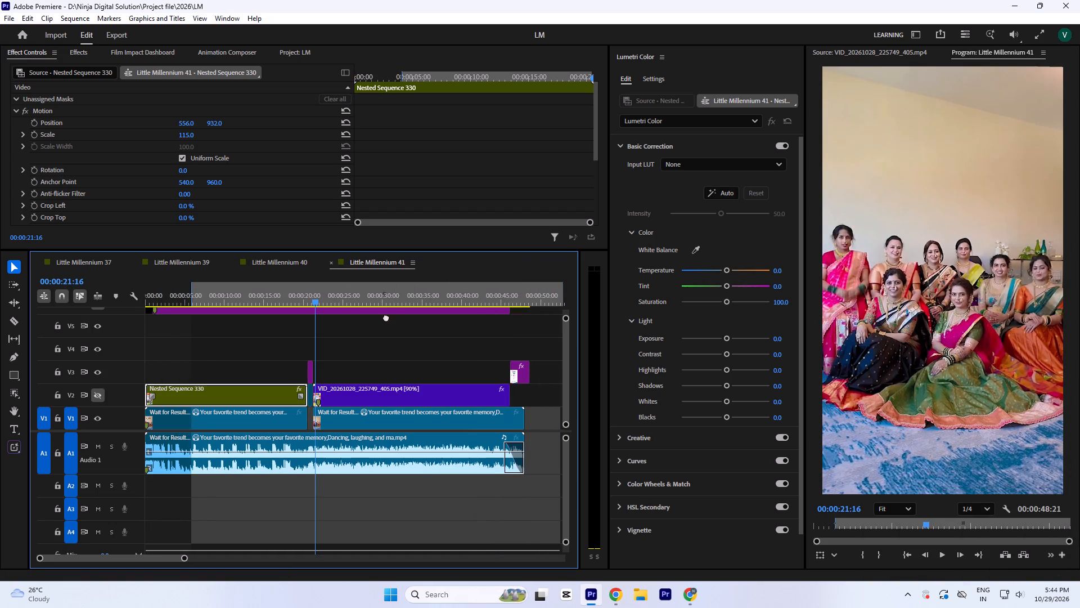
drag(386, 317, 402, 323)
key(ctrl+z)
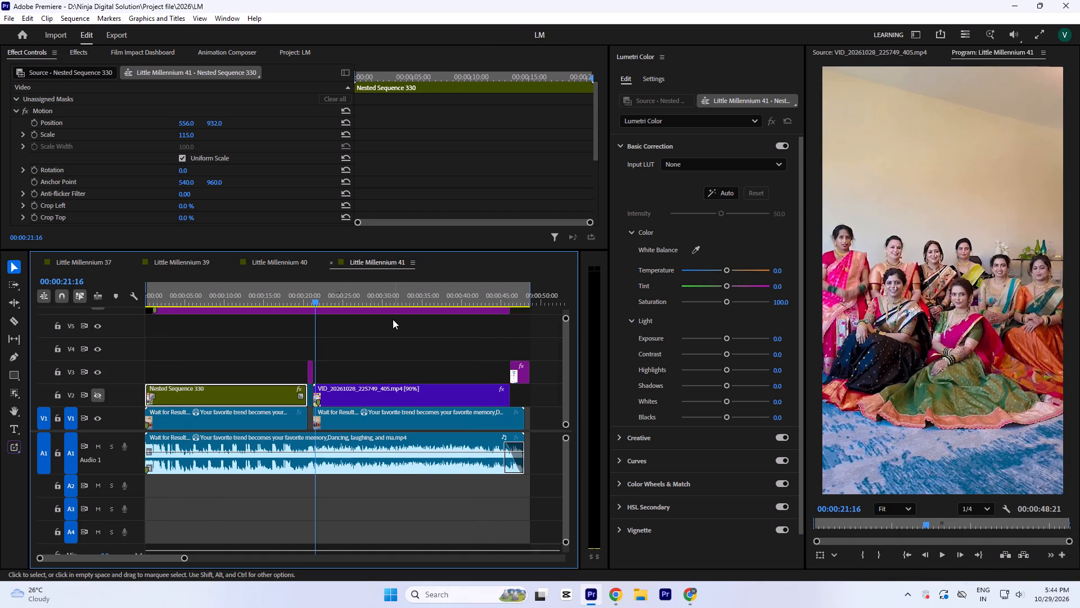
drag(316, 293, 496, 362)
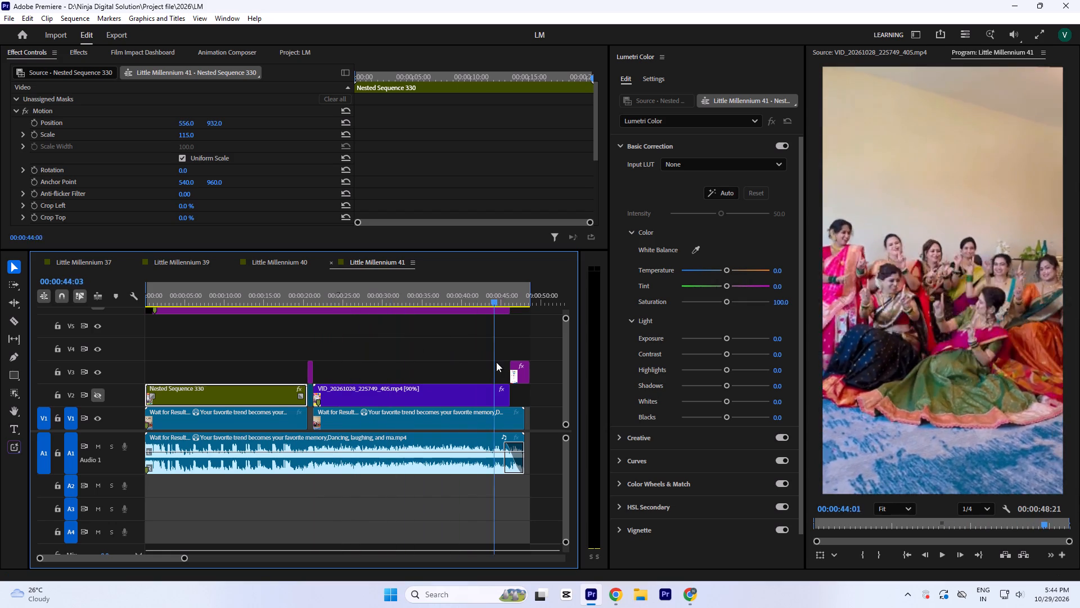
drag(496, 362, 0, 379)
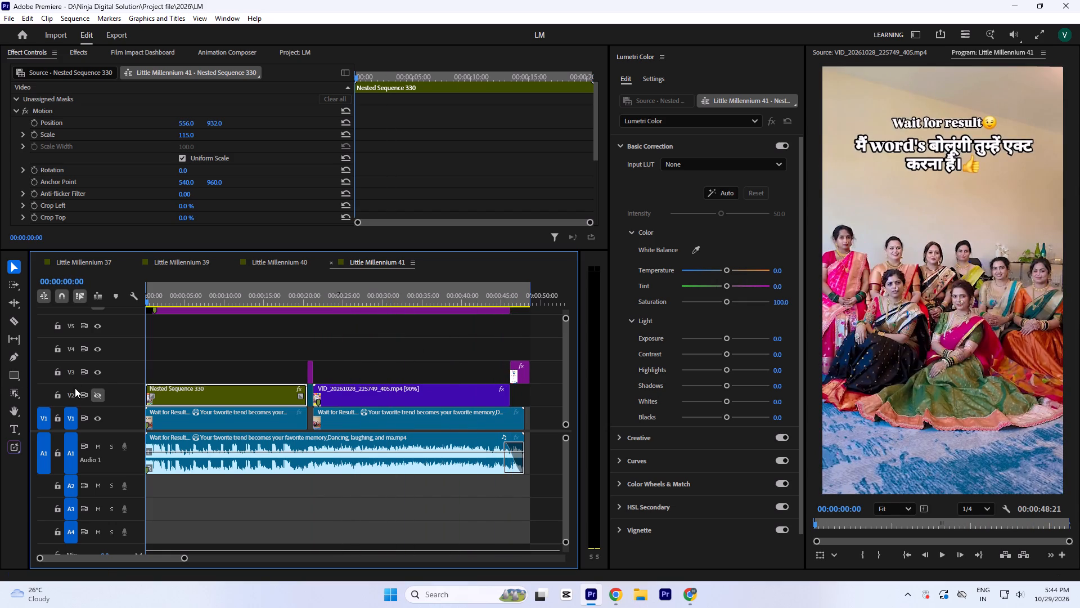
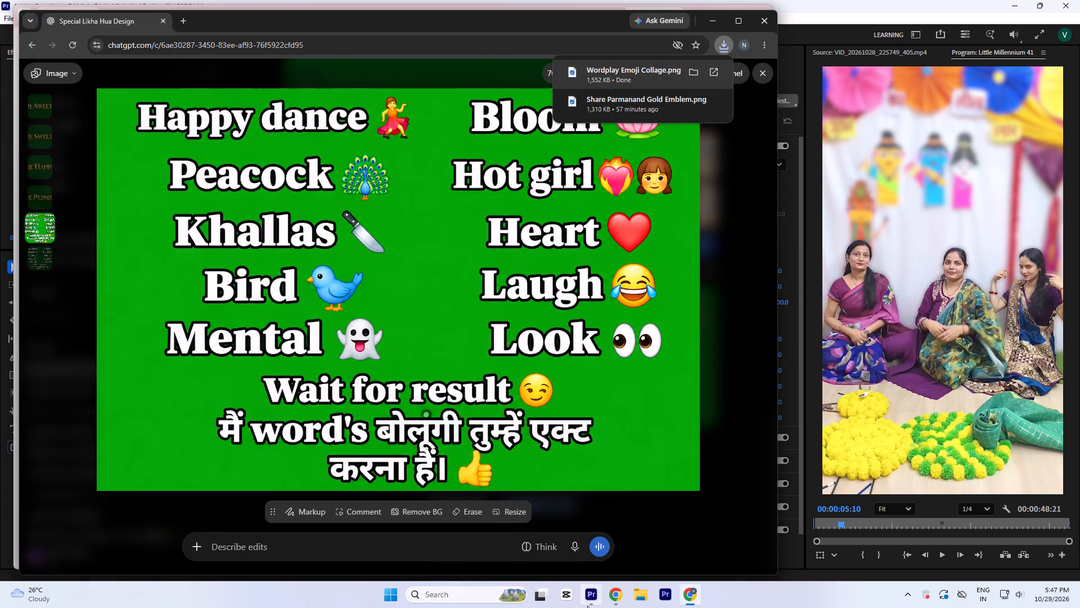
drag(587, 606, 334, 360)
key(minus)
key(minus)
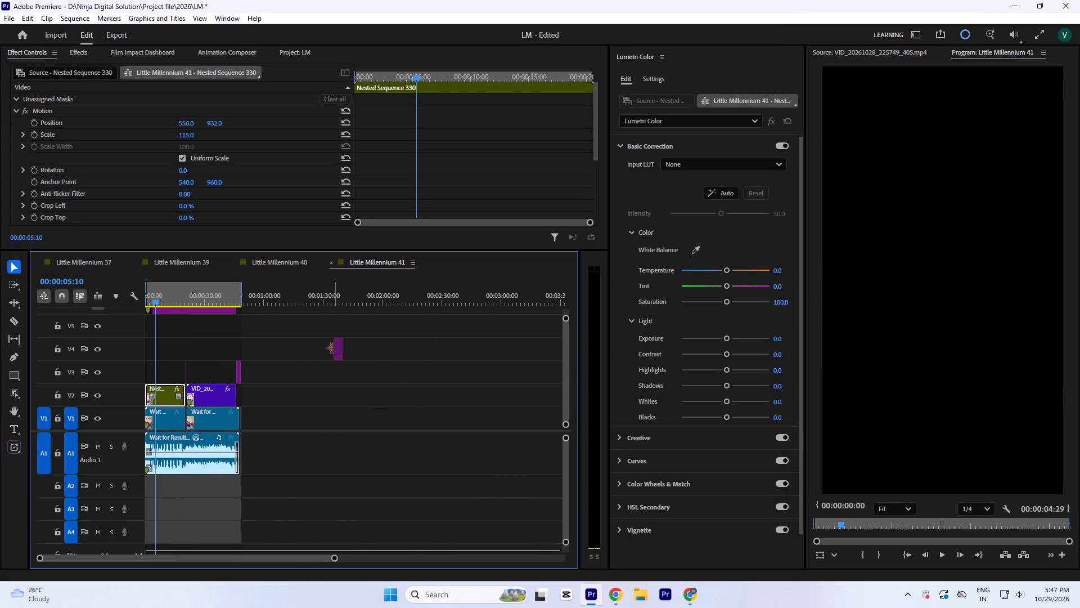
click(340, 291)
key(equal)
key(equal)
key(equal)
click(356, 355)
key(a)
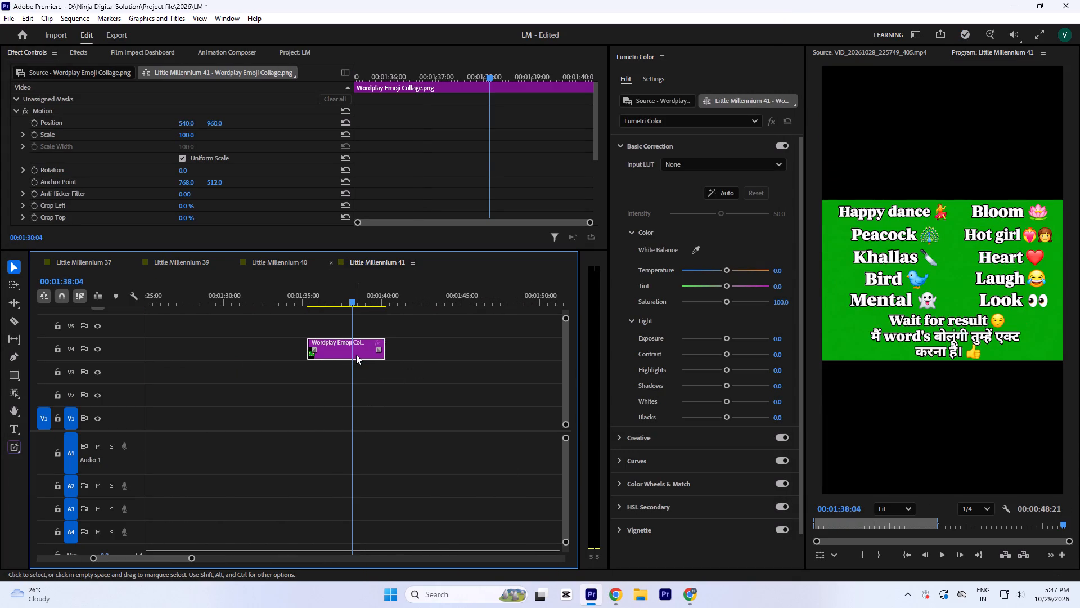
Mark the start of the 90% speed VID_20261028_225749_405.mp4 clip on V2, at 00:00:21:09.
key(minus)
key(minus)
key(minus)
click(202, 300)
text(==)
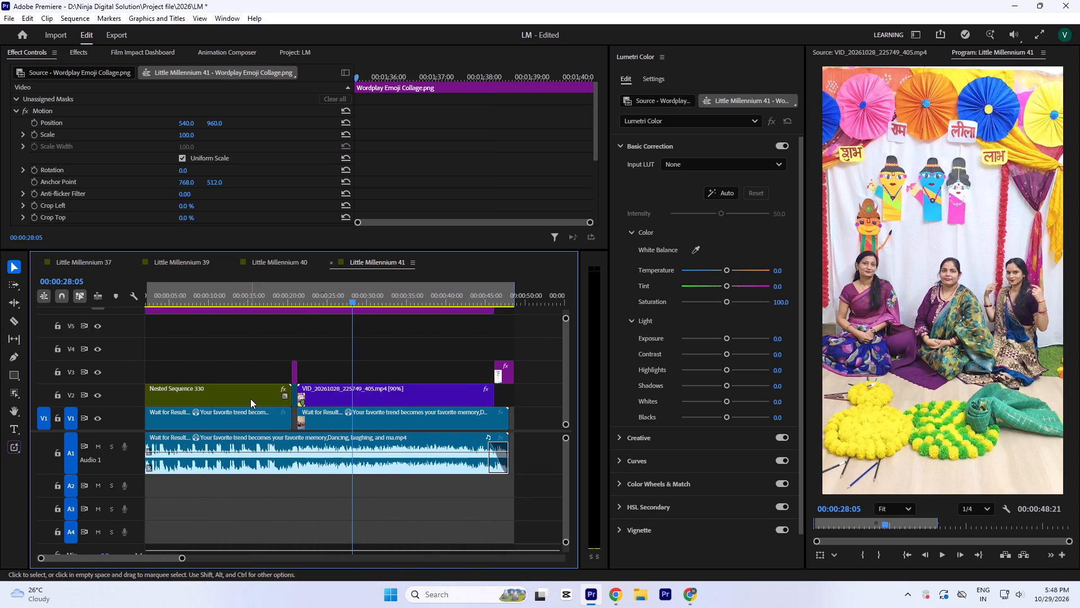
click(310, 282)
key(equal)
key(equal)
key(equal)
key(equal)
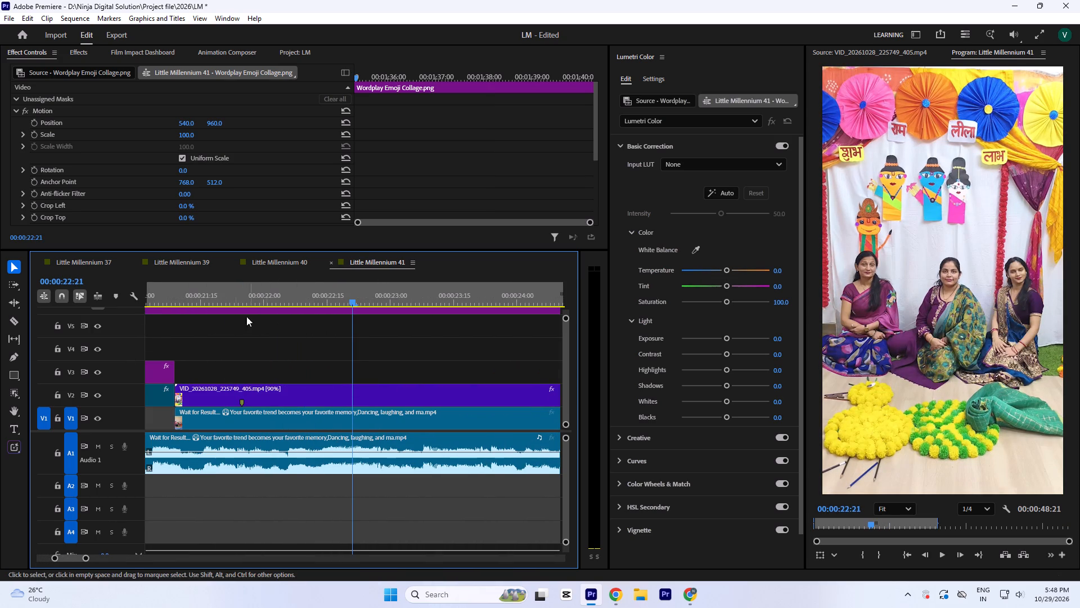
click(183, 298)
key(equal)
key(equal)
key(equal)
key(equal)
click(325, 295)
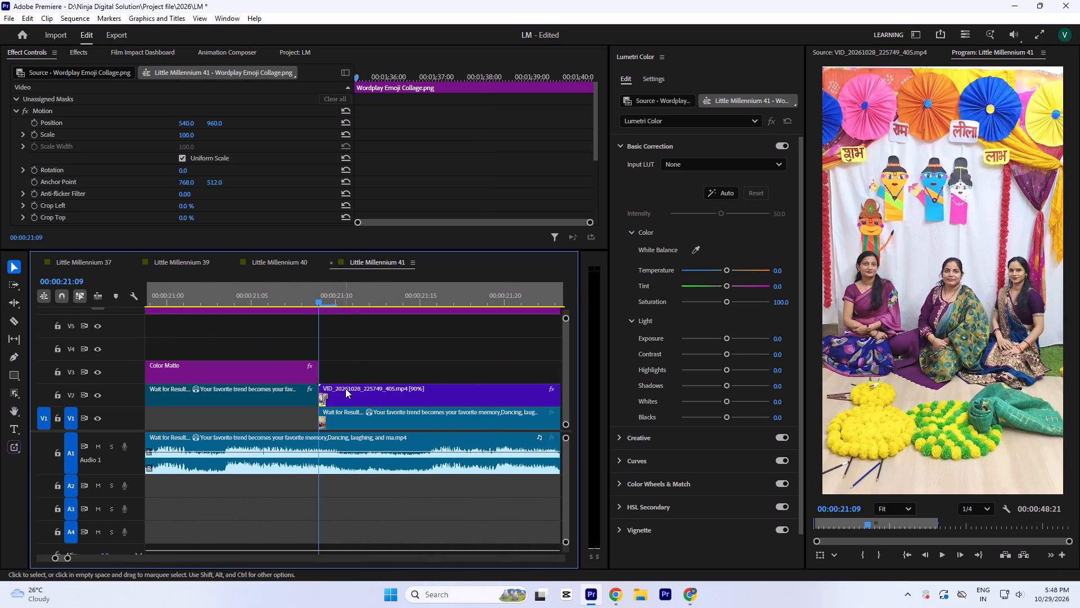
click(351, 404)
click(332, 293)
key(m)
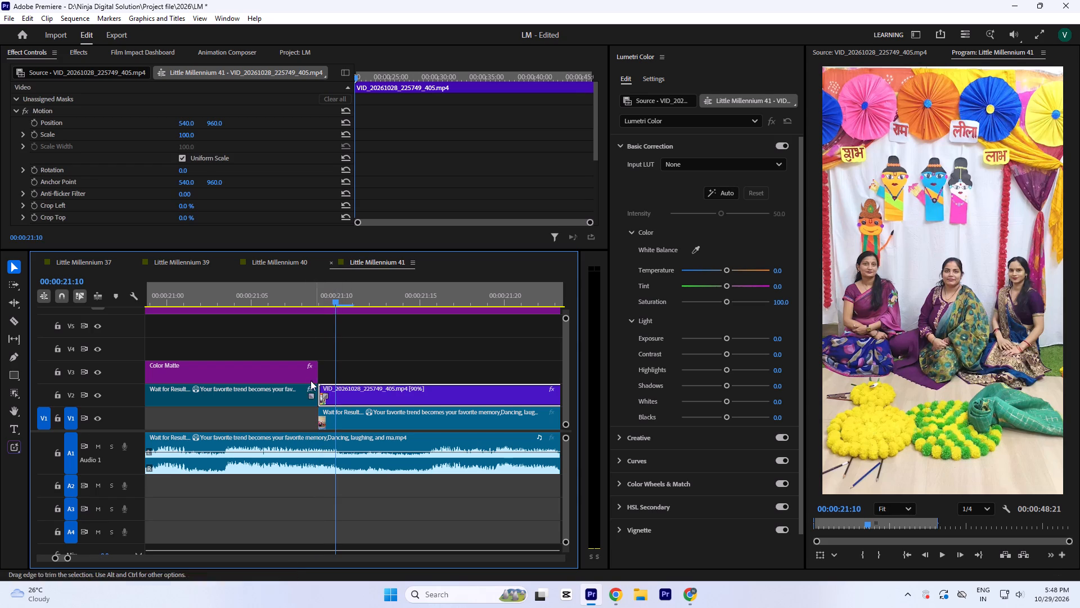
click(354, 291)
click(316, 296)
key(m)
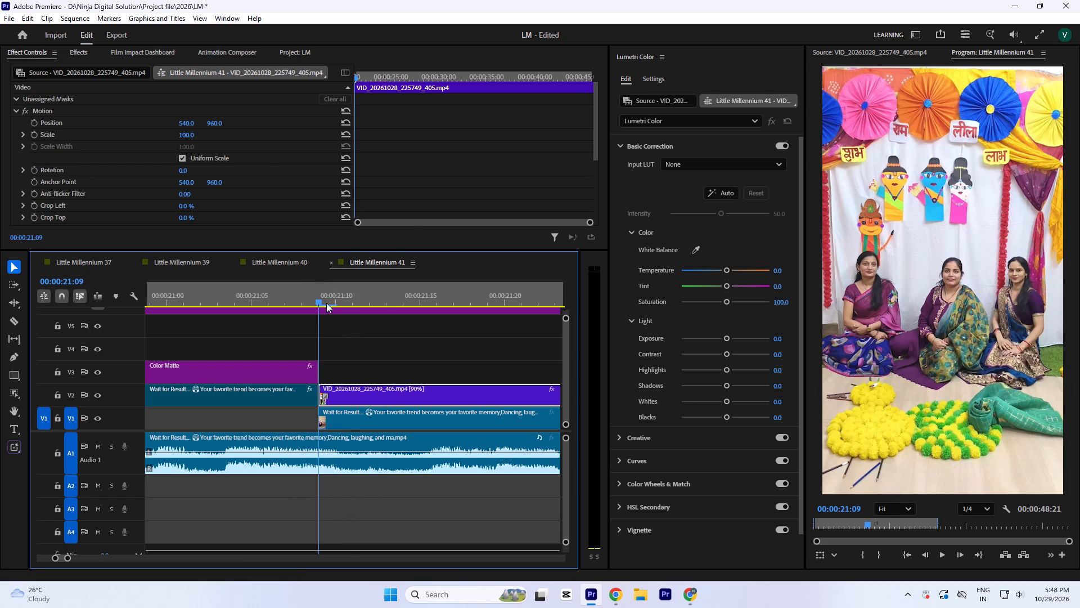
click(660, 185)
click(353, 355)
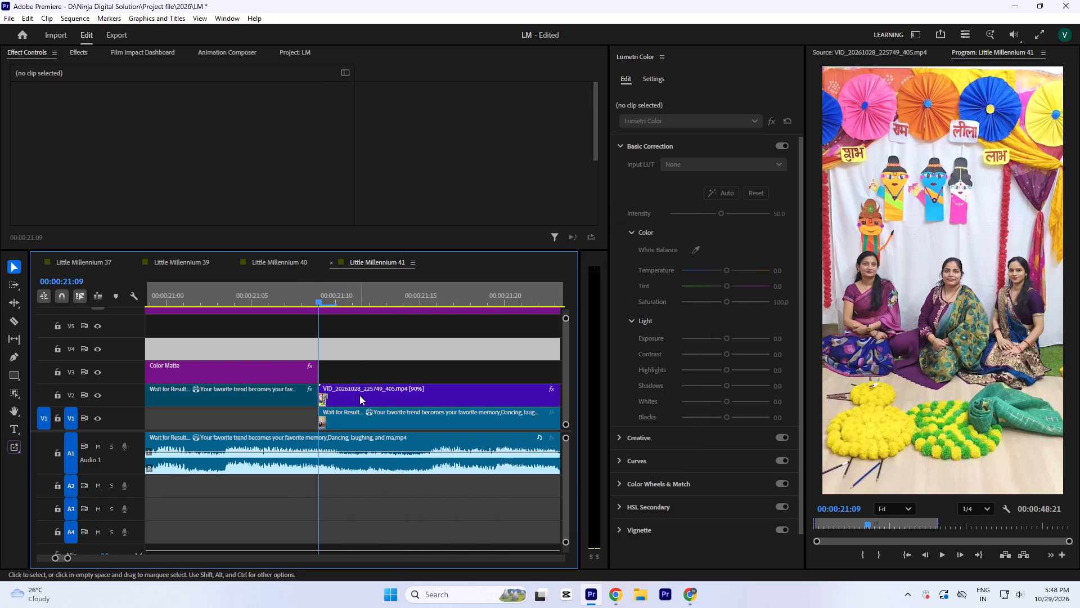
click(359, 395)
key(m)
Open Nested Sequence 330 and duplicate its three stacked video clips one track higher, starting at about 00:00:24:25.
key(minus)
key(minus)
key(minus)
key(minus)
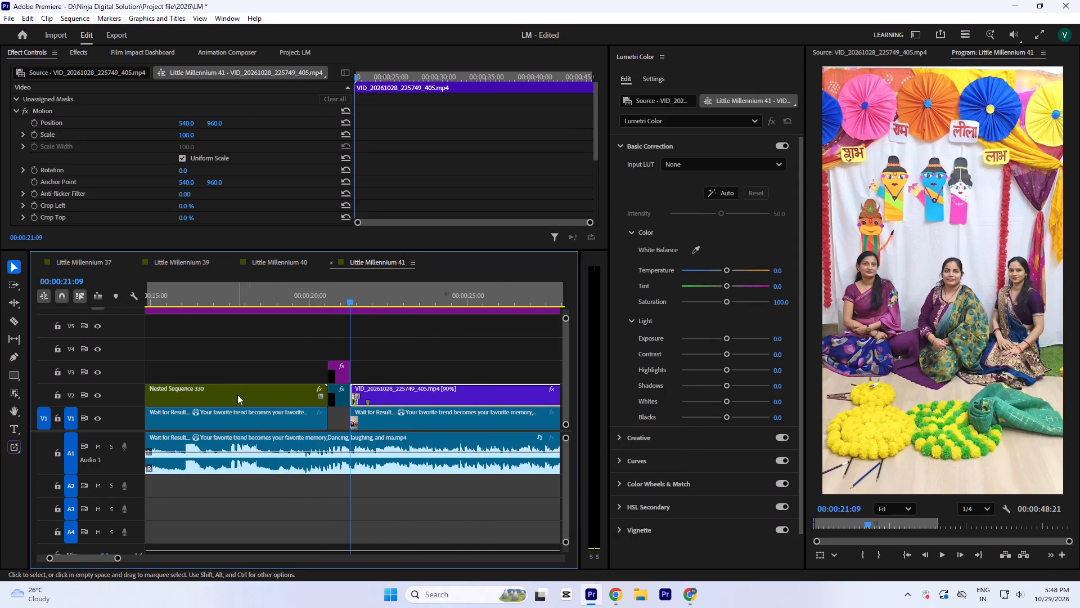
double_click(237, 395)
key(minus)
drag(364, 418, 210, 368)
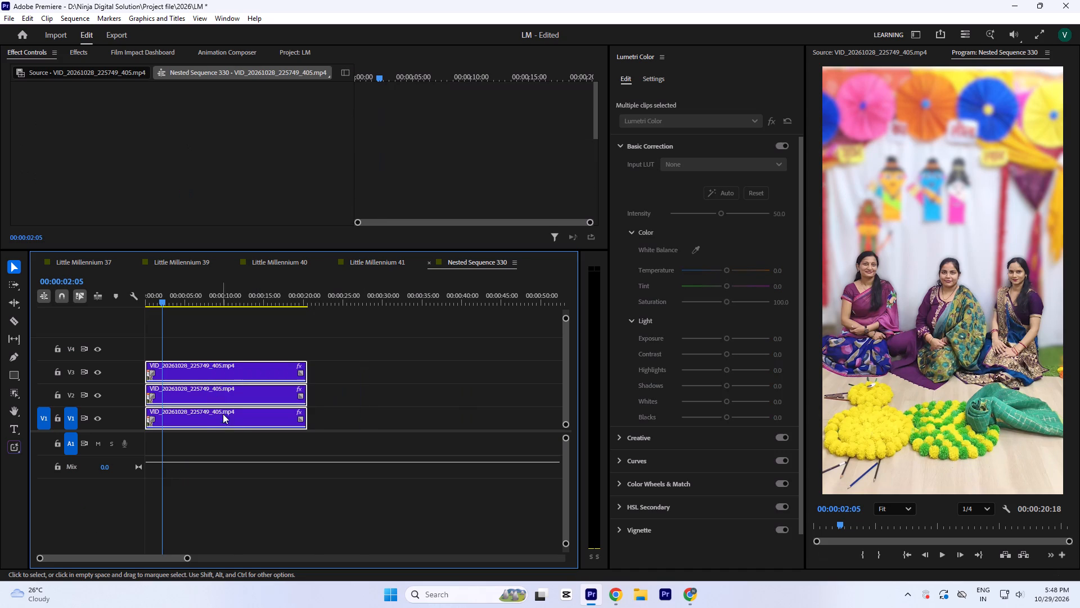
alt+drag(227, 418, 424, 404)
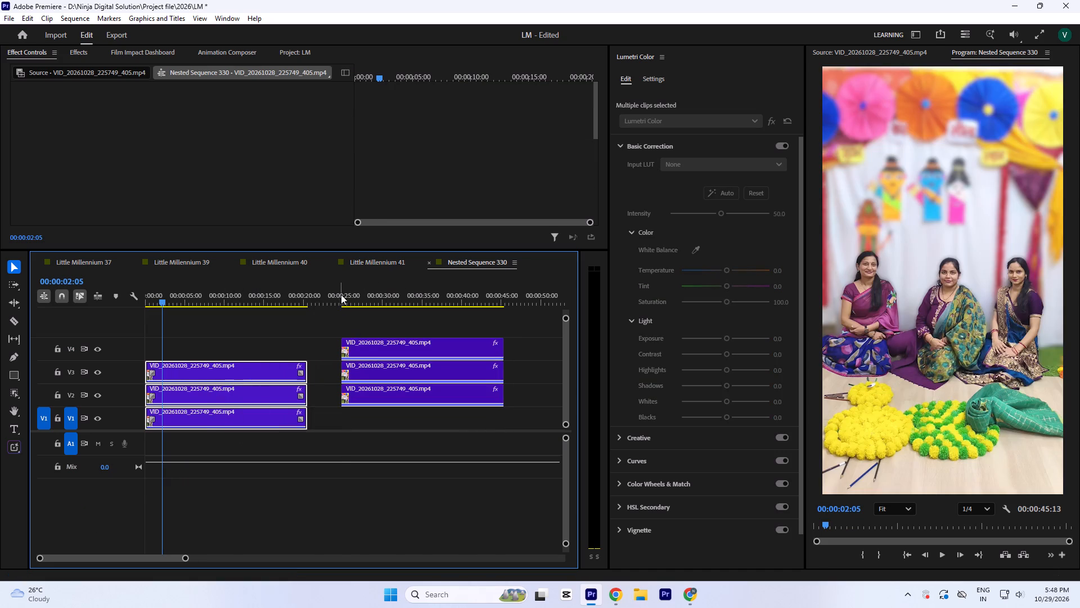
click(343, 289)
key(equal)
key(equal)
key(equal)
key(minus)
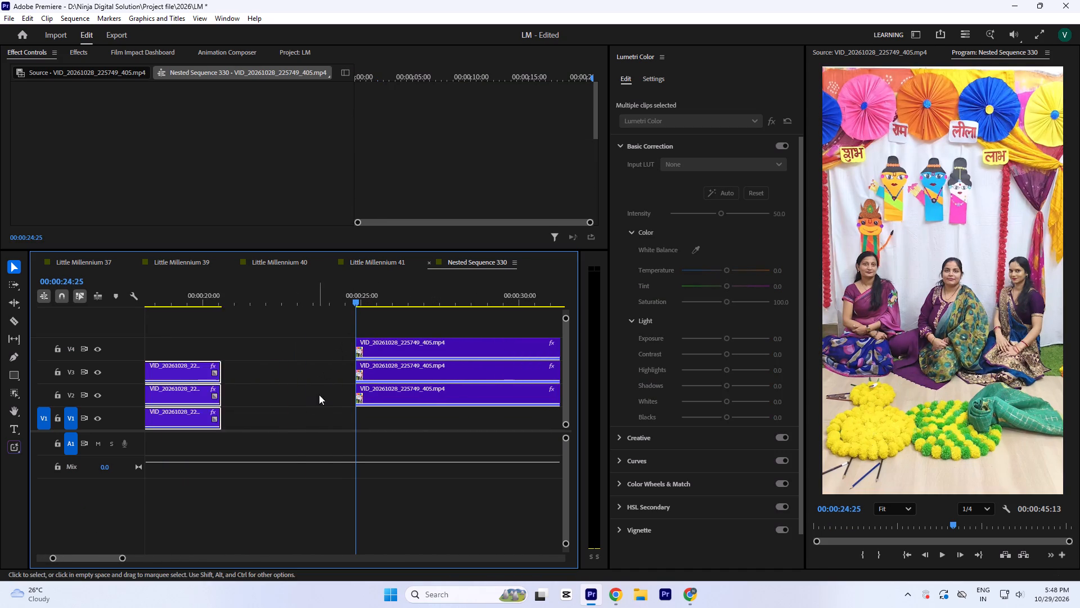
key(minus)
key(minus)
key(minus)
Place the duplicated three-clip stack on V2 to V4 of Little Millennium 41, past the video's end at 00:00:59:08.
drag(377, 415, 294, 358)
drag(292, 399, 307, 373)
key(minus)
key(minus)
key(minus)
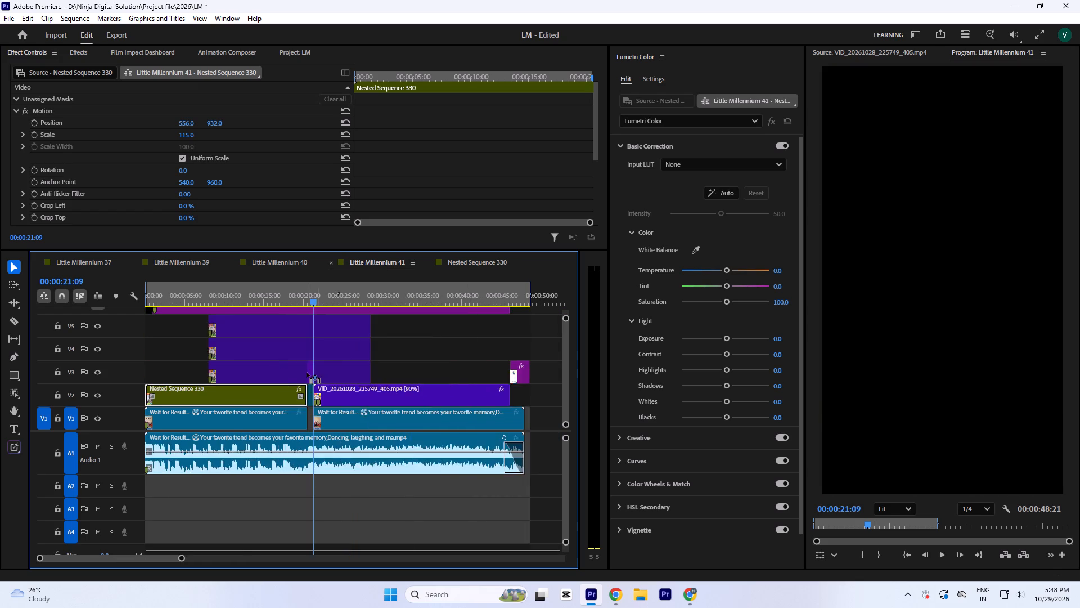
drag(307, 373, 429, 390)
key(minus)
click(381, 284)
key(equal)
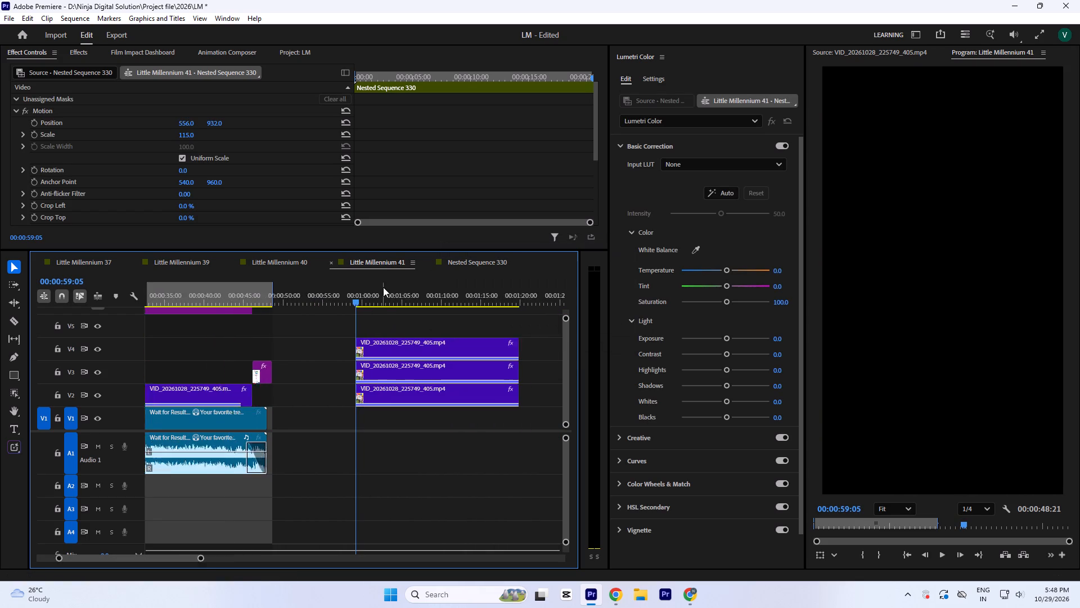
key(equal)
key(equal)
key(equal)
key(equal)
key(equal)
key(equal)
click(411, 293)
key(equal)
key(equal)
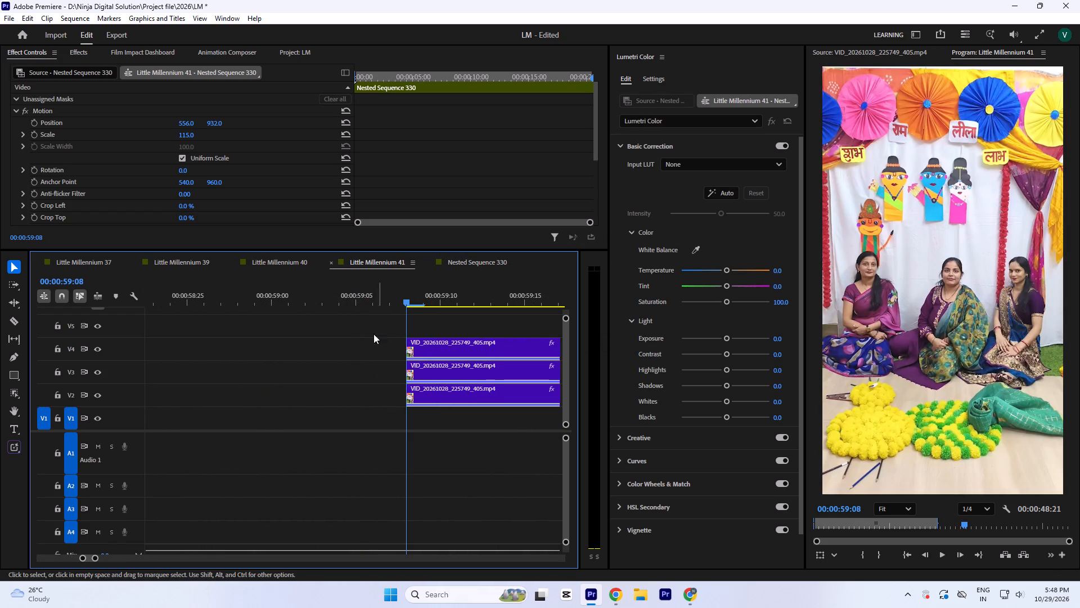
Extend the ends of the three stacked clips to a duration of 00:00:23:06.
key(minus)
key(minus)
key(minus)
key(minus)
key(minus)
key(minus)
key(minus)
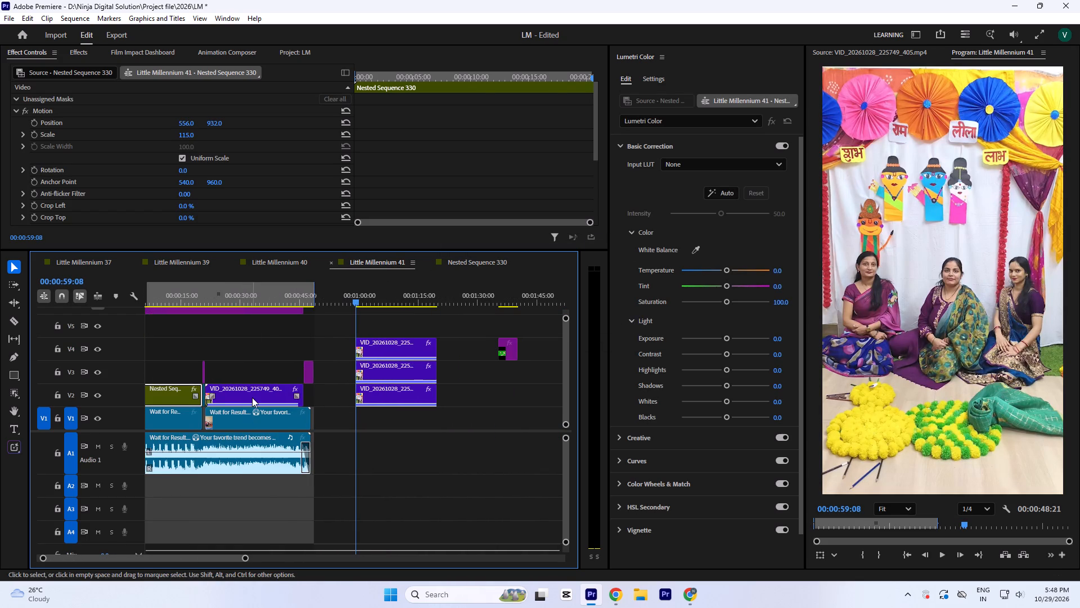
click(253, 397)
drag(339, 340, 373, 399)
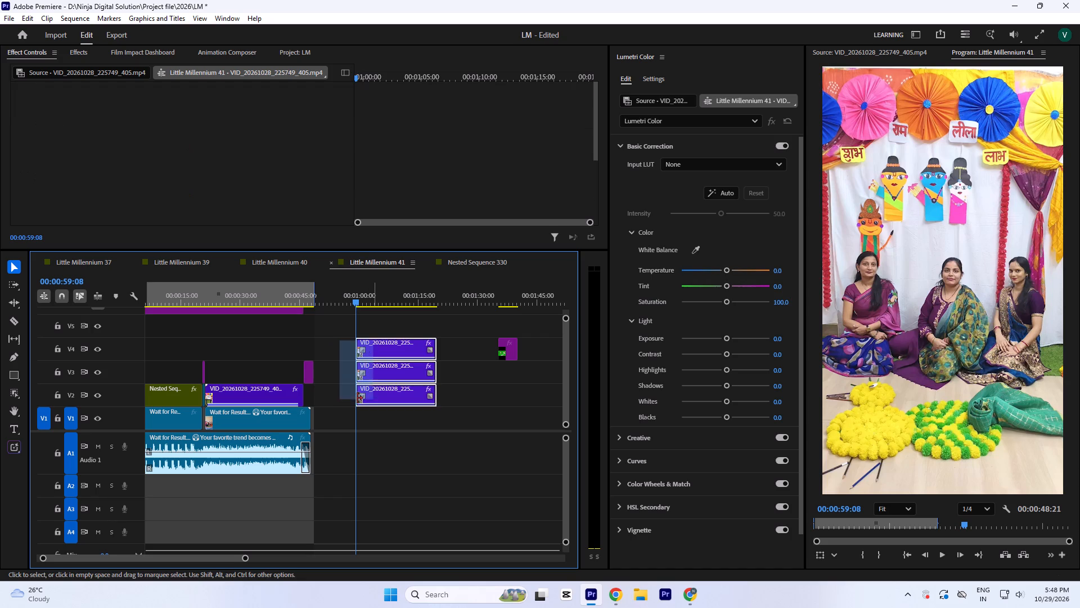
drag(356, 398, 324, 406)
drag(439, 394, 489, 399)
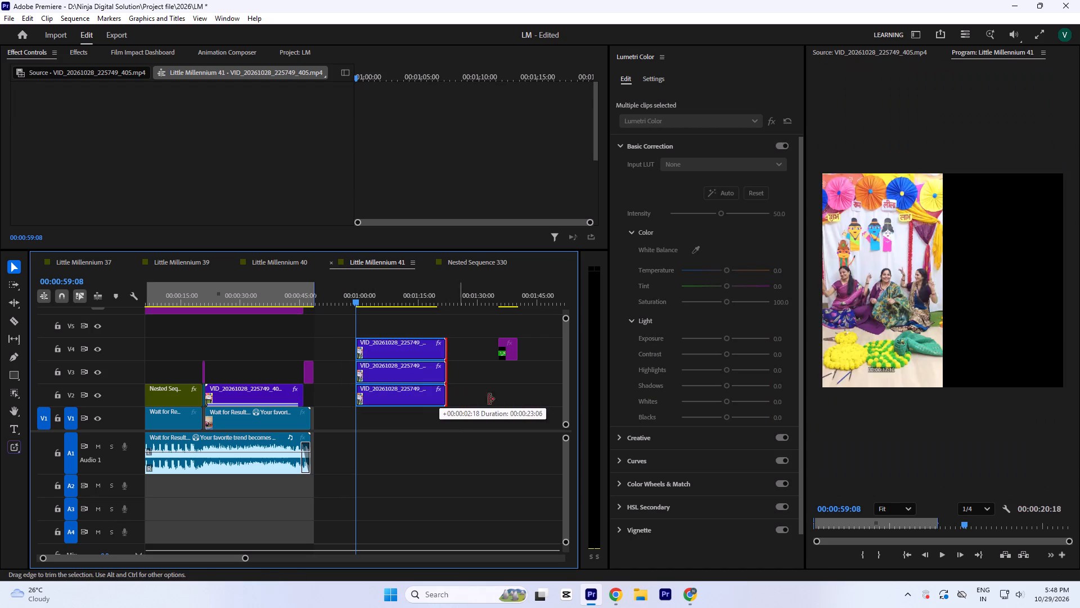
drag(489, 399, 519, 401)
click(449, 408)
Check the speed and duration settings of the main V2 clip and the copied V4 clip.
click(262, 391)
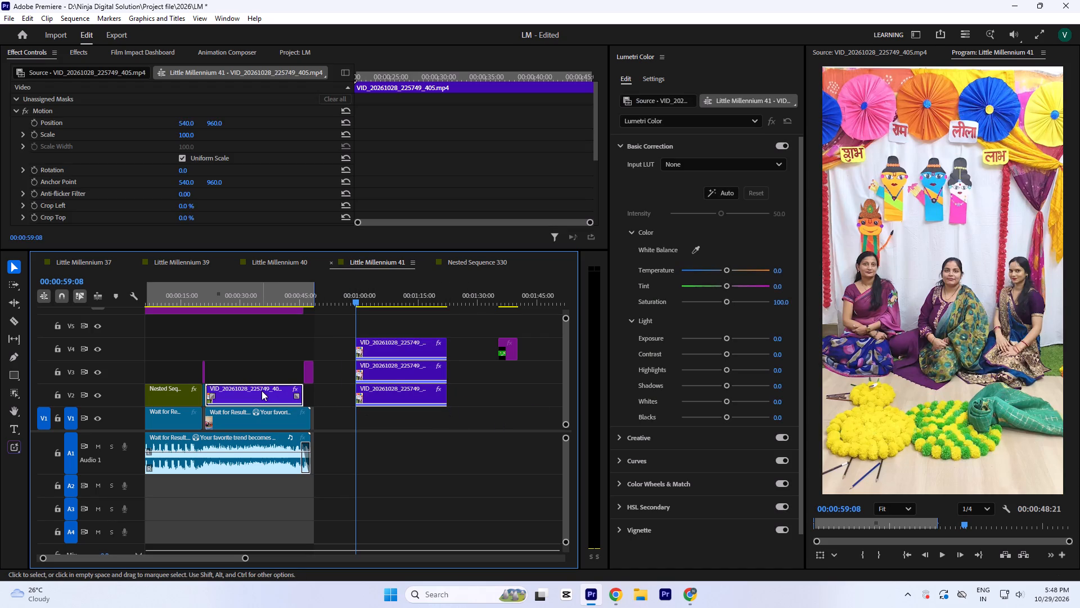
key(ctrl+r)
click(582, 346)
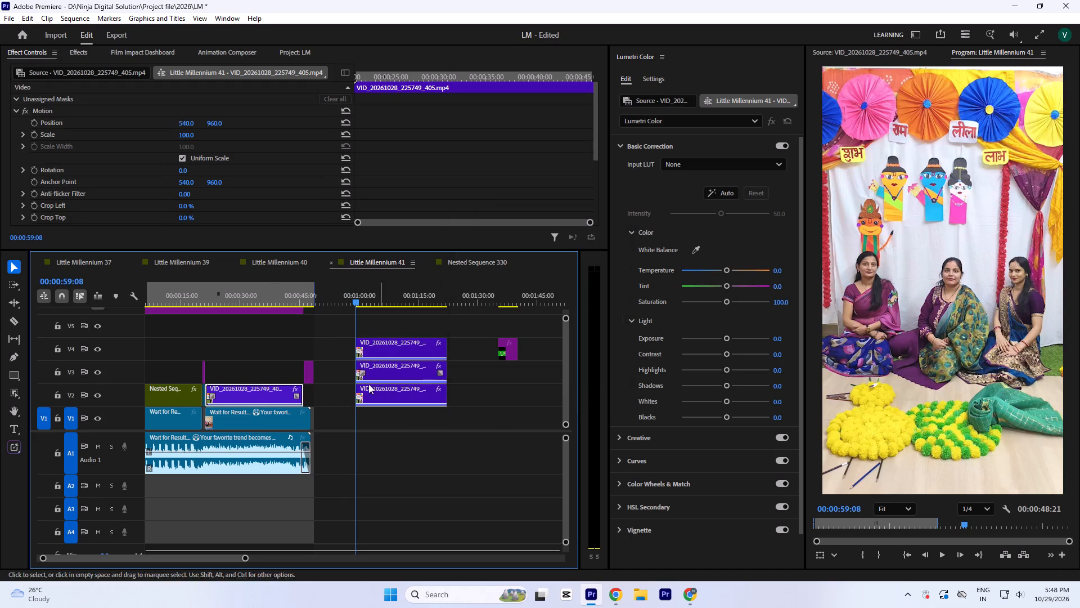
click(385, 354)
key(ctrl+r)
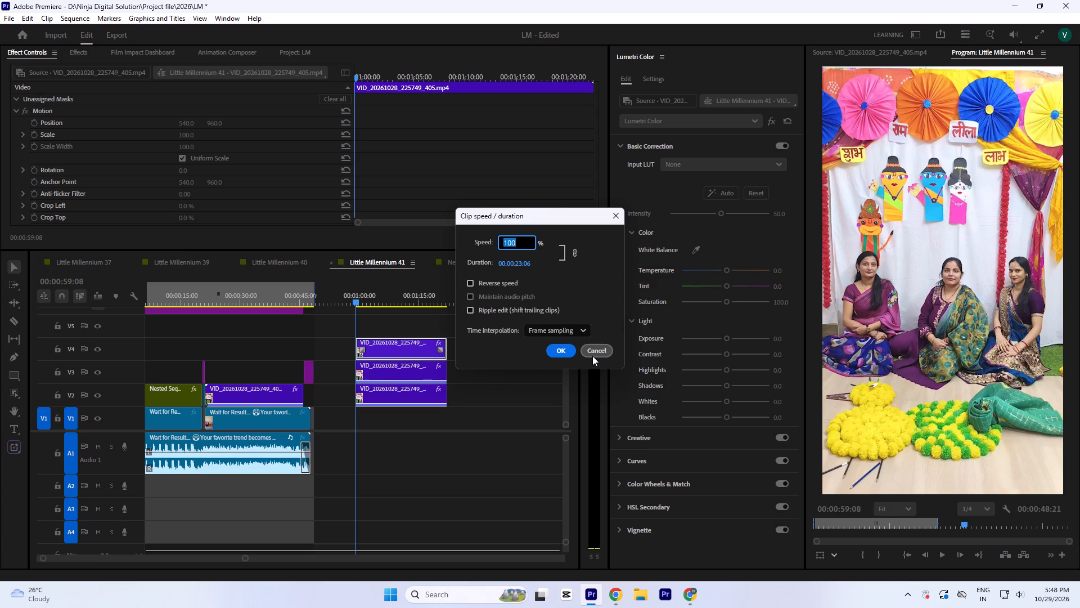
click(592, 356)
Set the speed of all three stacked clips to 90%.
drag(347, 350, 375, 410)
key(ctrl+r)
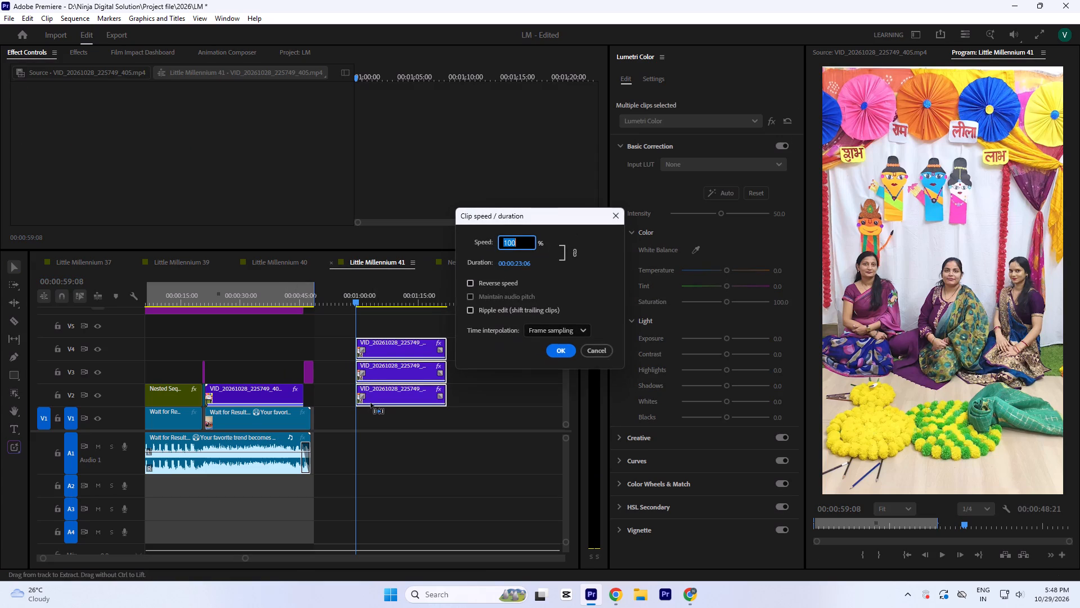
text(90)
key(Return)
click(423, 436)
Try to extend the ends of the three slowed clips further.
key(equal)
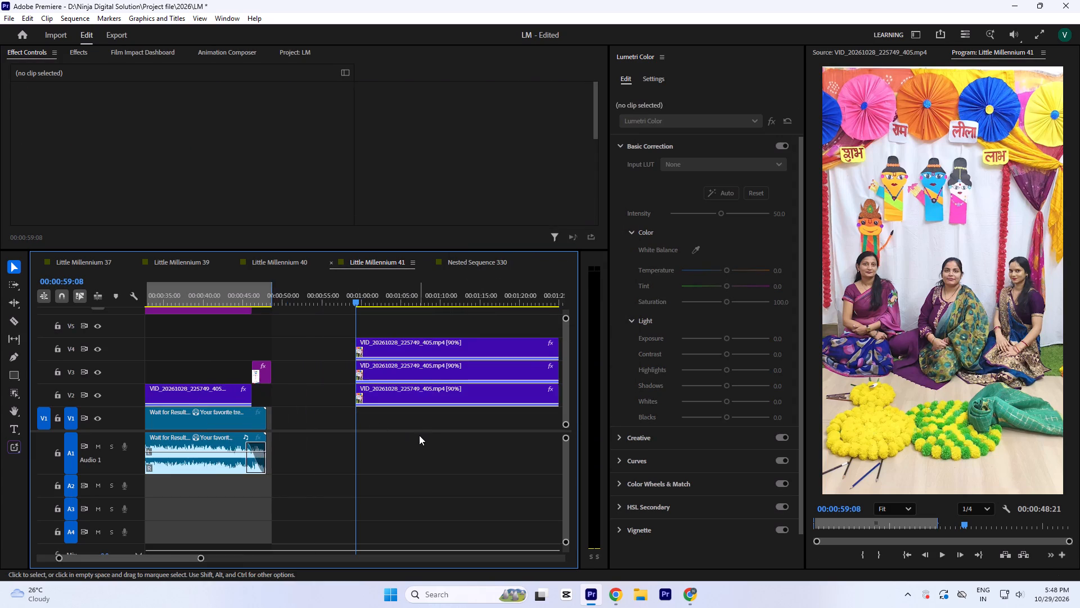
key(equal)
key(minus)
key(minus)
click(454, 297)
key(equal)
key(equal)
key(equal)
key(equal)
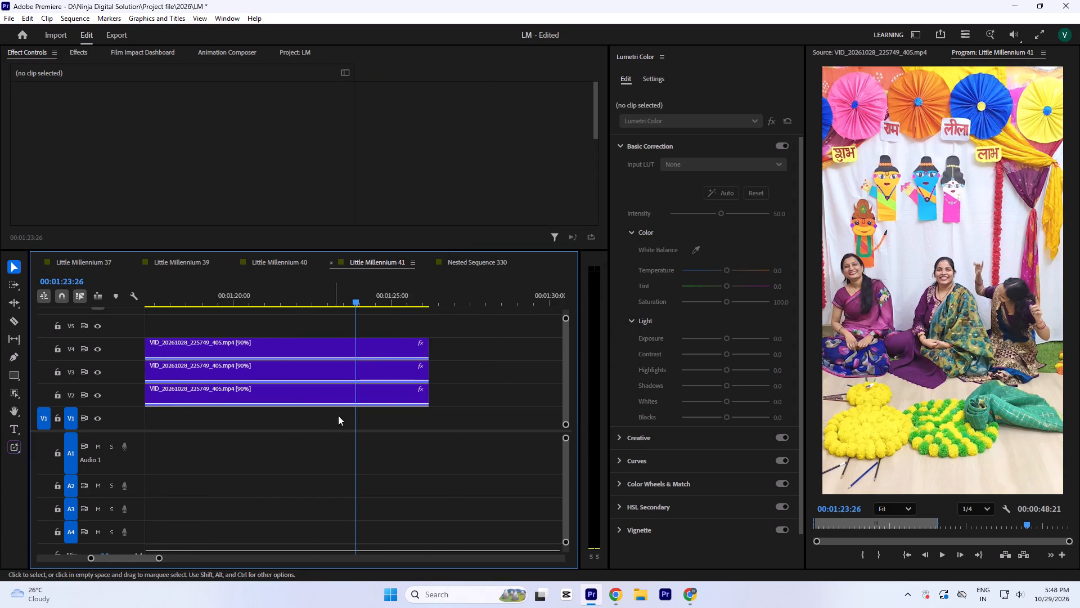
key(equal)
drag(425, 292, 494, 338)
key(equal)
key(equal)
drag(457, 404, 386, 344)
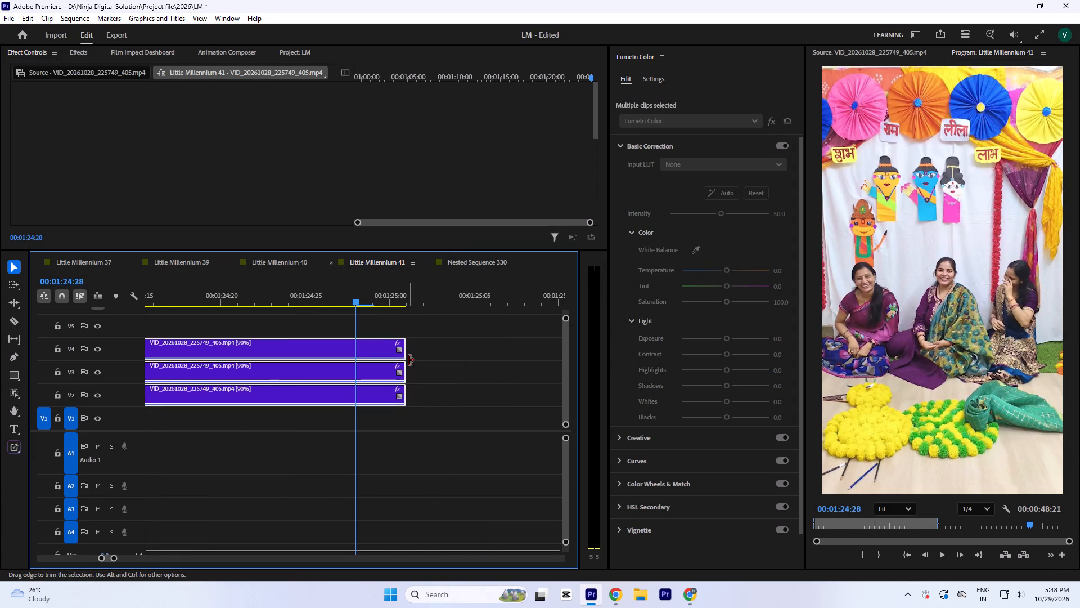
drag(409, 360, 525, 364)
Delete the marker at 00:00:00:14 on the source of the main V2 clip that follows the Color Matte.
key(minus)
key(minus)
key(minus)
key(minus)
key(minus)
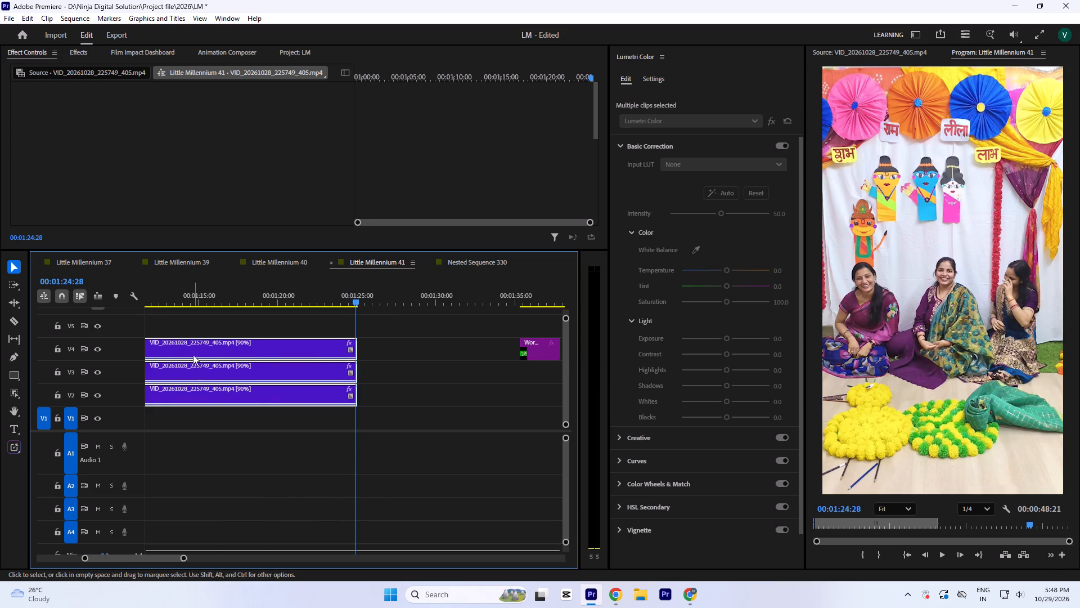
key(minus)
key(minus)
key(minus)
click(196, 300)
key(equal)
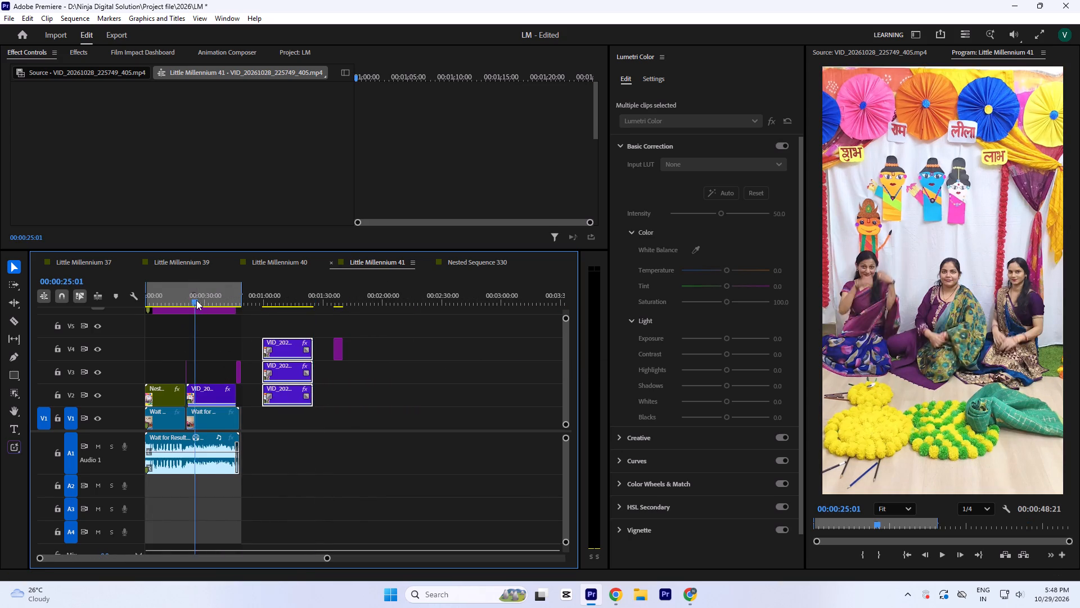
key(equal)
key(equal)
click(306, 290)
key(equal)
key(equal)
key(equal)
key(equal)
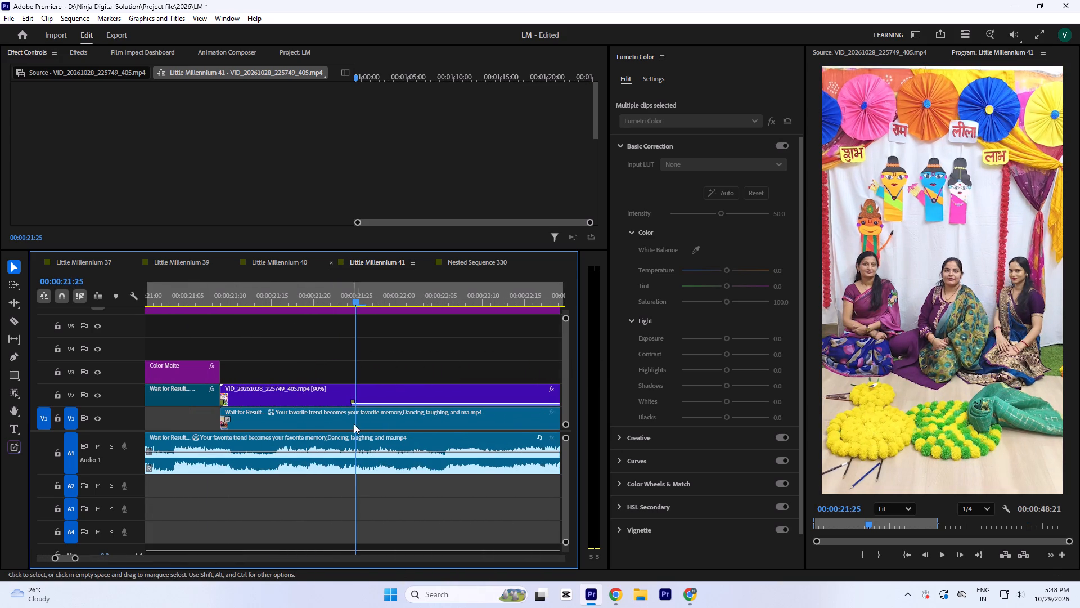
double_click(350, 401)
triple_click(350, 401)
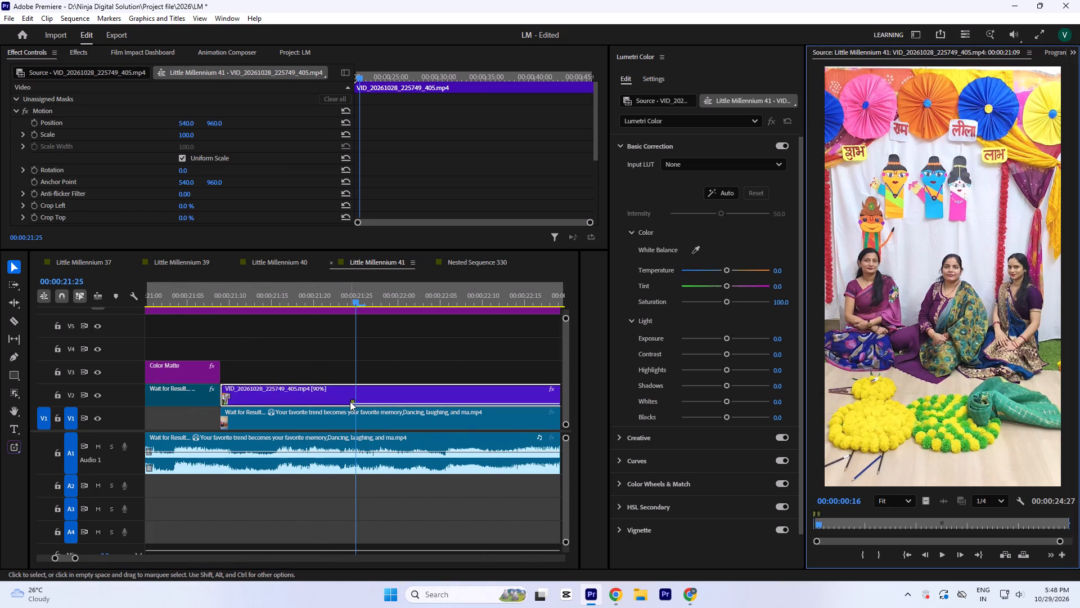
double_click(817, 512)
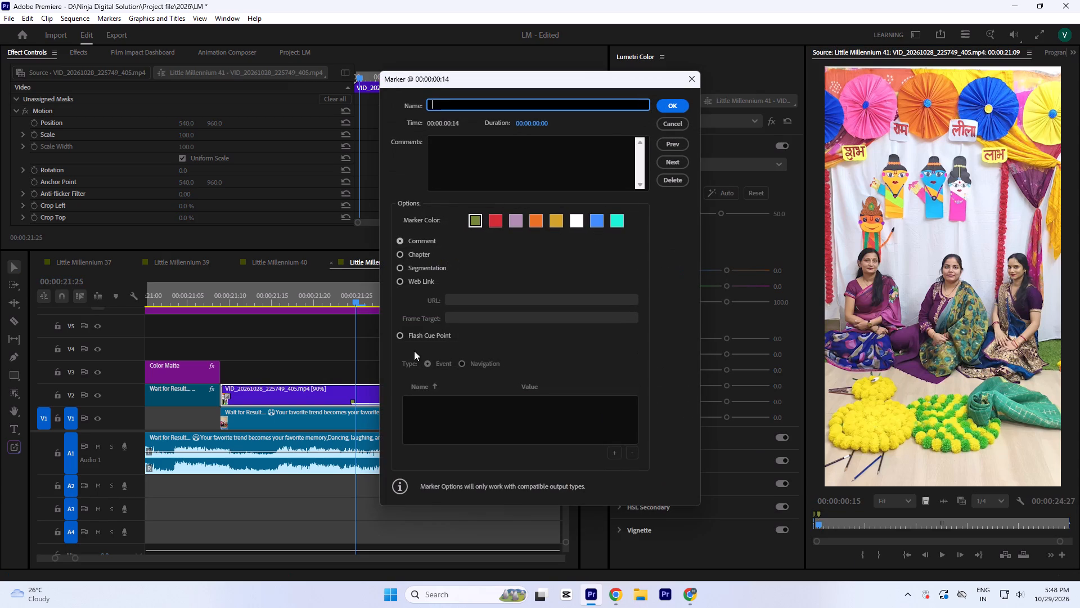
click(667, 180)
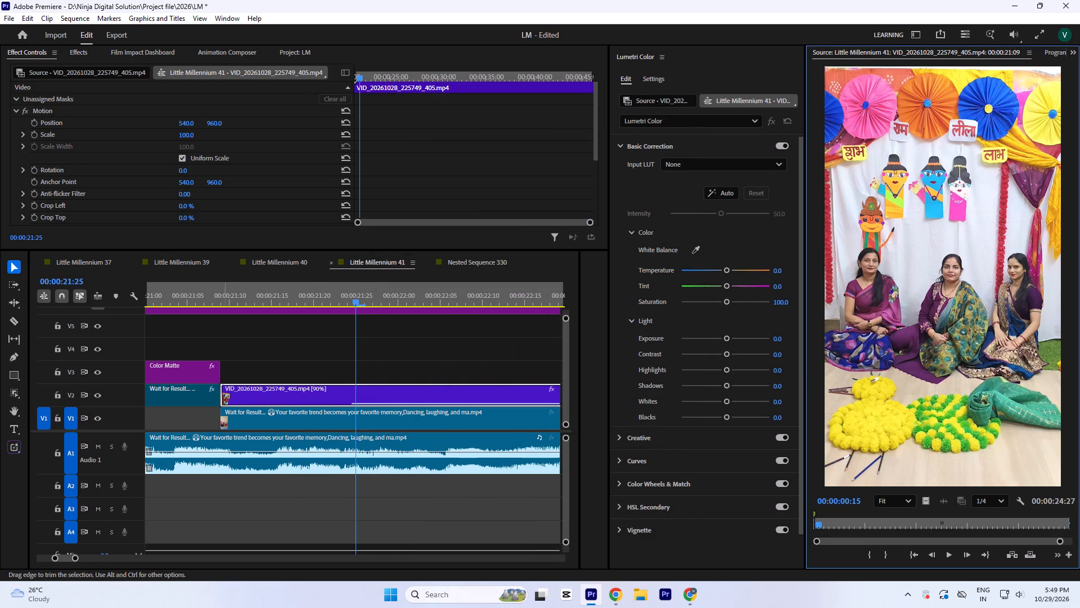
Examine the starting edges of the three stacked clips on V2 to V4 in the enlarged timeline.
key(minus)
key(minus)
key(minus)
key(minus)
click(407, 294)
key(minus)
key(minus)
key(minus)
key(minus)
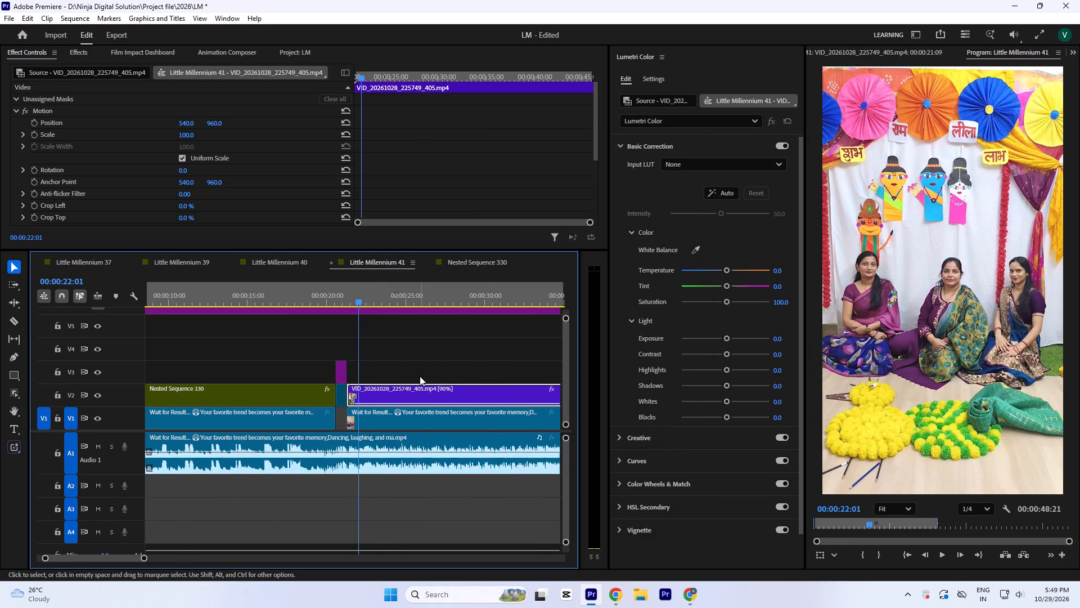
key(minus)
key(grave)
drag(574, 218, 629, 302)
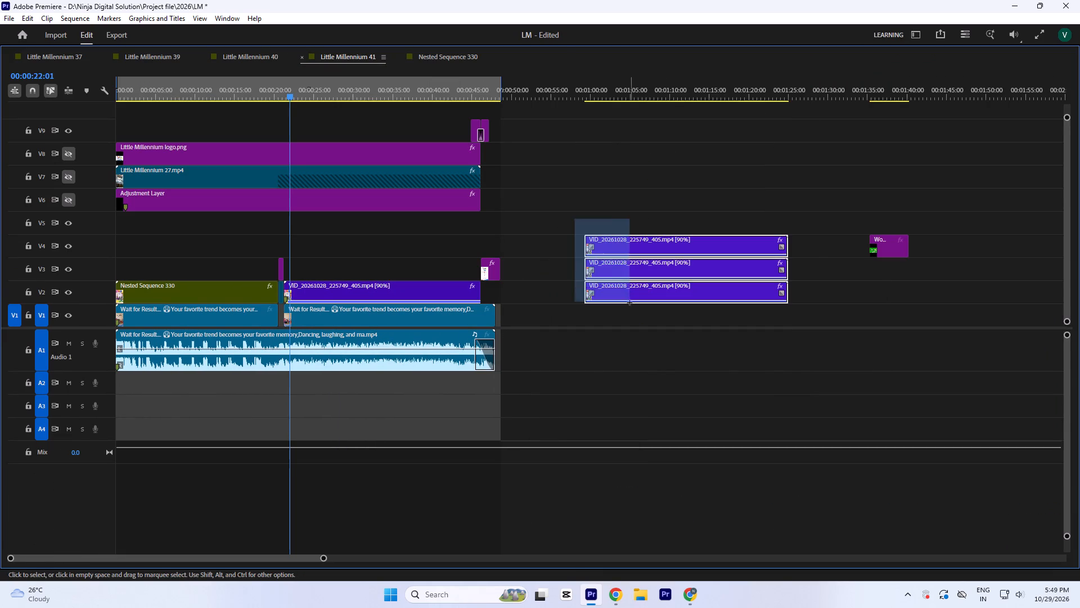
drag(629, 302, 628, 303)
click(595, 90)
key(equal)
key(equal)
key(equal)
key(equal)
key(equal)
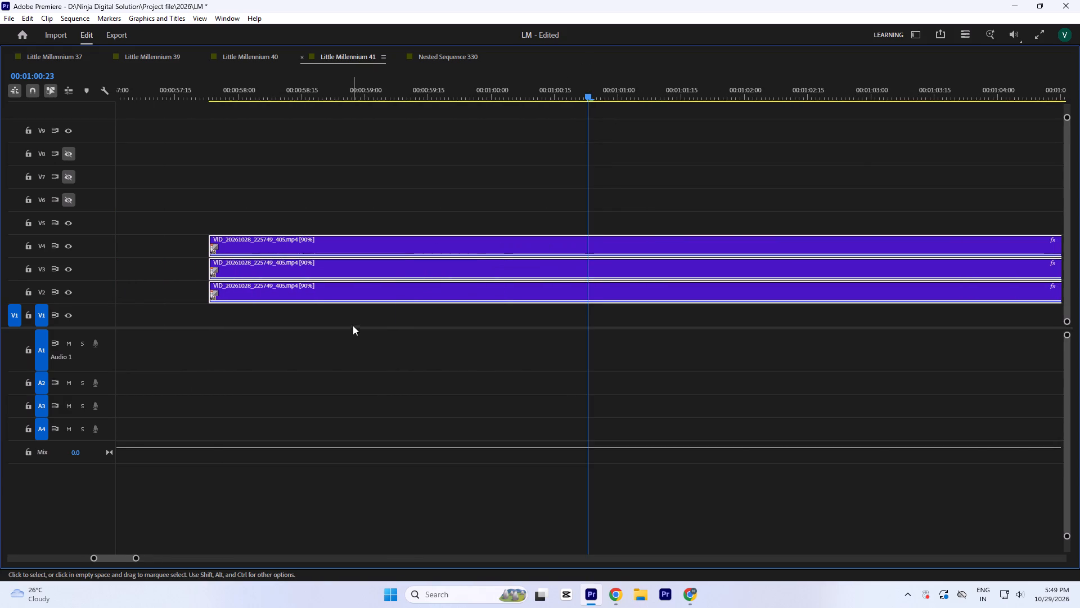
click(213, 91)
key(equal)
key(equal)
key(equal)
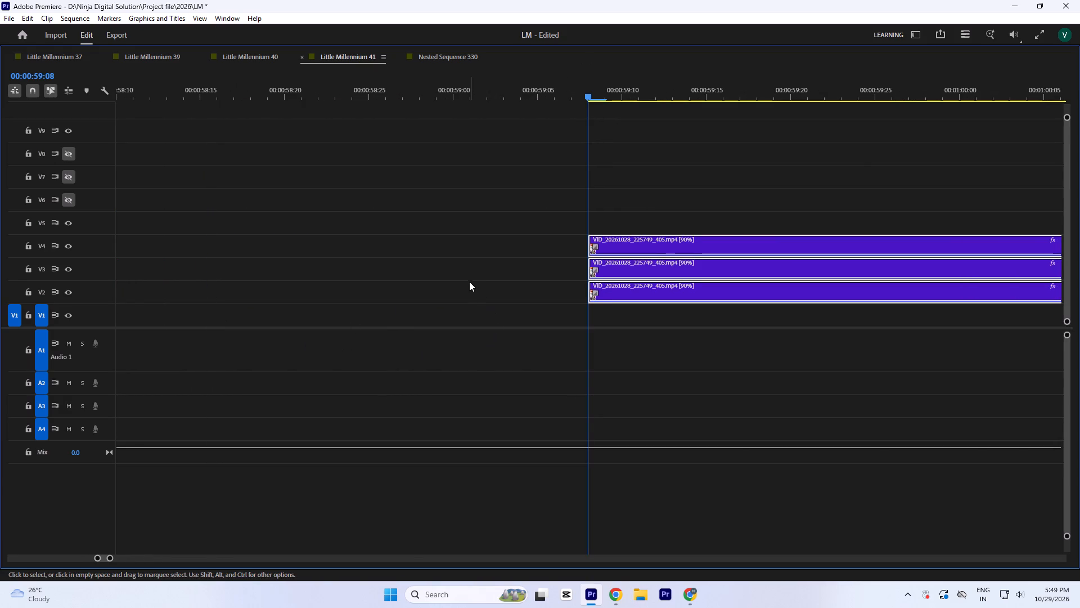
click(469, 281)
key(minus)
key(minus)
key(minus)
key(minus)
key(minus)
key(minus)
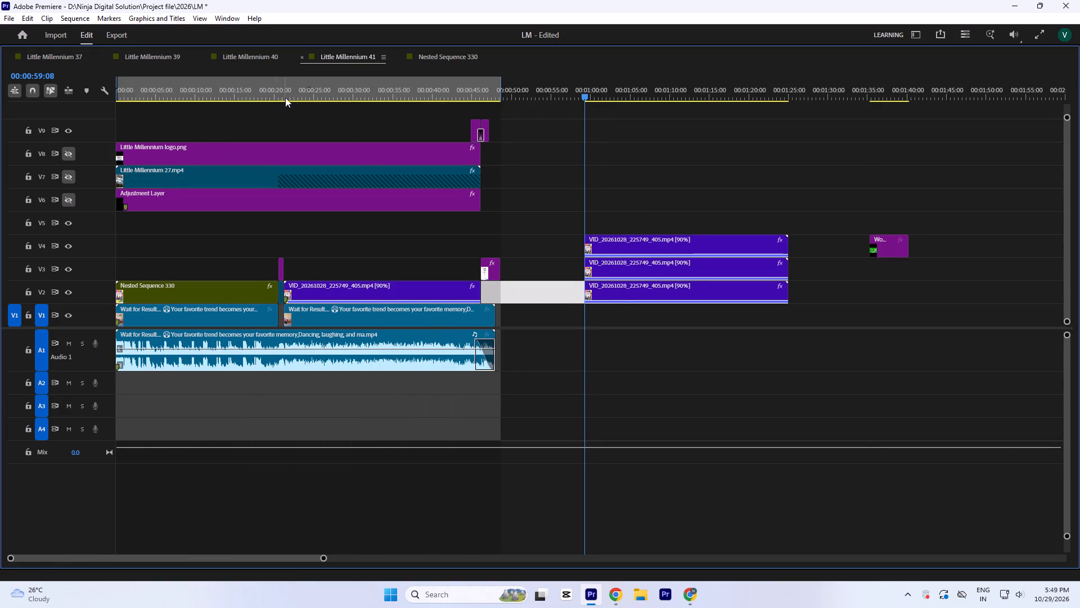
Move the main 90% speed clip that follows the Color Matte from V2 up to V4, keeping its timing.
click(292, 97)
key(equal)
key(equal)
key(equal)
key(equal)
key(equal)
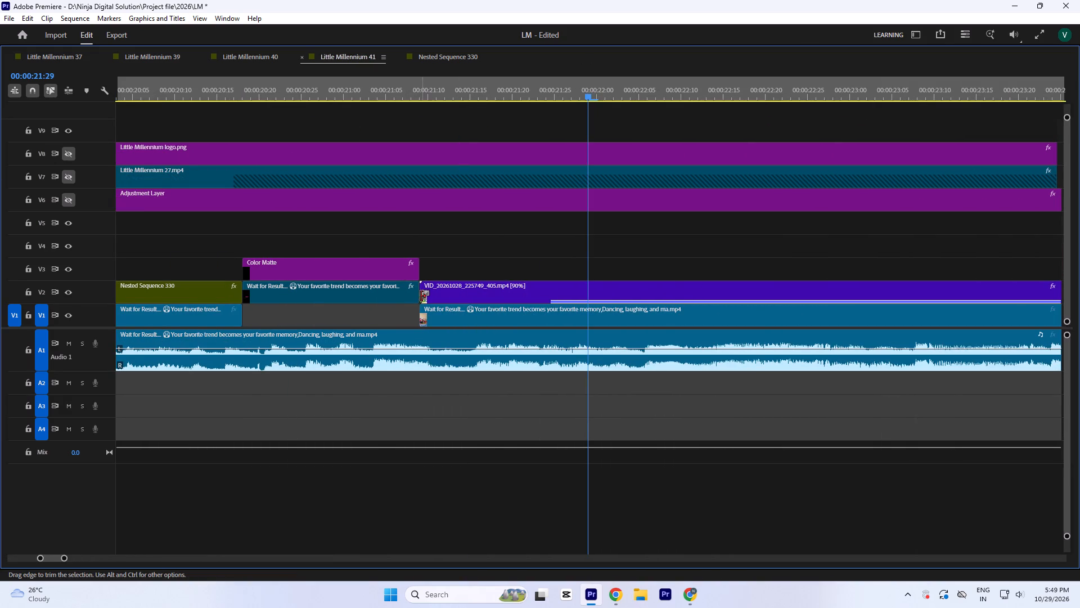
drag(445, 297, 444, 242)
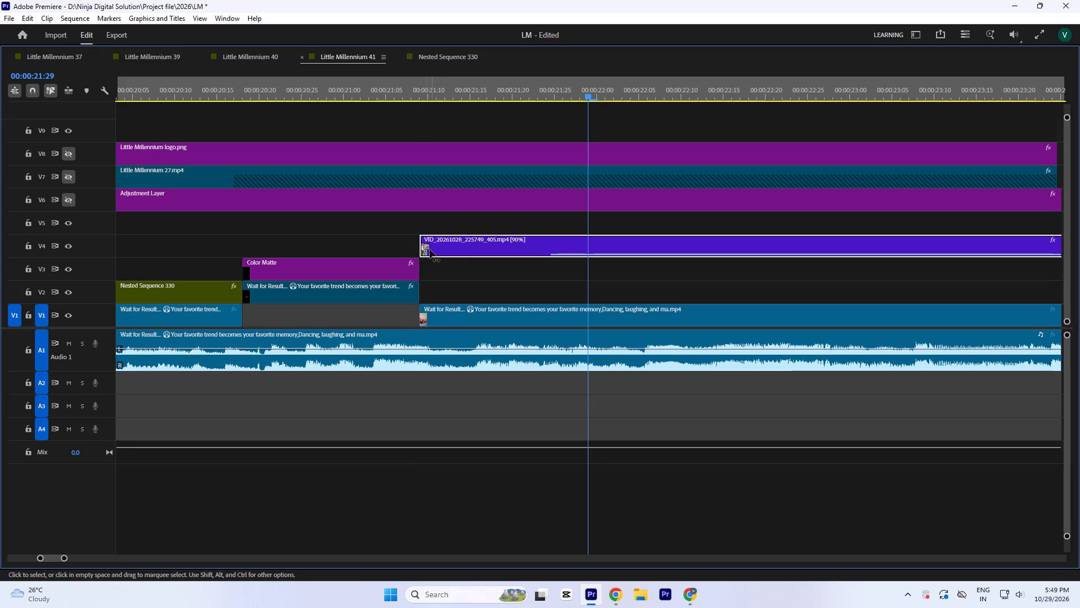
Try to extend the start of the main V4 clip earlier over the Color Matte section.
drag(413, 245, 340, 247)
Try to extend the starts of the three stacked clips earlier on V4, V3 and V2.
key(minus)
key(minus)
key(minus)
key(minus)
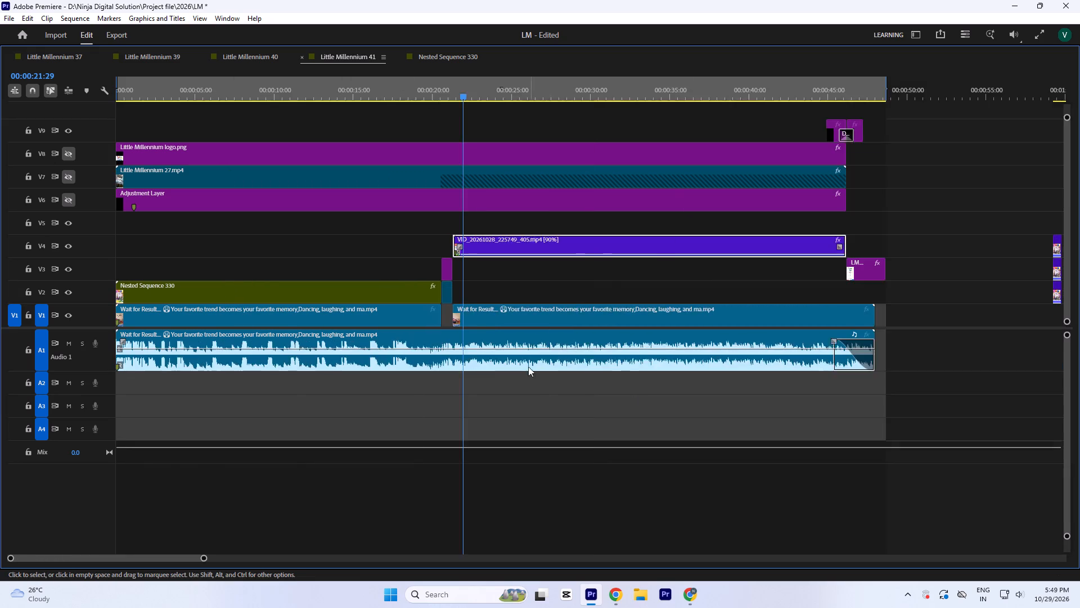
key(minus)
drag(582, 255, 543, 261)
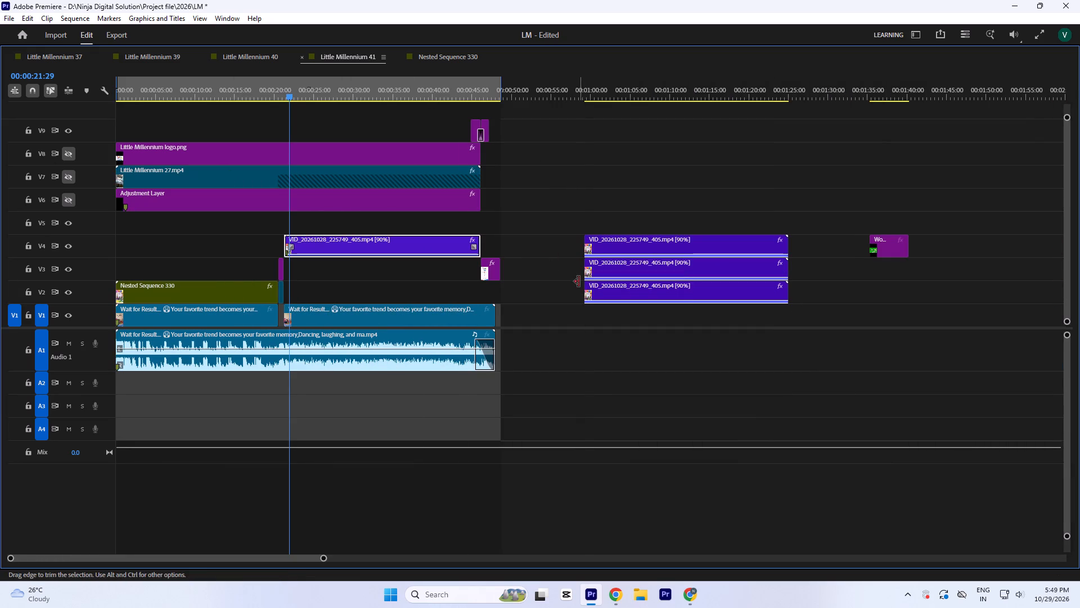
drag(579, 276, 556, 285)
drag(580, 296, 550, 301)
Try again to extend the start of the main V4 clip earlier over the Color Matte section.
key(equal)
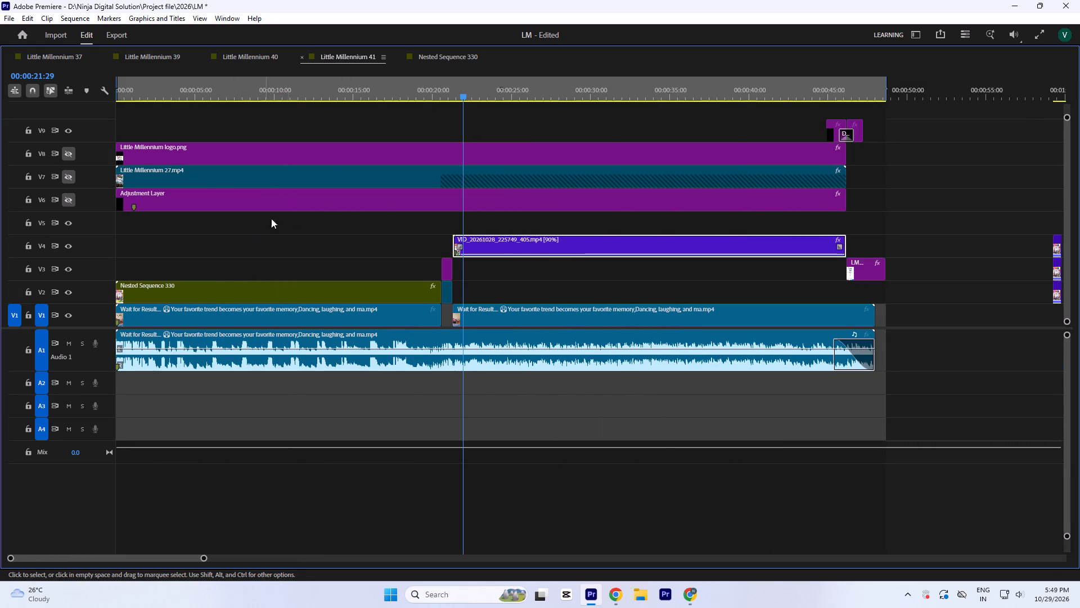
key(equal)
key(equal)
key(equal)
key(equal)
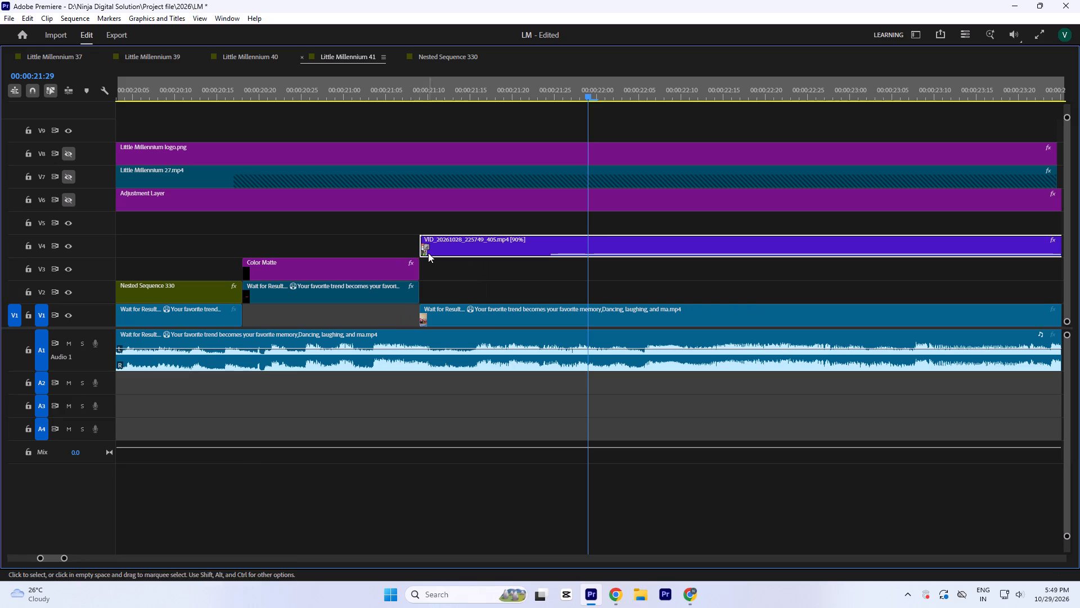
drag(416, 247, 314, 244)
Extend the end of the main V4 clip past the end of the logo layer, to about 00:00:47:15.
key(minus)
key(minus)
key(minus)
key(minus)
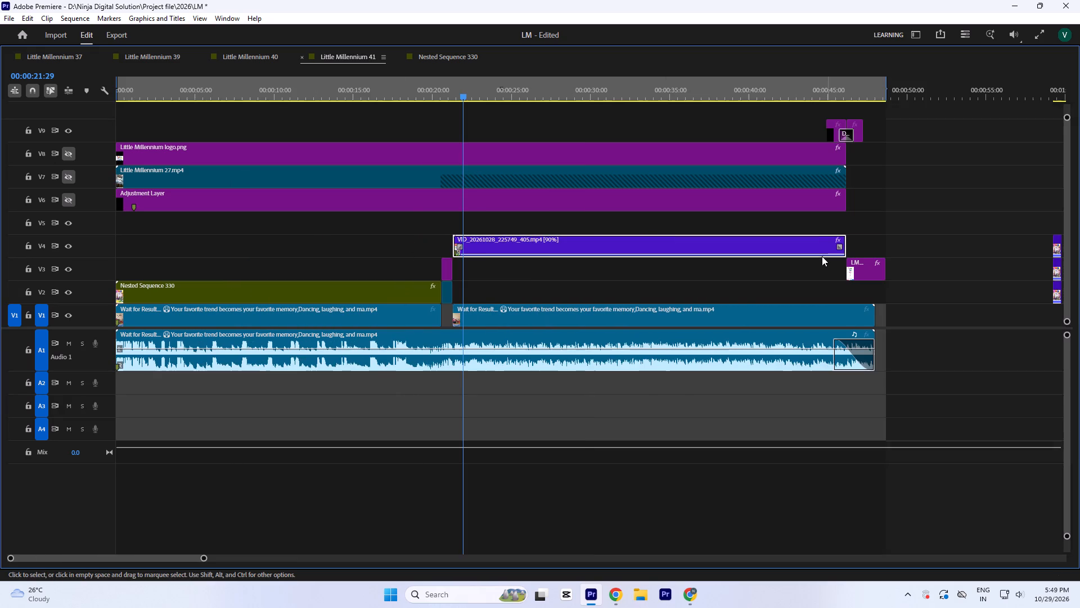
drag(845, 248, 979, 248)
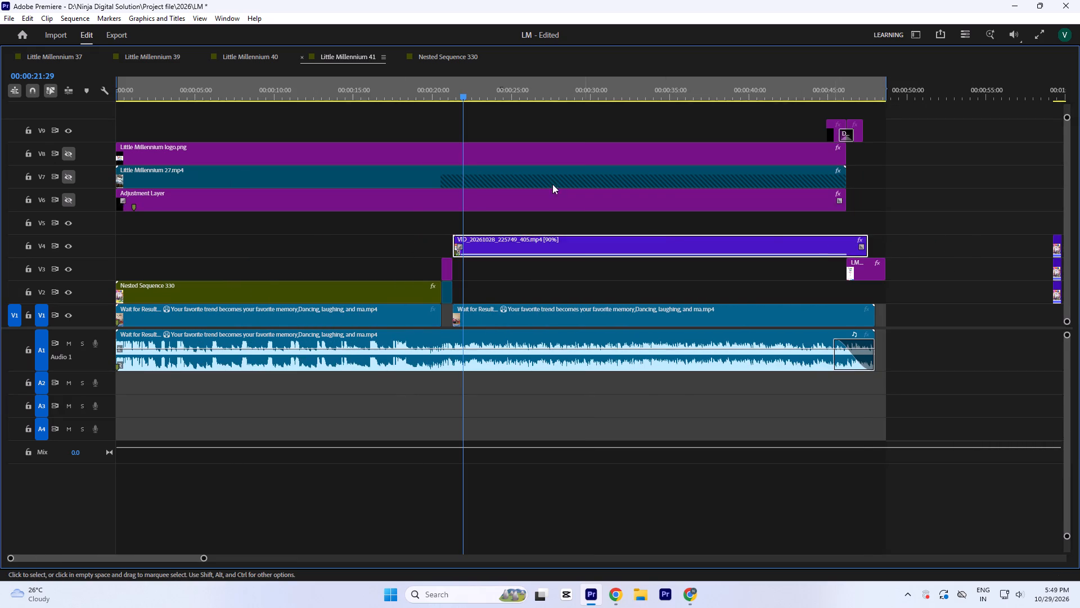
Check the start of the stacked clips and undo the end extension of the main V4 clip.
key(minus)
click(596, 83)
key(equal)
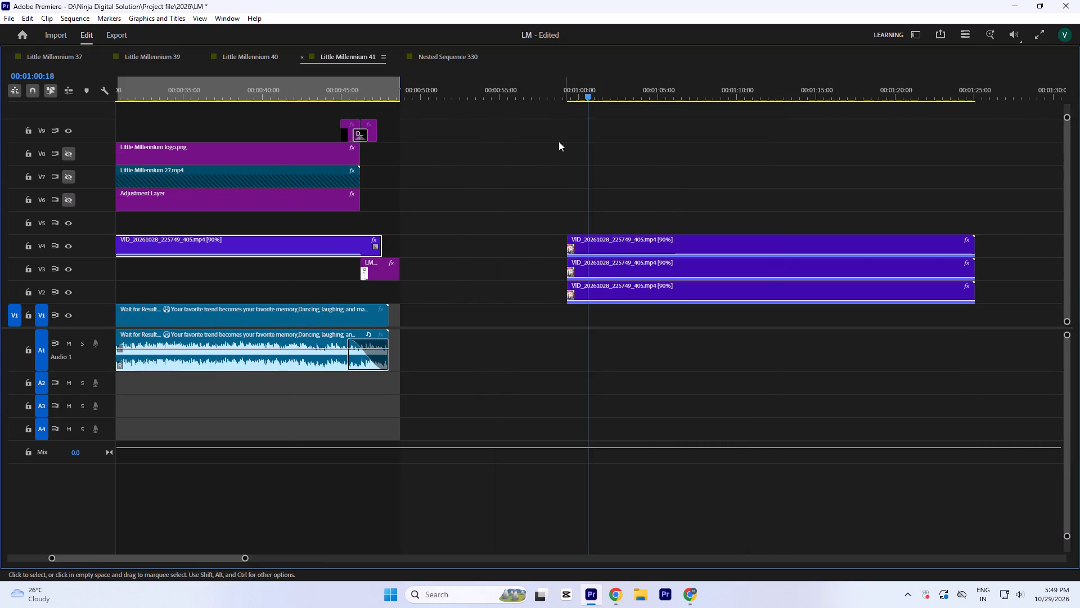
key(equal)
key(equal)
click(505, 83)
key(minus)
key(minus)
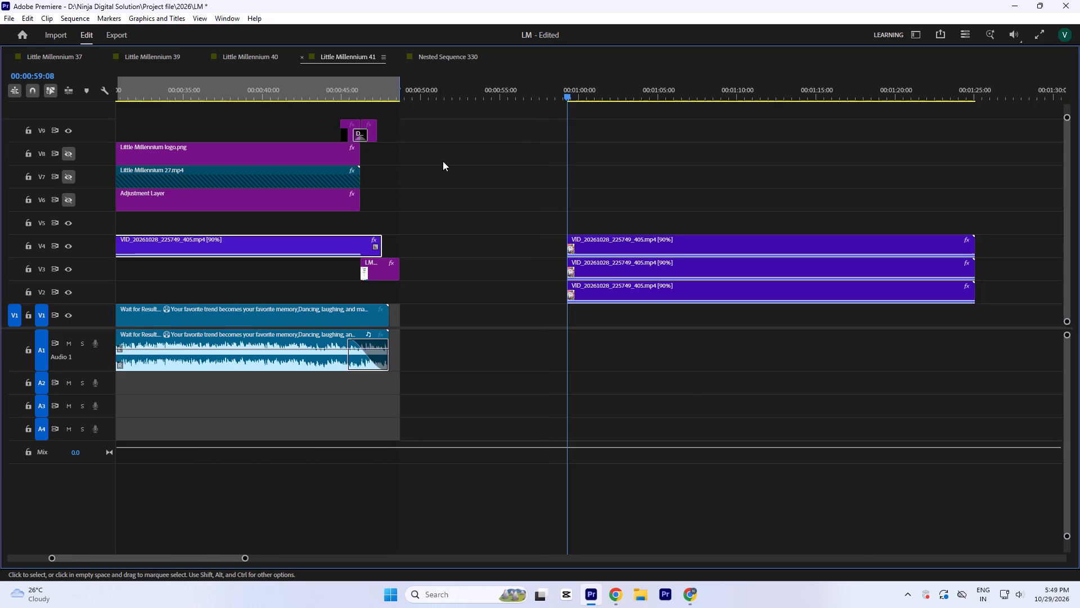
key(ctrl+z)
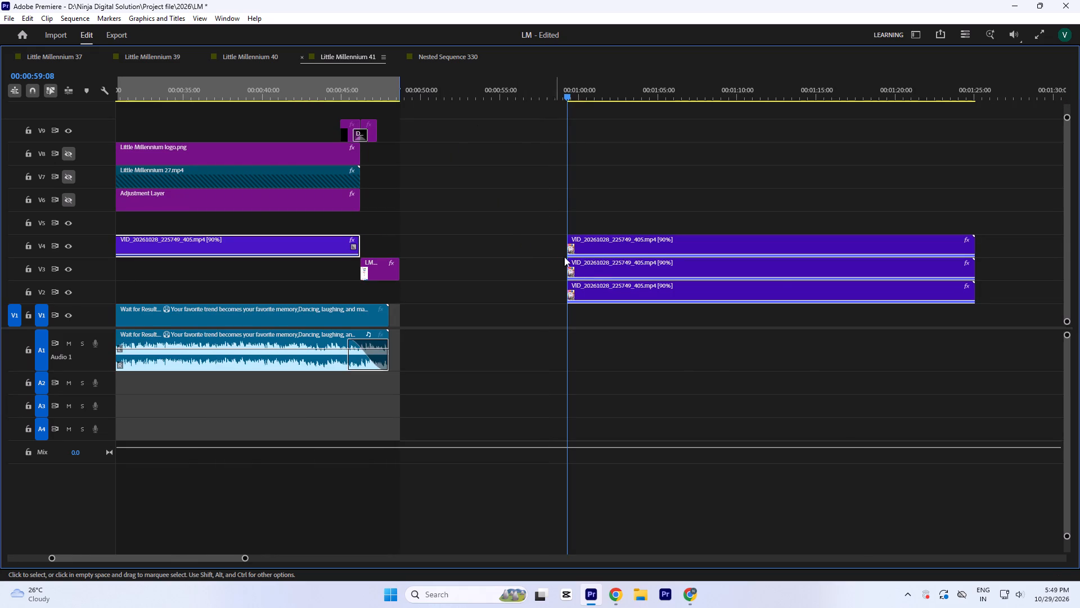
Extend the starts of the three stacked clips earlier to about 00:00:58:22.
drag(564, 254, 524, 259)
drag(559, 269, 532, 271)
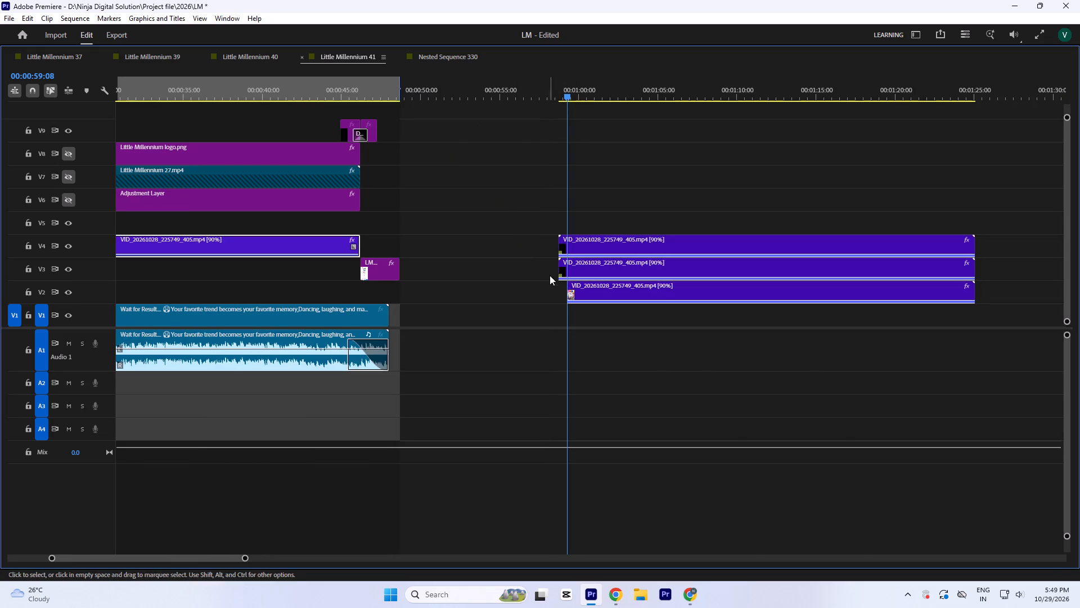
drag(565, 296, 533, 298)
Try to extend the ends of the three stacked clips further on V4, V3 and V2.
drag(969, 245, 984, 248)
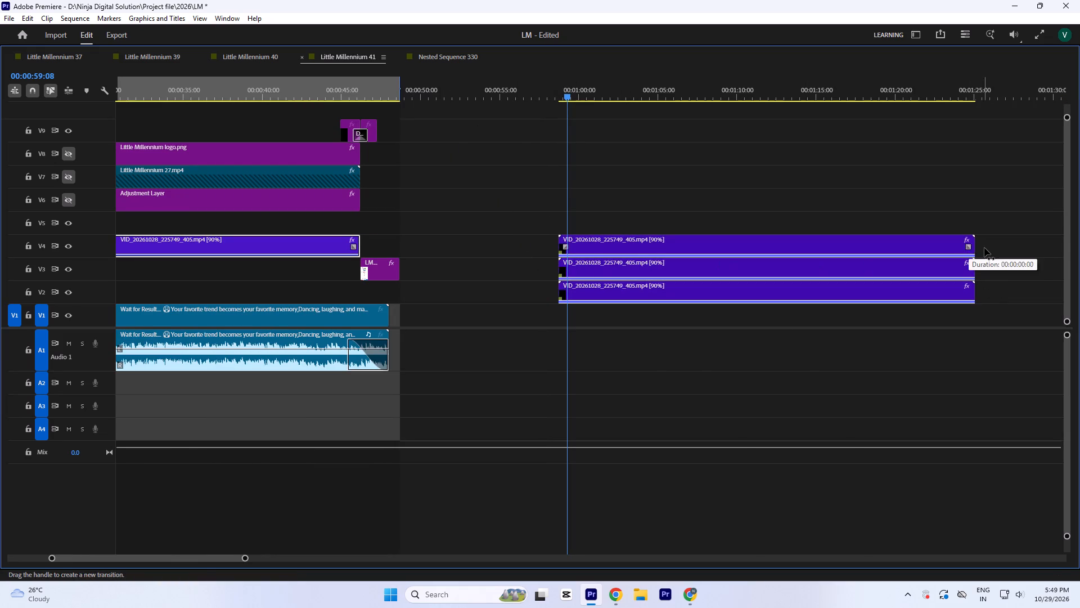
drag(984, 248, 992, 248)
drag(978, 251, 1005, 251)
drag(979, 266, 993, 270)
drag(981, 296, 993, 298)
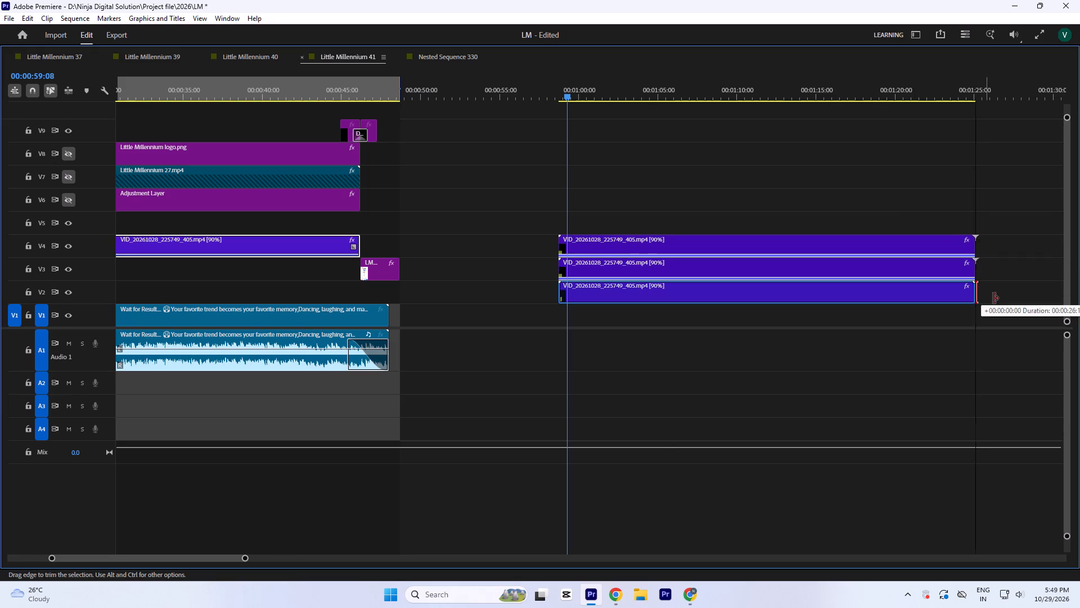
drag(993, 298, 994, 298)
Examine the extended starting edges of the three stacked clips.
click(564, 88)
key(equal)
key(equal)
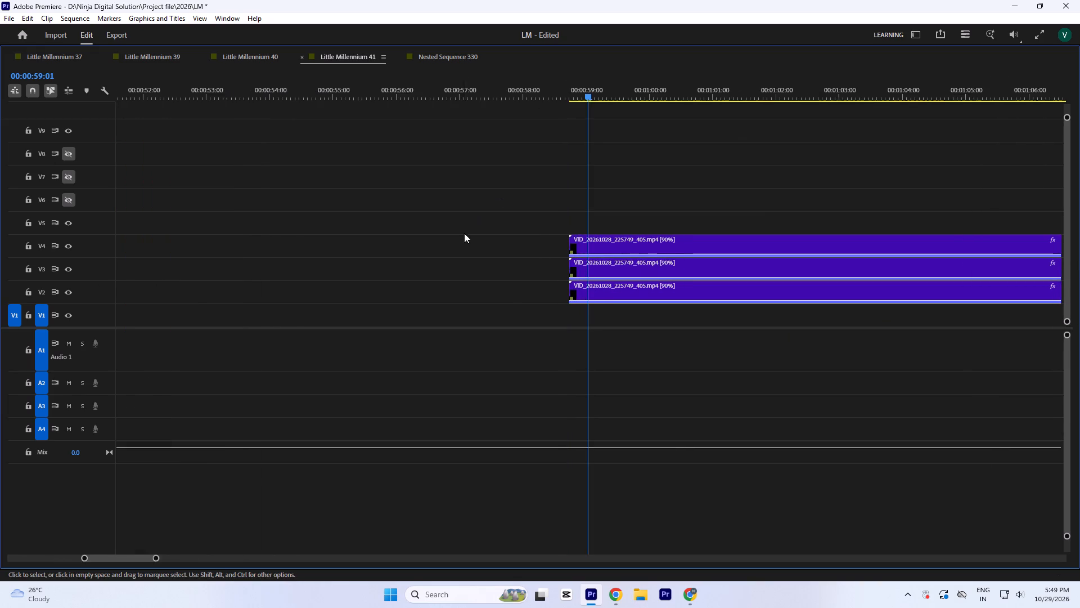
key(equal)
key(equal)
click(519, 78)
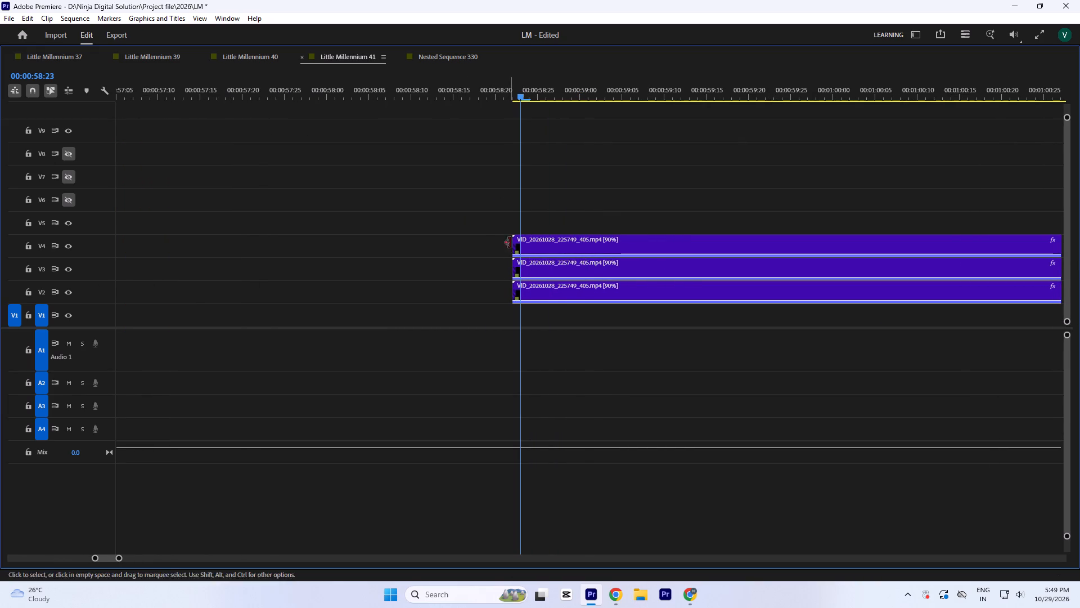
key(minus)
key(minus)
key(minus)
key(minus)
key(minus)
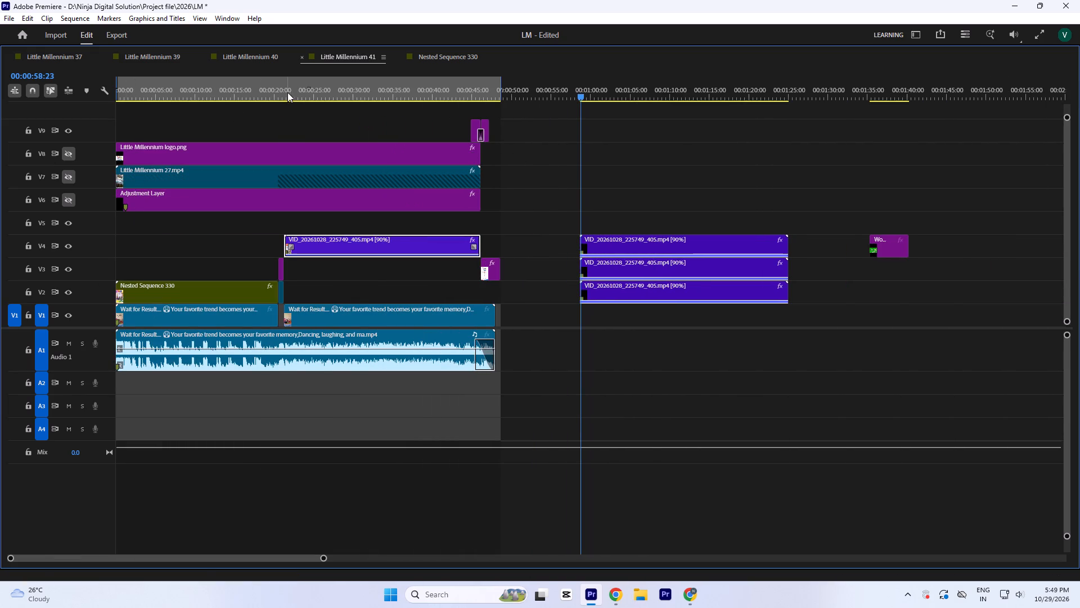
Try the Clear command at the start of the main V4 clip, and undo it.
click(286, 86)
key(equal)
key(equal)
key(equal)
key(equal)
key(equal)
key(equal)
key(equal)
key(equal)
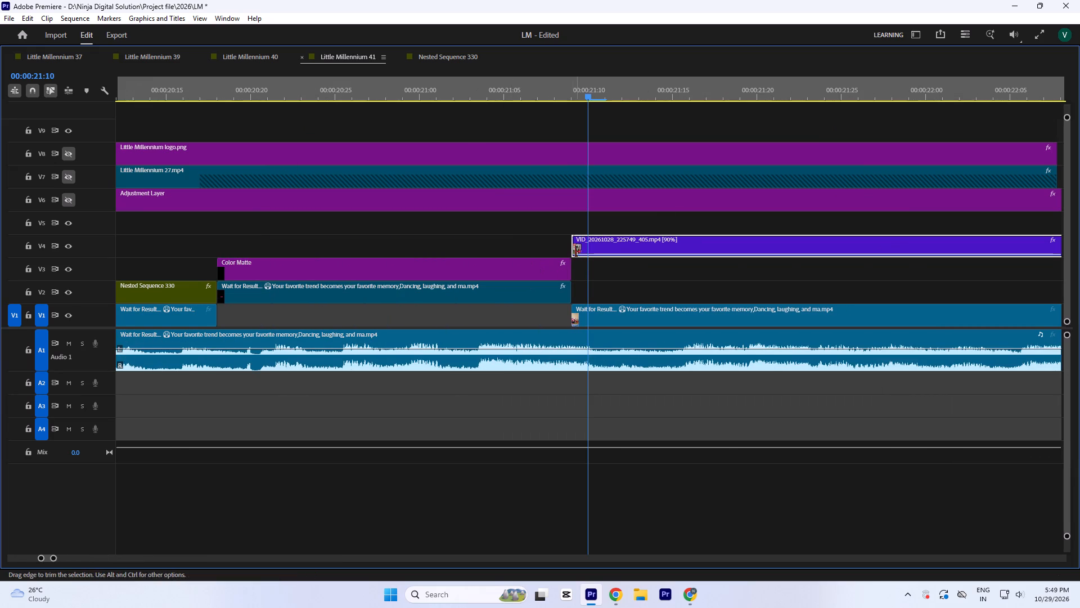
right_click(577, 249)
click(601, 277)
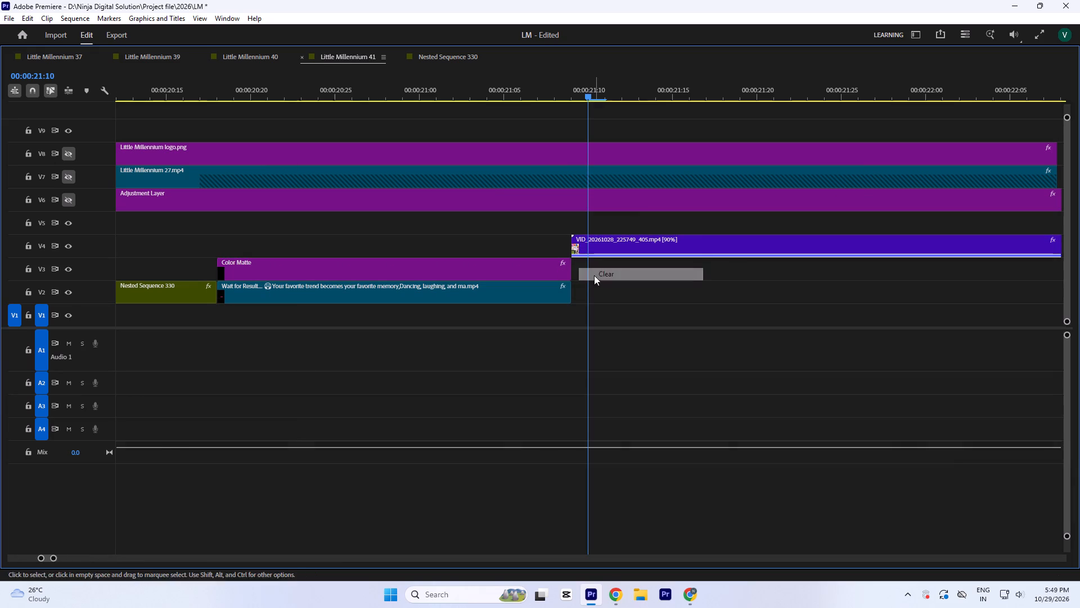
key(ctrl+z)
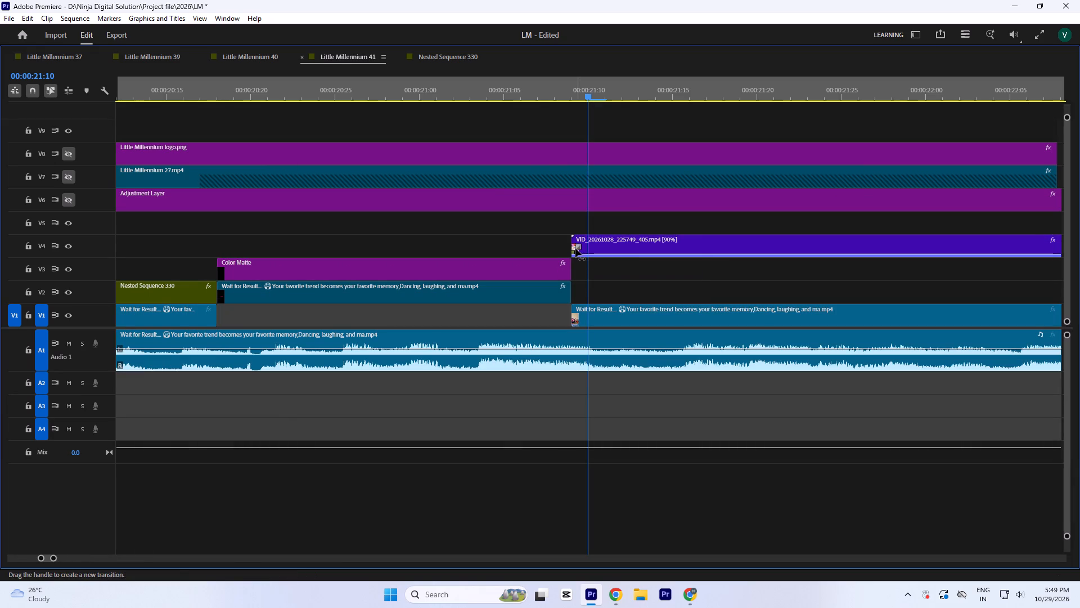
Examine the start of the main V4 clip at 00:00:21:09, where the second section begins.
click(578, 251)
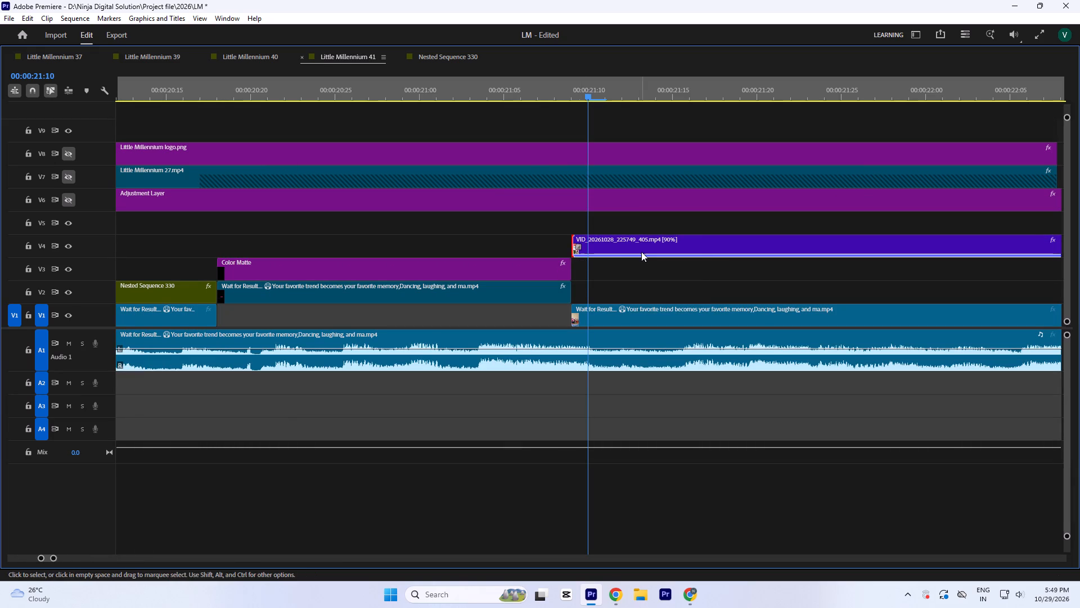
click(641, 252)
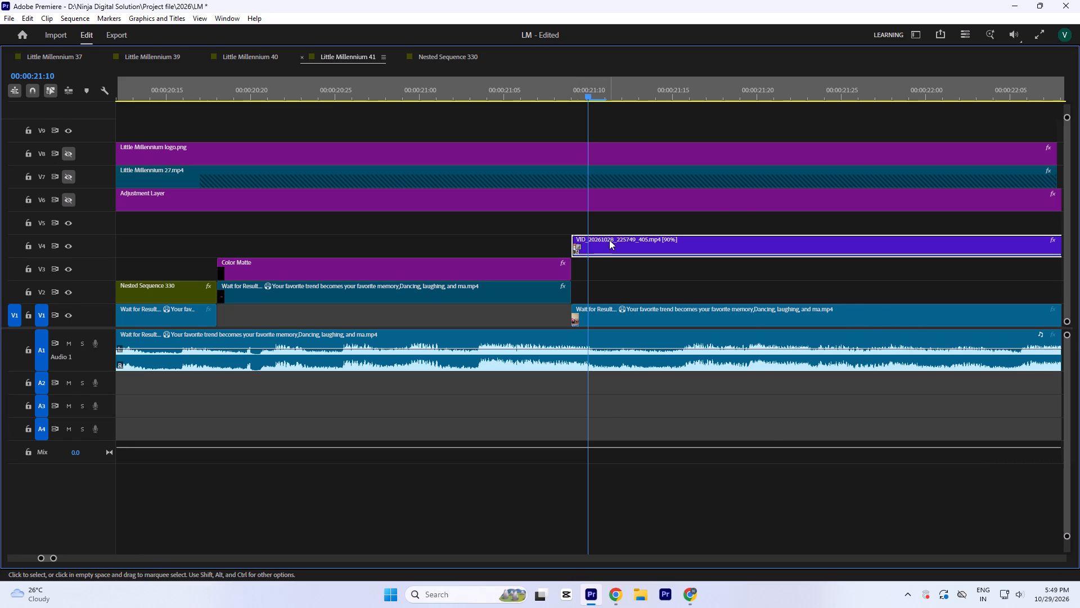
key(grave)
click(499, 300)
key(minus)
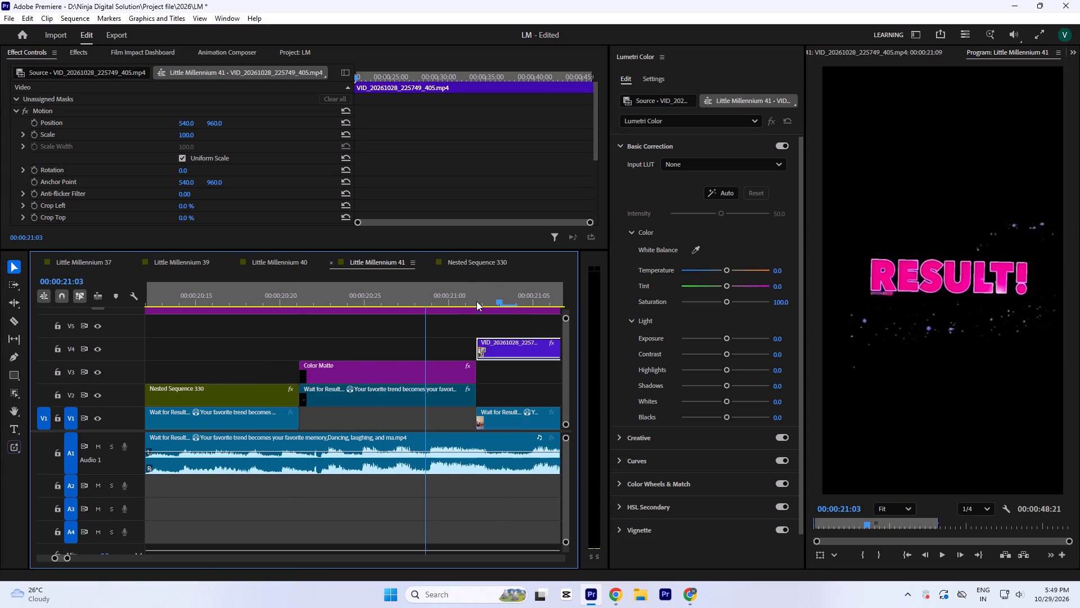
key(minus)
click(416, 298)
key(equal)
key(equal)
key(equal)
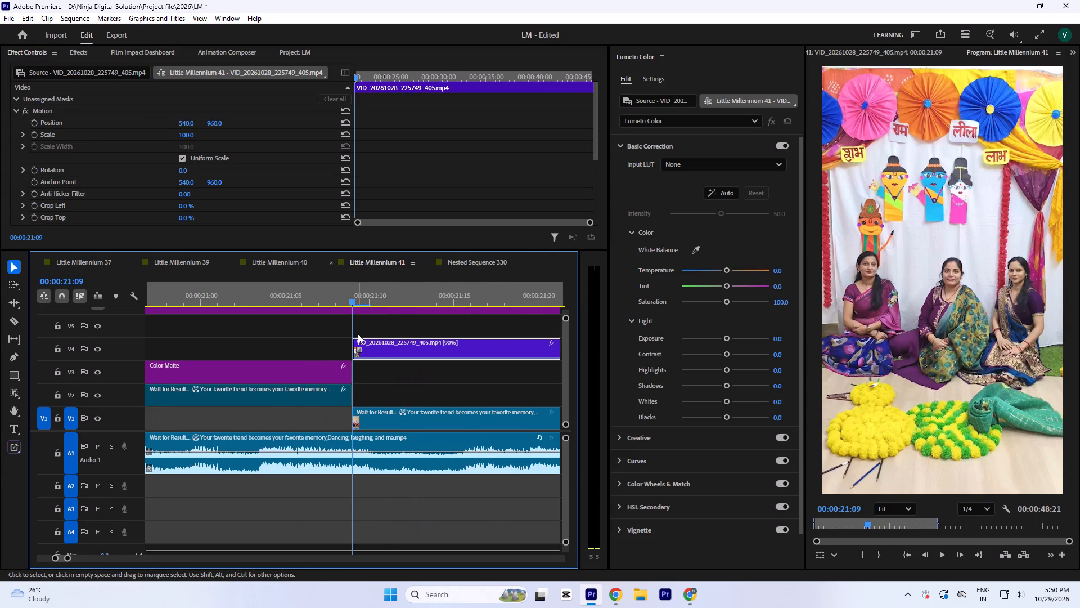
Move the main V4 clip onto V1 beneath the three stacked clips, starting at 00:00:58:22.
text(`--)
key(minus)
key(minus)
key(minus)
key(minus)
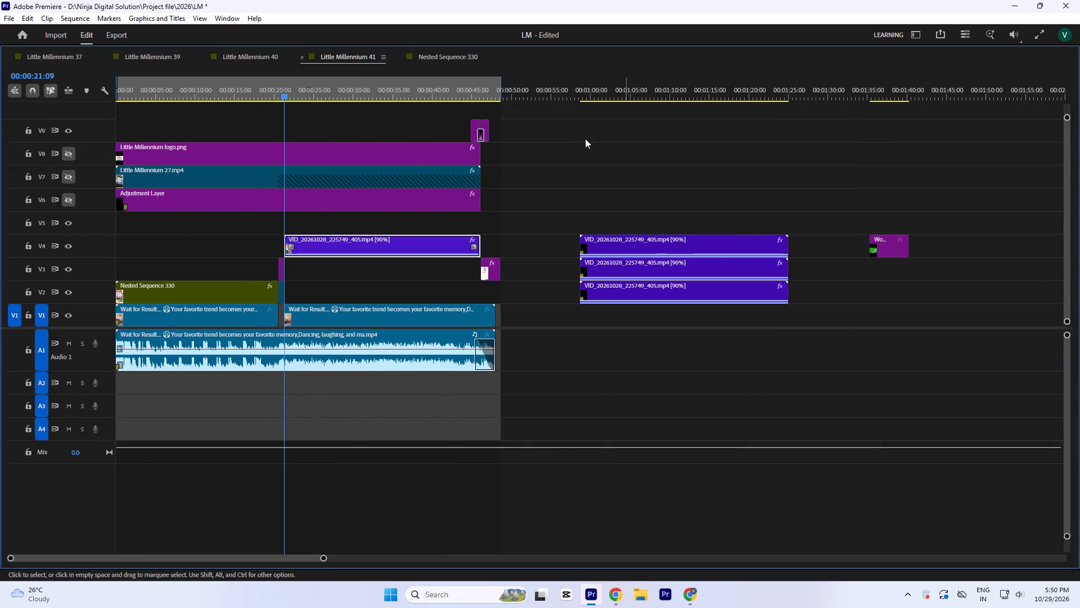
click(582, 88)
key(equal)
key(equal)
key(equal)
text(`-)
key(minus)
key(minus)
key(minus)
drag(269, 352, 431, 410)
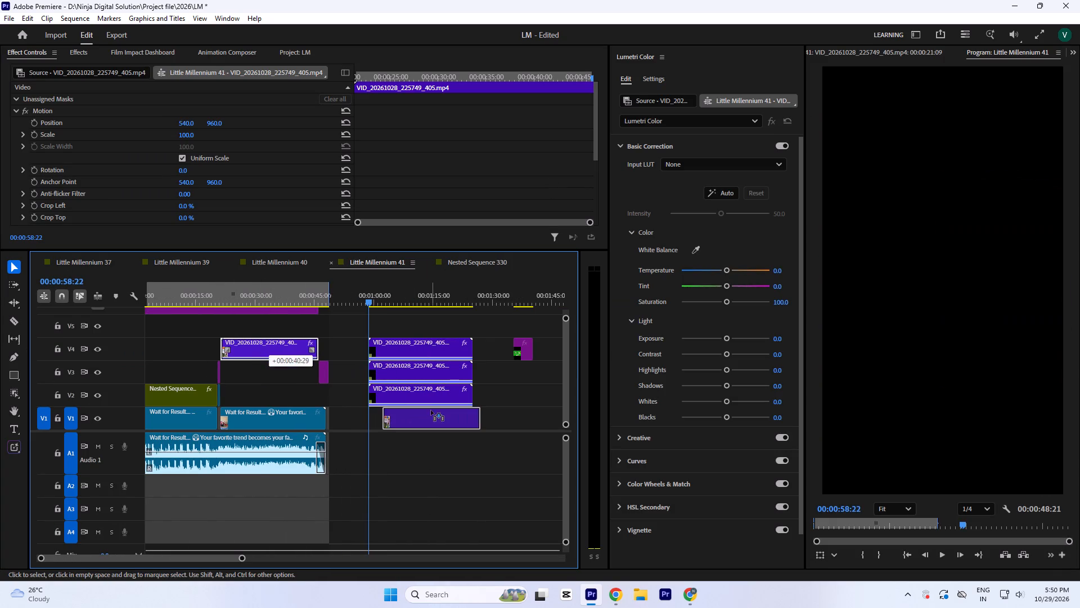
drag(431, 410, 417, 414)
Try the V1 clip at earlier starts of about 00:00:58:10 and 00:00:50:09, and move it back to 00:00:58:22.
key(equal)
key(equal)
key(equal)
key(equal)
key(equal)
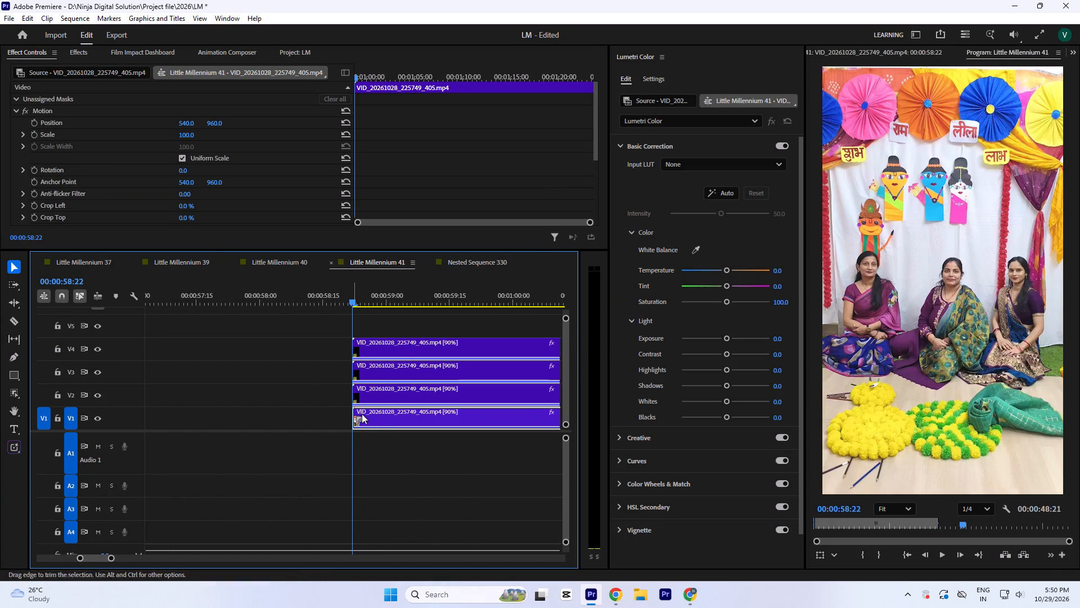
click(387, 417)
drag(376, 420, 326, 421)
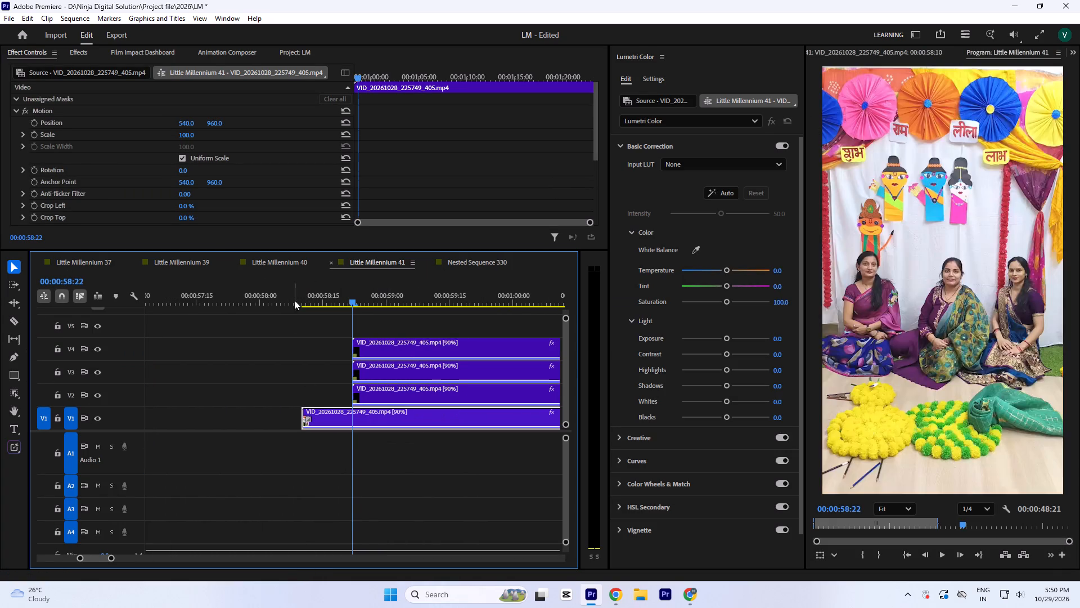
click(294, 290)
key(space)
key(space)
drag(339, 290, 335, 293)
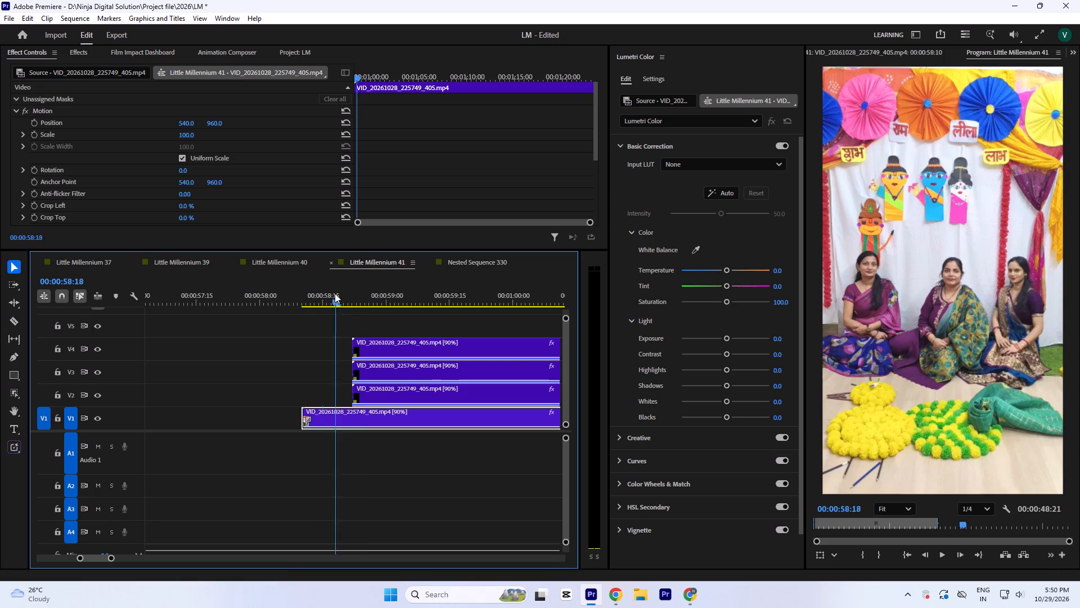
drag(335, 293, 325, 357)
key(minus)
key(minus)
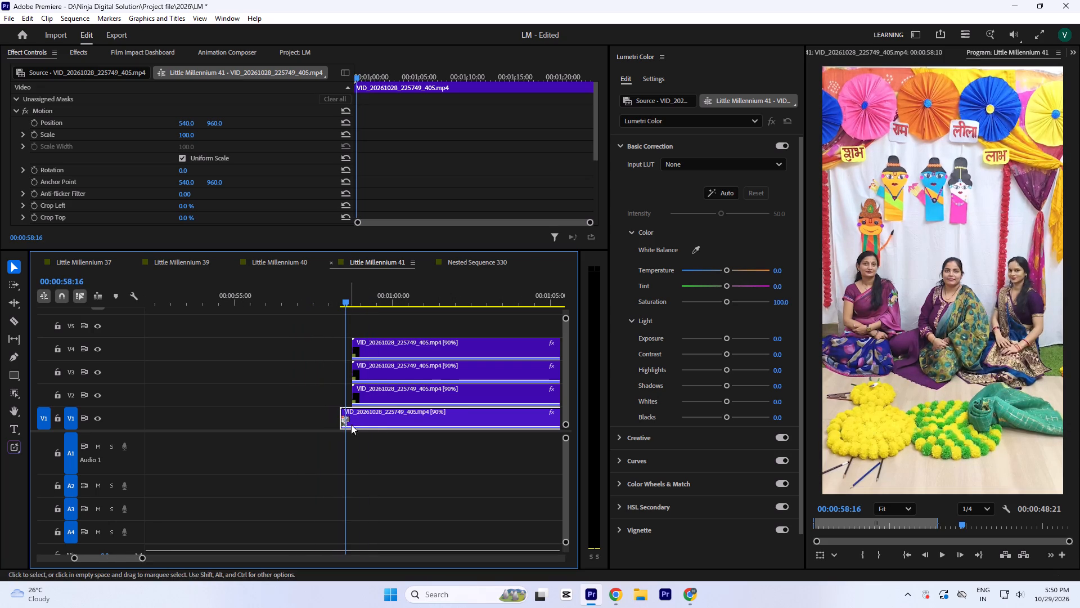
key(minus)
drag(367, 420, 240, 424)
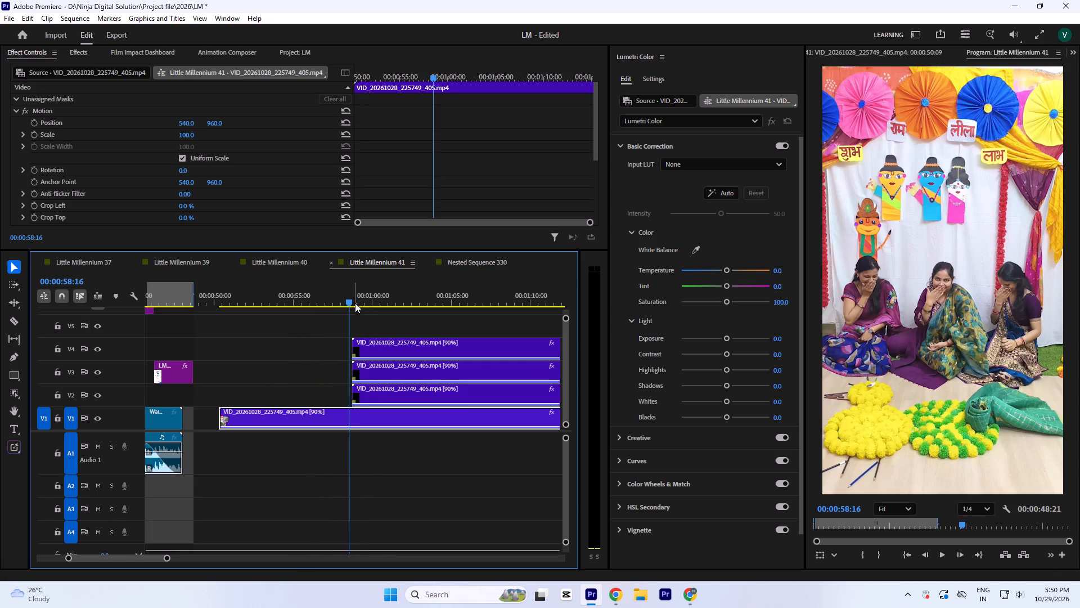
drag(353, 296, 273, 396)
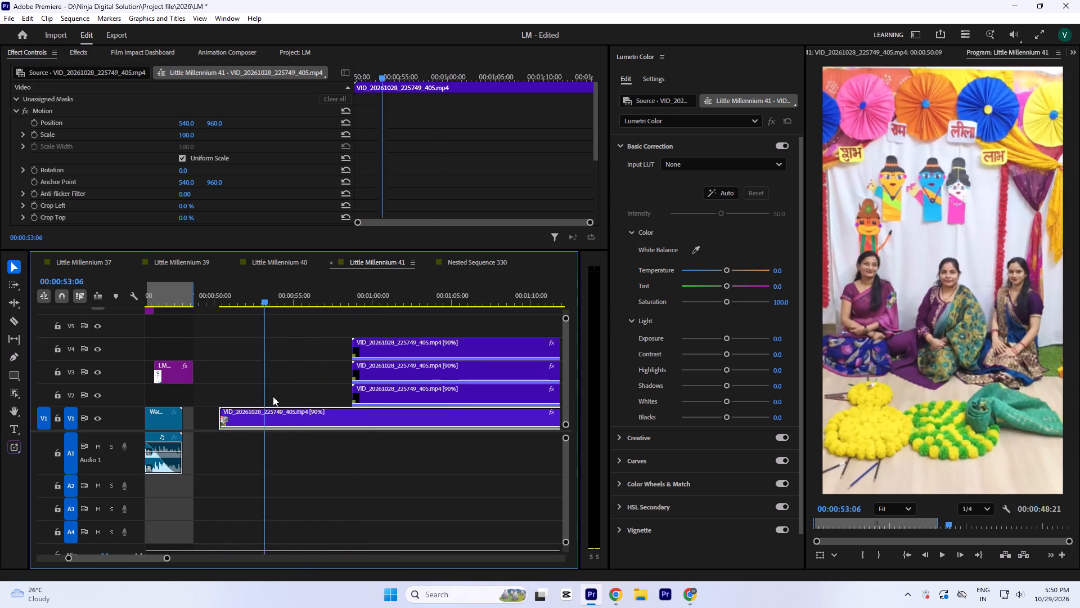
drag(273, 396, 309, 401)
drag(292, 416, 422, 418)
Trim the ends of the three stacked clips on V4, V3 and V2 to the V1 clip's end, about 00:01:23:18.
key(minus)
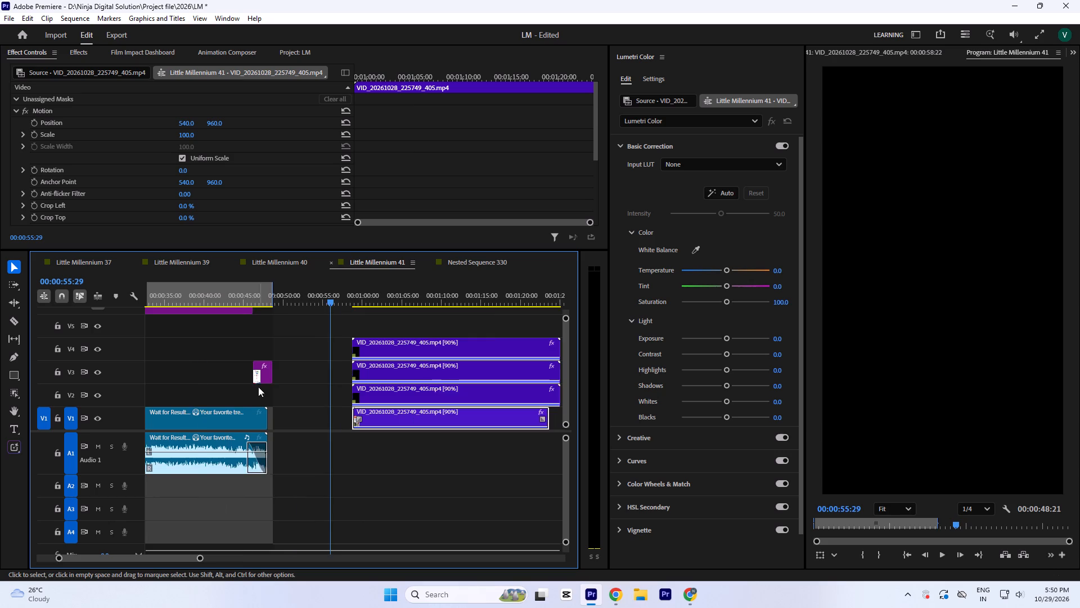
key(minus)
click(453, 294)
key(equal)
key(equal)
key(equal)
key(equal)
drag(467, 402, 431, 346)
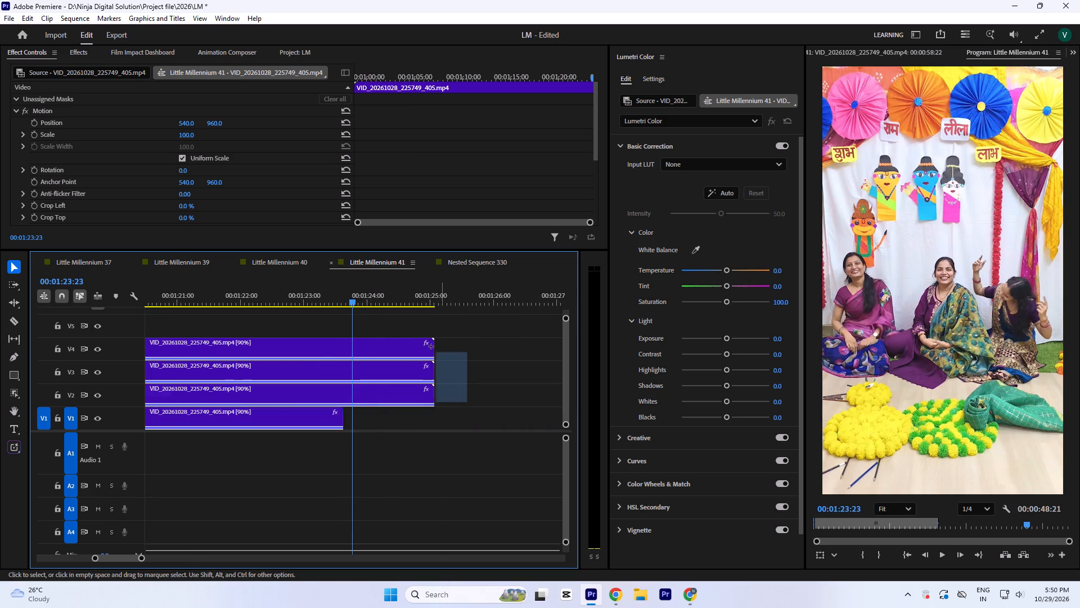
drag(431, 346, 425, 337)
drag(436, 365, 346, 372)
Compare frames inside the trimmed clip stack with the opening nested section.
key(minus)
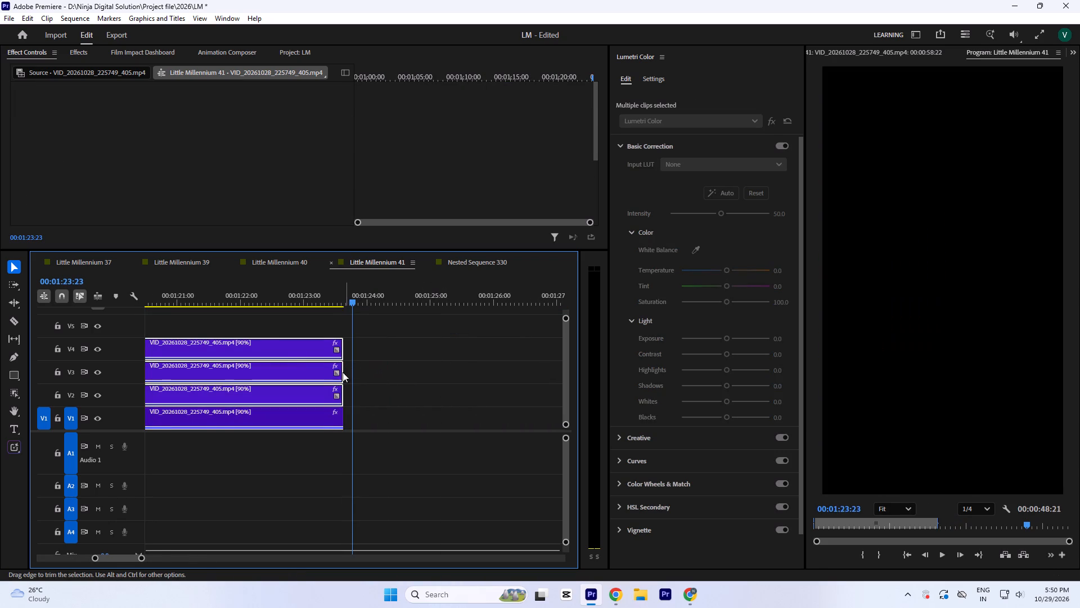
key(minus)
key(minus)
click(293, 285)
key(minus)
key(minus)
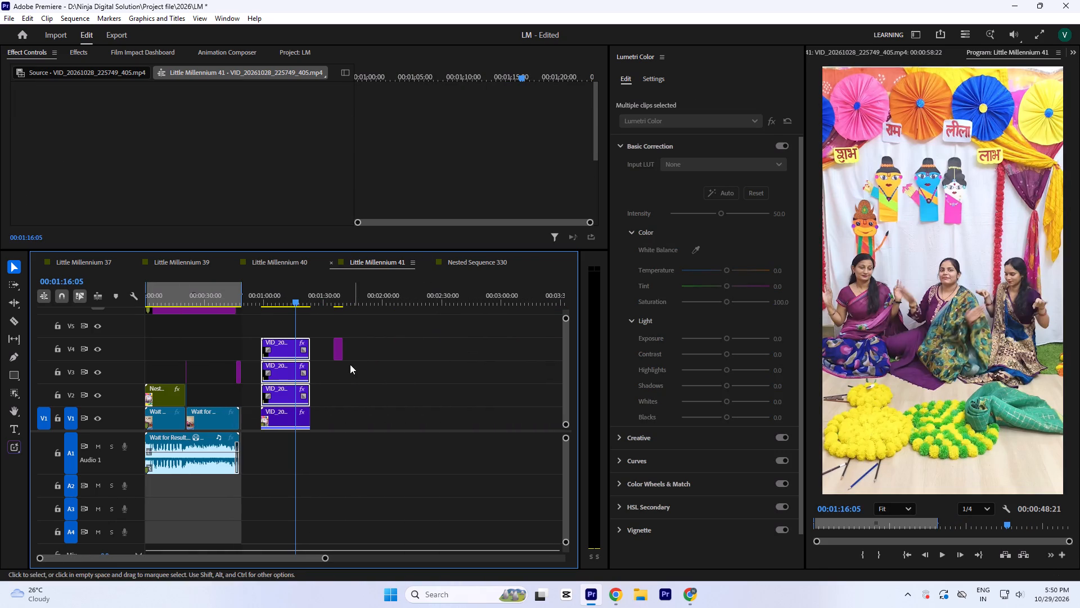
click(271, 289)
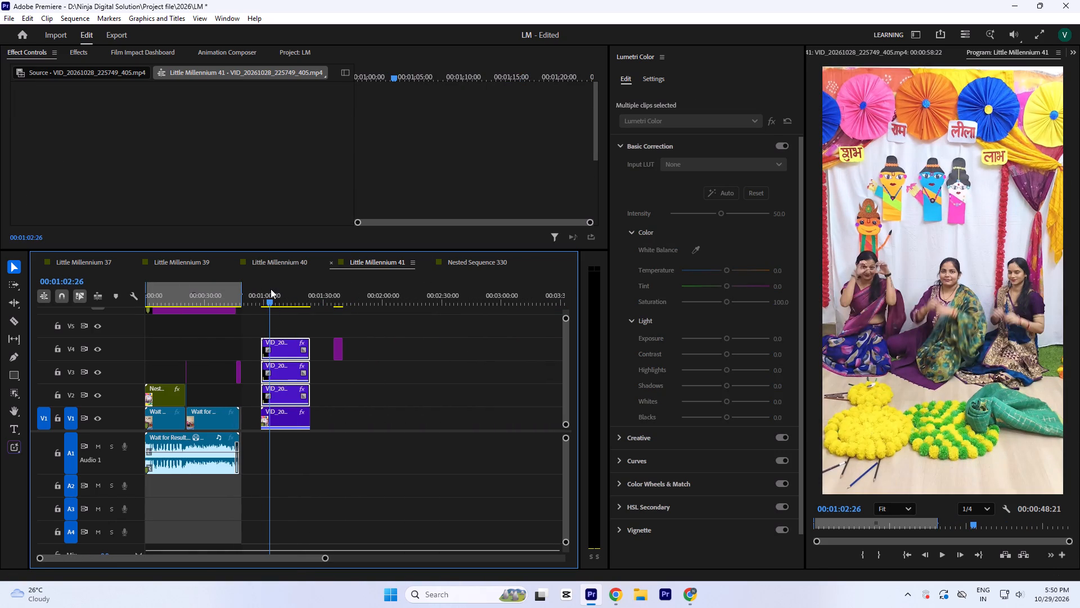
key(minus)
click(153, 297)
key(equal)
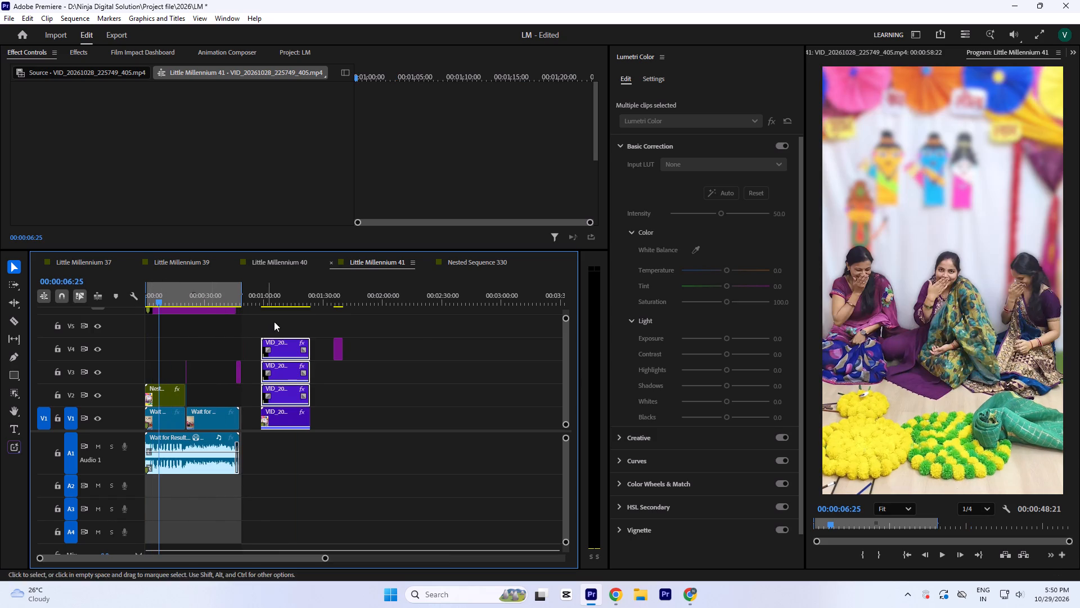
click(283, 292)
key(equal)
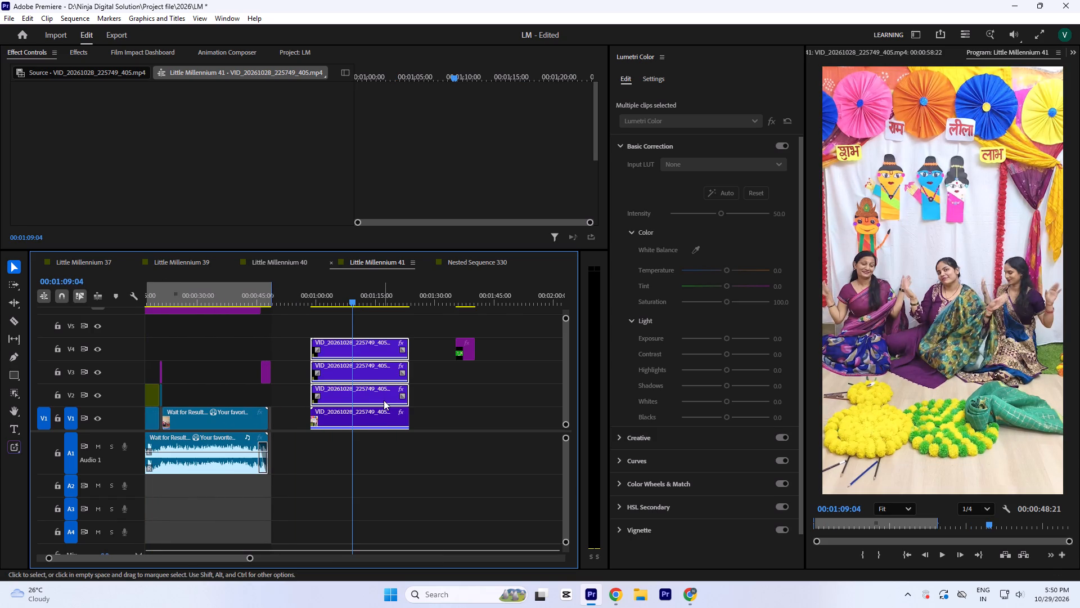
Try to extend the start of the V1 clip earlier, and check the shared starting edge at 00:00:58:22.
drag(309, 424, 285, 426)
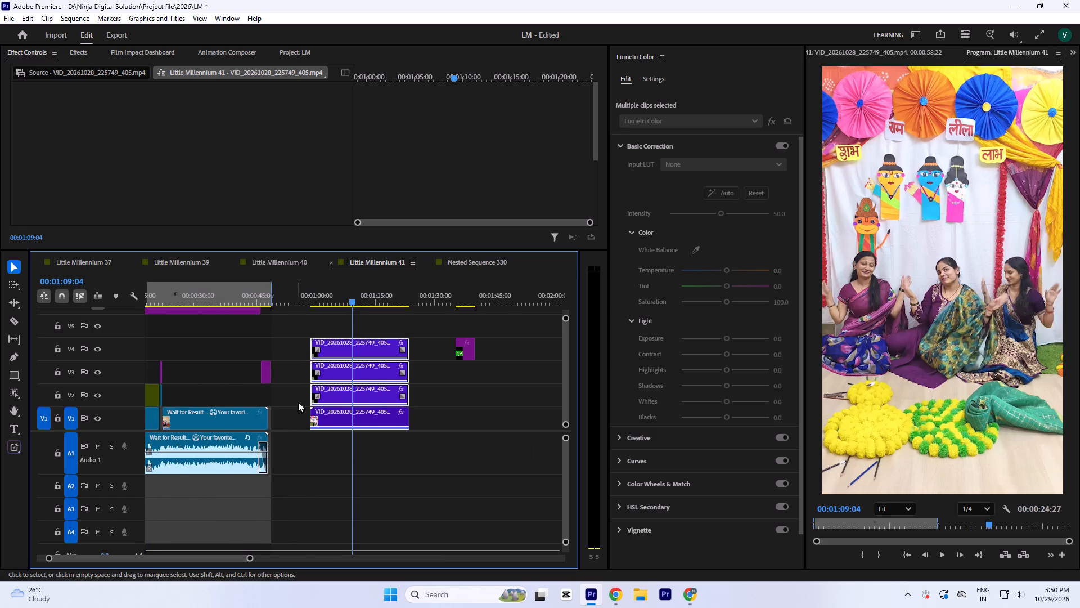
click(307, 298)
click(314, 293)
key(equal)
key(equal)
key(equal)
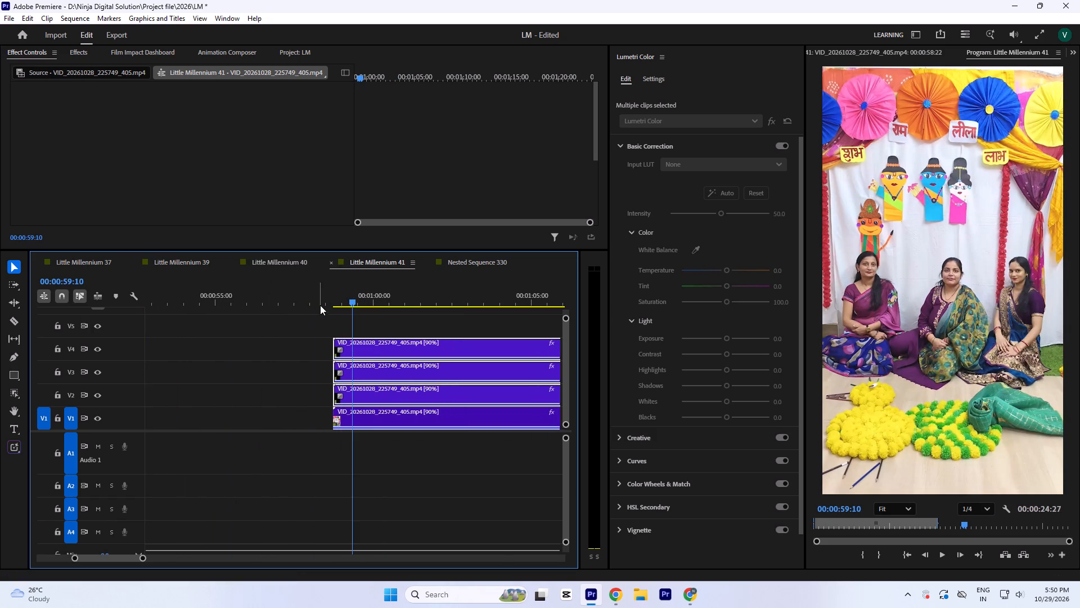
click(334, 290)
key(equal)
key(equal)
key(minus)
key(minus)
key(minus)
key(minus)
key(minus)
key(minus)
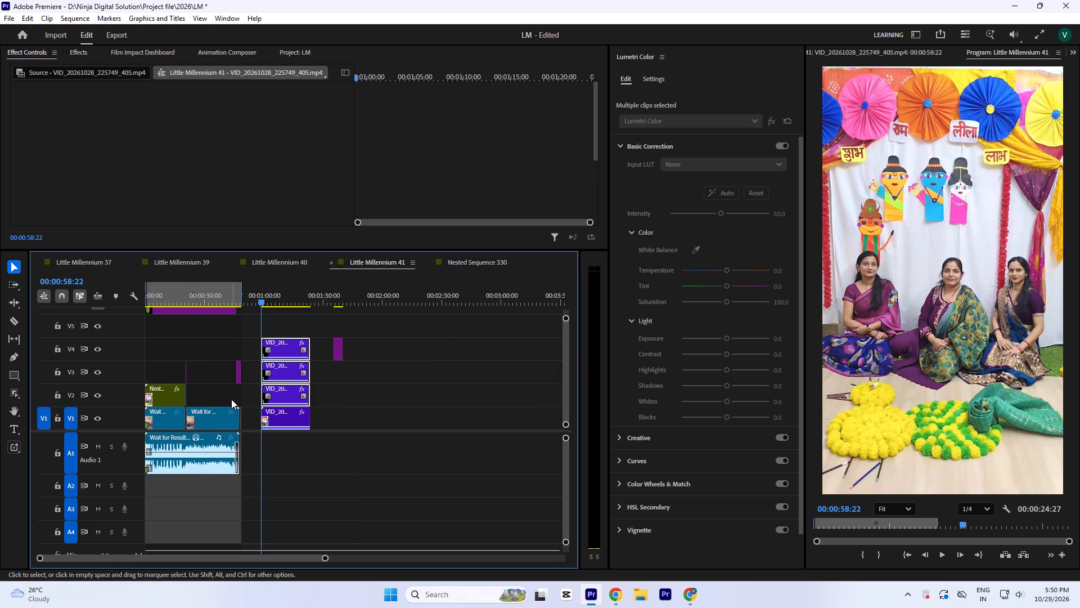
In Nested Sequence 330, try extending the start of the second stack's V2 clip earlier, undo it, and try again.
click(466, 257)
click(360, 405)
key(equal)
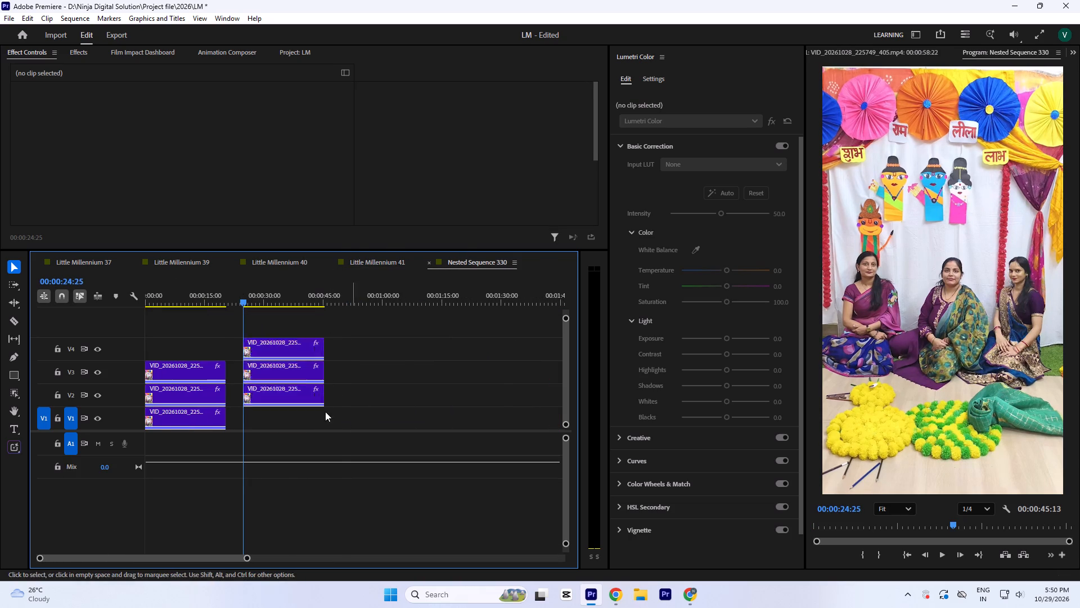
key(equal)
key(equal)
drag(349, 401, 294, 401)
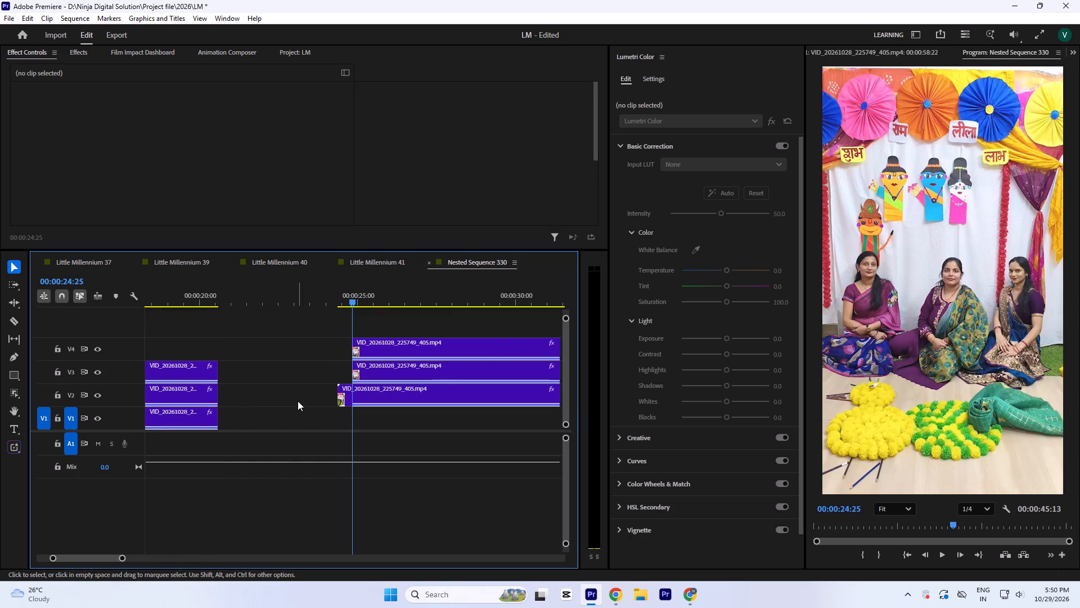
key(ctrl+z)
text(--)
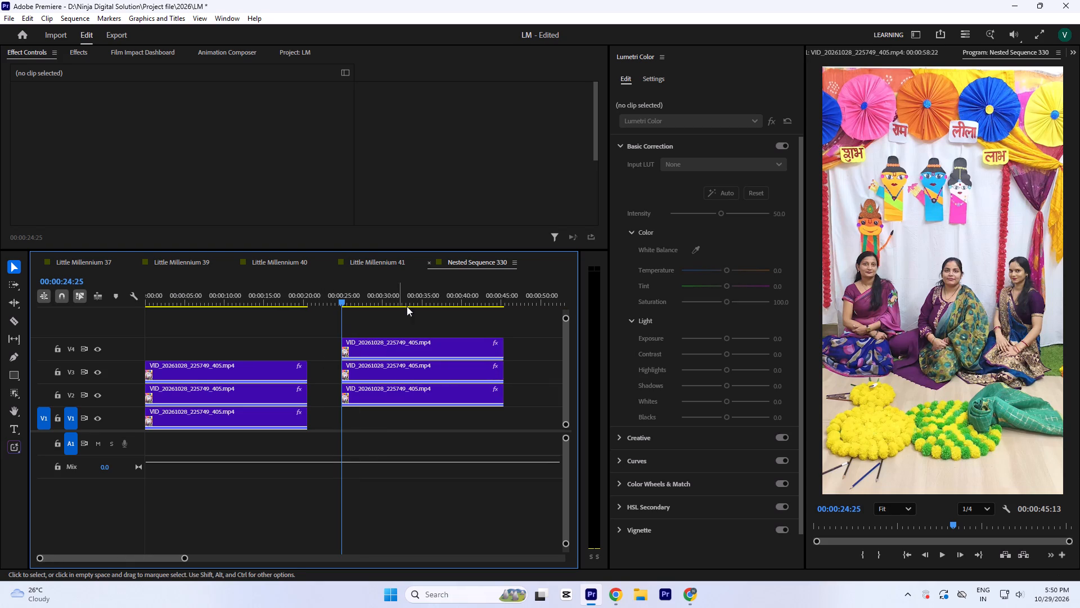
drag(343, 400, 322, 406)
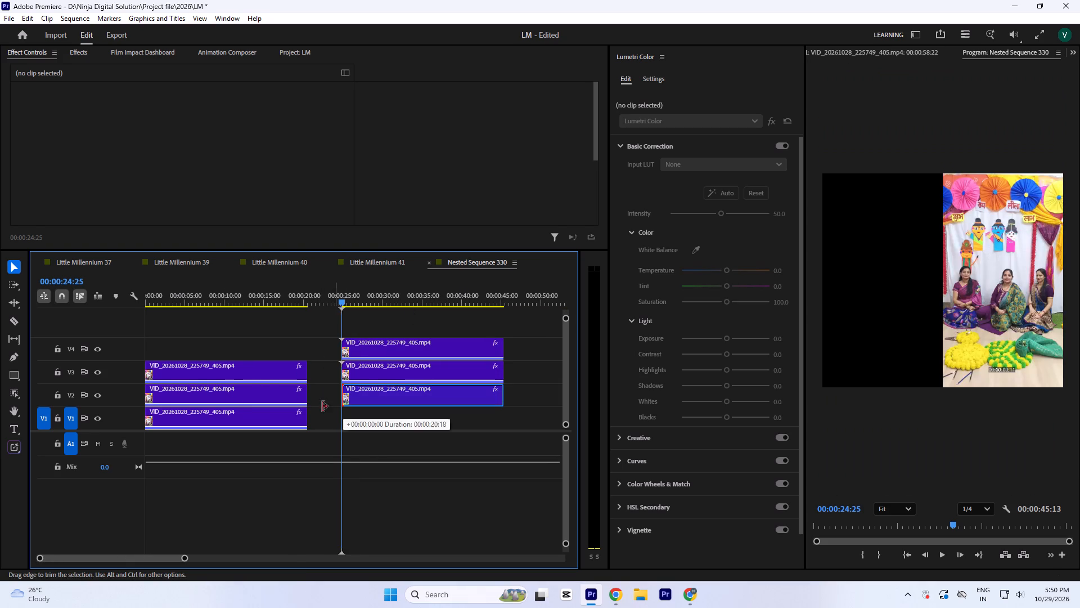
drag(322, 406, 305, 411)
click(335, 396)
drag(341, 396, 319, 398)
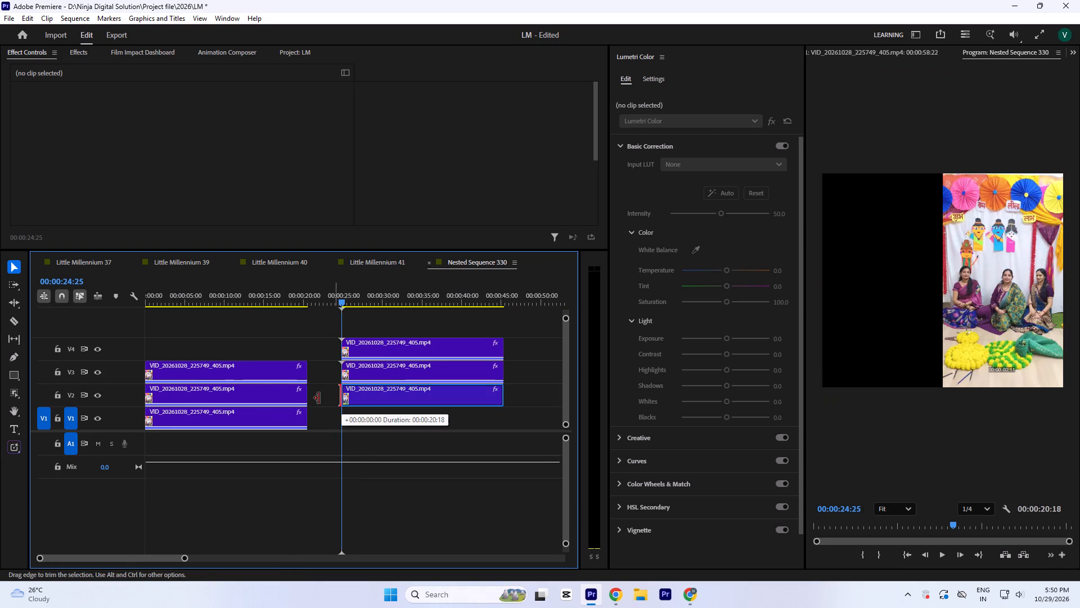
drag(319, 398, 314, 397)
Delete the second stack of three clips from Nested Sequence 330 and close that sequence.
key(minus)
drag(403, 417, 310, 347)
key(Delete)
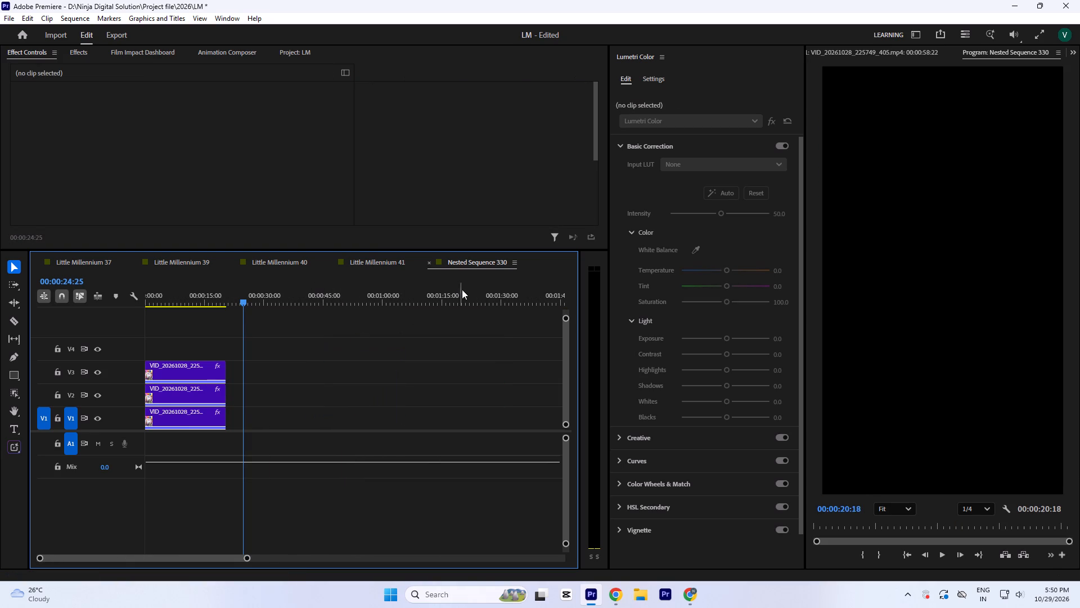
click(430, 264)
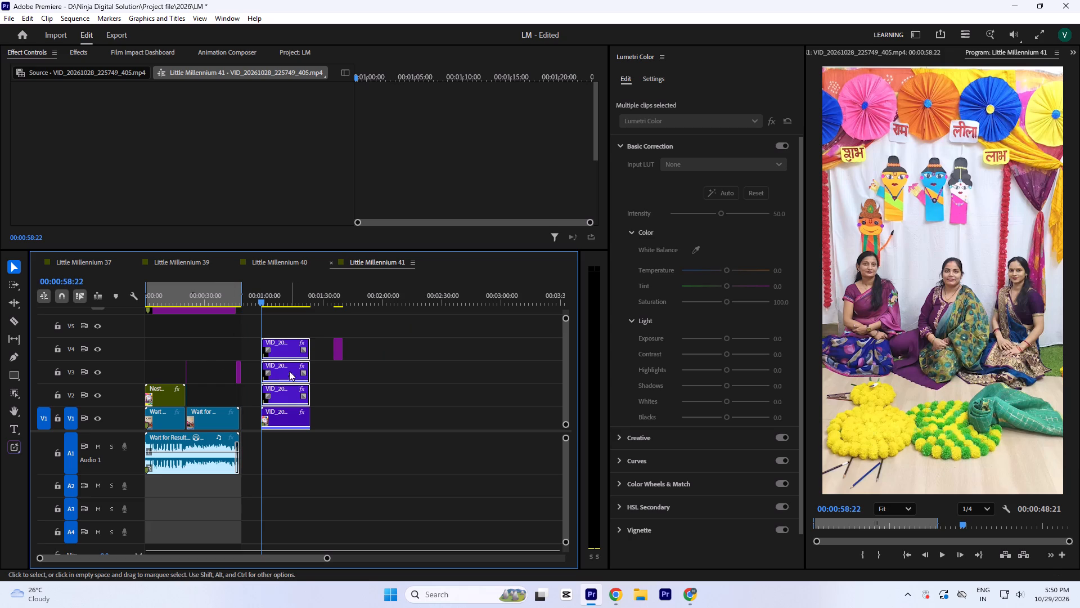
Move the V1 clip out from beneath the stack to about 00:02:31:14.
key(equal)
key(equal)
key(equal)
click(376, 423)
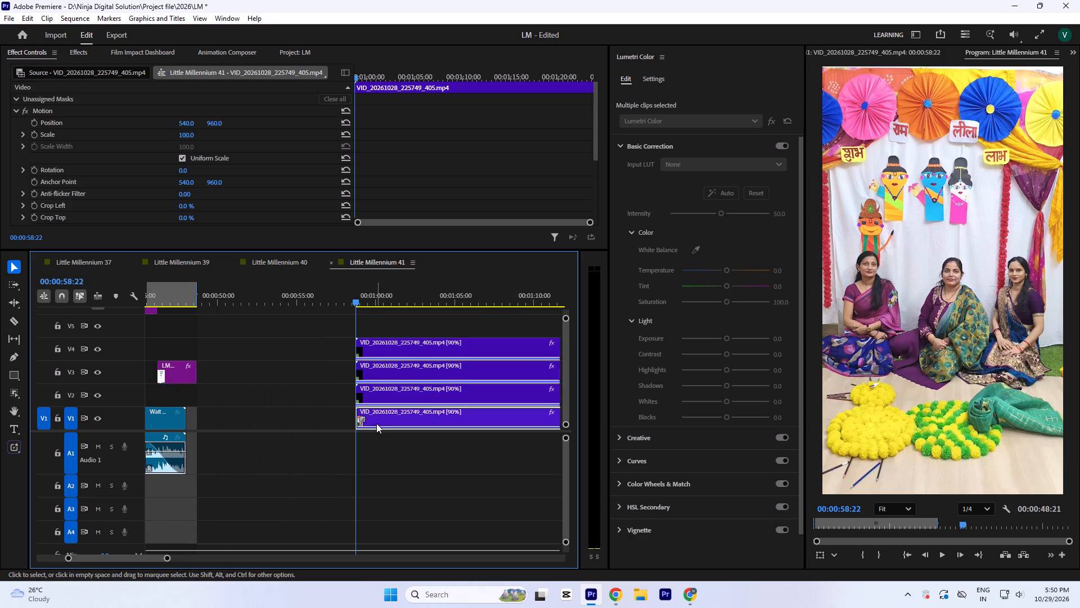
key(minus)
key(minus)
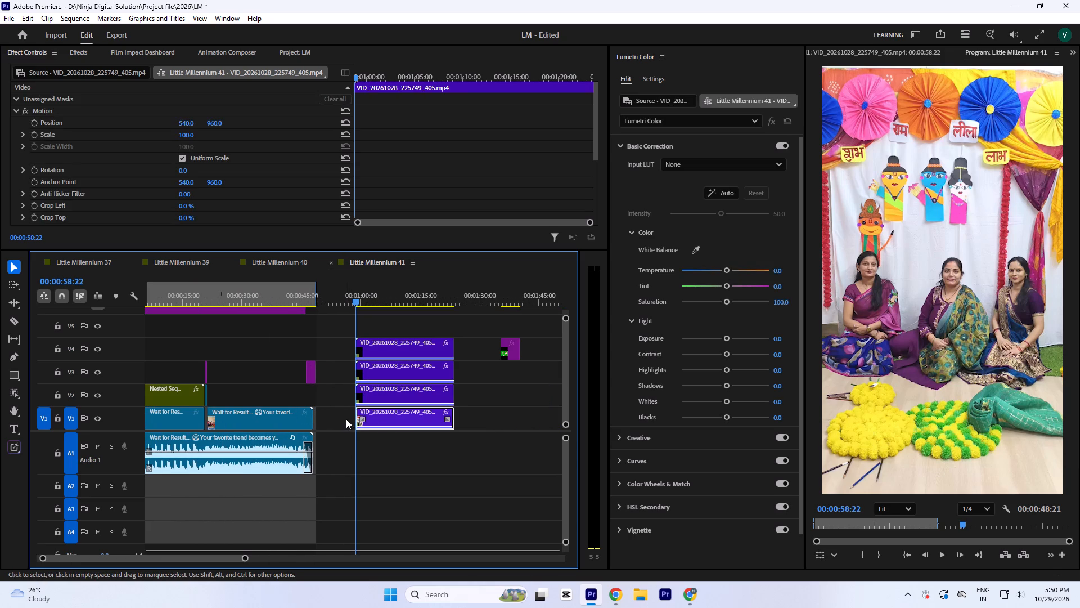
drag(400, 422, 467, 418)
key(minus)
key(equal)
key(equal)
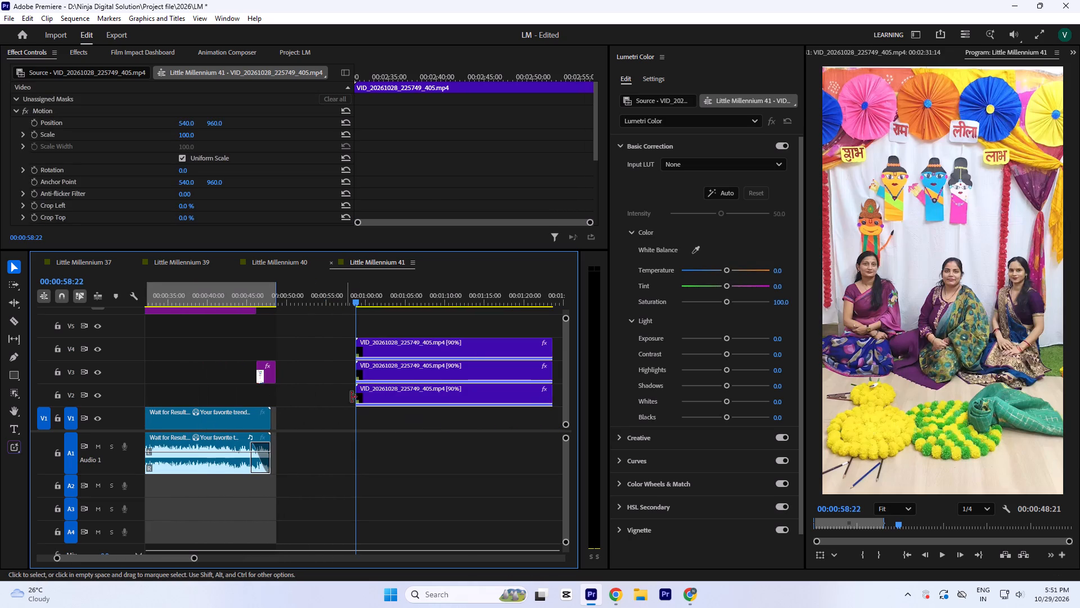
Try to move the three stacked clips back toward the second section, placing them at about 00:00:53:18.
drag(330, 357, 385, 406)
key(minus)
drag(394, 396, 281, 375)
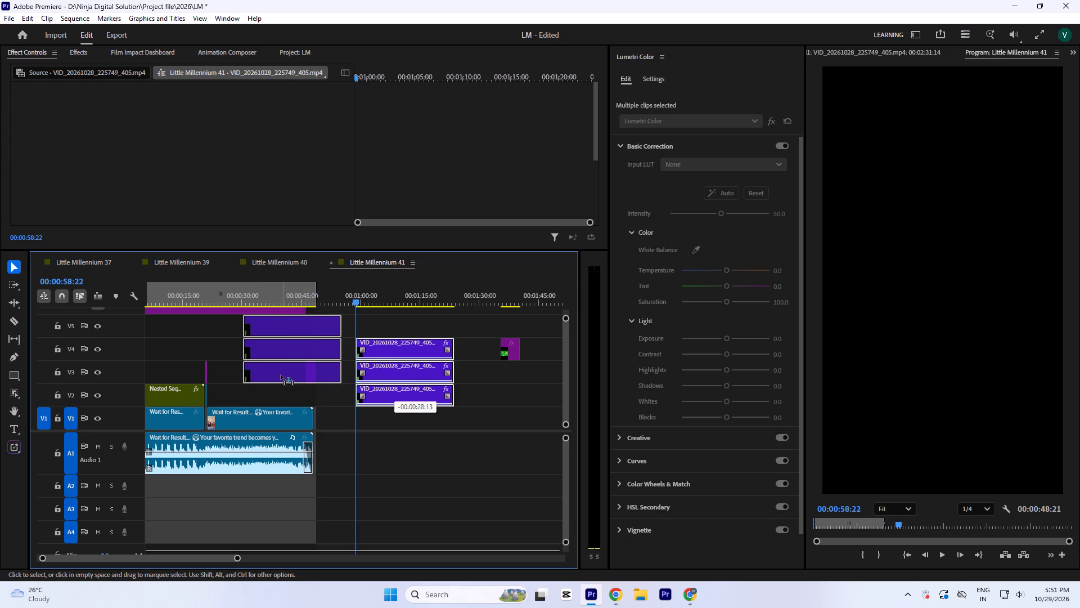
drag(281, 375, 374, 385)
Move the LM end graphic from V3 out of the way onto V6 at about 00:01:04:00.
text(`=)
key(equal)
drag(406, 275, 685, 200)
Move the three stacked clips back onto V3–V5, starting at about 00:00:21 in line with the second V1 clip.
drag(424, 258, 555, 269)
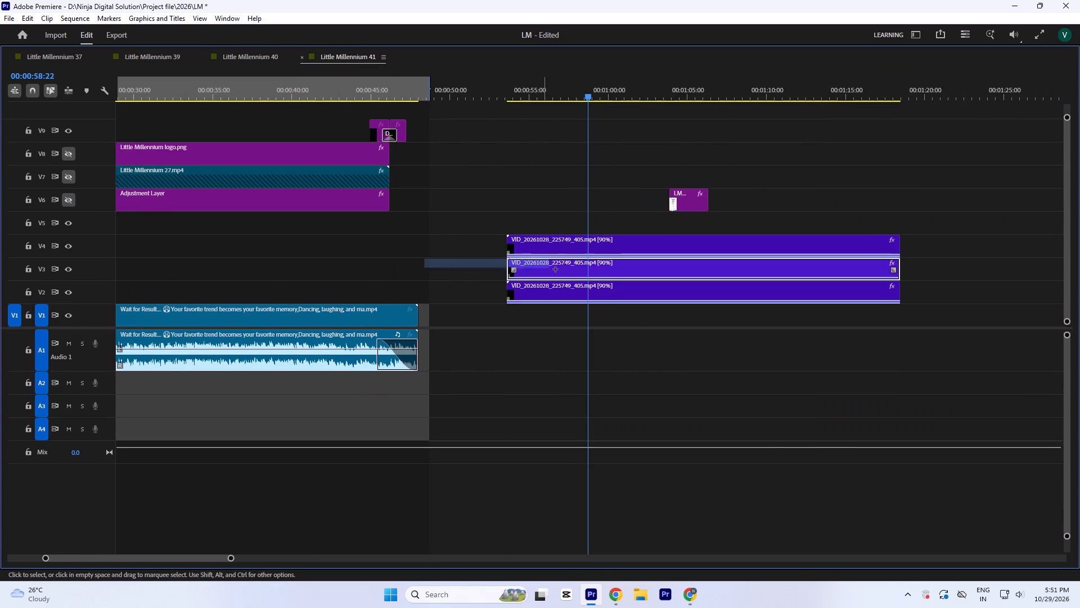
drag(555, 269, 582, 276)
drag(445, 209, 556, 298)
drag(560, 296, 289, 271)
key(minus)
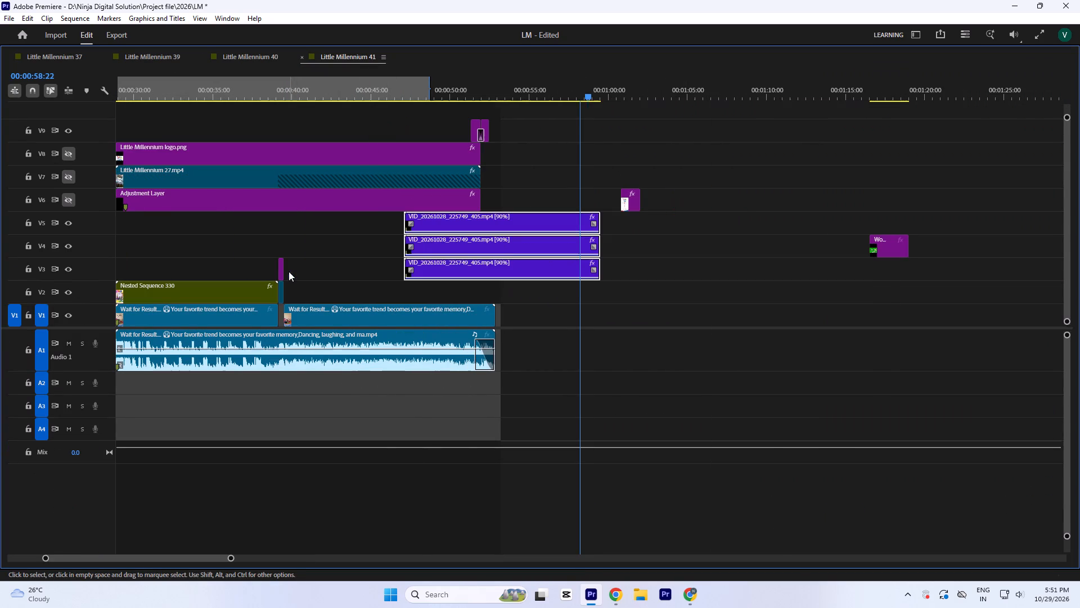
drag(438, 270, 349, 271)
click(313, 83)
key(equal)
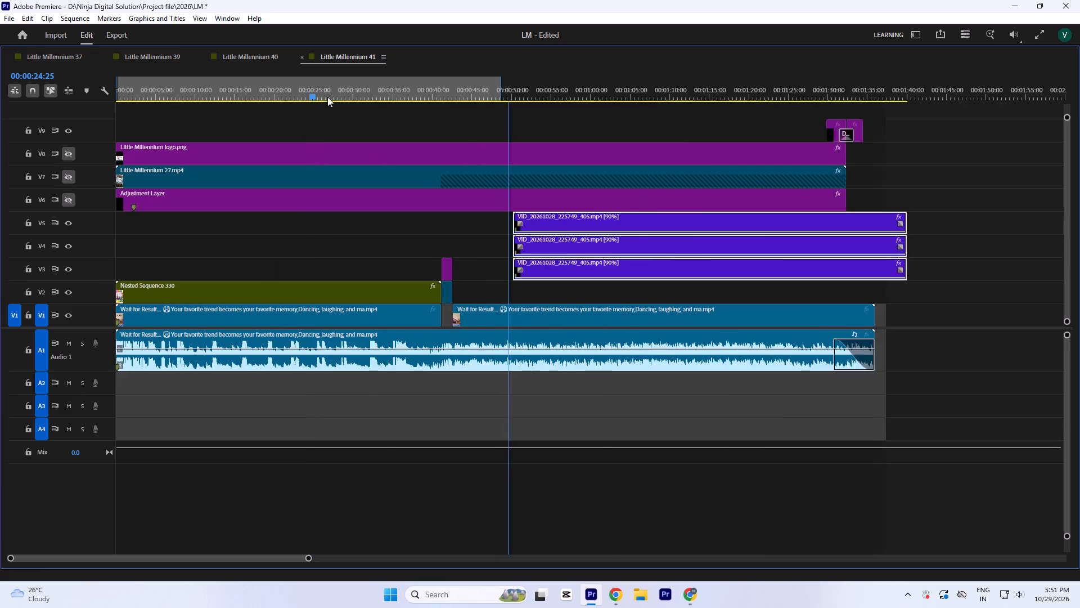
key(equal)
drag(624, 273, 506, 276)
Place the playhead at 00:00:46:06, where the three-clip stack and the logo overlay end.
key(minus)
click(850, 82)
key(equal)
key(equal)
key(equal)
key(equal)
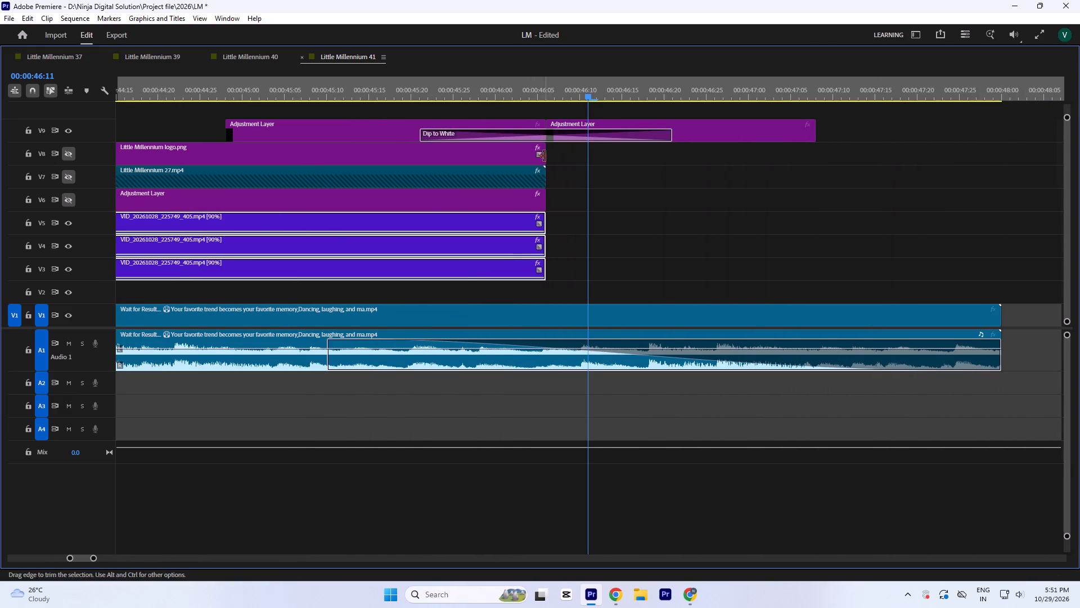
click(549, 90)
key(minus)
key(minus)
key(minus)
key(minus)
key(minus)
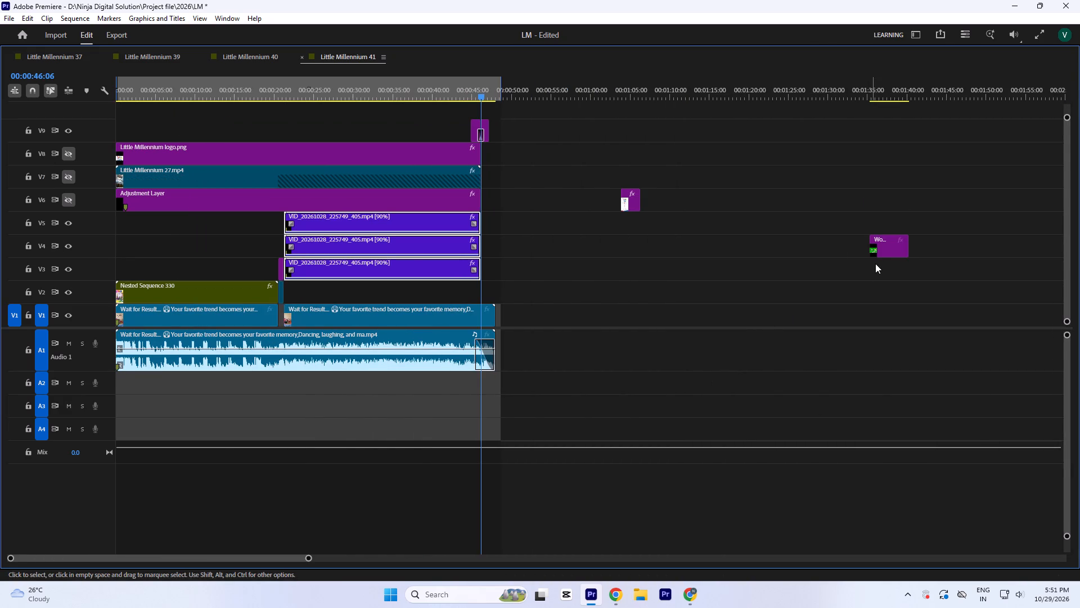
Move the Wordplay Emoji clip from V4 down to V2, clear of the edit at about 00:01:06.
drag(884, 255, 501, 293)
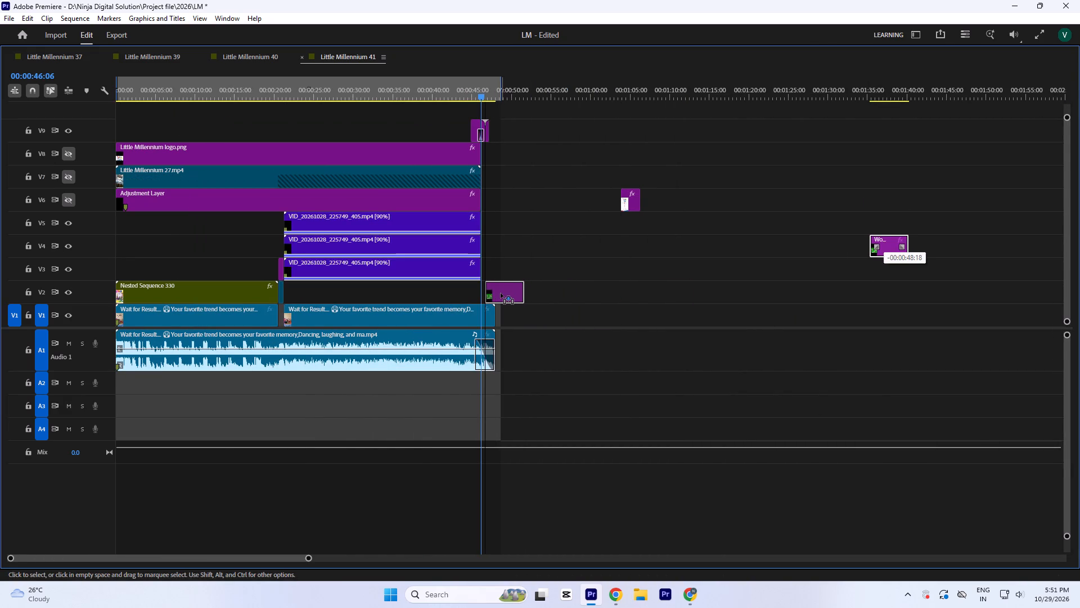
drag(501, 293, 500, 293)
drag(496, 298, 646, 297)
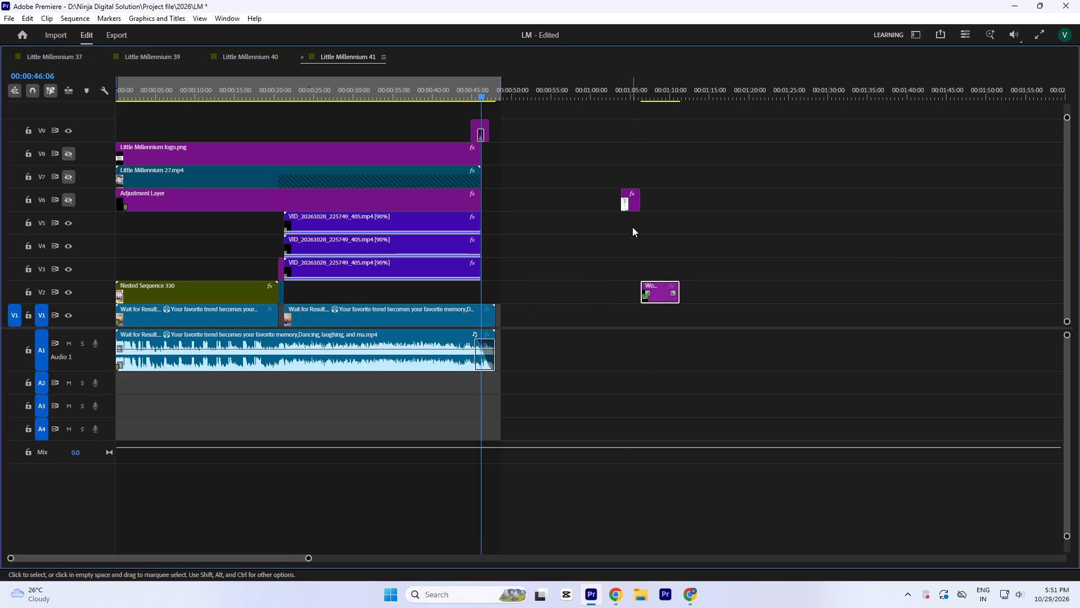
Move the LM.jpg end graphic to V2 so it starts at 00:00:46:06, directly after the three-clip stack.
drag(628, 211, 496, 290)
key(equal)
key(equal)
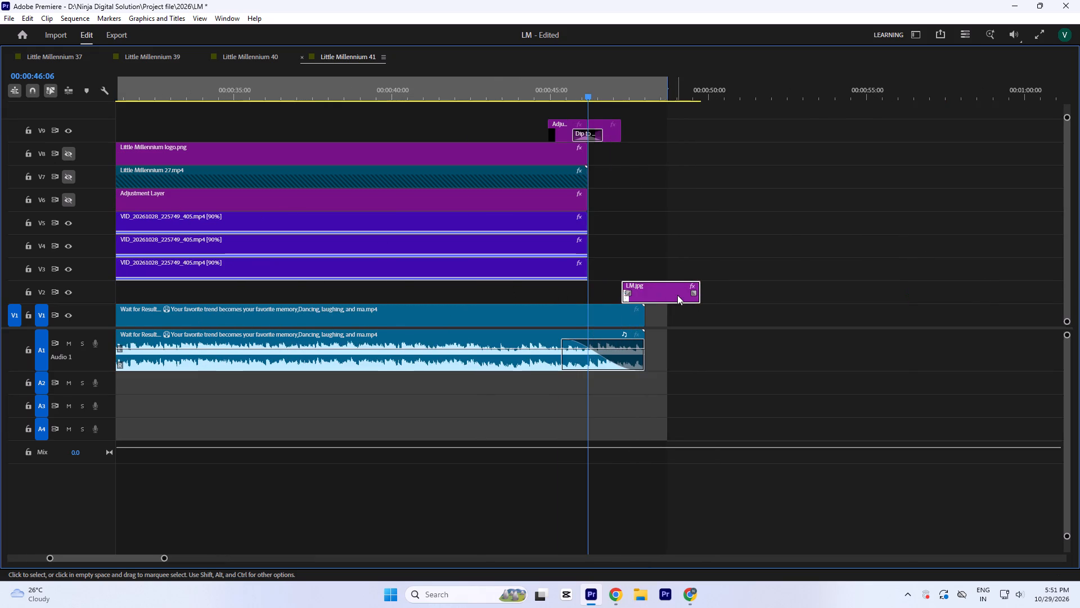
drag(676, 295, 643, 299)
click(751, 267)
key(minus)
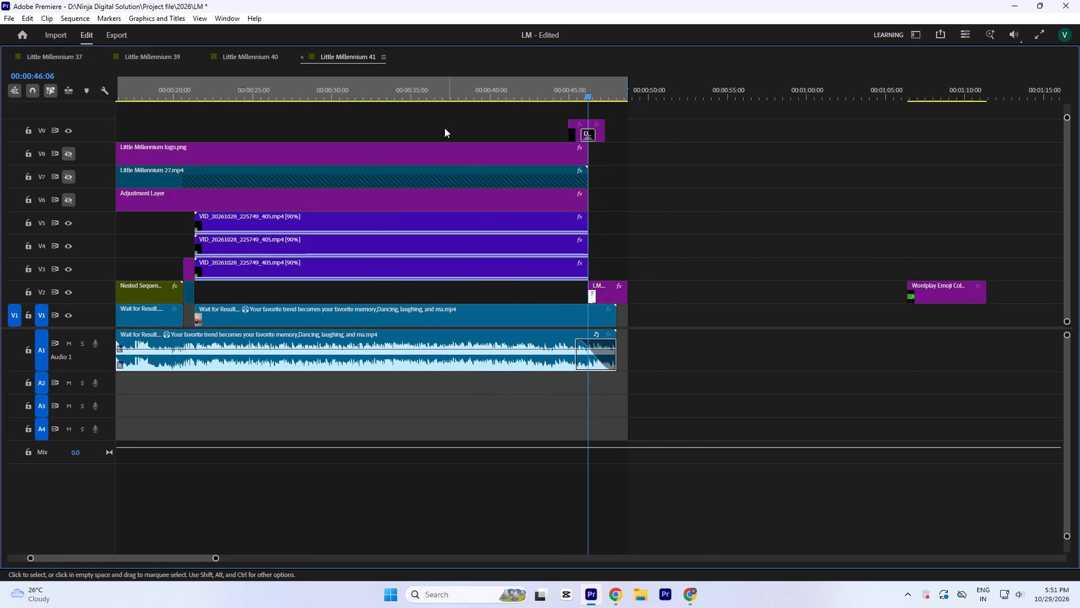
Restore the full panel layout, preview the second section at 00:00:36:24 and bring up the V3 clip's effect settings.
click(440, 87)
key(grave)
key(minus)
key(minus)
key(equal)
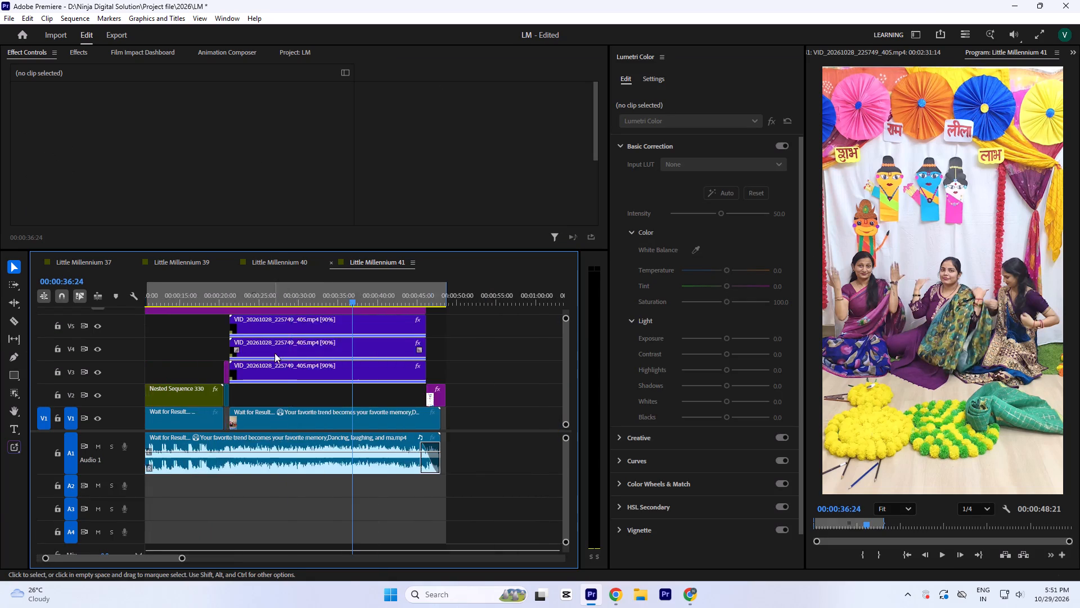
key(equal)
key(minus)
click(331, 364)
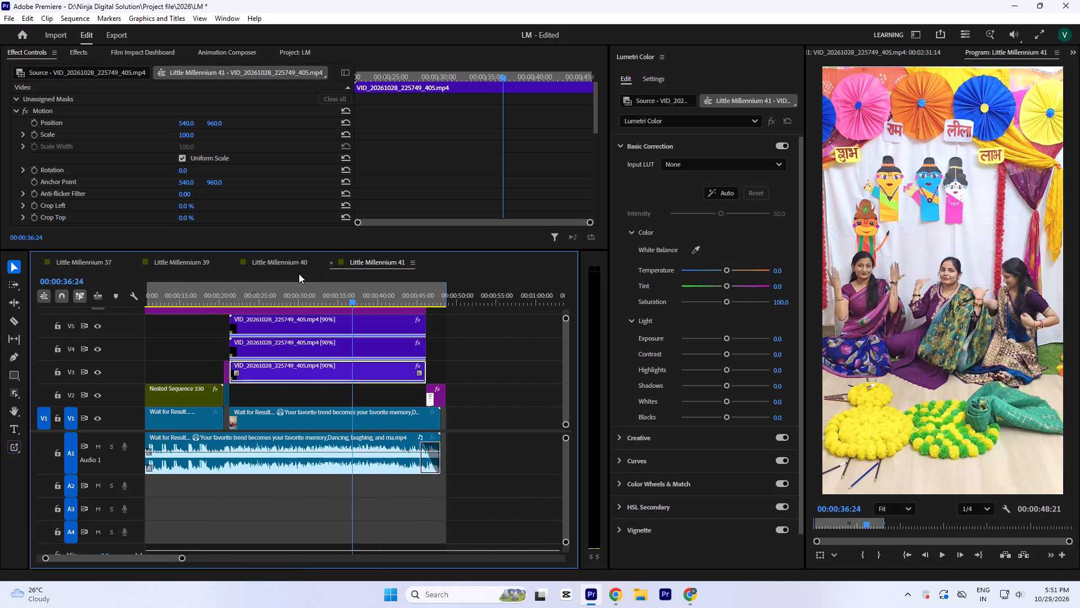
Open Nested Sequence 330, examine the effect settings of its V1 and V2 clips, and close it again.
double_click(179, 392)
click(181, 421)
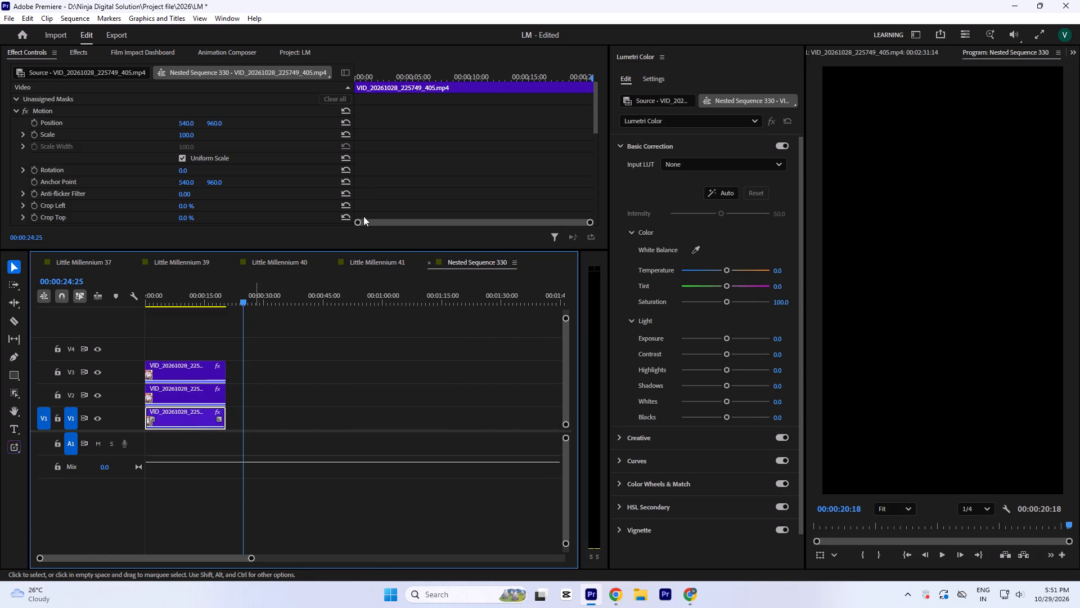
scroll(438, 145, down, 20)
scroll(438, 145, down, 6)
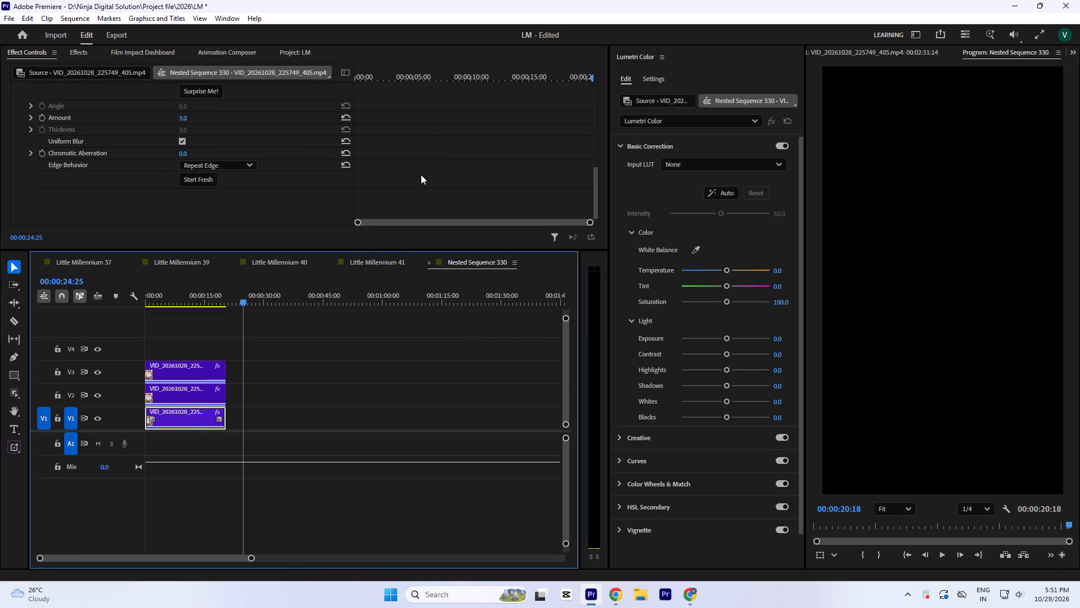
click(187, 398)
scroll(417, 154, down, 10)
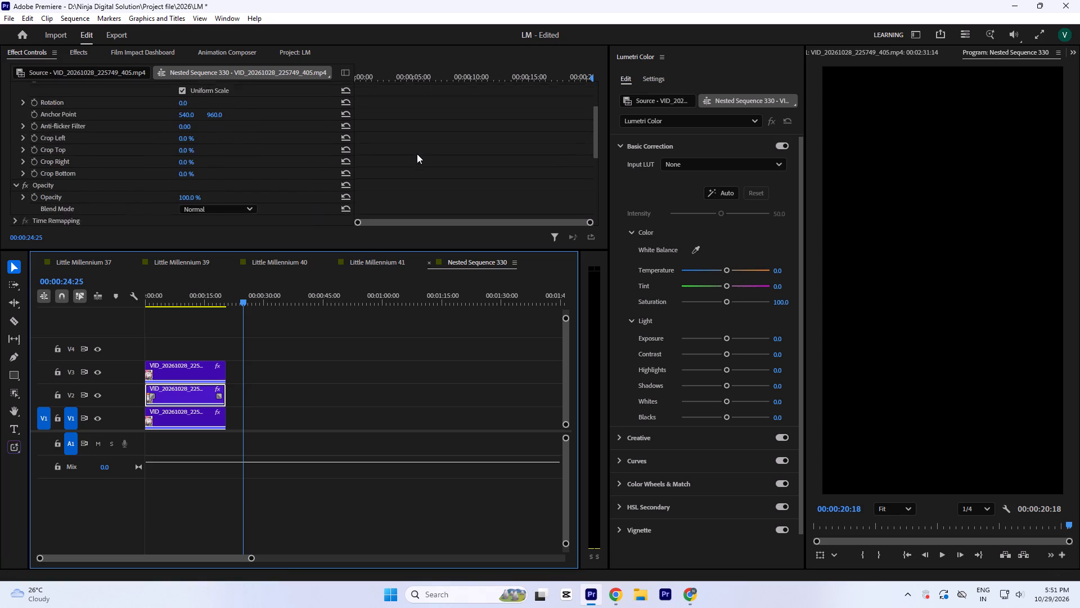
scroll(417, 154, down, 9)
click(196, 418)
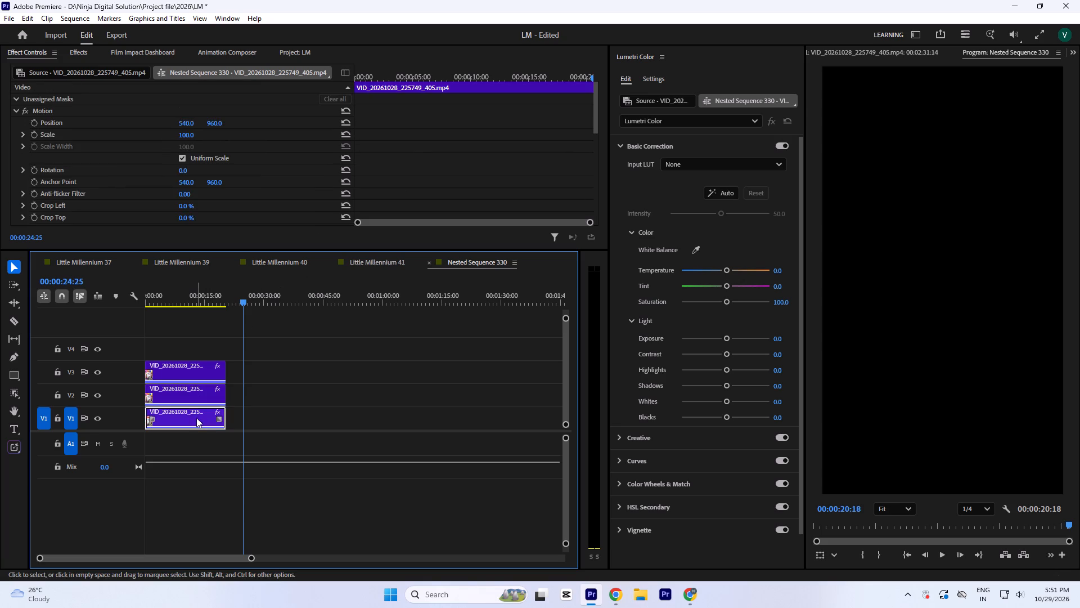
scroll(454, 126, down, 16)
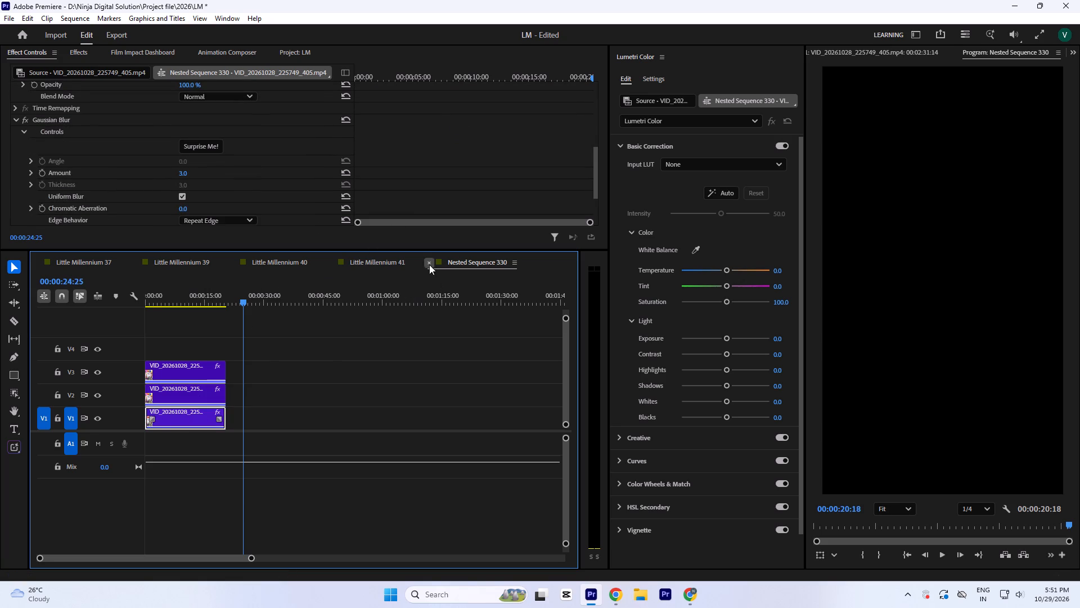
click(429, 265)
Preview the start of the second section and check the V3 clip's Gaussian Blur by switching it off and on at 00:00:30:14.
click(336, 287)
click(343, 373)
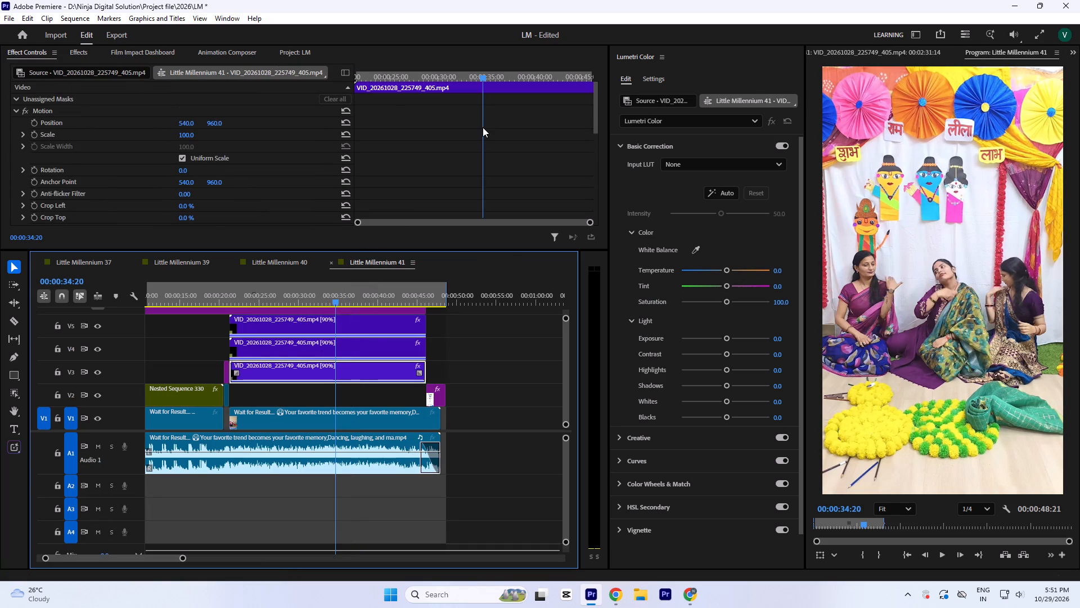
scroll(483, 127, down, 15)
scroll(452, 152, down, 8)
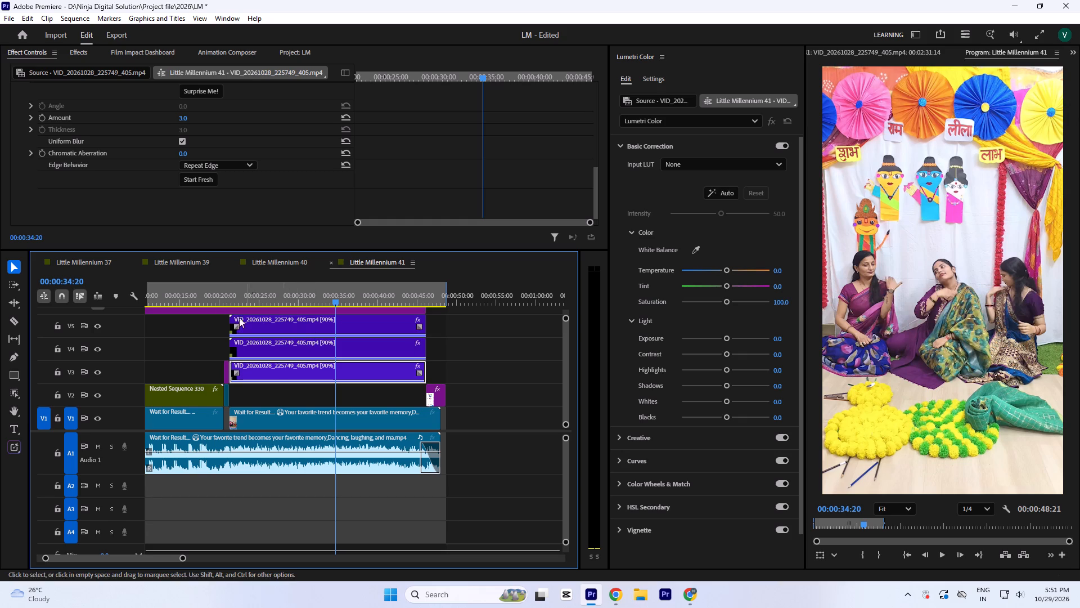
scroll(406, 169, up, 10)
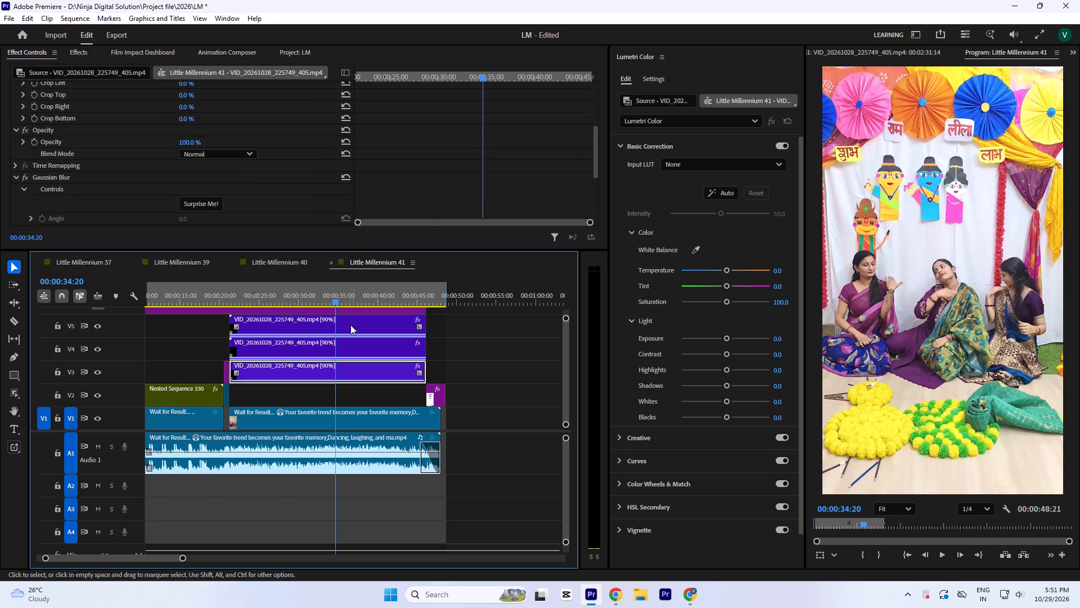
click(320, 299)
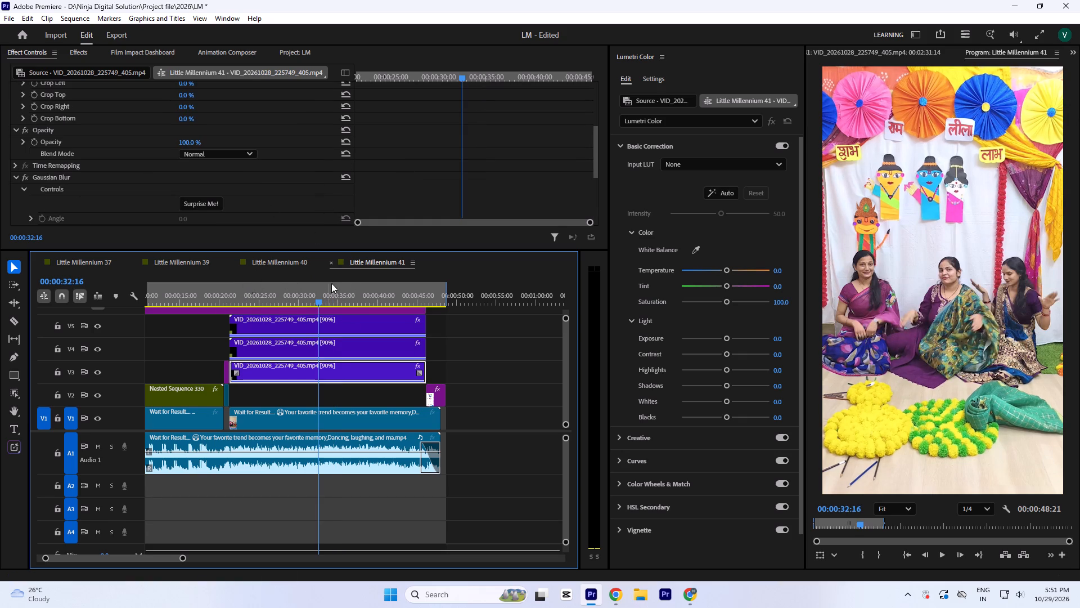
click(177, 296)
drag(174, 296, 287, 306)
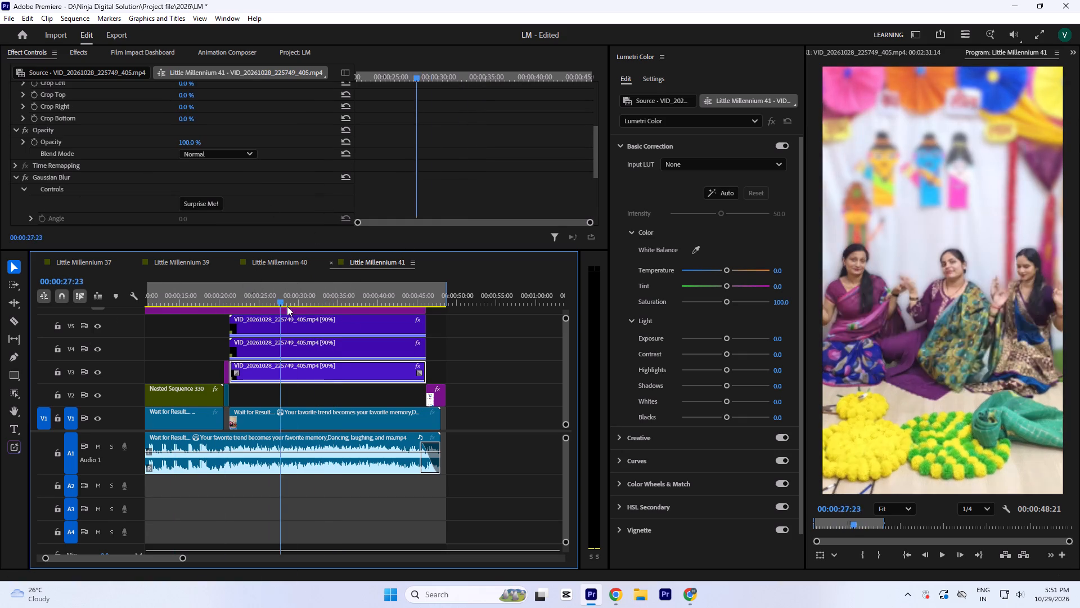
drag(287, 306, 303, 311)
scroll(463, 178, down, 11)
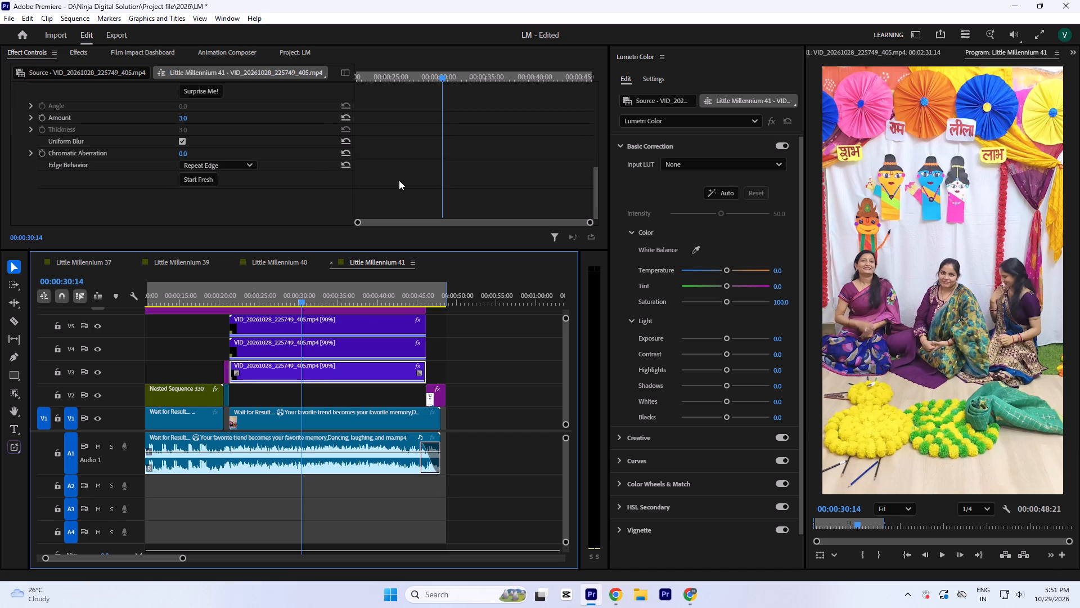
scroll(6, 169, up, 10)
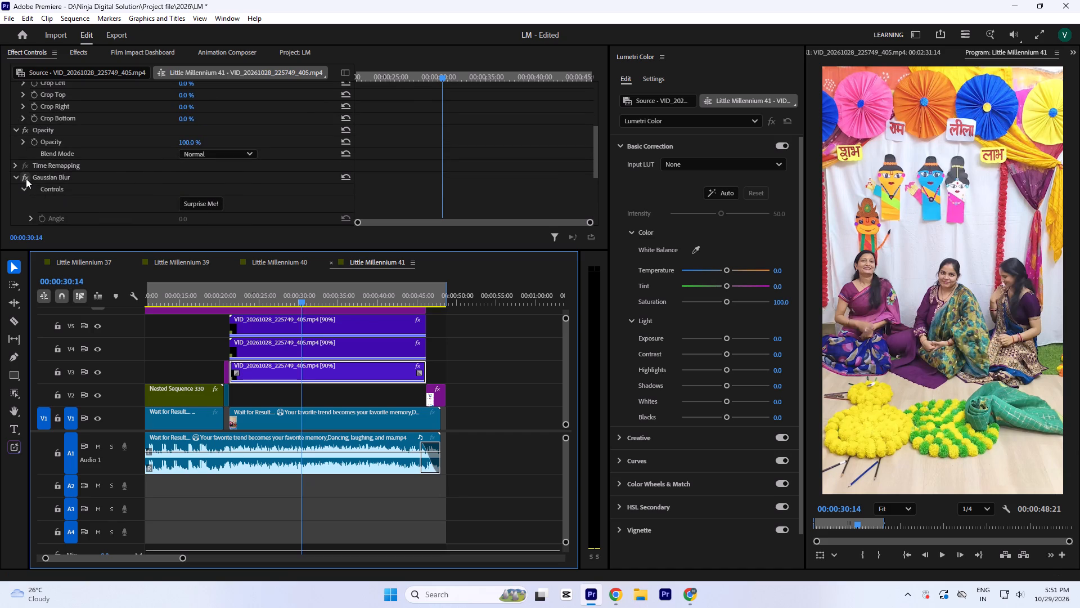
click(25, 178)
click(25, 178)
Set Crop Top to 49% on the V4 clip of the second section's stack.
click(322, 347)
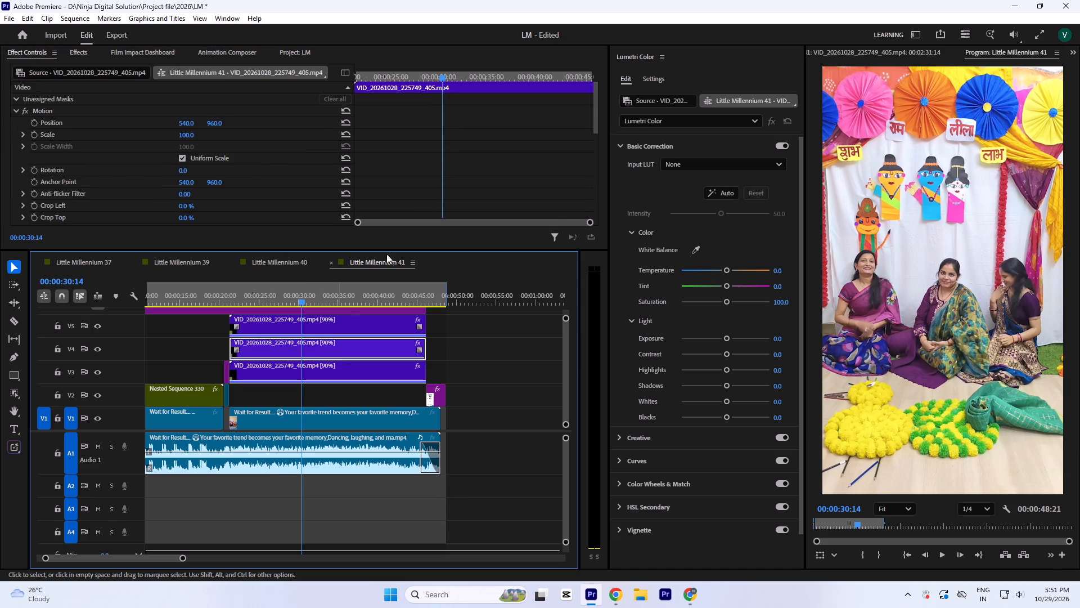
scroll(466, 142, down, 13)
scroll(65, 171, up, 5)
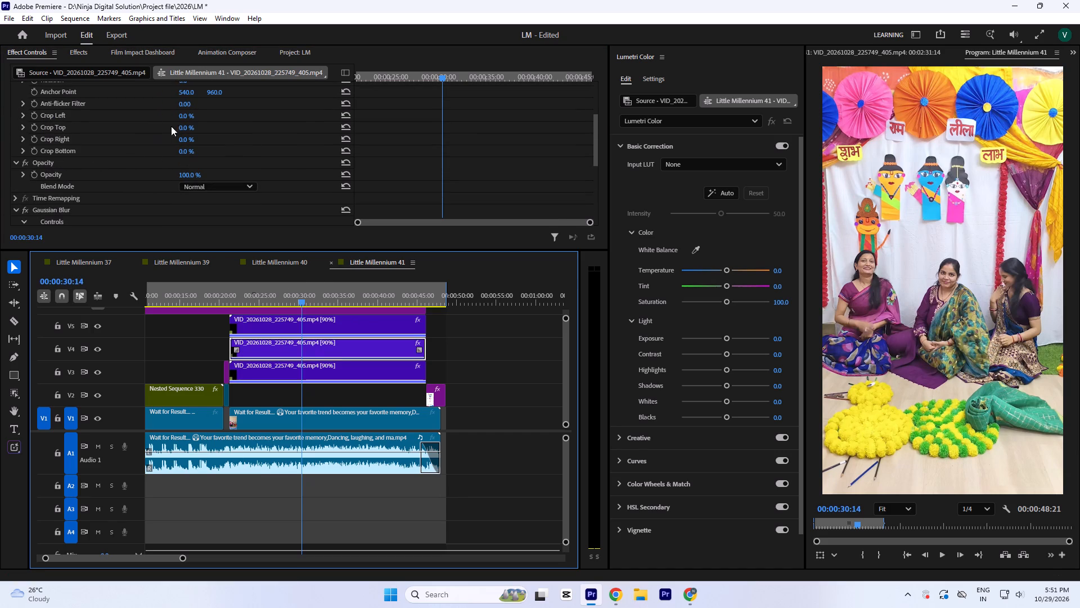
drag(181, 125, 181, 97)
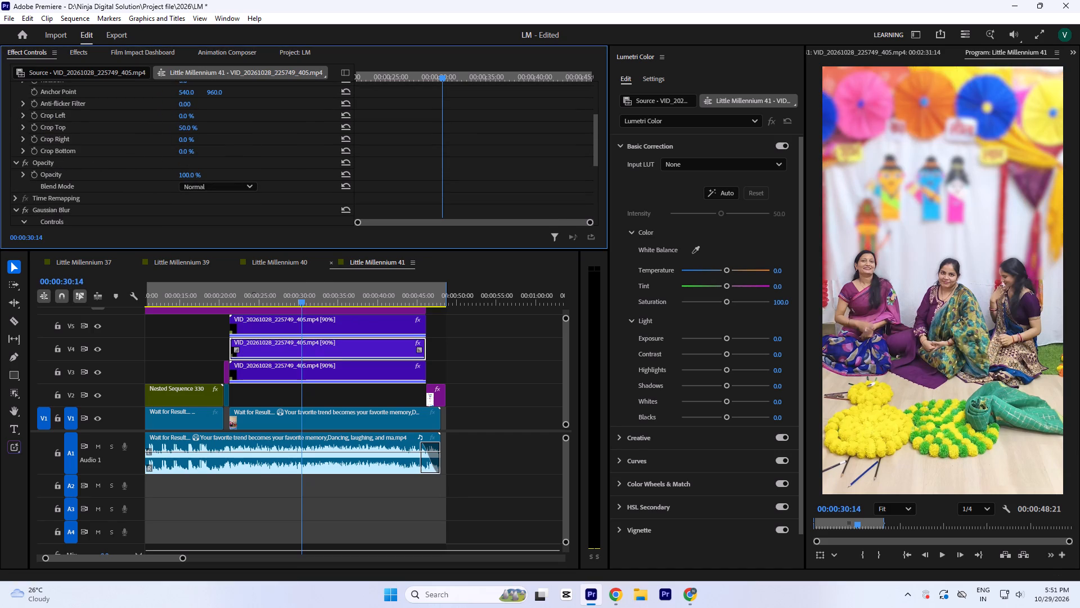
drag(181, 97, 181, 97)
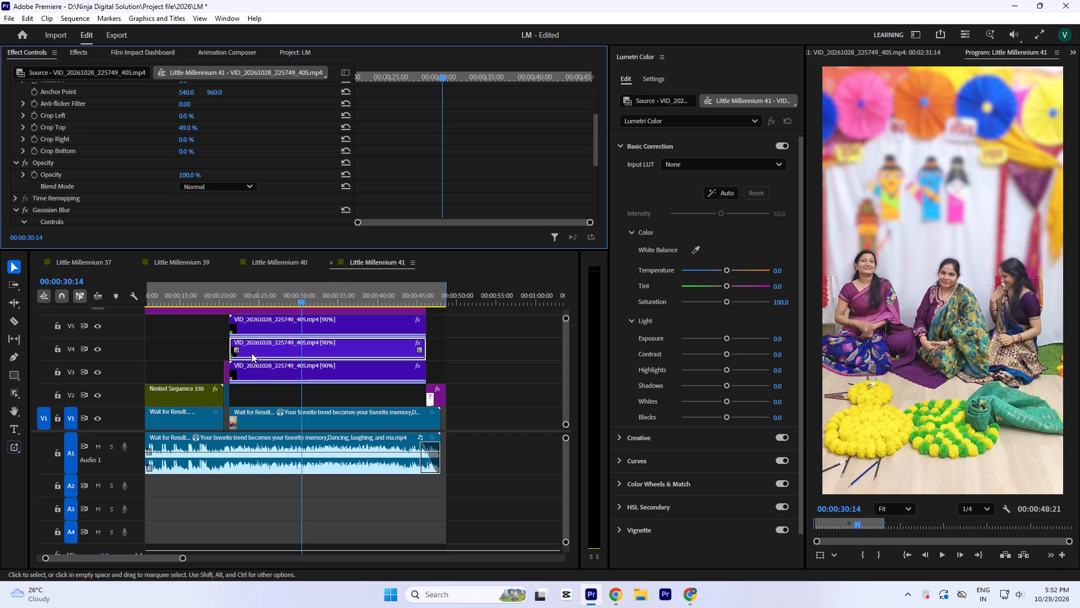
Reopen Nested Sequence 330 and examine the V2 clip's crop, opacity and Gaussian Blur settings with the frame at 00:00:11:03 shown.
double_click(166, 400)
click(192, 404)
scroll(414, 170, down, 5)
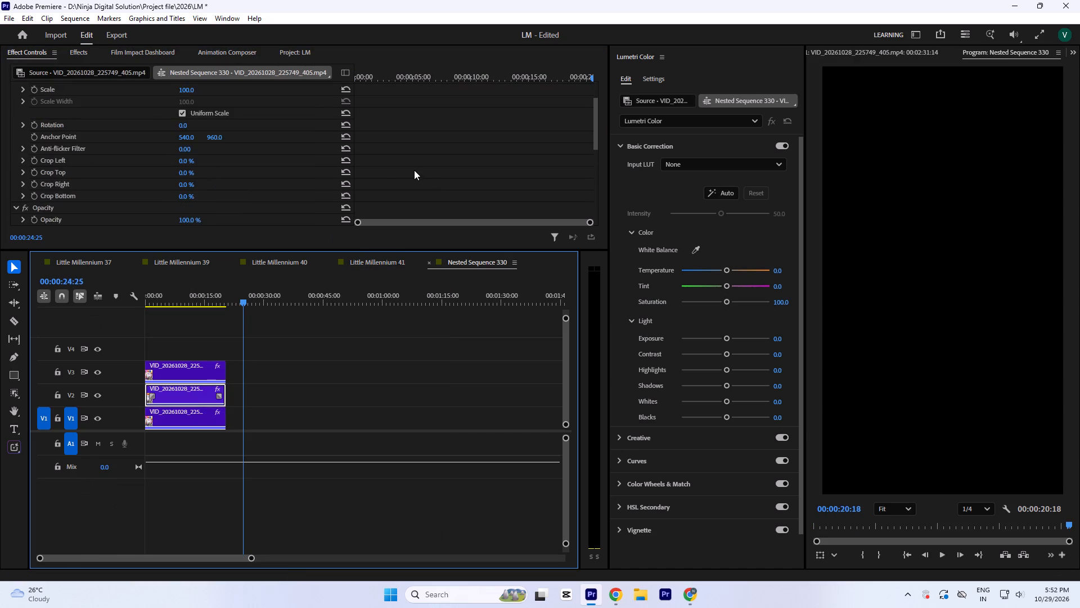
scroll(119, 169, down, 14)
scroll(120, 173, up, 7)
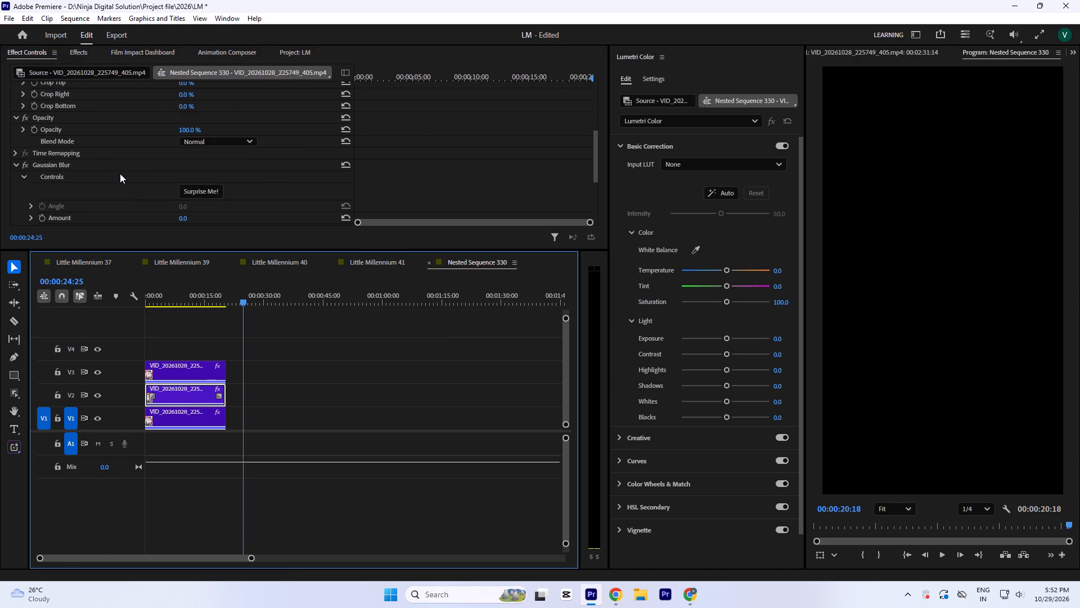
scroll(110, 187, up, 8)
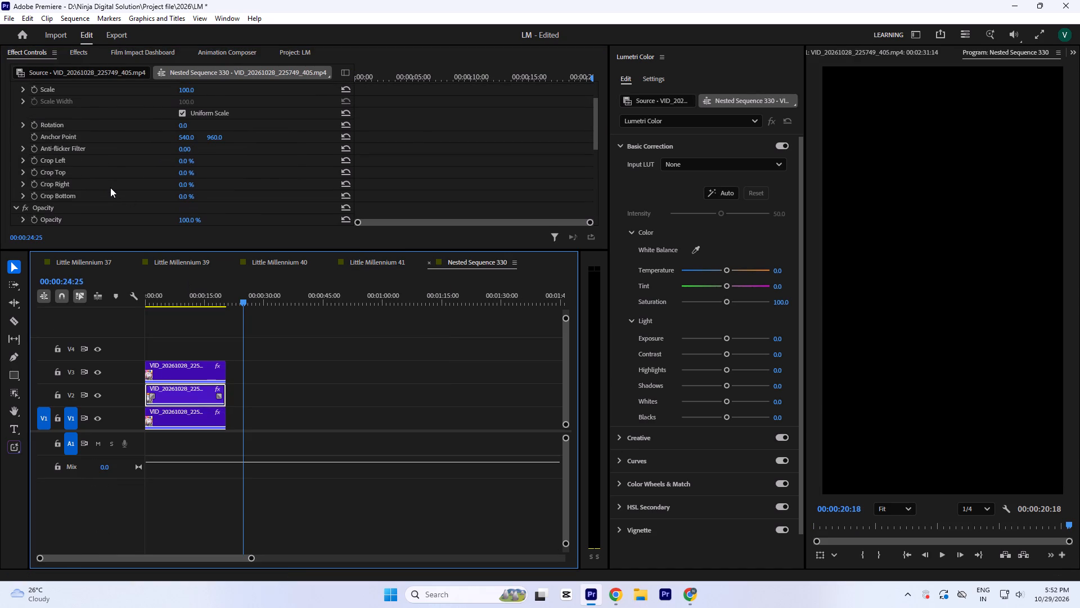
scroll(128, 207, down, 20)
scroll(128, 207, down, 4)
scroll(128, 207, up, 6)
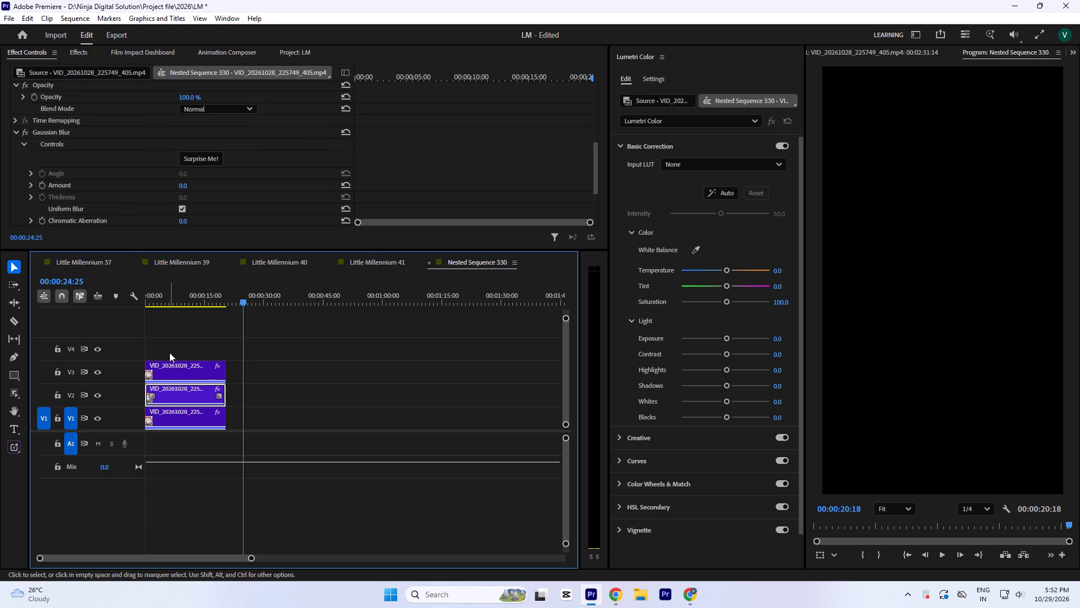
click(191, 299)
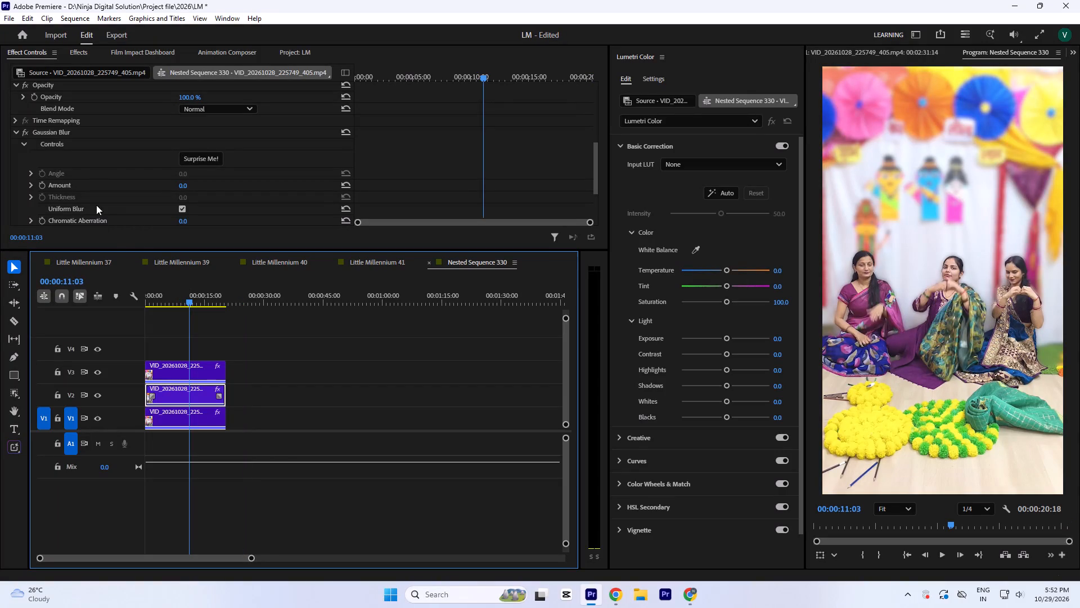
scroll(124, 200, down, 7)
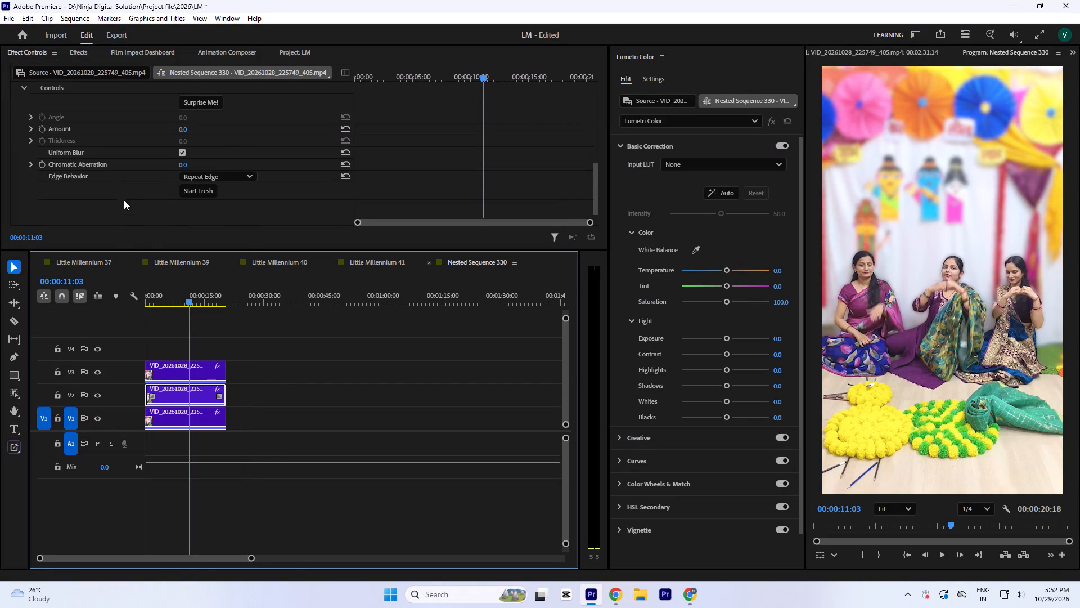
scroll(124, 200, down, 4)
Compare the V1 and V2 clips' crop, opacity and Gaussian Blur settings in Nested Sequence 330, and close that sequence.
click(186, 422)
scroll(121, 216, down, 14)
scroll(121, 216, up, 5)
scroll(127, 206, down, 14)
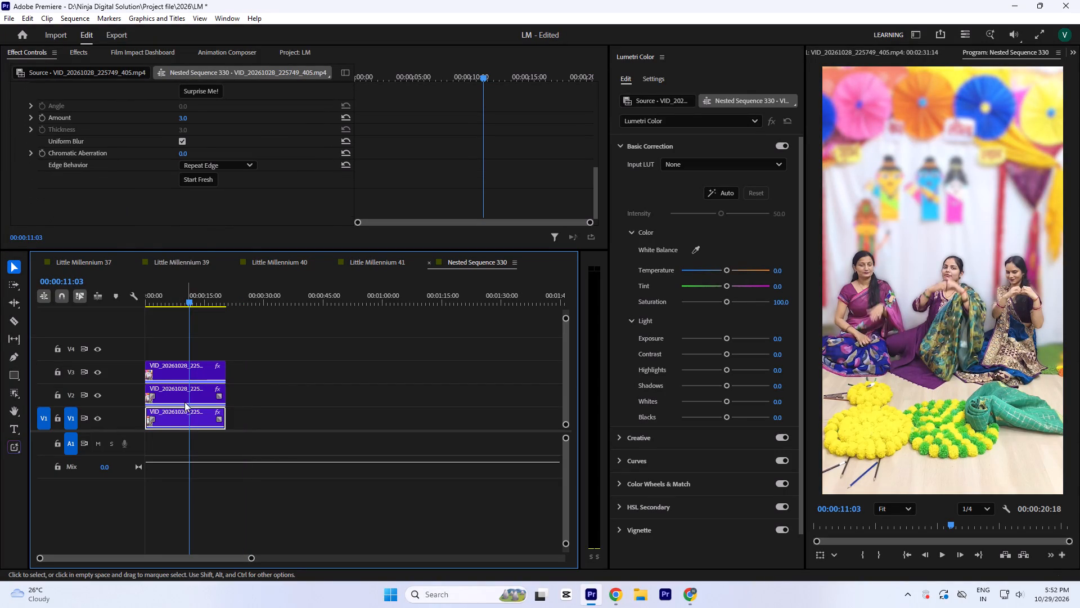
click(184, 401)
scroll(134, 192, up, 8)
scroll(134, 192, down, 3)
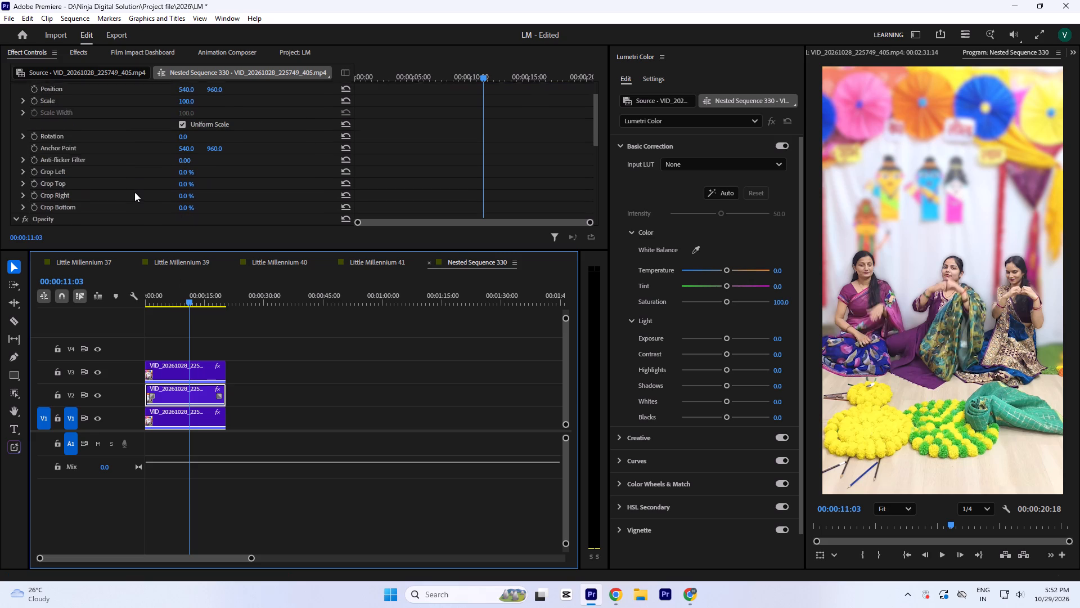
scroll(134, 192, down, 5)
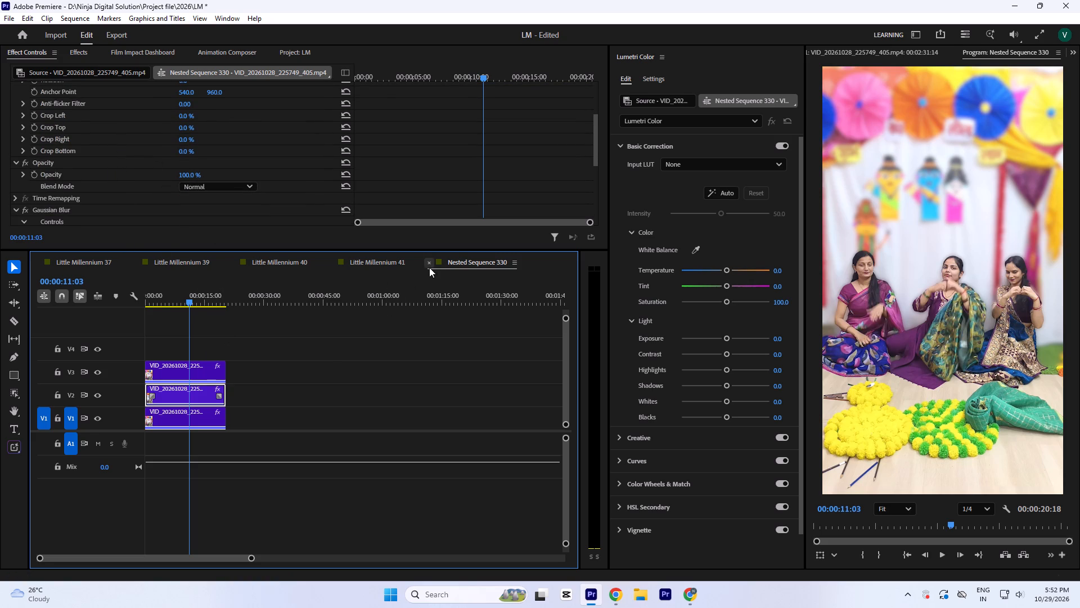
click(429, 267)
Examine the V4 clip of the second section and the Motion, crop and opacity settings of the Nested Sequence 330 clip.
click(318, 337)
click(310, 352)
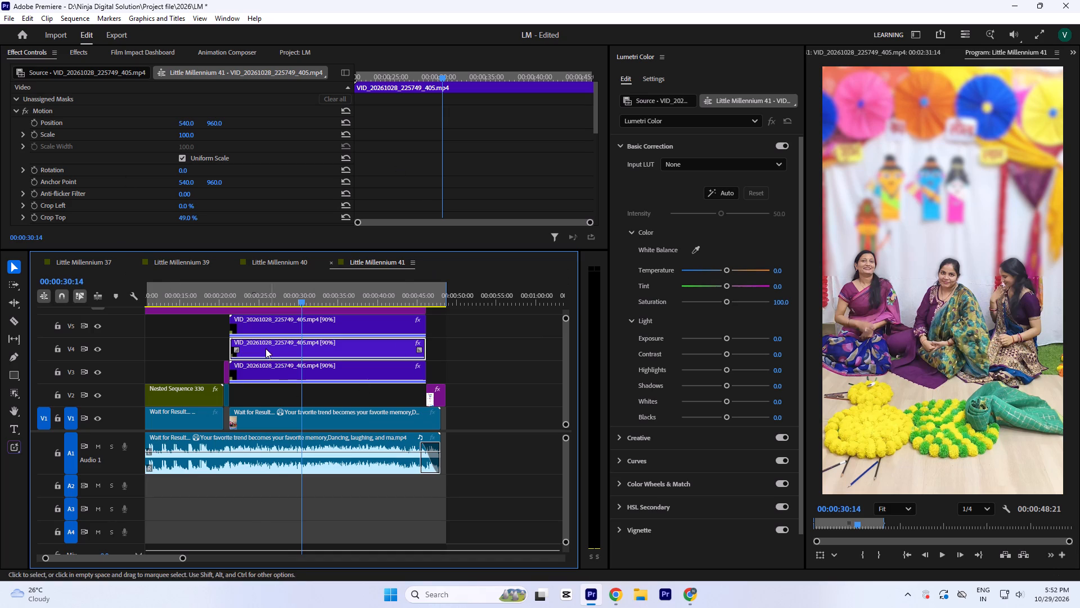
click(204, 401)
scroll(469, 162, down, 13)
scroll(469, 162, up, 2)
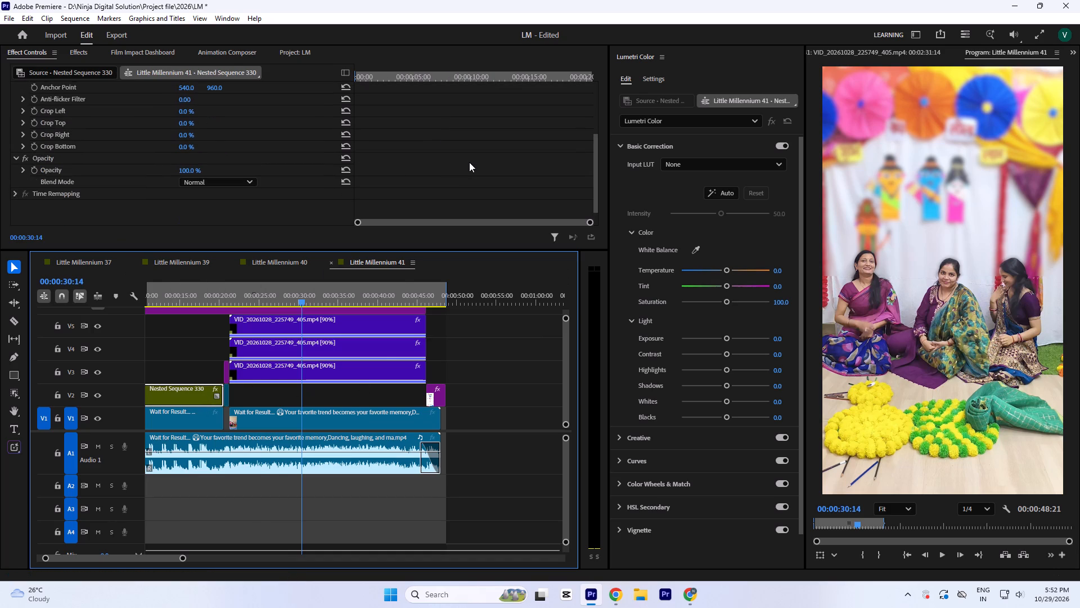
scroll(469, 162, up, 3)
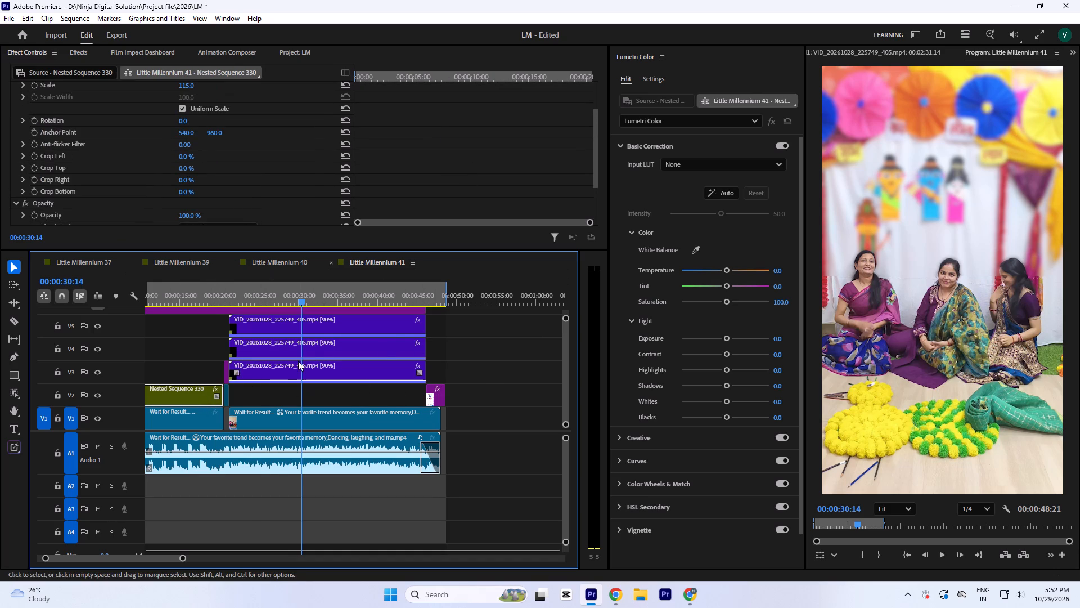
Nest the second section's three stacked clips on V3, V4 and V5 into one sequence under the default name.
drag(480, 377, 393, 333)
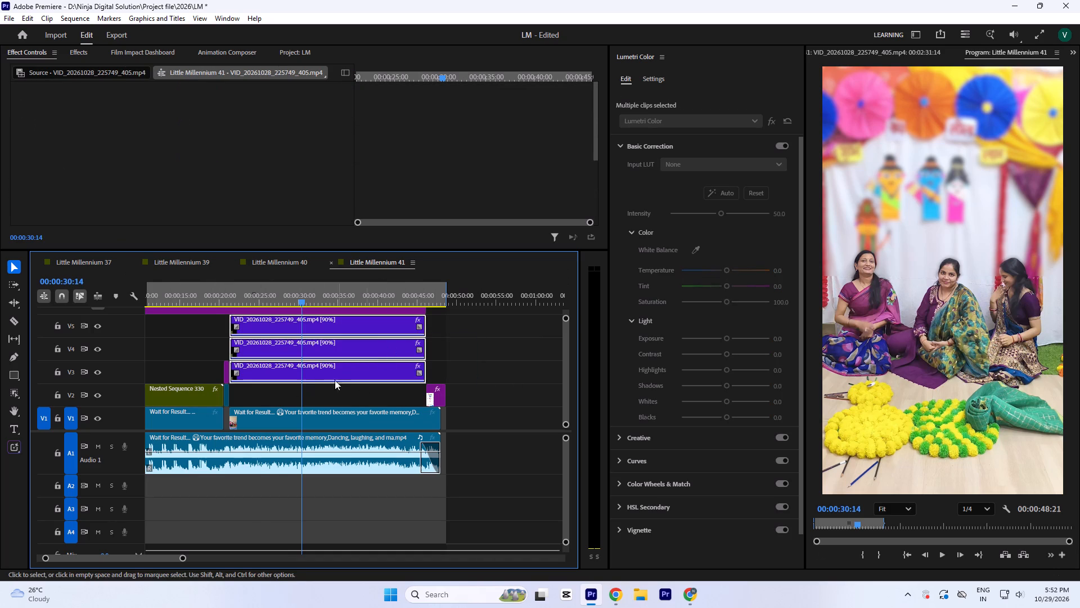
key(n)
key(Return)
click(339, 373)
Copy the Nested Sequence 330 clip and paste its attributes onto the Nested Sequence 331 clip.
click(193, 395)
scroll(407, 205, down, 4)
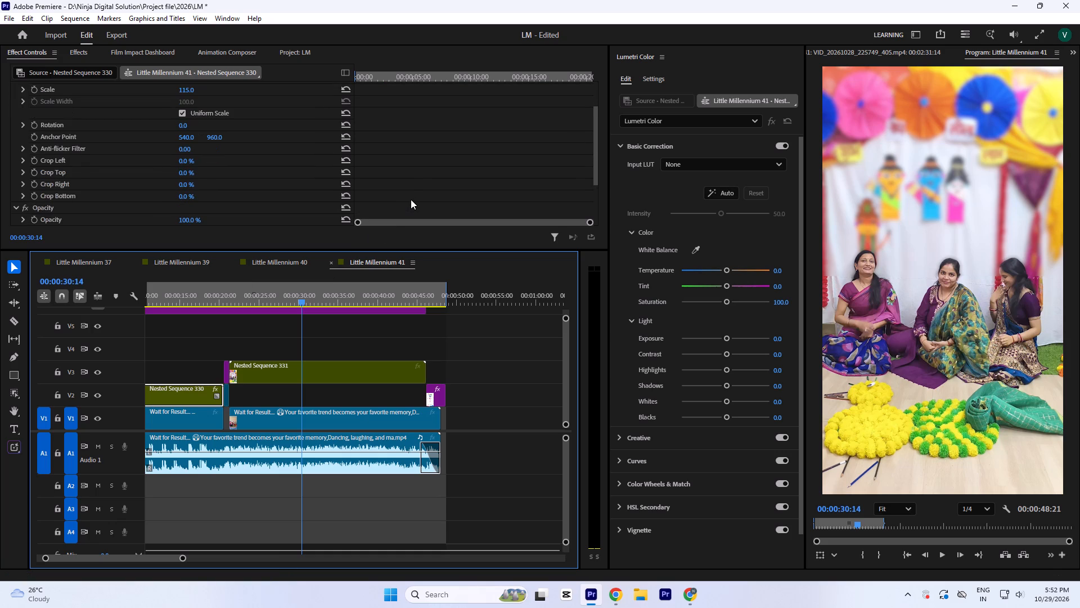
scroll(404, 150, up, 4)
right_click(189, 399)
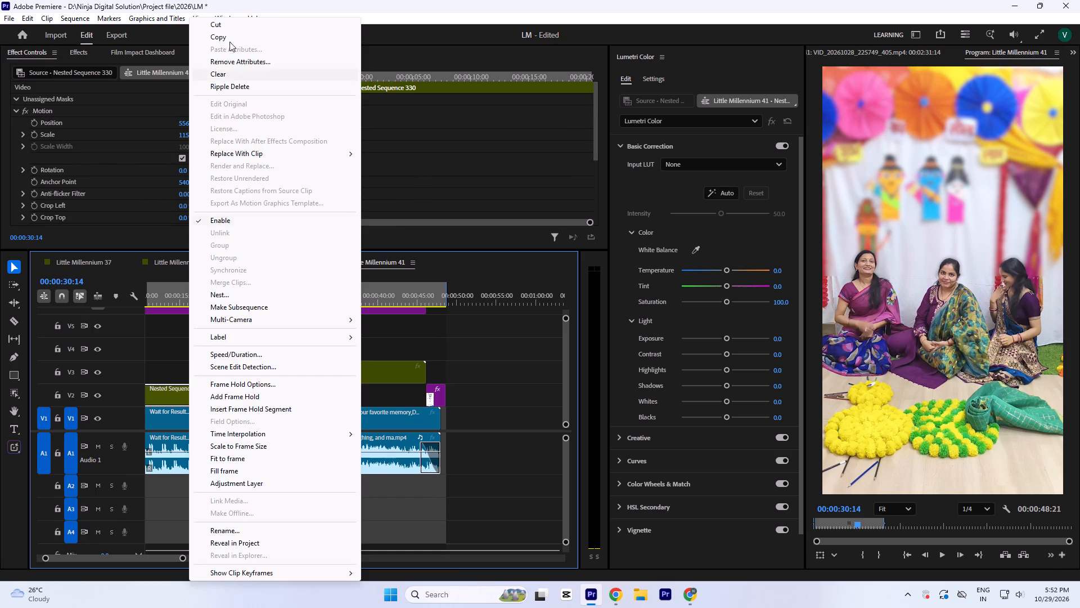
click(228, 35)
right_click(320, 370)
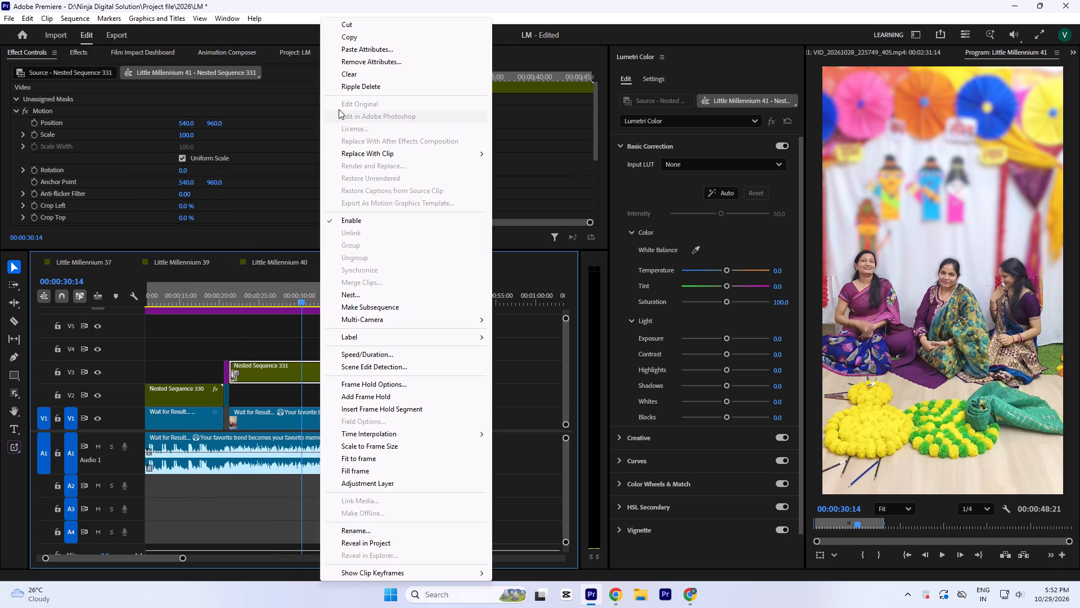
click(367, 49)
key(Return)
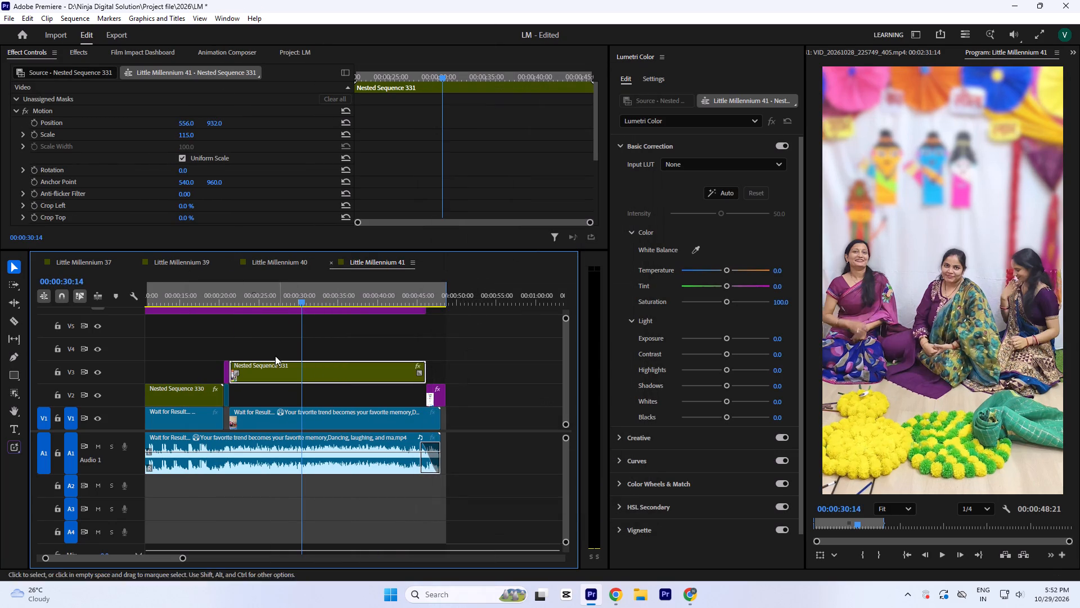
Move the Nested Sequence 331 clip from V3 down to V2, keeping it directly before LM.jpg.
drag(255, 297, 0, 314)
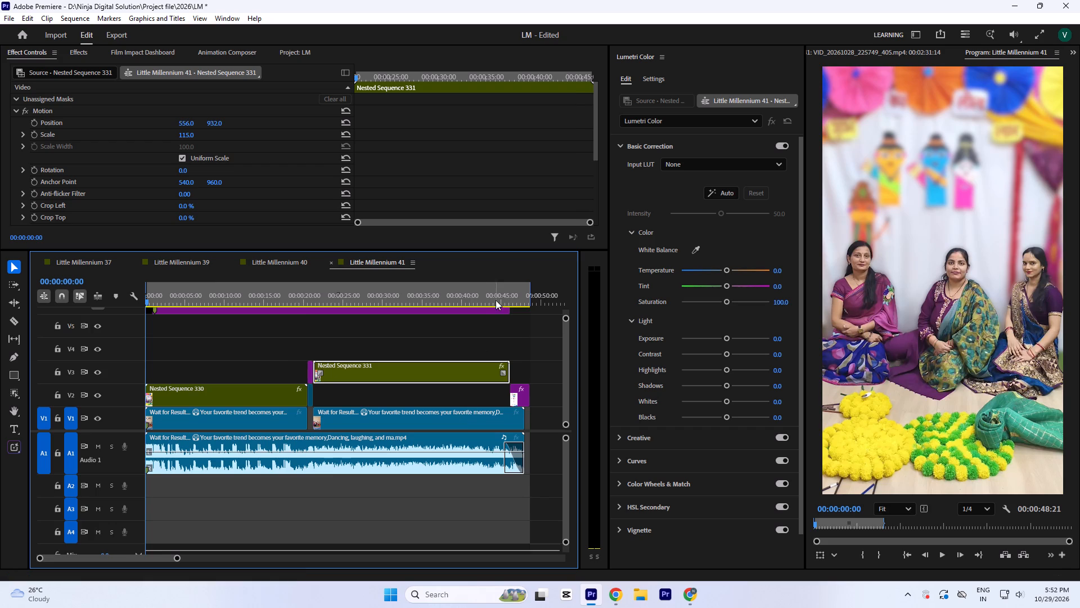
click(498, 292)
key(equal)
key(equal)
drag(378, 377, 379, 391)
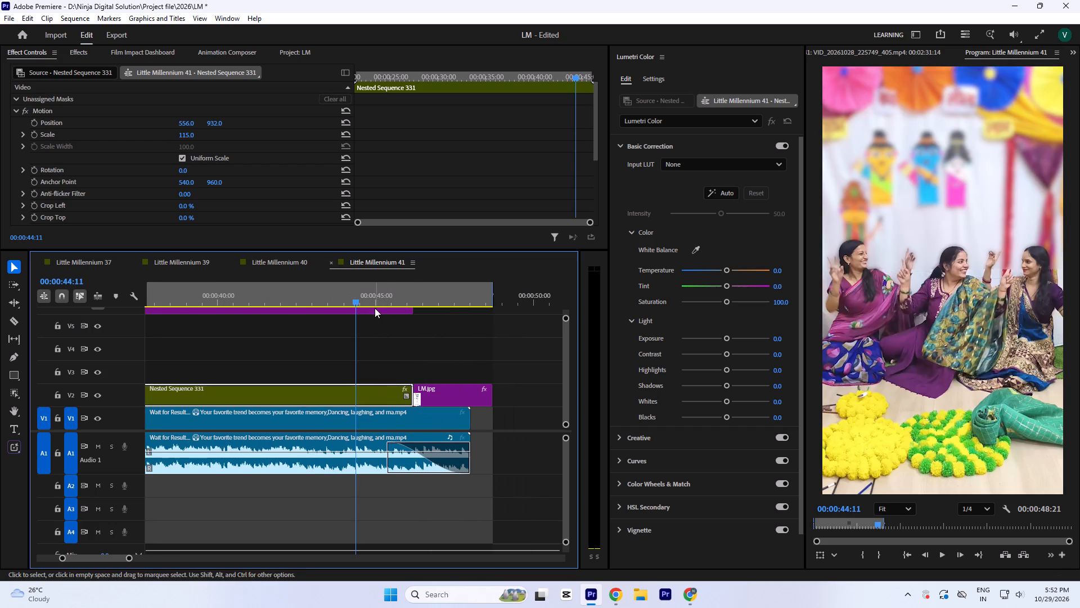
Save the project.
key(Return)
key(ctrl+s)
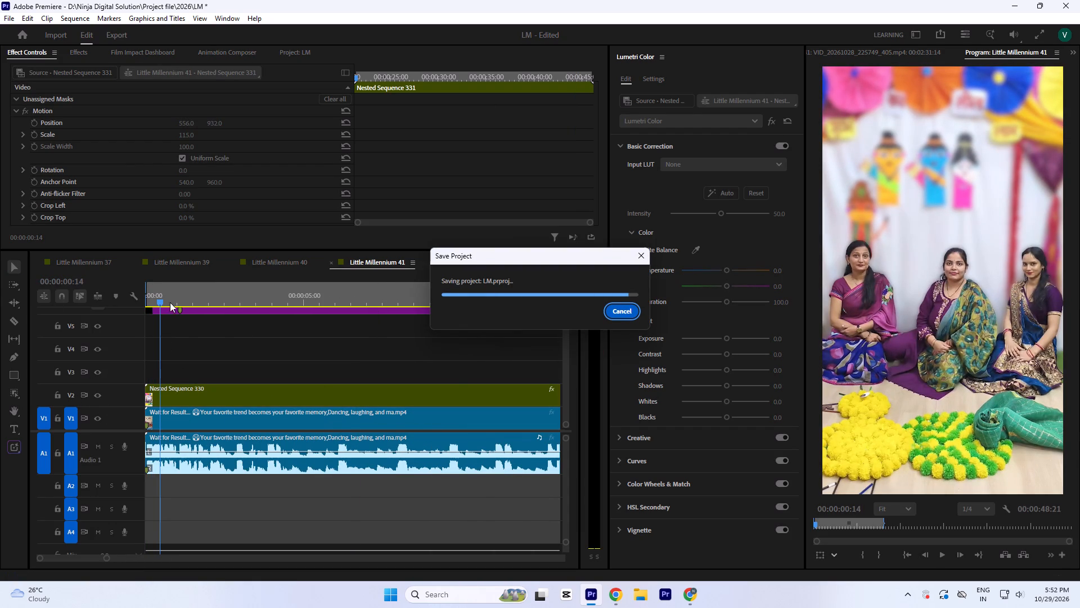
Play the first section from the start to about 00:00:16, pausing along the way to check the blurred background.
drag(163, 299, 37, 301)
key(space)
key(minus)
key(minus)
key(minus)
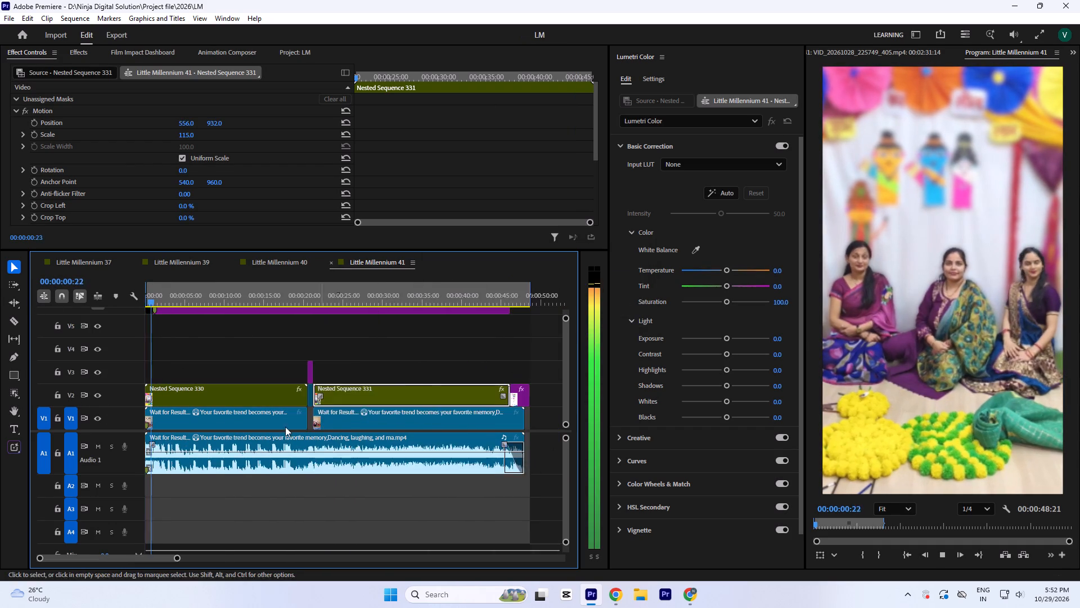
key(minus)
key(equal)
key(equal)
key(equal)
key(space)
key(space)
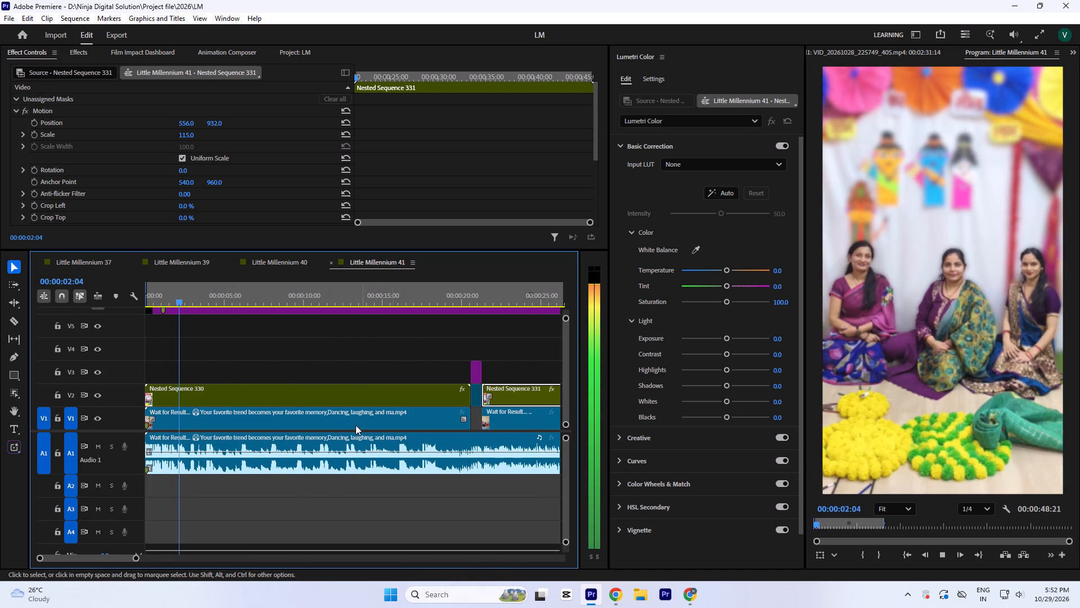
key(minus)
key(equal)
key(equal)
key(minus)
key(minus)
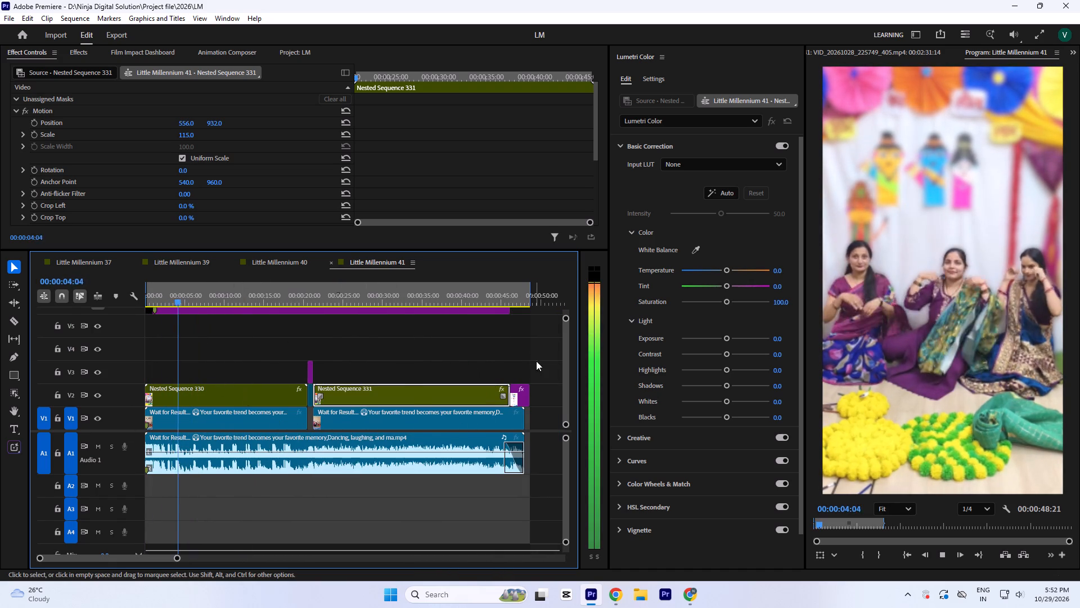
key(minus)
key(equal)
key(minus)
key(minus)
key(equal)
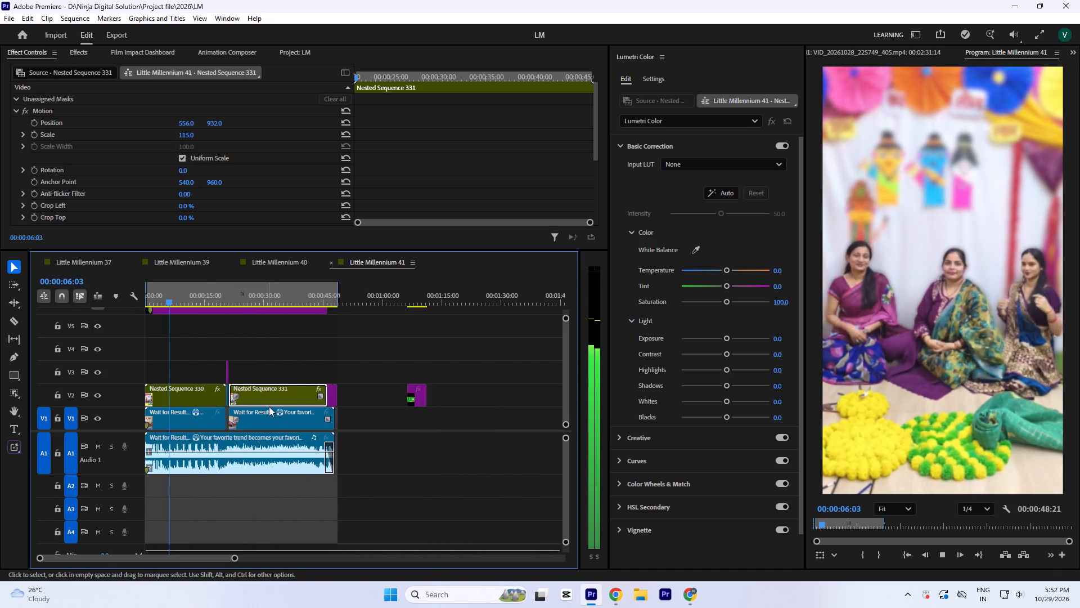
key(equal)
key(minus)
key(equal)
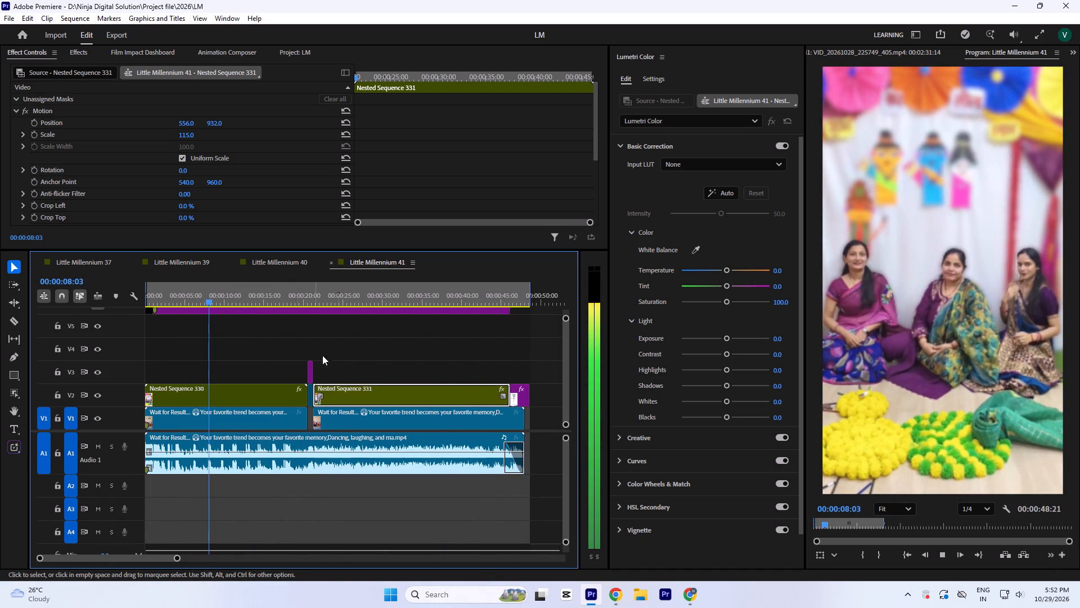
key(minus)
key(equal)
key(equal)
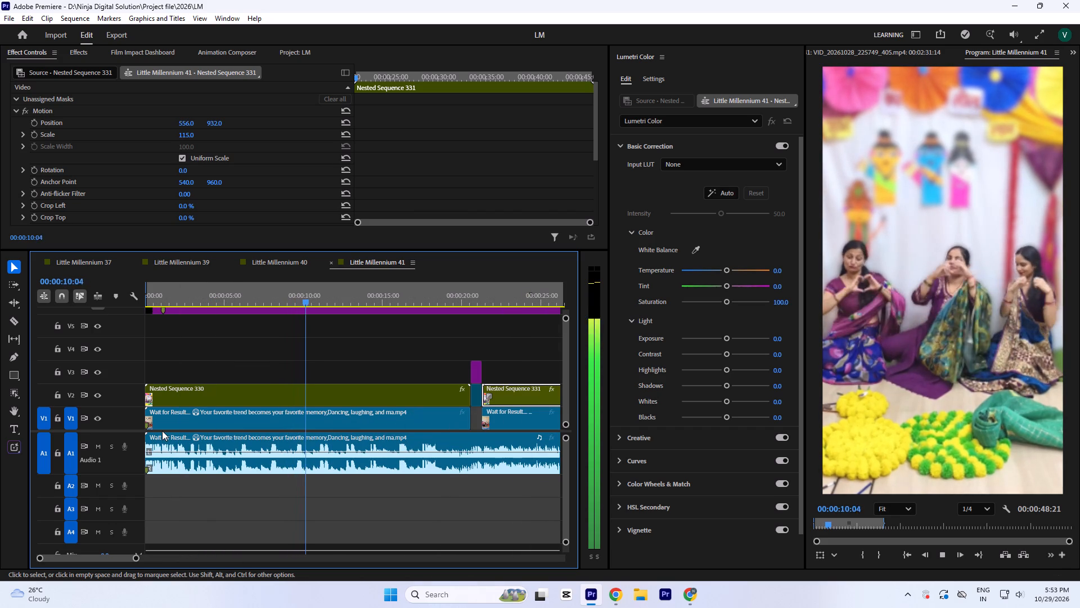
key(space)
key(space)
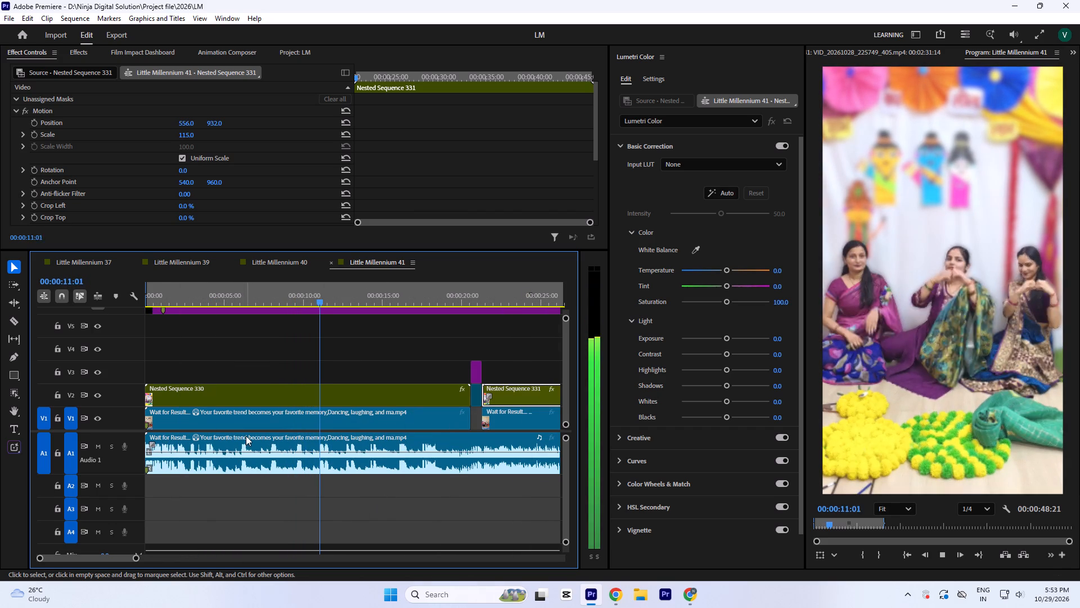
key(space)
key(space)
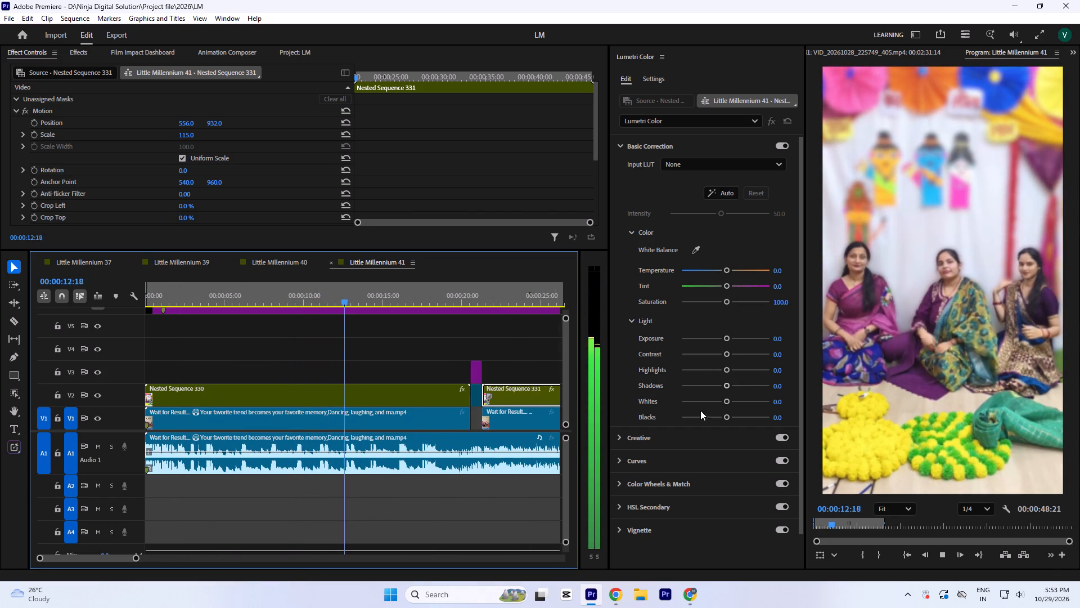
key(space)
key(space)
key(space)
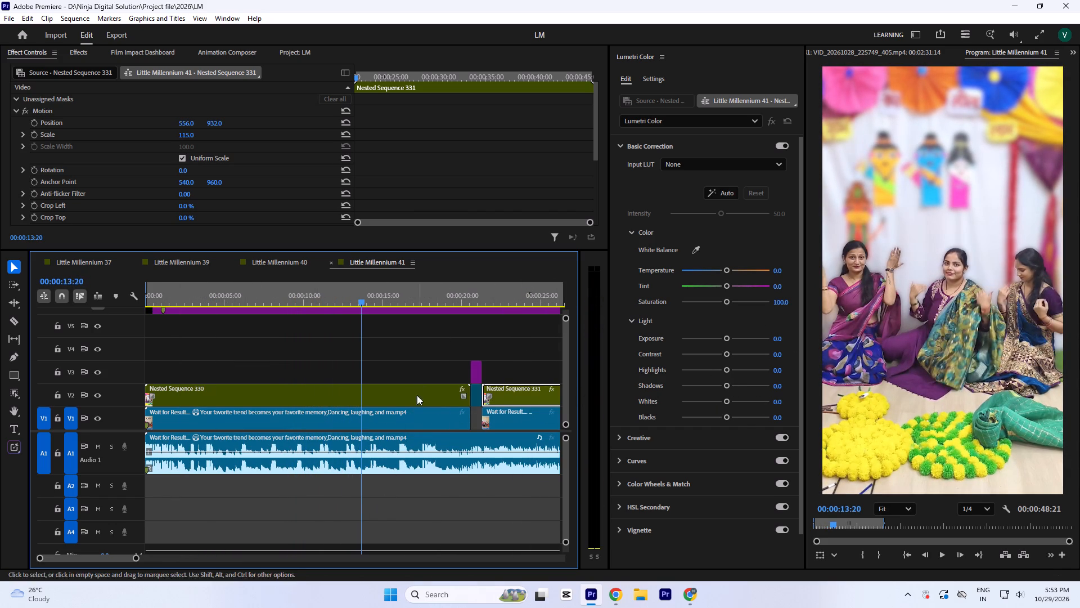
key(space)
key(space)
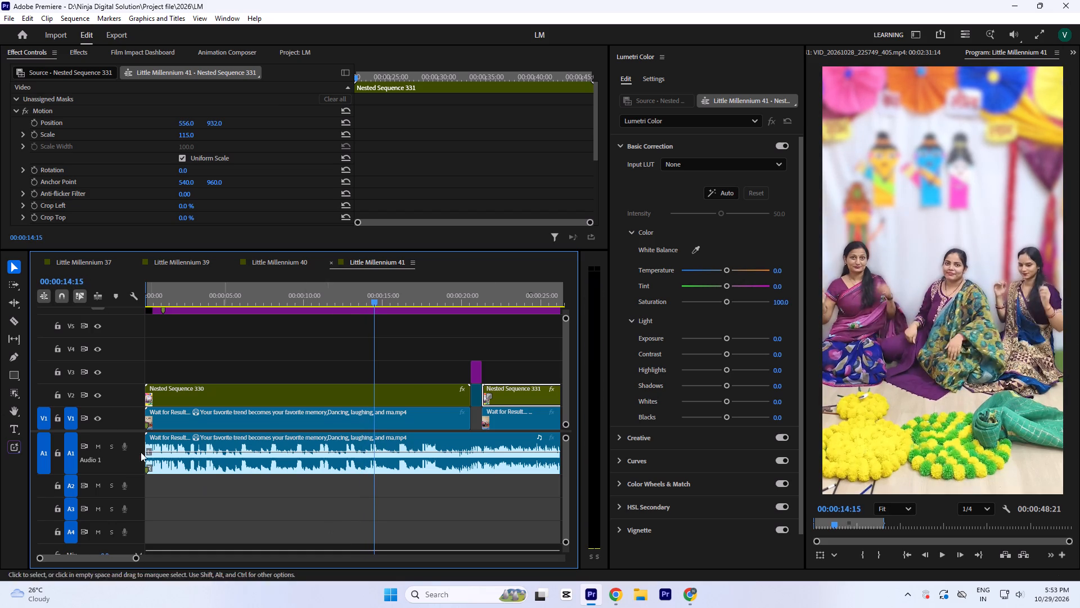
key(space)
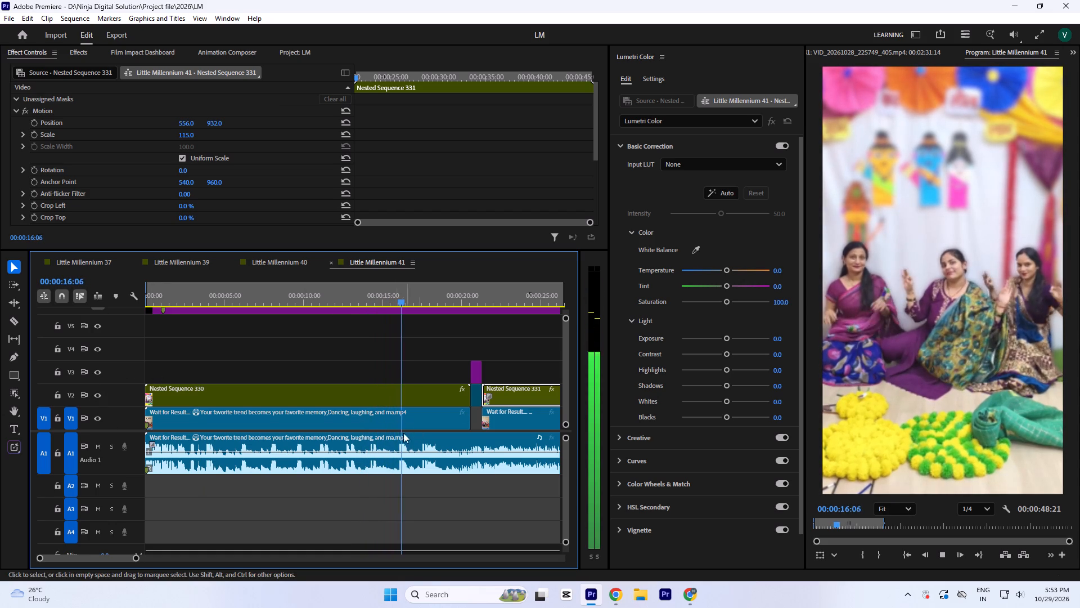
key(space)
Open Nested Sequence 330 at 00:00:17:00 and try a Gaussian Blur Amount of 2.5 on its V1 clip.
click(417, 409)
click(412, 396)
key(space)
scroll(409, 167, down, 4)
key(space)
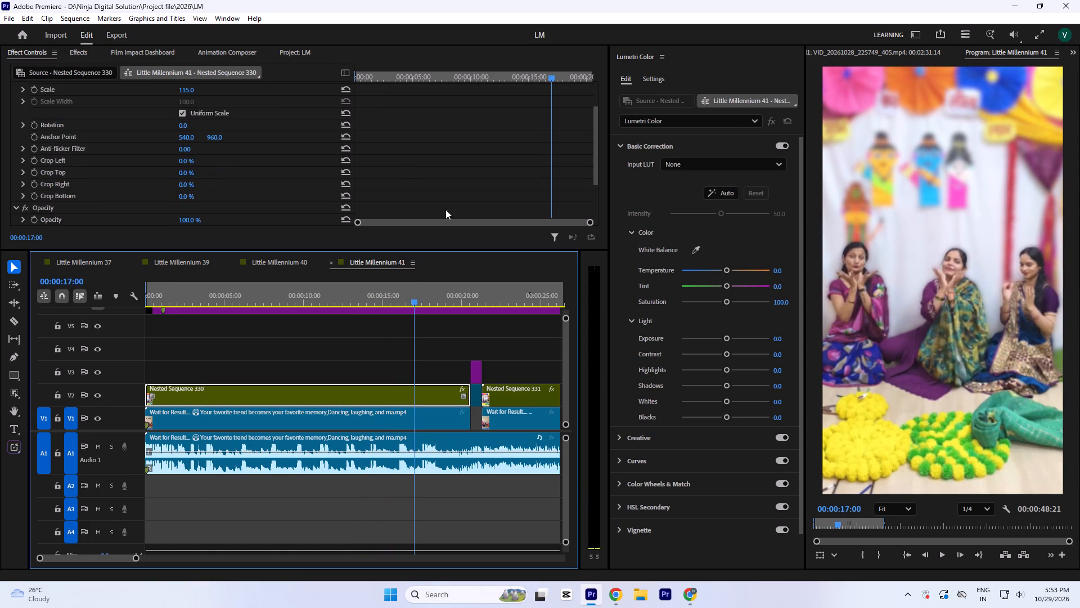
double_click(431, 392)
click(197, 415)
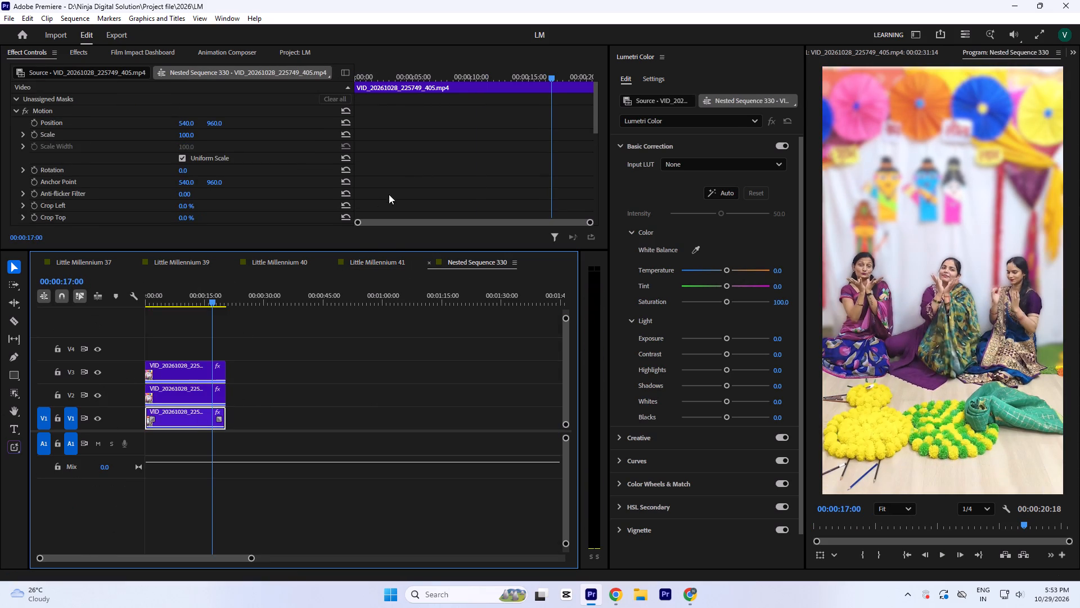
scroll(430, 182, down, 12)
scroll(80, 174, down, 1)
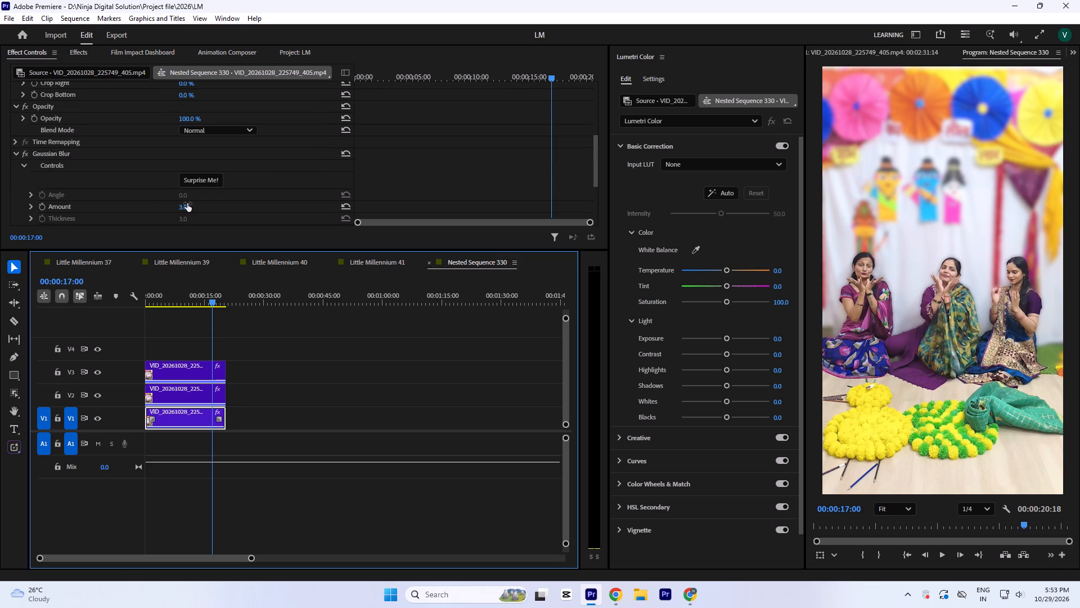
click(184, 208)
key(2)
key(period)
key(5)
click(412, 177)
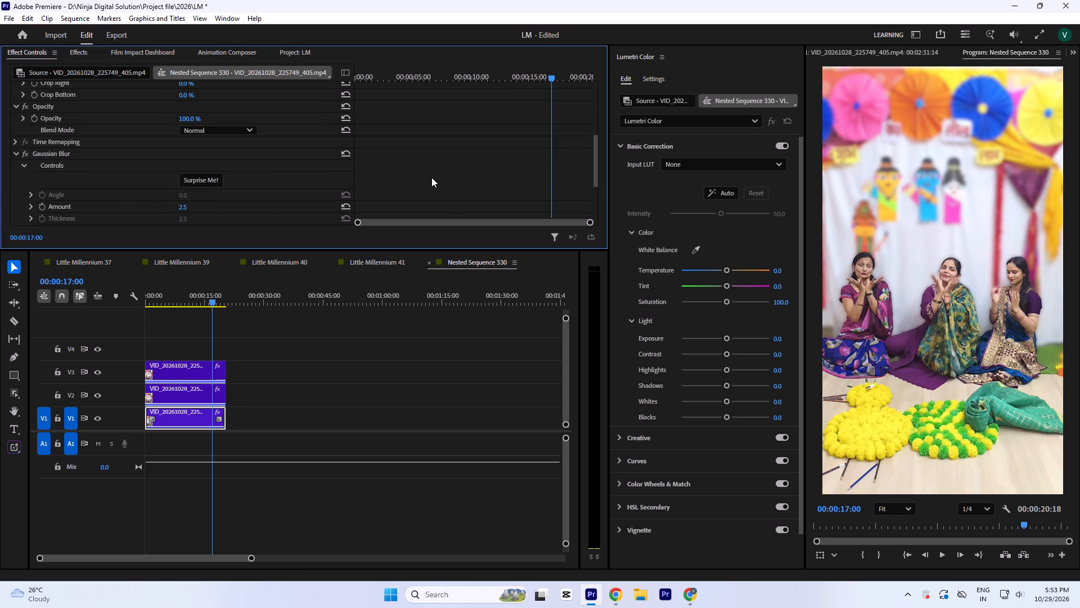
Set the V1 clip's Gaussian Blur Amount to 2 and close Nested Sequence 330.
click(187, 203)
key(2)
click(517, 142)
click(426, 193)
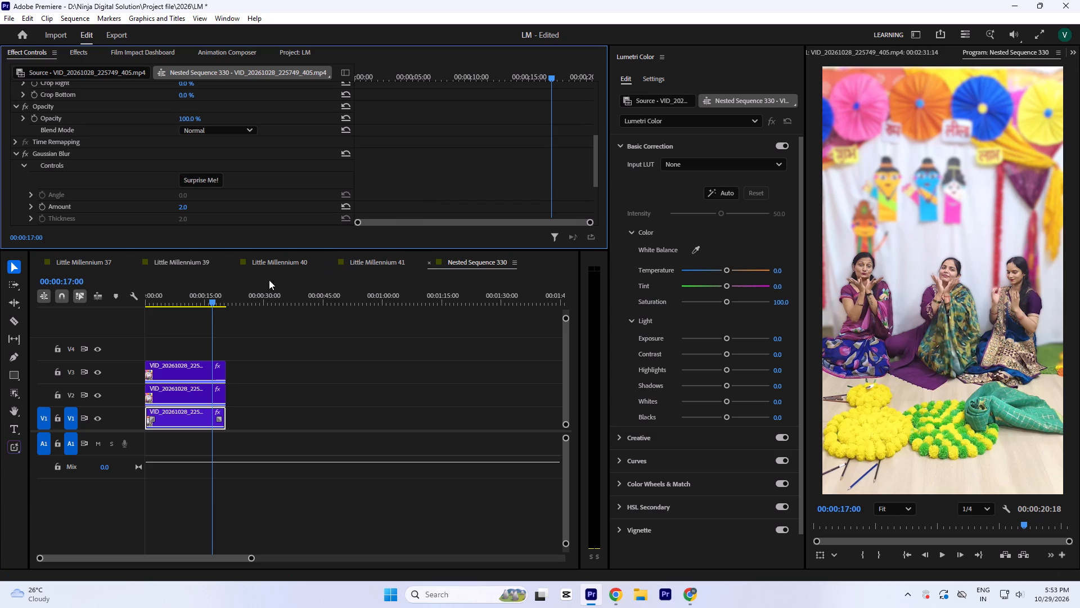
click(429, 262)
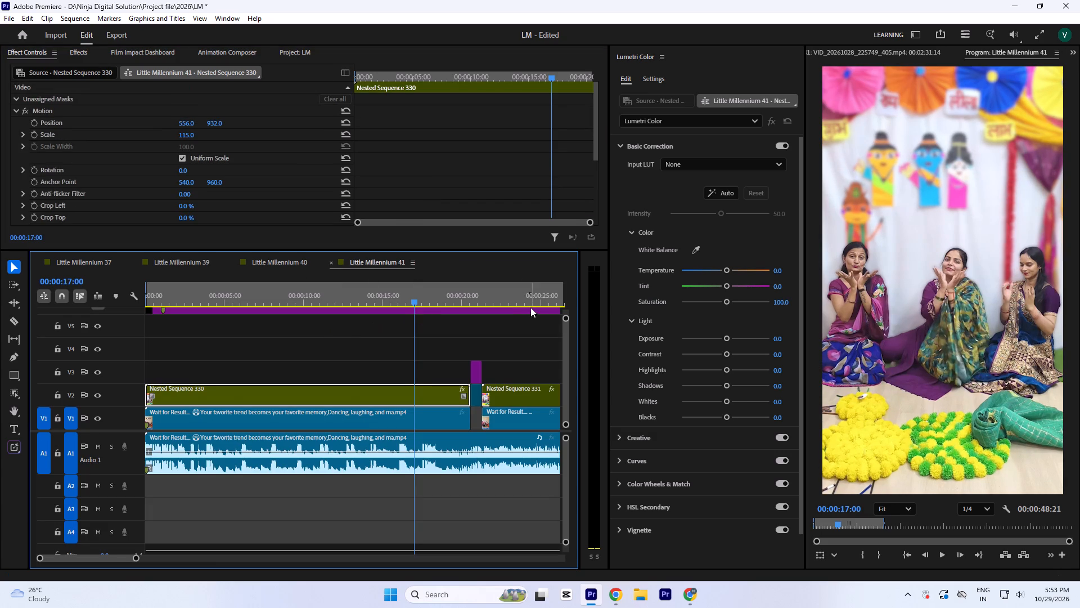
Open Nested Sequence 331 at 00:00:23:20 of the main timeline and set its V3 clip's Gaussian Blur Amount to 2.
click(530, 307)
click(512, 394)
click(521, 298)
double_click(516, 399)
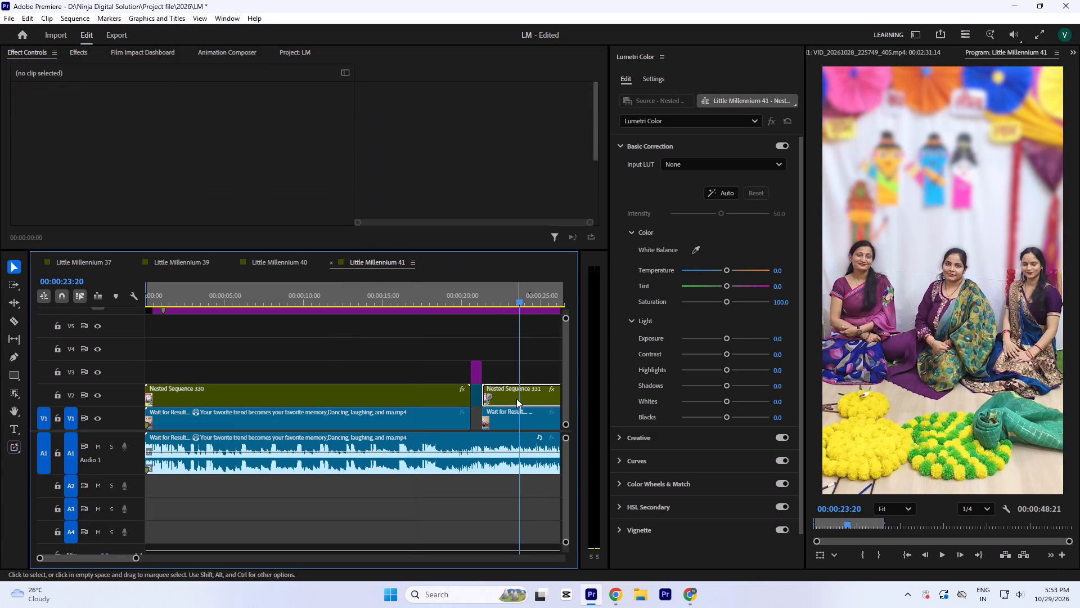
click(222, 379)
scroll(473, 169, down, 14)
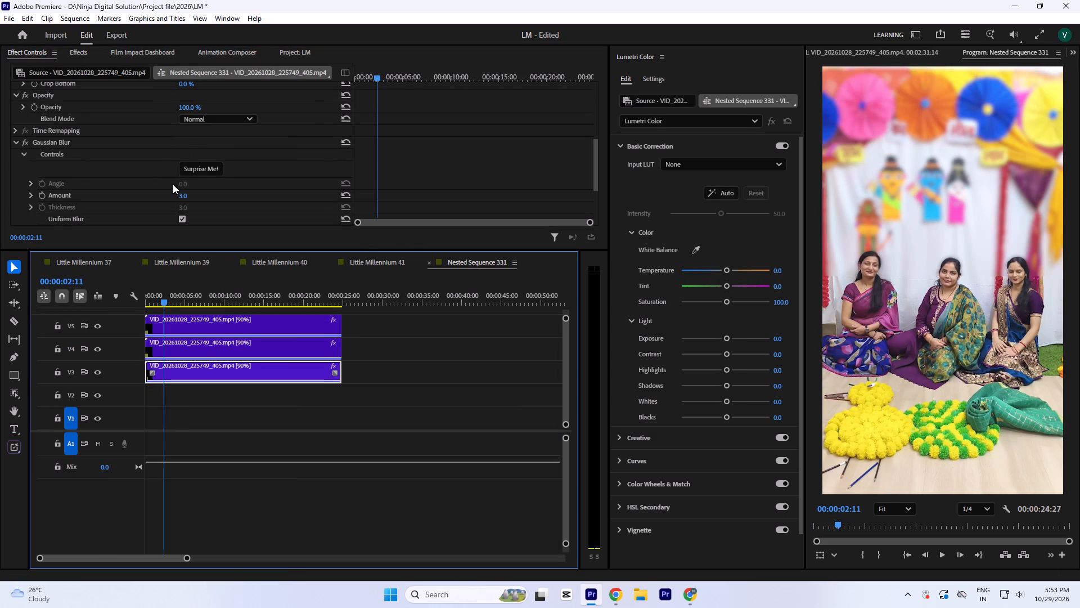
click(184, 197)
key(2)
click(534, 128)
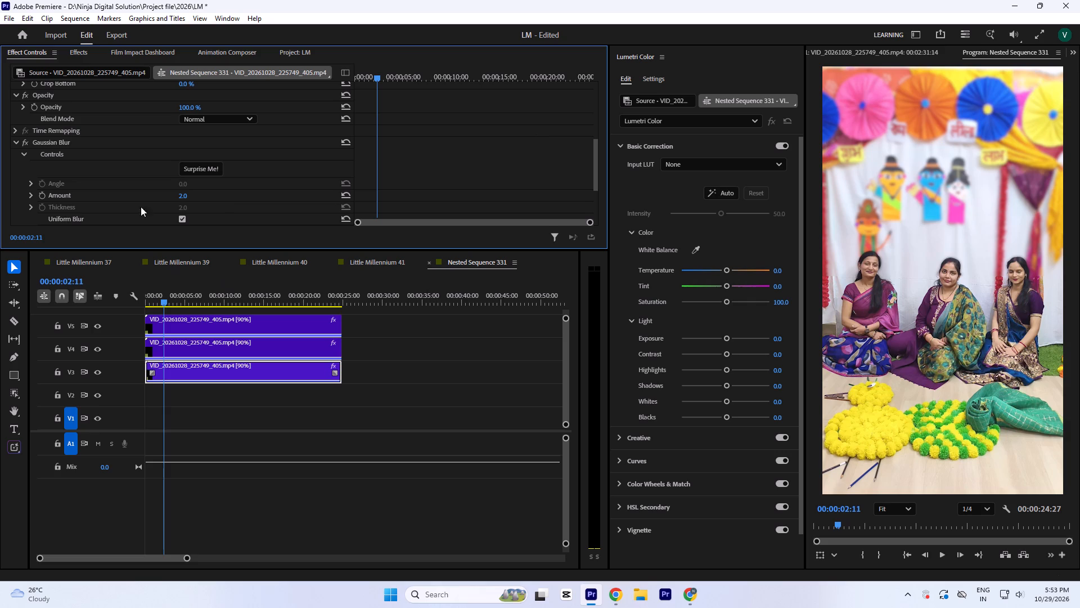
Set the Gaussian Blur Amount of the V3 clip in Nested Sequence 331 to 2.5 and close that sequence.
click(380, 267)
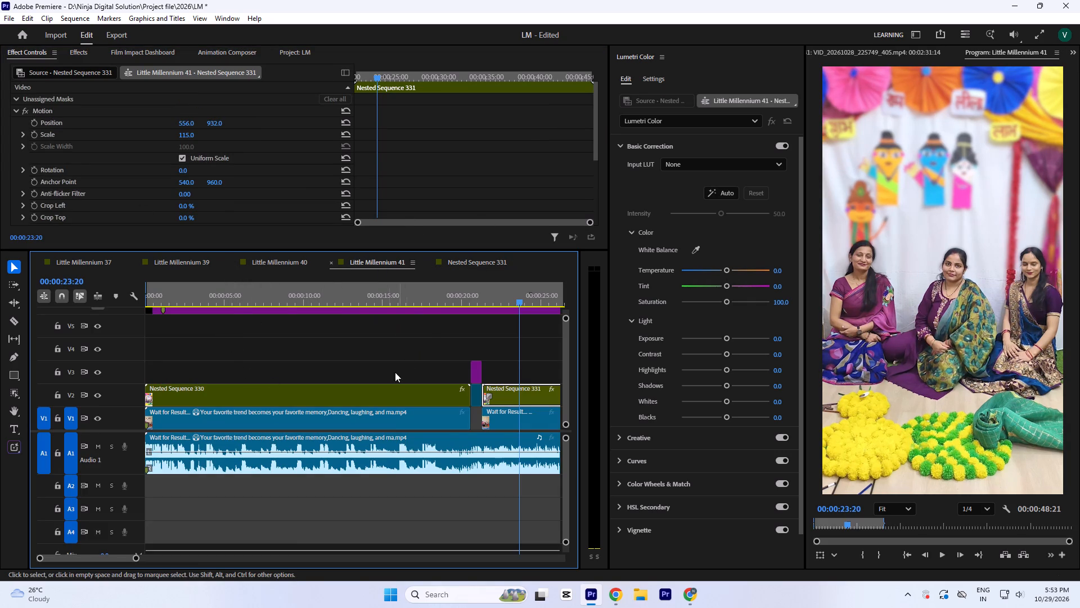
click(485, 258)
scroll(323, 183, down, 6)
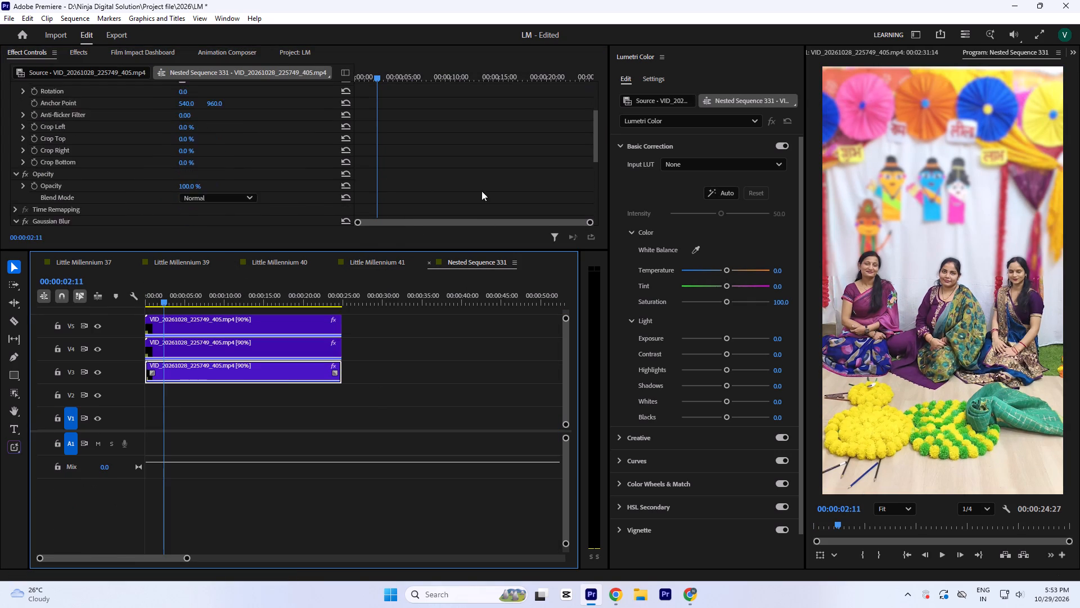
scroll(481, 191, down, 8)
click(181, 194)
key(2)
key(period)
key(5)
click(493, 155)
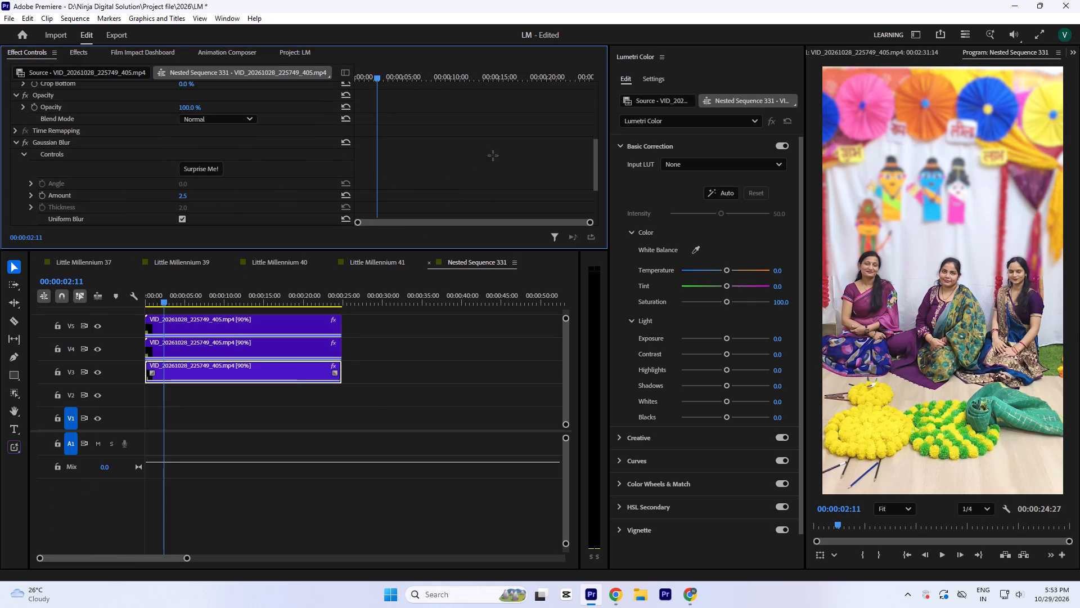
click(427, 263)
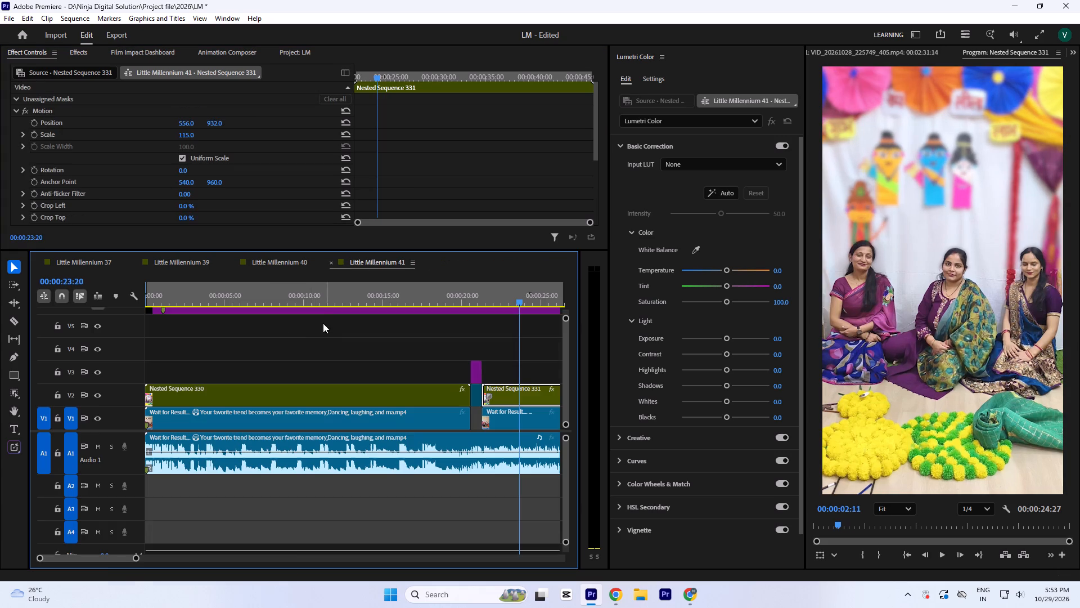
Open Nested Sequence 330, set its V1 clip's Gaussian Blur Amount to 2.5, and close it again.
click(331, 297)
double_click(331, 392)
scroll(425, 190, down, 6)
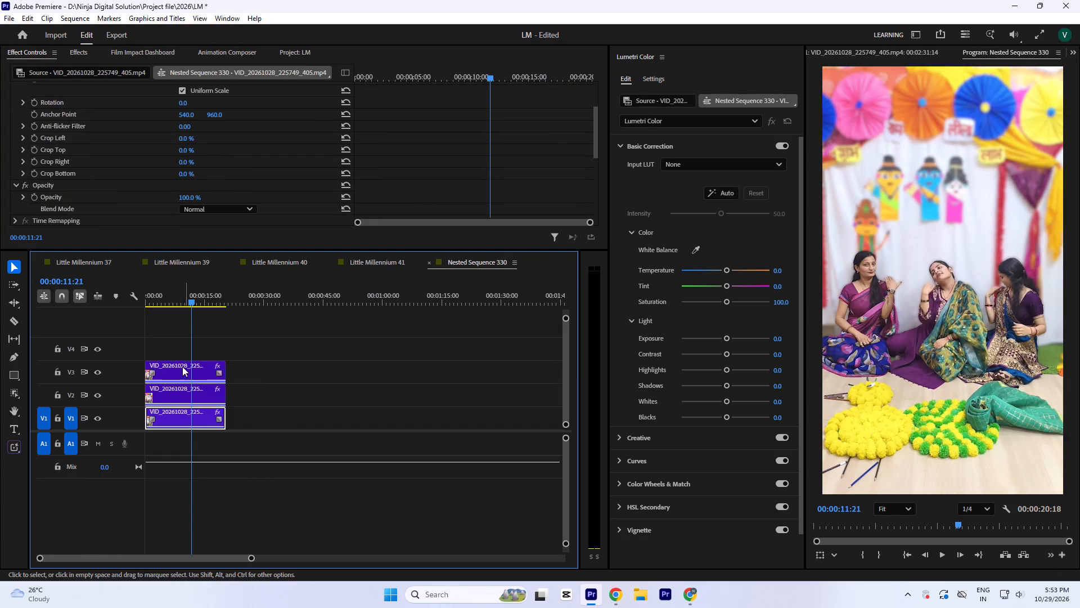
scroll(454, 147, down, 6)
scroll(143, 166, down, 4)
click(183, 174)
text(2.)
key(5)
click(476, 116)
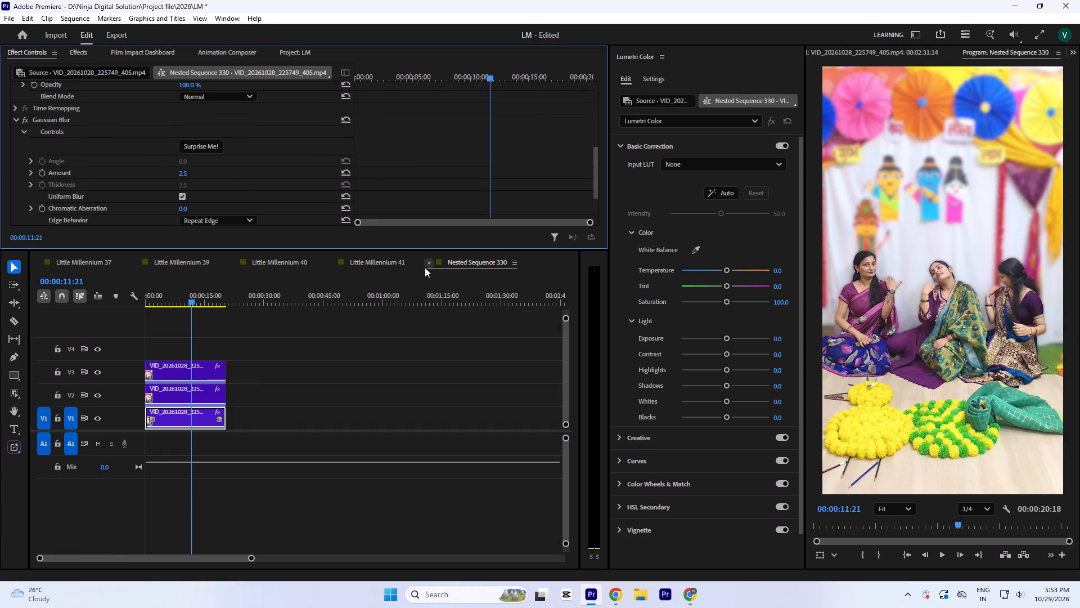
click(425, 266)
Play the opening two seconds of Little Millennium 41 from the start to check the background blur.
drag(255, 305, 16, 326)
key(space)
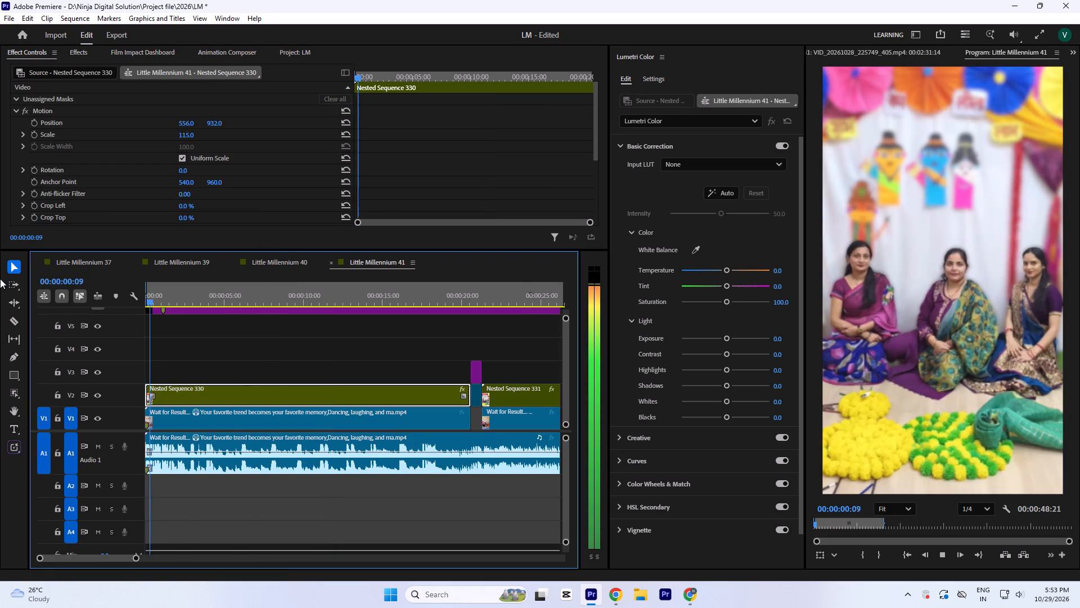
key(minus)
key(minus)
key(minus)
key(equal)
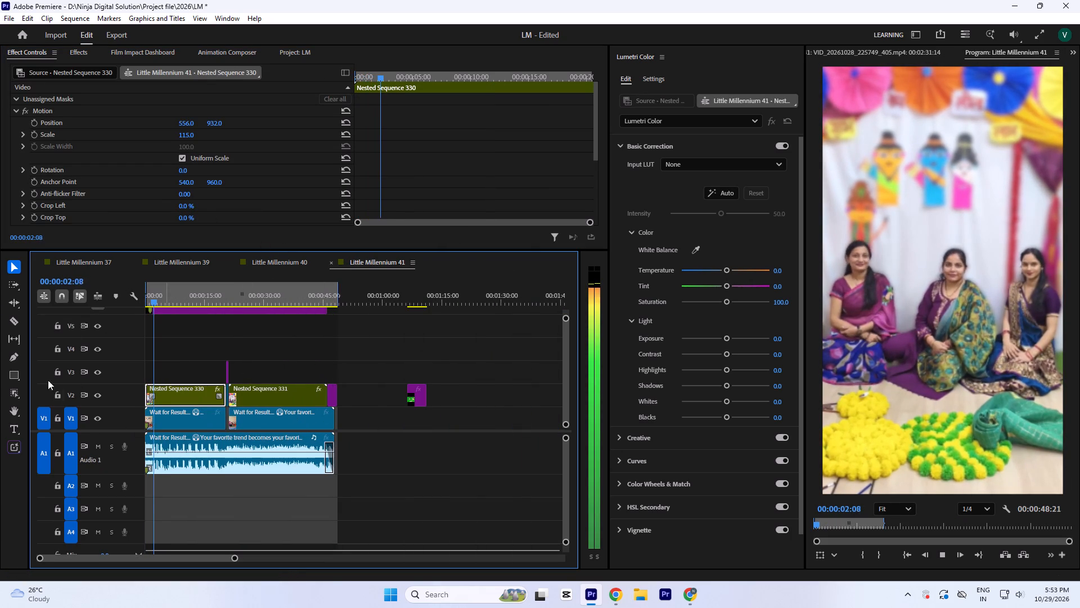
key(space)
drag(154, 298, 120, 306)
key(space)
key(equal)
key(equal)
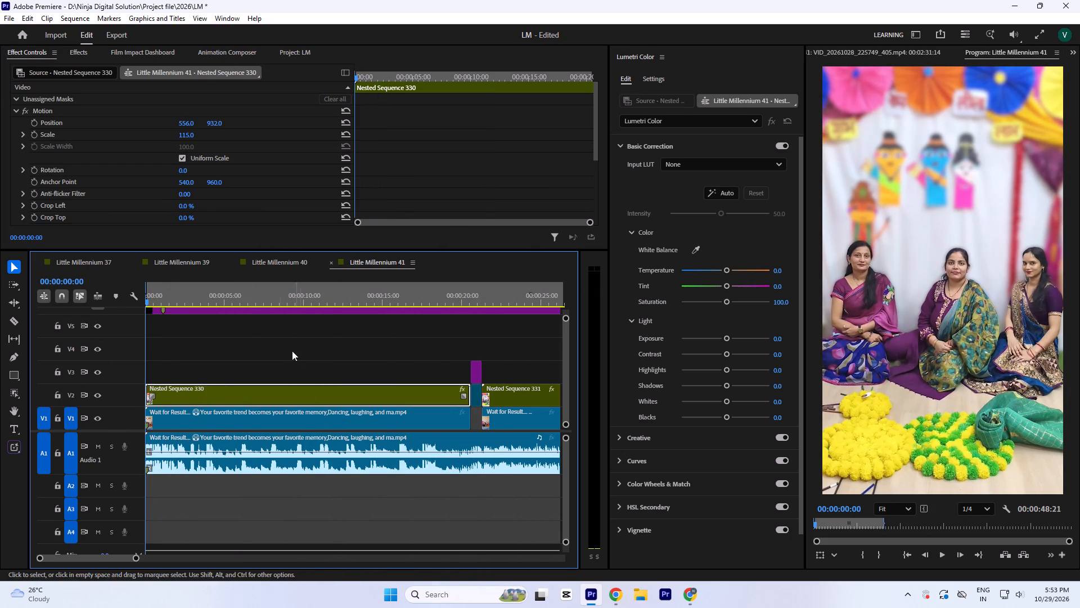
key(space)
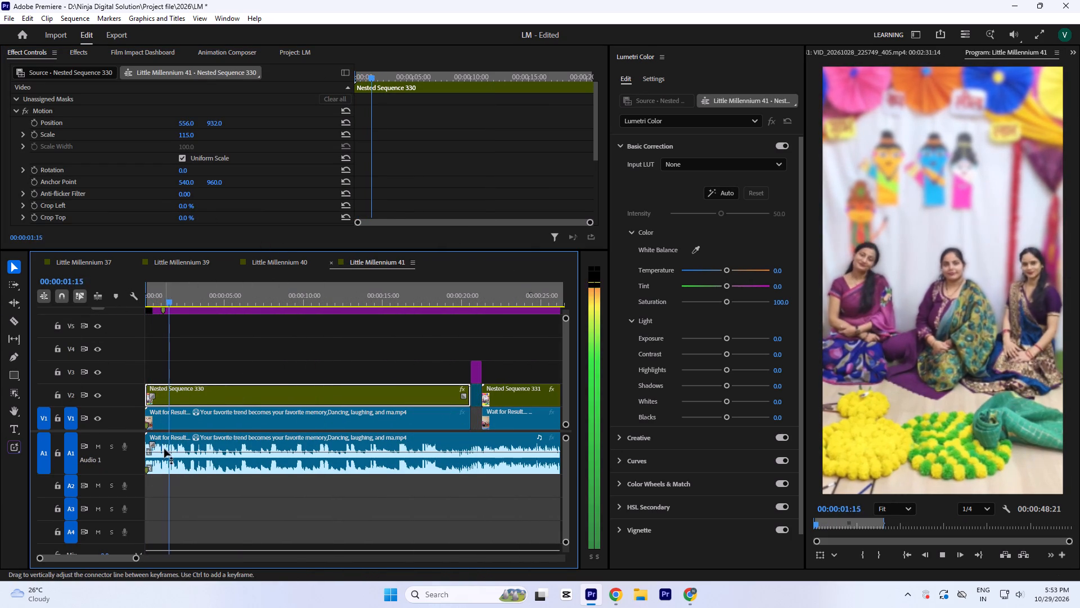
key(space)
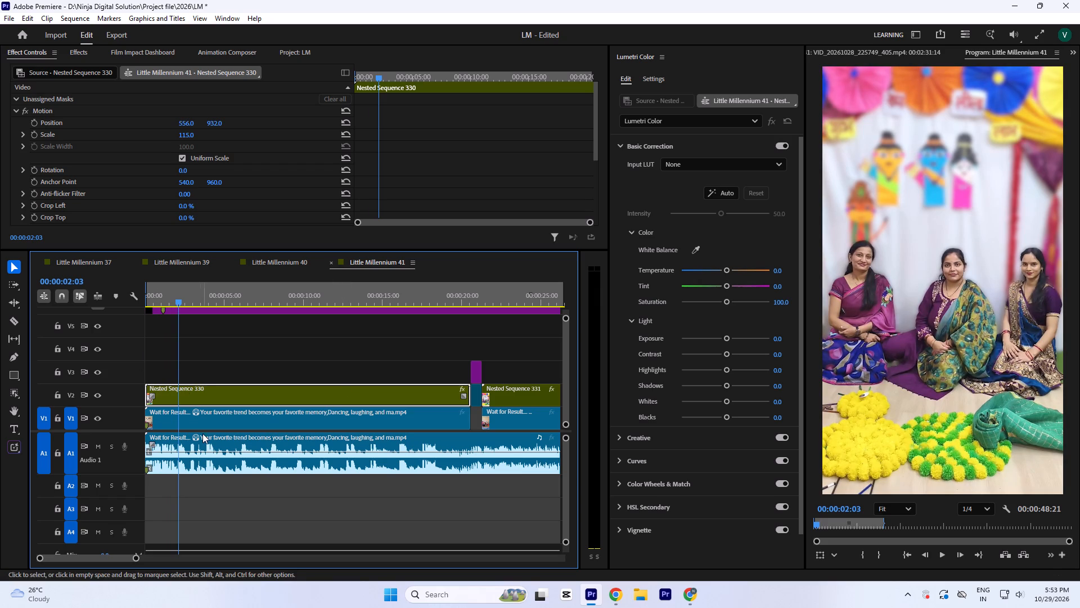
Play the opening captions of the Wait for Result source video and compare them with the first seconds of Little Millennium 41.
click(203, 433)
click(188, 419)
key(r)
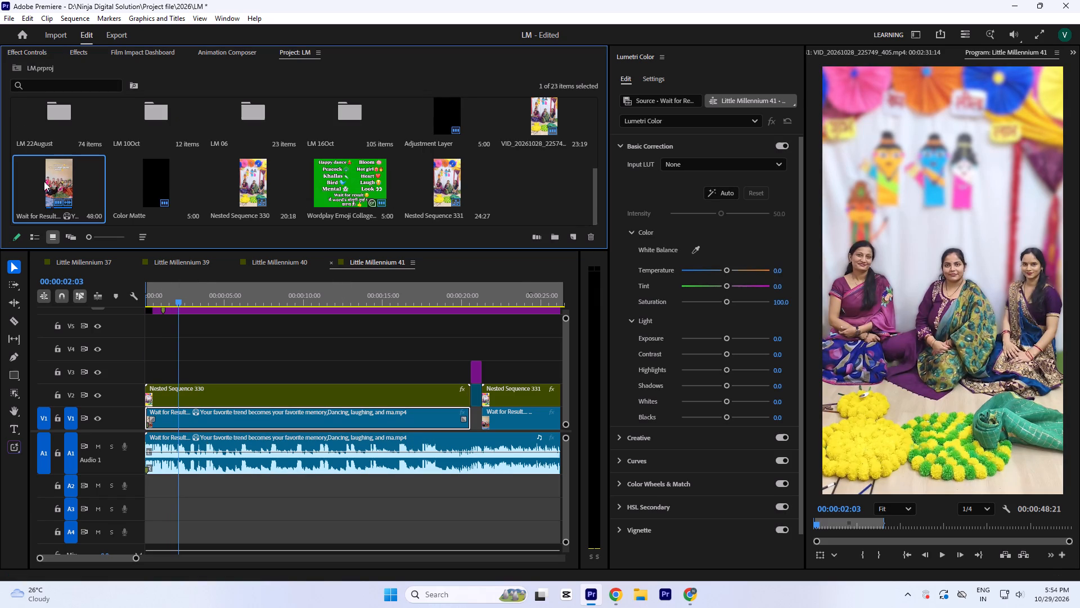
double_click(53, 182)
drag(839, 513, 805, 521)
key(space)
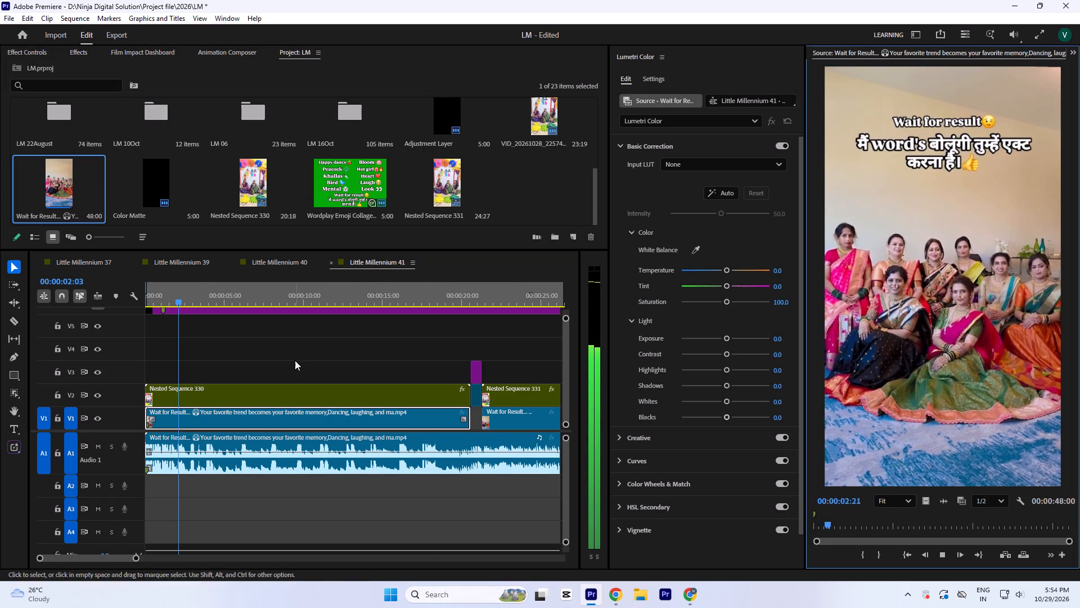
key(space)
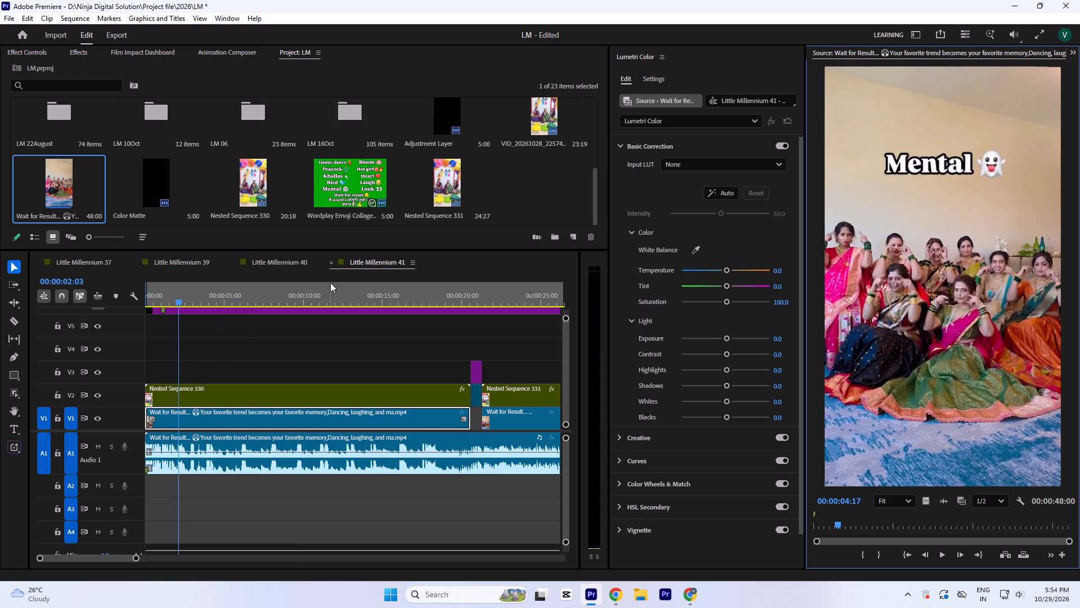
click(325, 296)
drag(314, 301, 56, 317)
key(space)
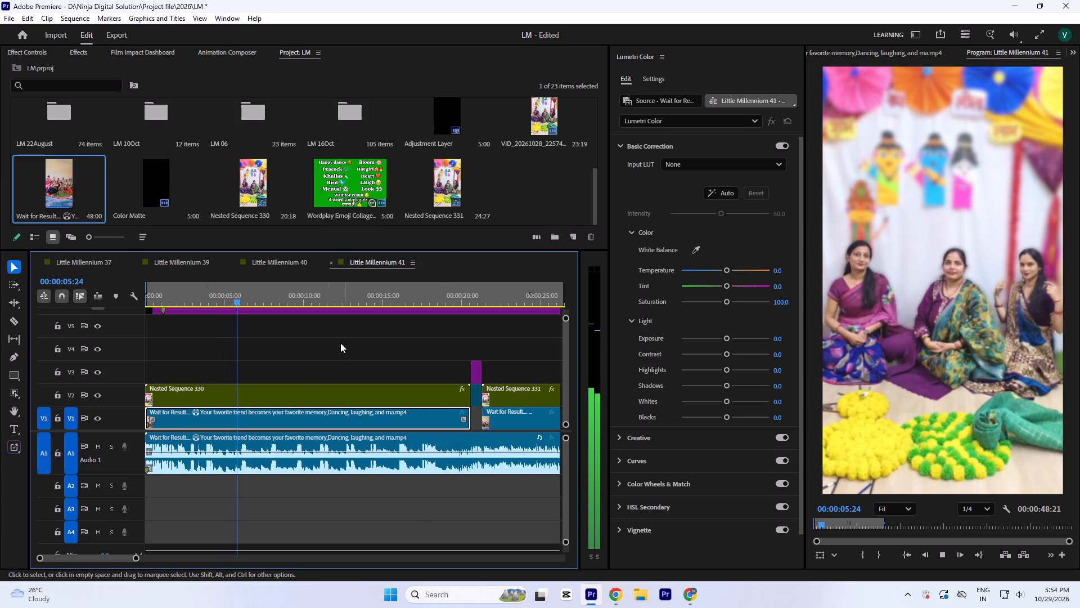
key(space)
Turn on the output of tracks V6, V7 and V8 and preview the sequence, stopping at 00:00:13:23.
key(grave)
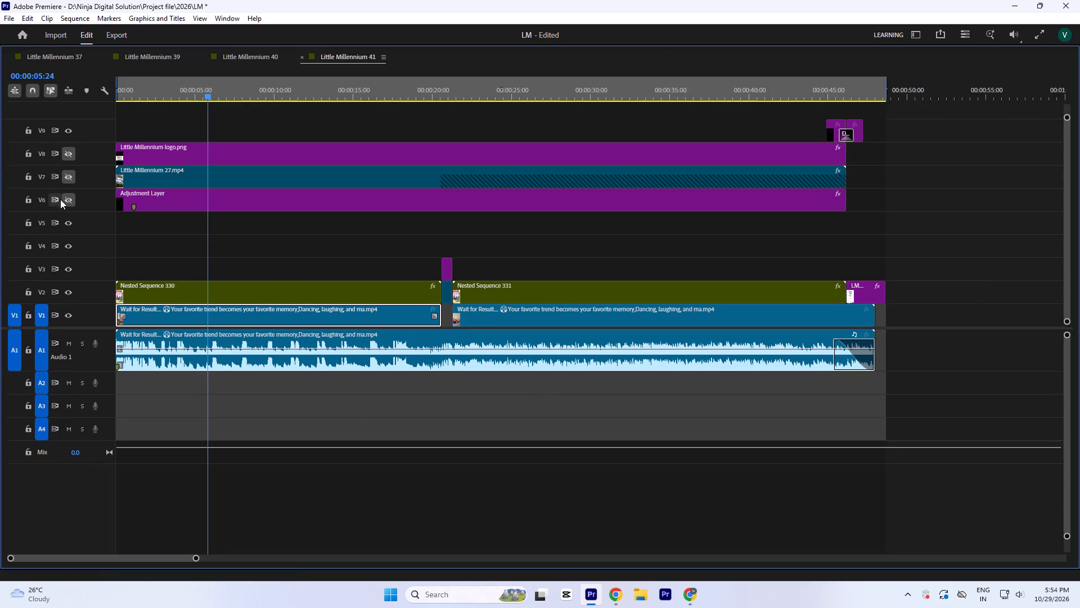
click(61, 200)
click(66, 178)
click(66, 154)
click(71, 202)
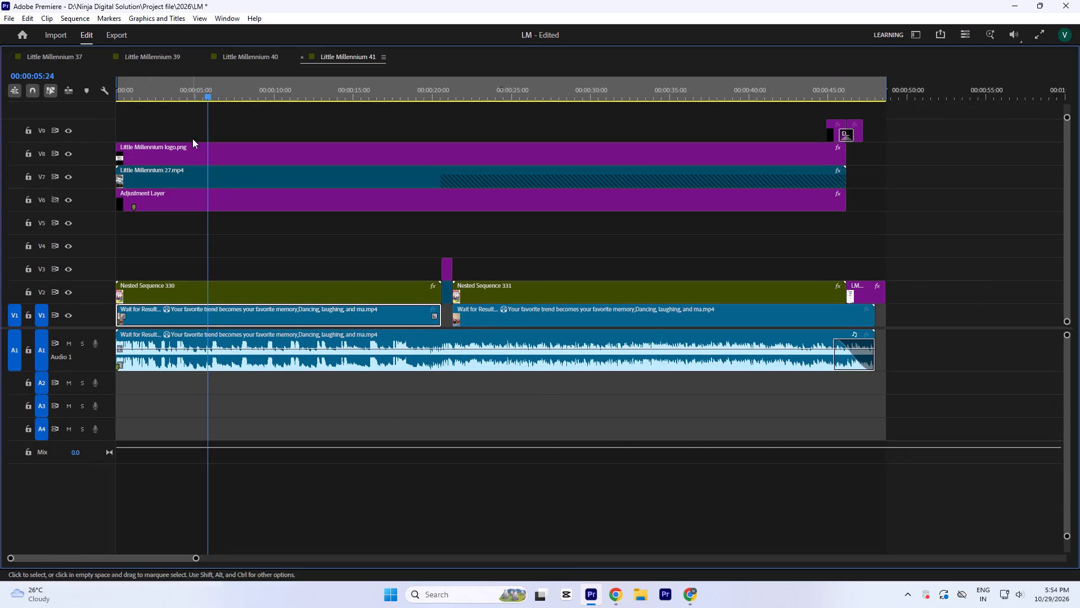
click(232, 93)
text(`)
key(space)
key(space)
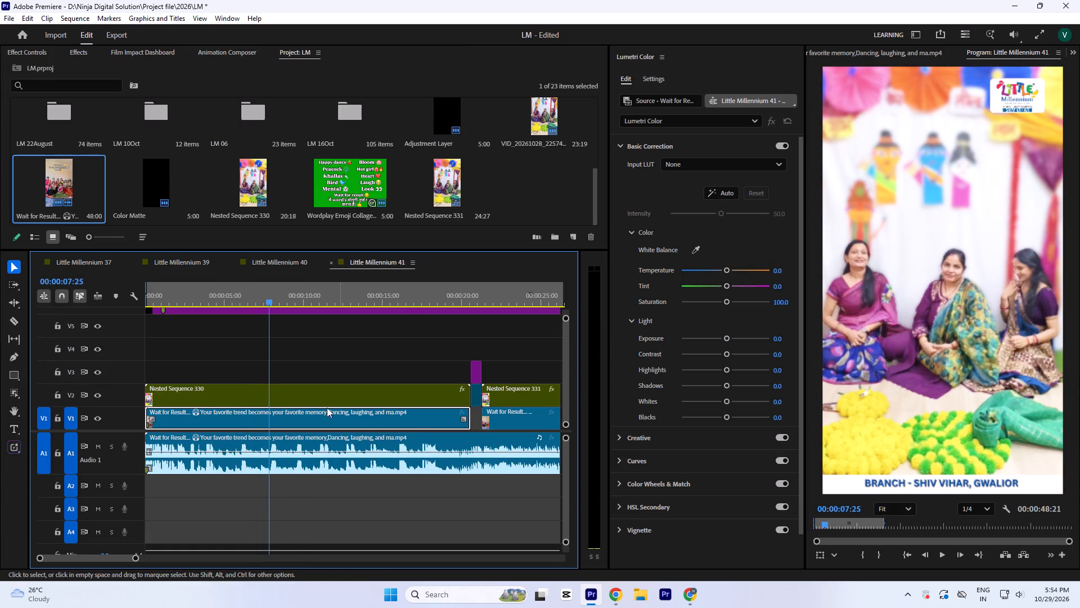
key(space)
key(space)
click(364, 295)
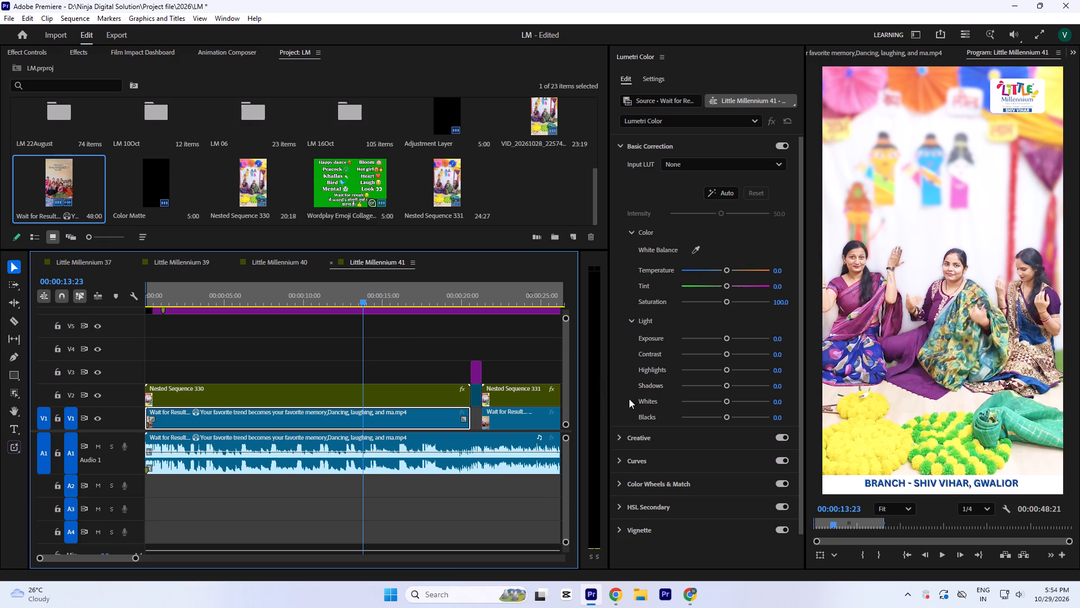
Import Black-Shadow-PNG-Picture from the logo template folder and place it on track V5 beneath the Adjustment Layer.
double_click(521, 170)
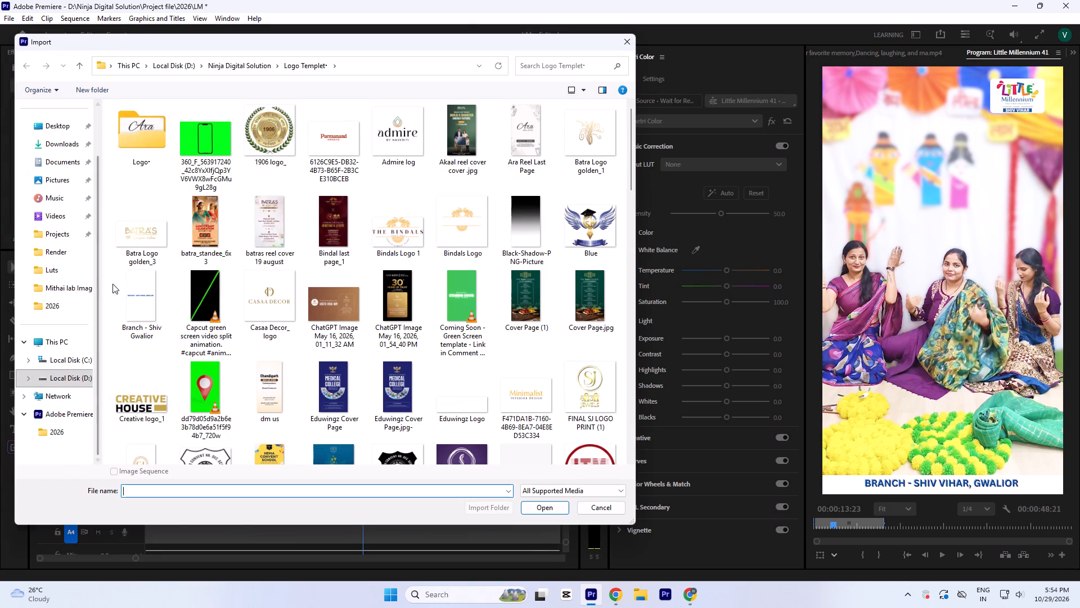
click(507, 225)
key(Return)
drag(533, 186, 492, 247)
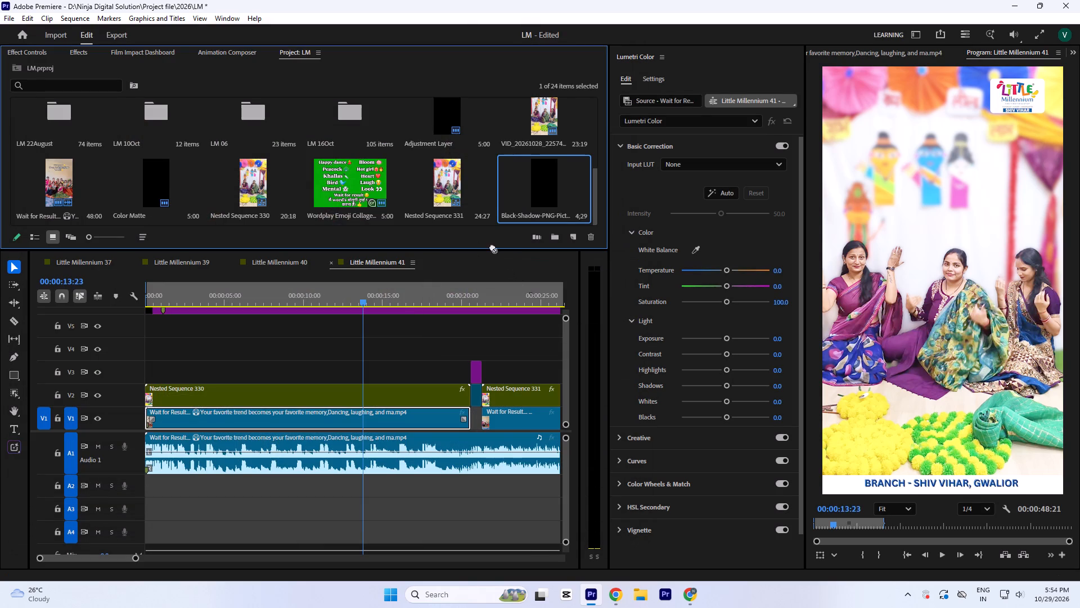
drag(492, 247, 242, 331)
Move the Adjustment Layer to V5 and the black shadow image to the start of V6, extended to the Adjustment Layer's end.
key(grave)
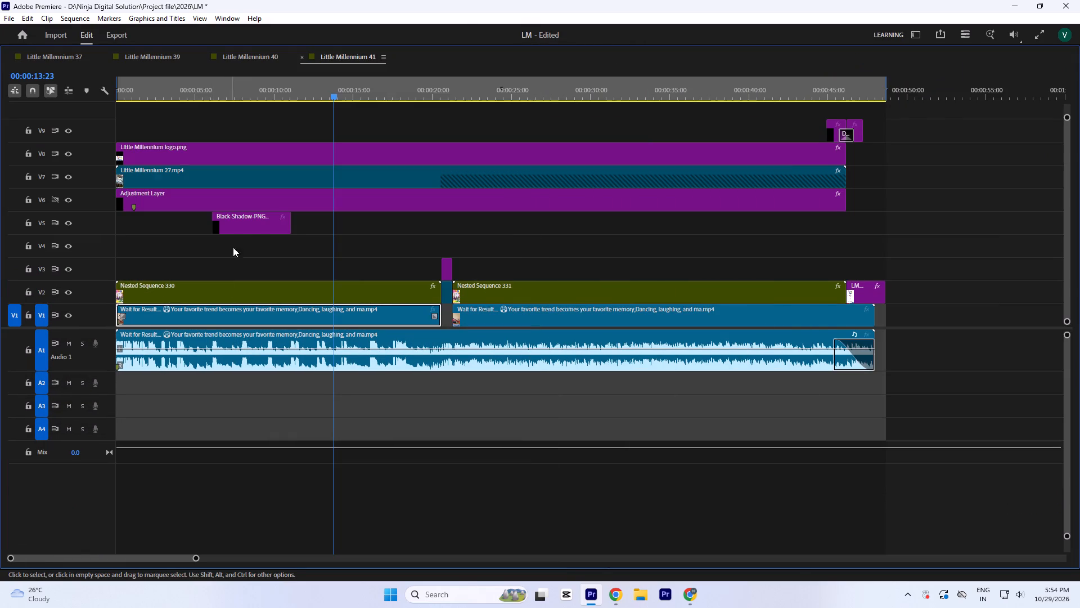
drag(251, 226, 909, 222)
drag(753, 204, 754, 219)
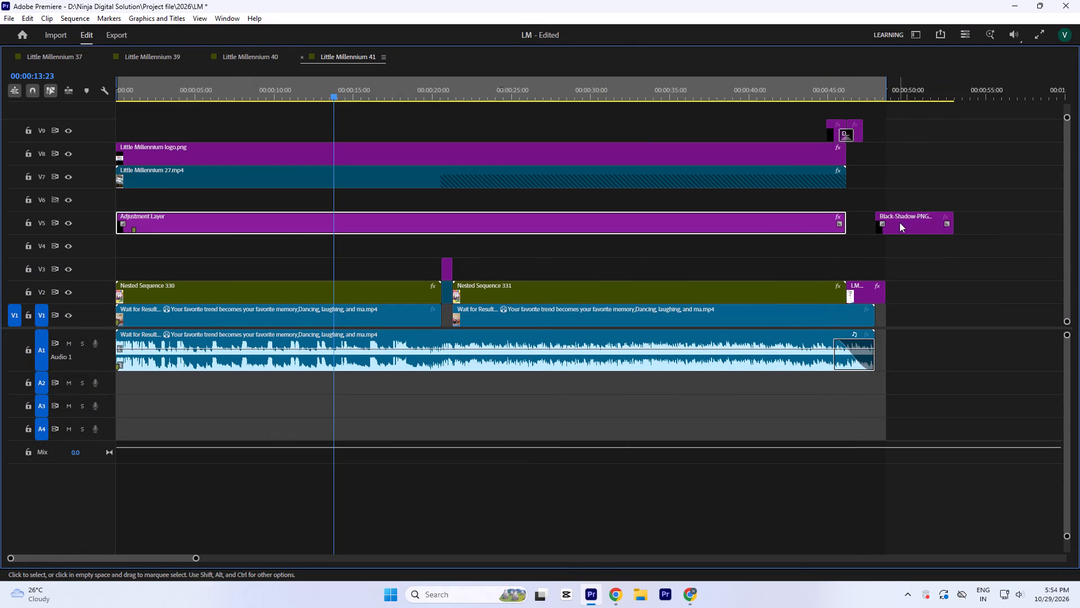
drag(902, 221, 132, 191)
drag(193, 204, 496, 216)
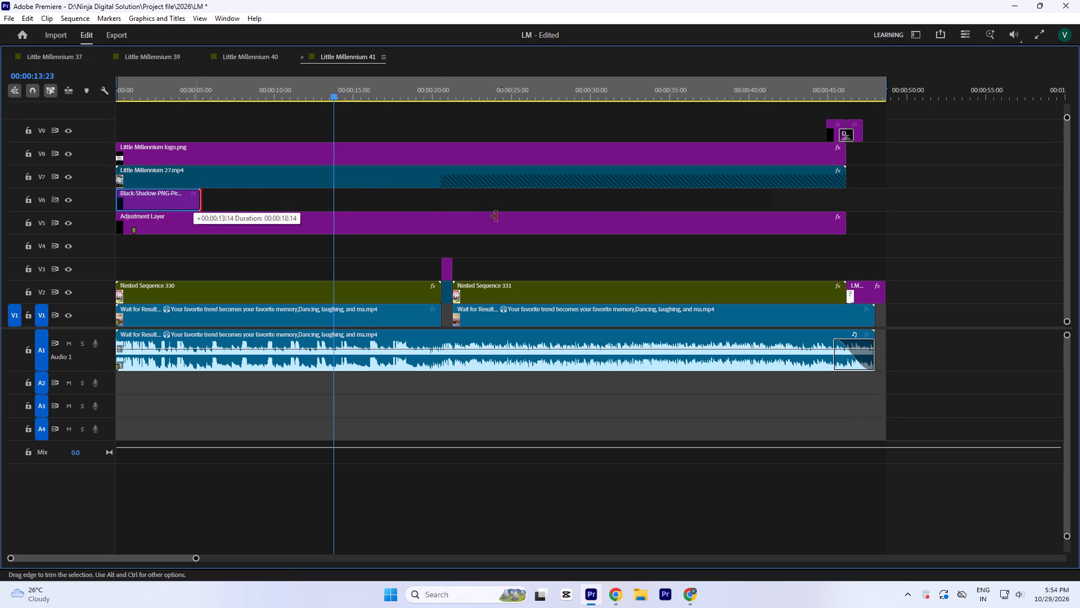
drag(496, 216, 844, 219)
key(grave)
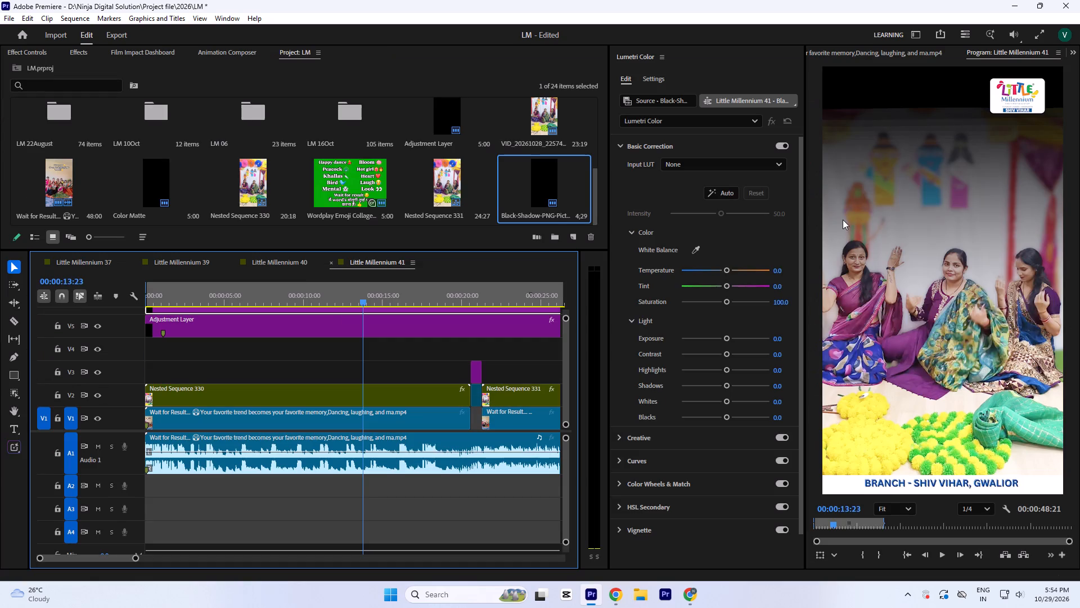
Move the black shadow image up in the frame by setting its vertical Position to 632.
click(31, 51)
drag(208, 121, 205, 131)
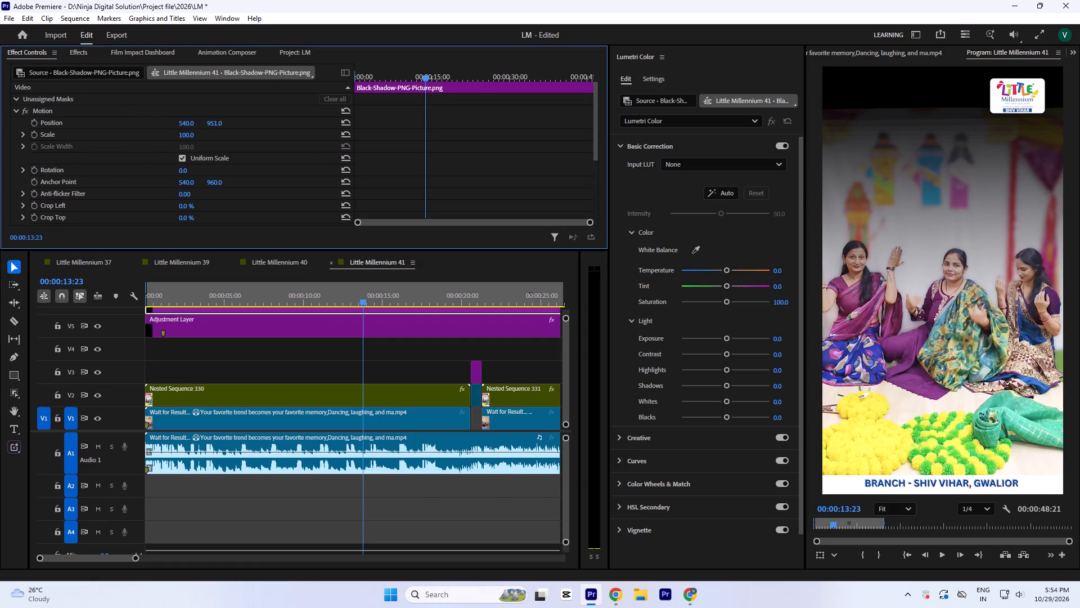
drag(205, 131, 184, 306)
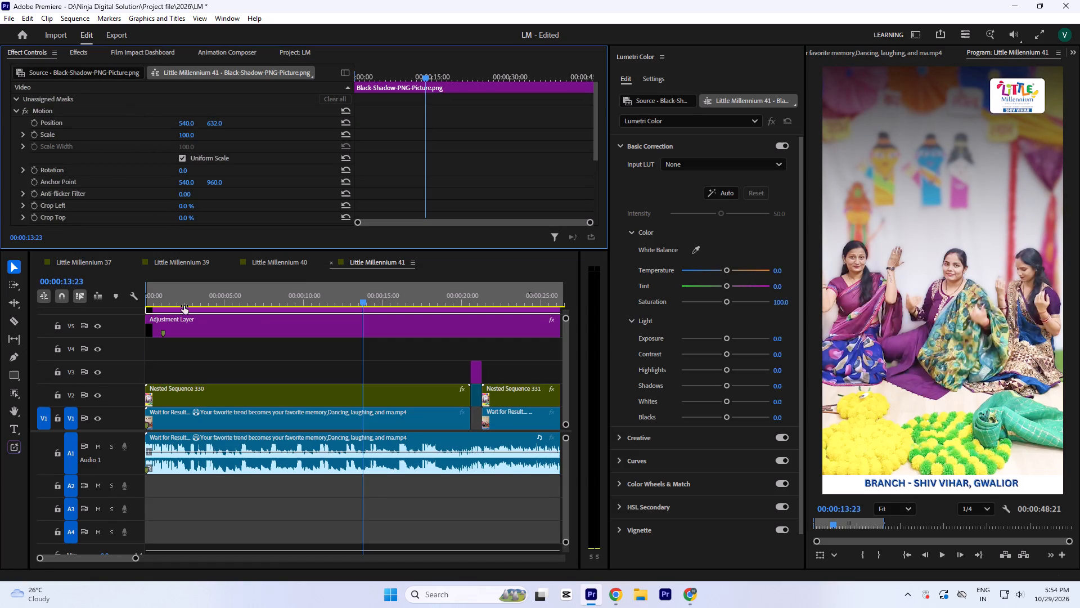
Reset the Adjustment Layer's Exposure, Contrast, Highlights, Shadows, Whites and Blacks to 0 in Lumetri Color.
click(285, 337)
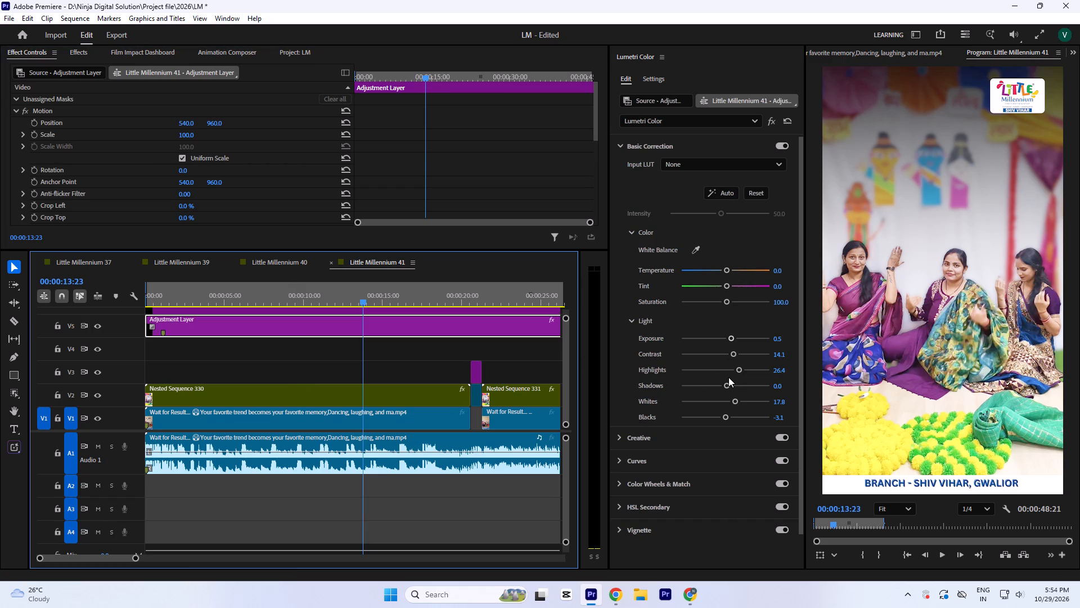
double_click(730, 368)
double_click(726, 382)
double_click(728, 402)
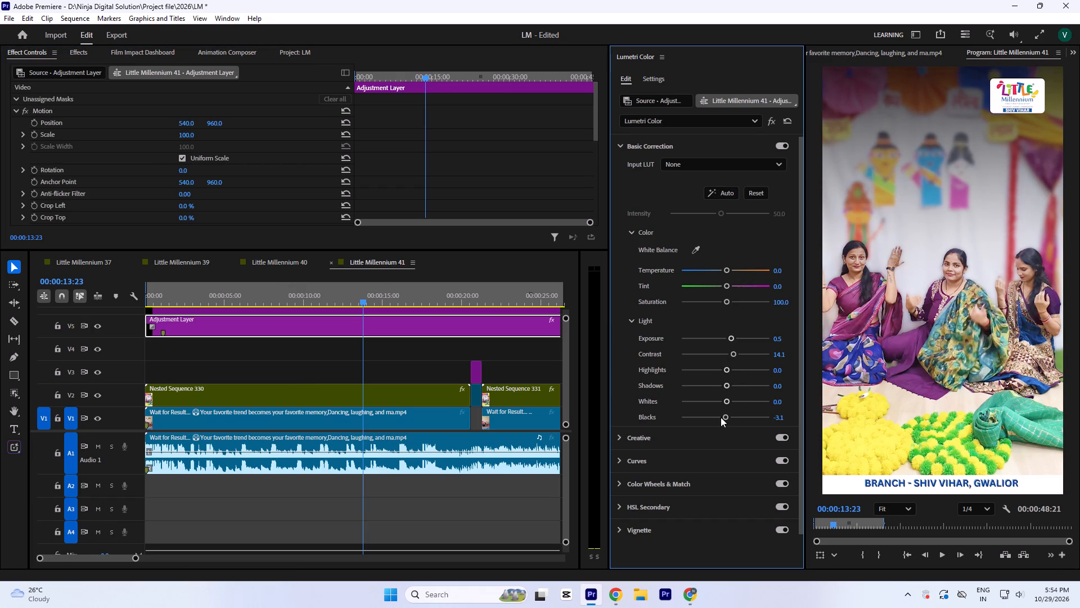
double_click(719, 419)
click(723, 418)
drag(723, 418, 724, 412)
click(733, 349)
double_click(728, 357)
double_click(727, 341)
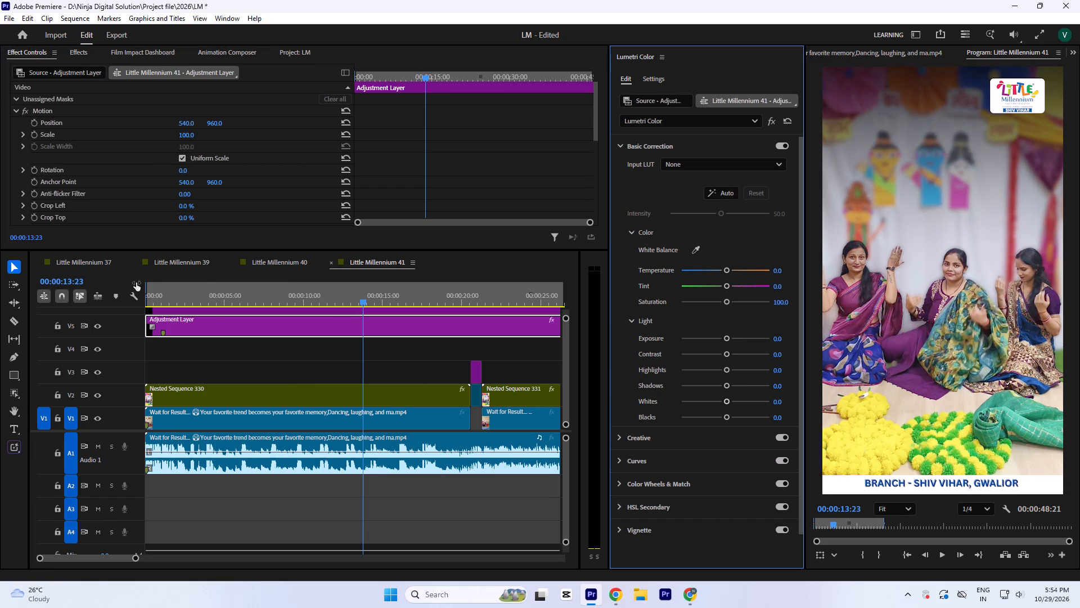
Raise the black shadow image further up the frame by reducing its vertical Position.
click(319, 311)
drag(215, 123, 213, 151)
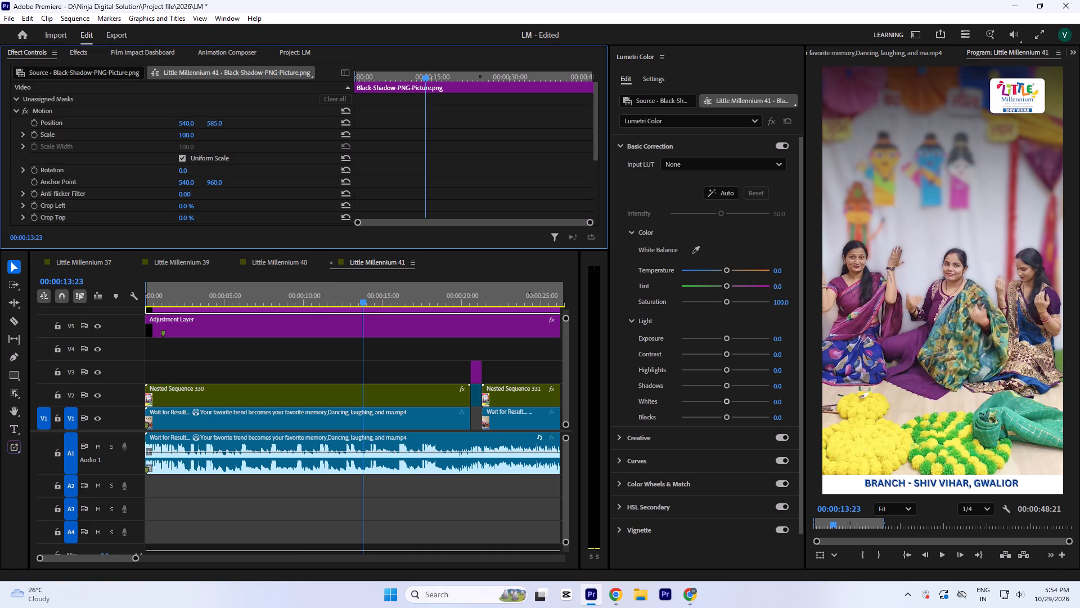
drag(213, 151, 213, 179)
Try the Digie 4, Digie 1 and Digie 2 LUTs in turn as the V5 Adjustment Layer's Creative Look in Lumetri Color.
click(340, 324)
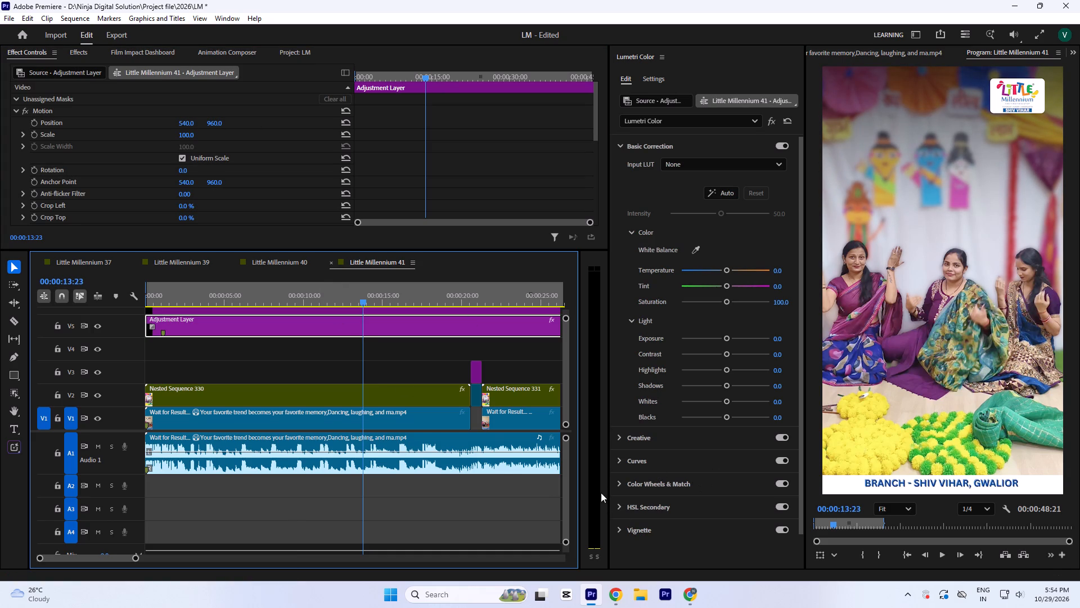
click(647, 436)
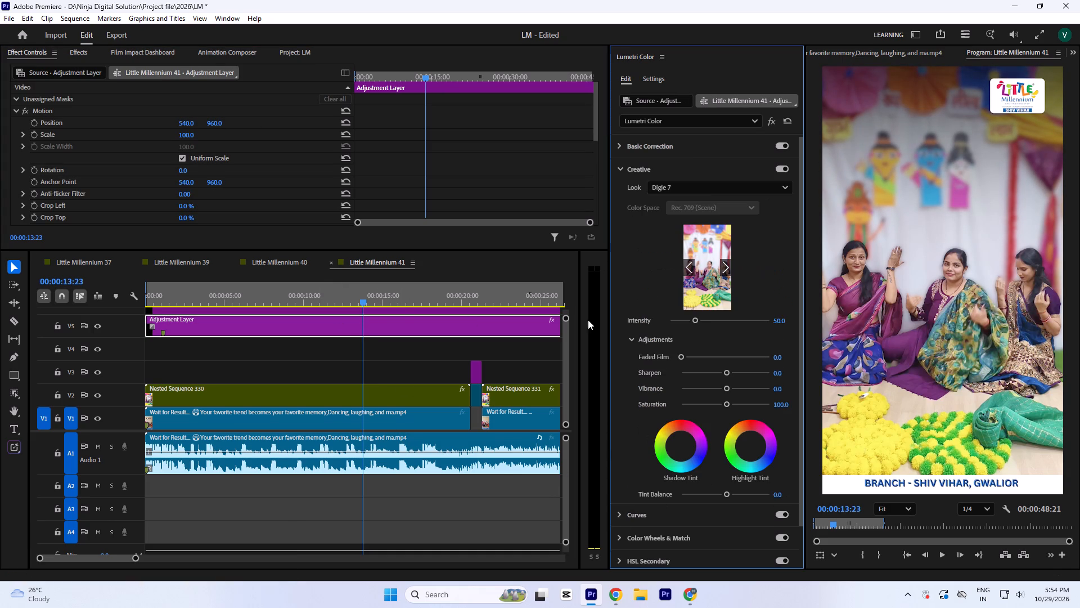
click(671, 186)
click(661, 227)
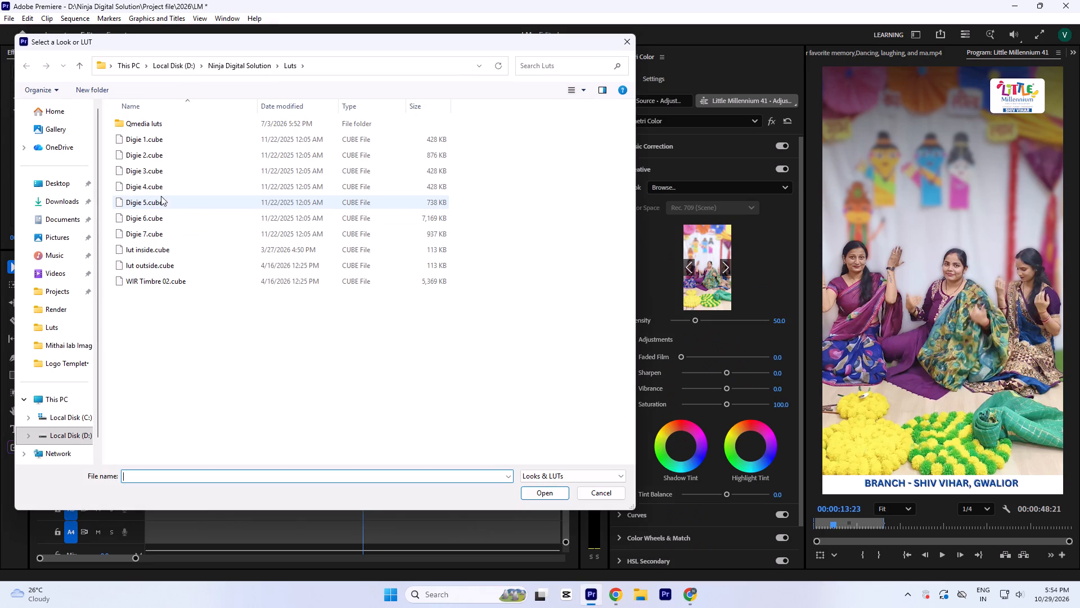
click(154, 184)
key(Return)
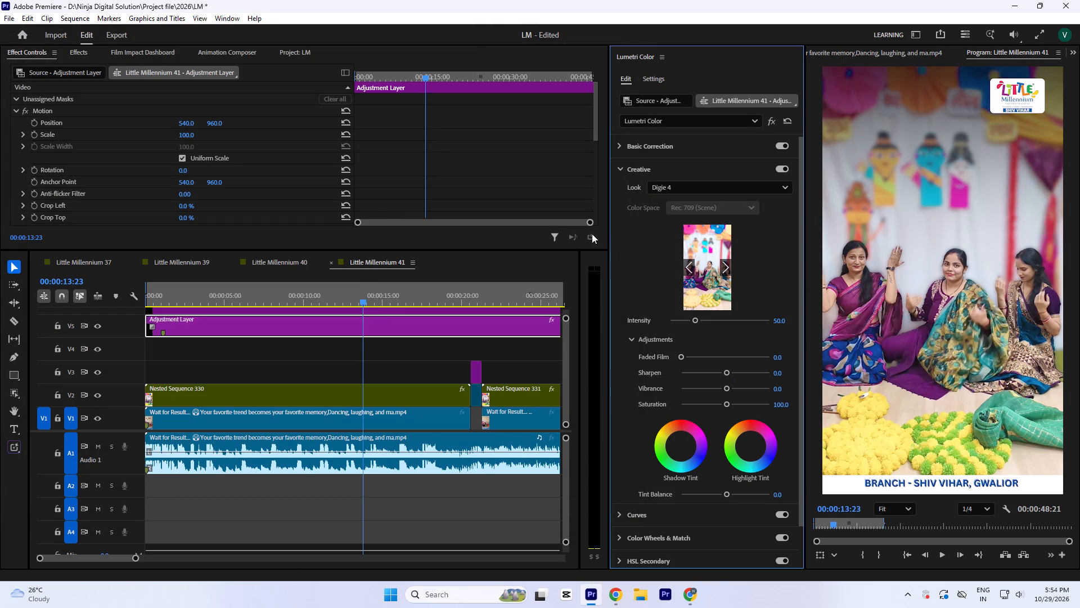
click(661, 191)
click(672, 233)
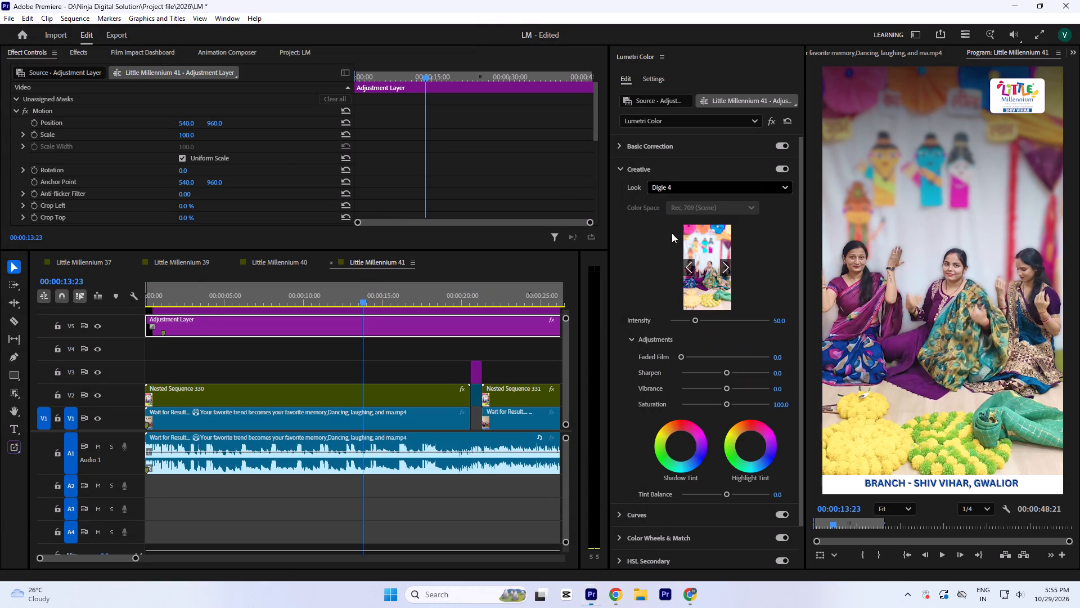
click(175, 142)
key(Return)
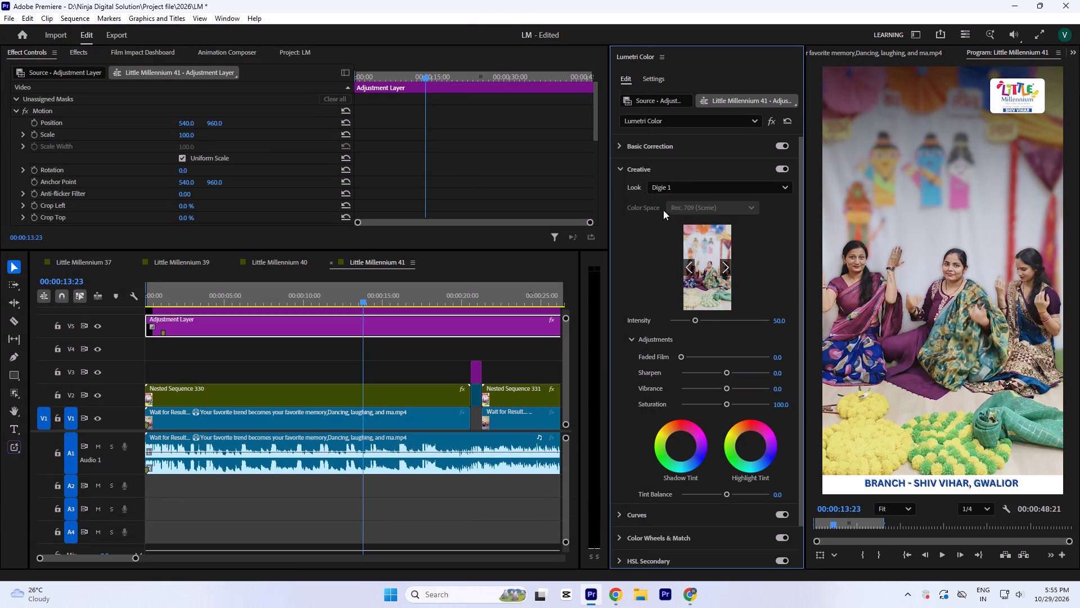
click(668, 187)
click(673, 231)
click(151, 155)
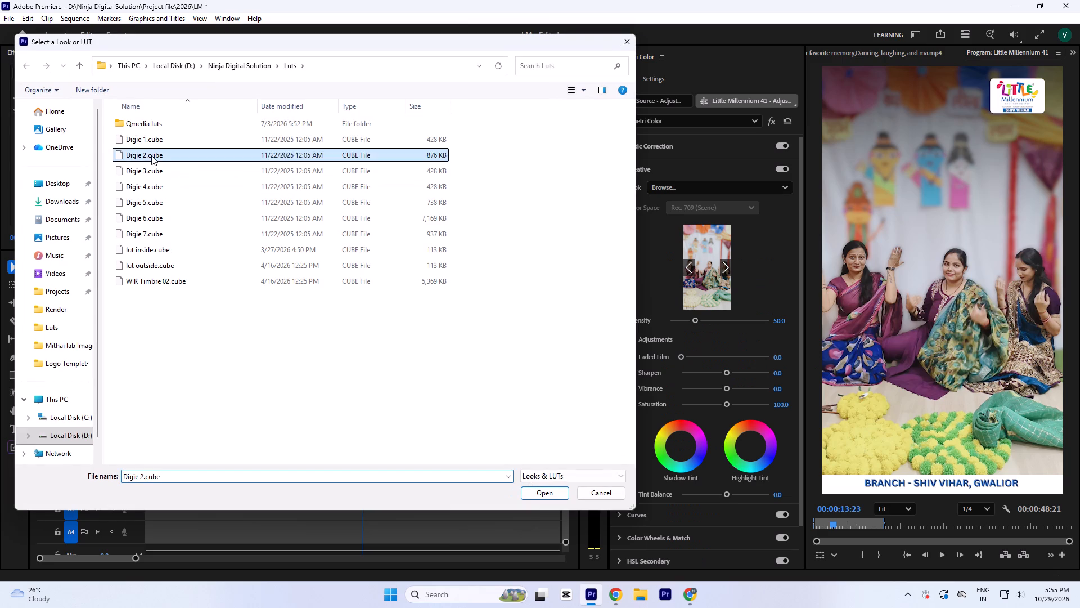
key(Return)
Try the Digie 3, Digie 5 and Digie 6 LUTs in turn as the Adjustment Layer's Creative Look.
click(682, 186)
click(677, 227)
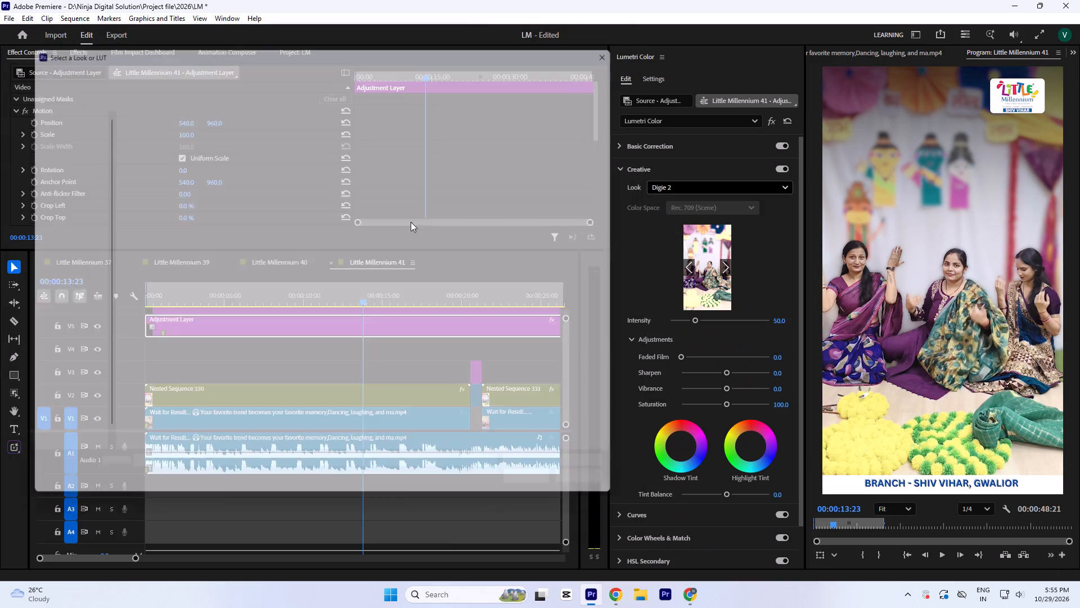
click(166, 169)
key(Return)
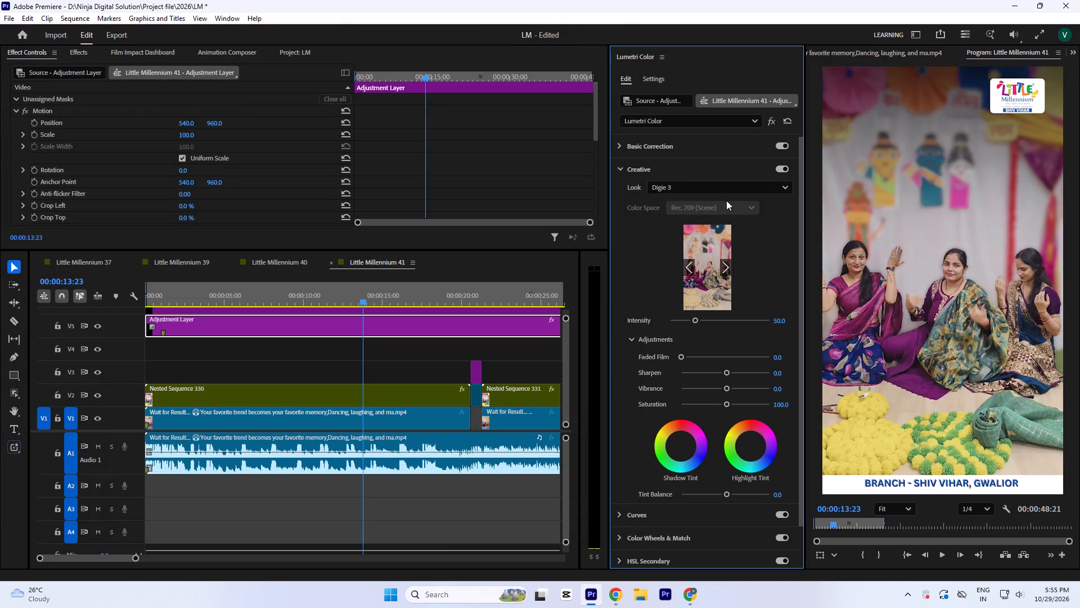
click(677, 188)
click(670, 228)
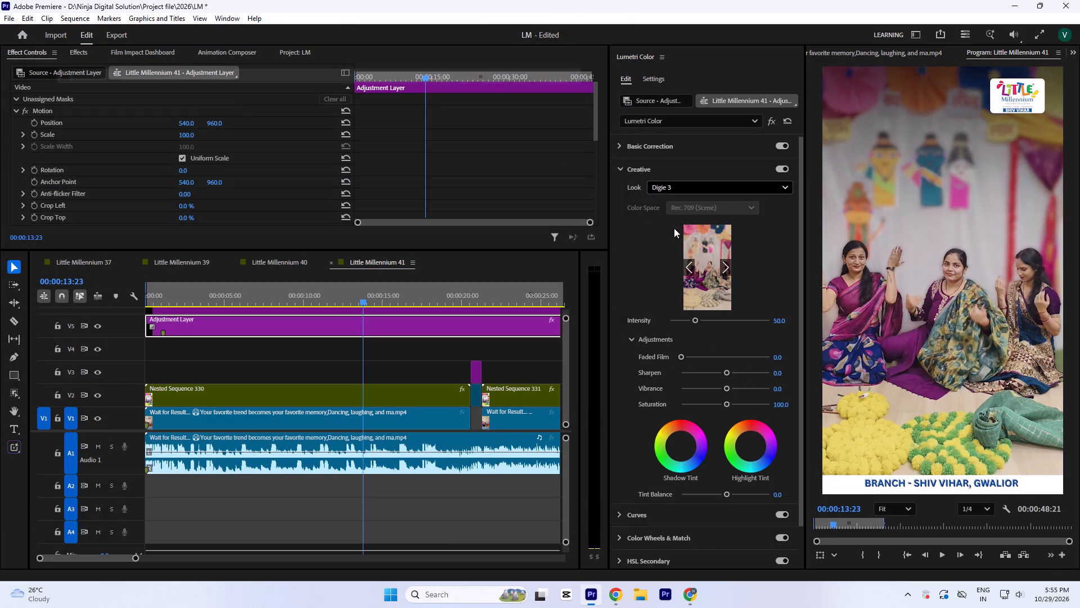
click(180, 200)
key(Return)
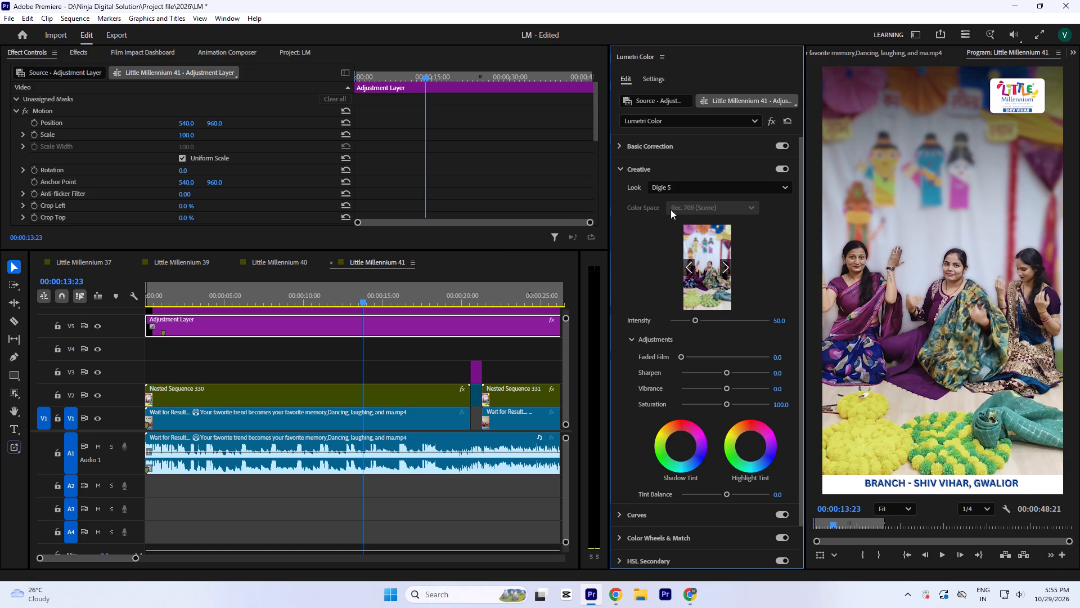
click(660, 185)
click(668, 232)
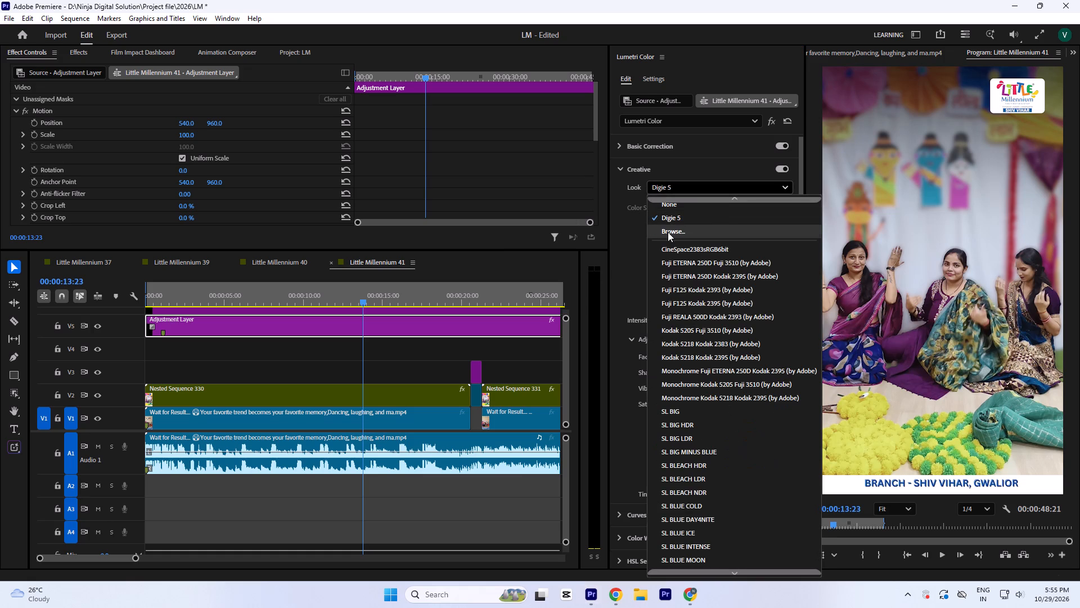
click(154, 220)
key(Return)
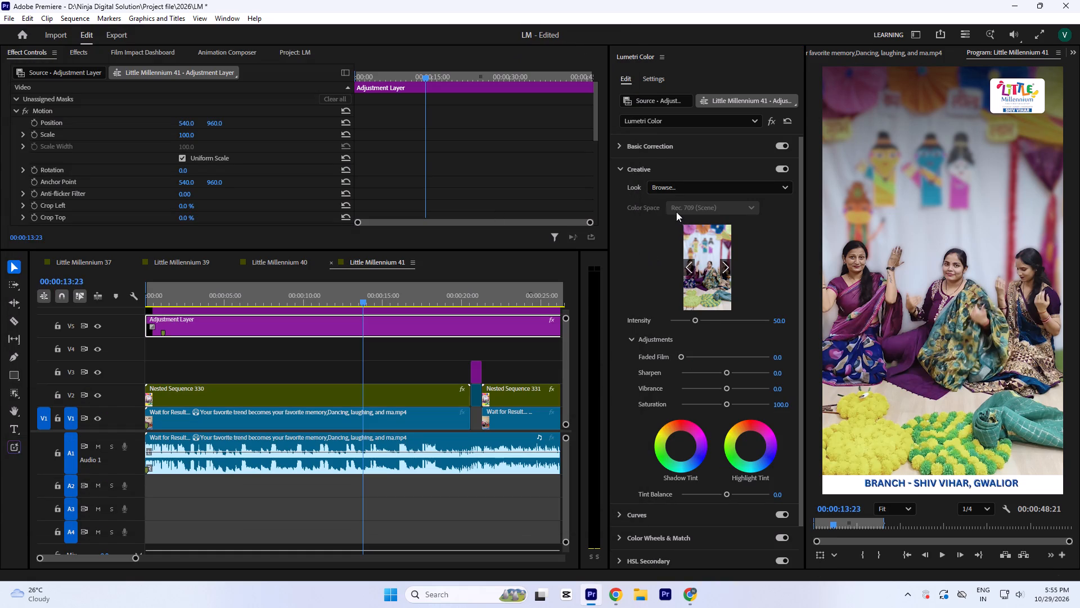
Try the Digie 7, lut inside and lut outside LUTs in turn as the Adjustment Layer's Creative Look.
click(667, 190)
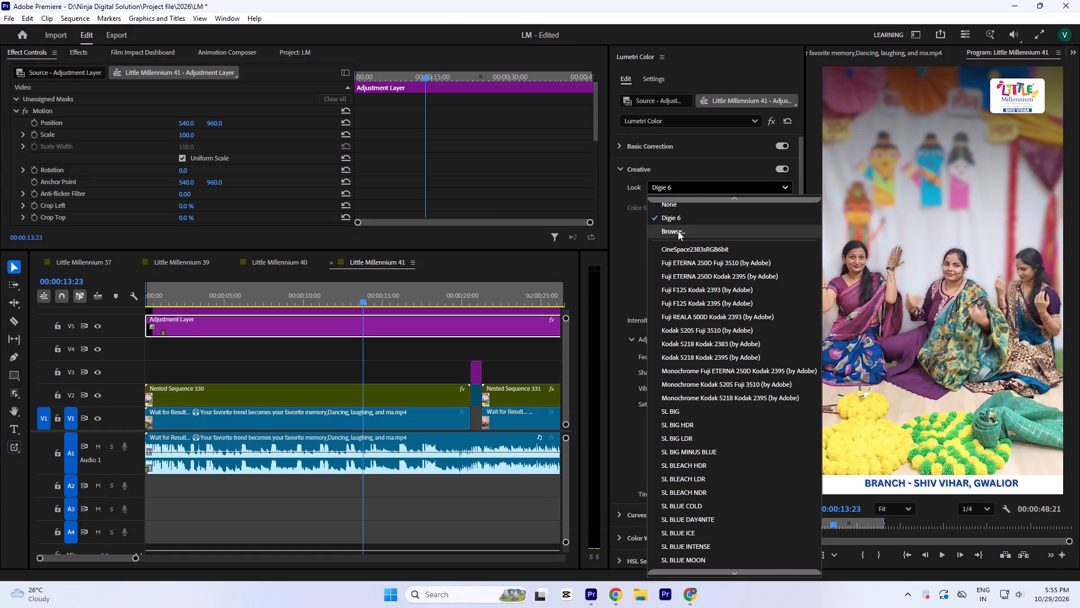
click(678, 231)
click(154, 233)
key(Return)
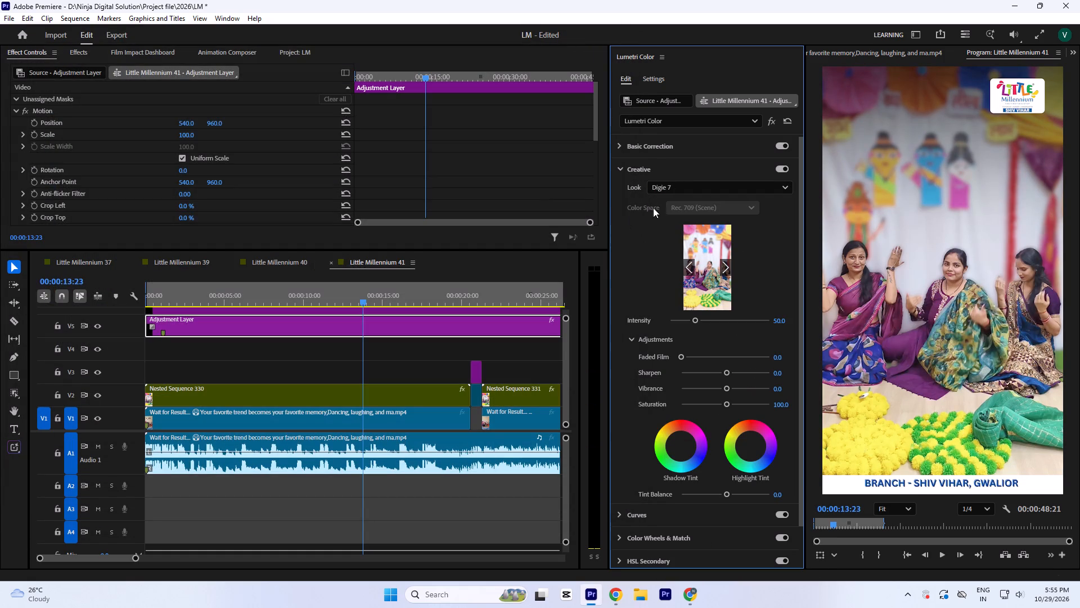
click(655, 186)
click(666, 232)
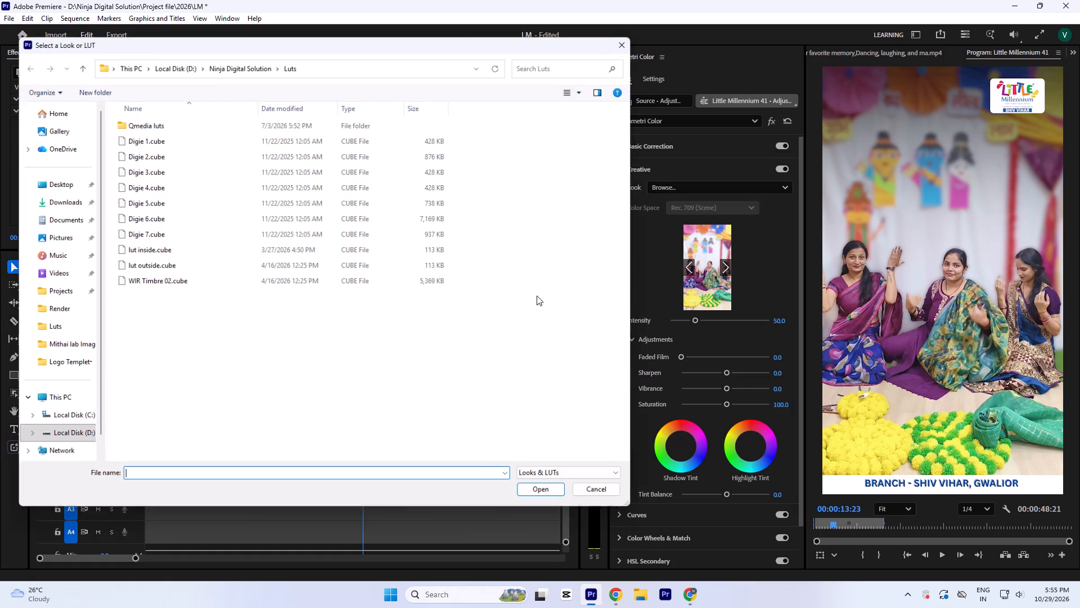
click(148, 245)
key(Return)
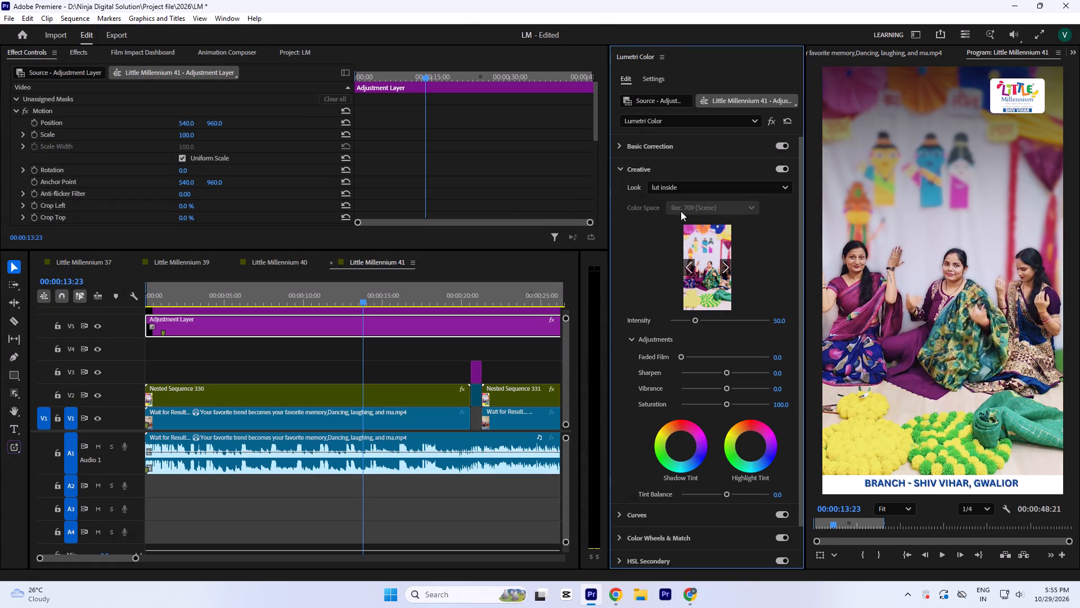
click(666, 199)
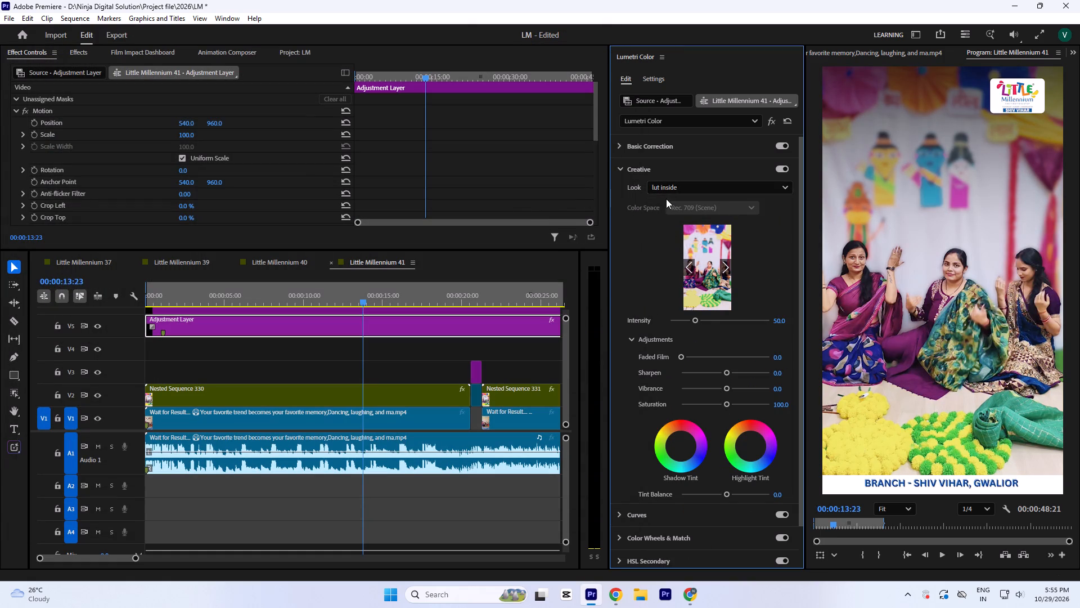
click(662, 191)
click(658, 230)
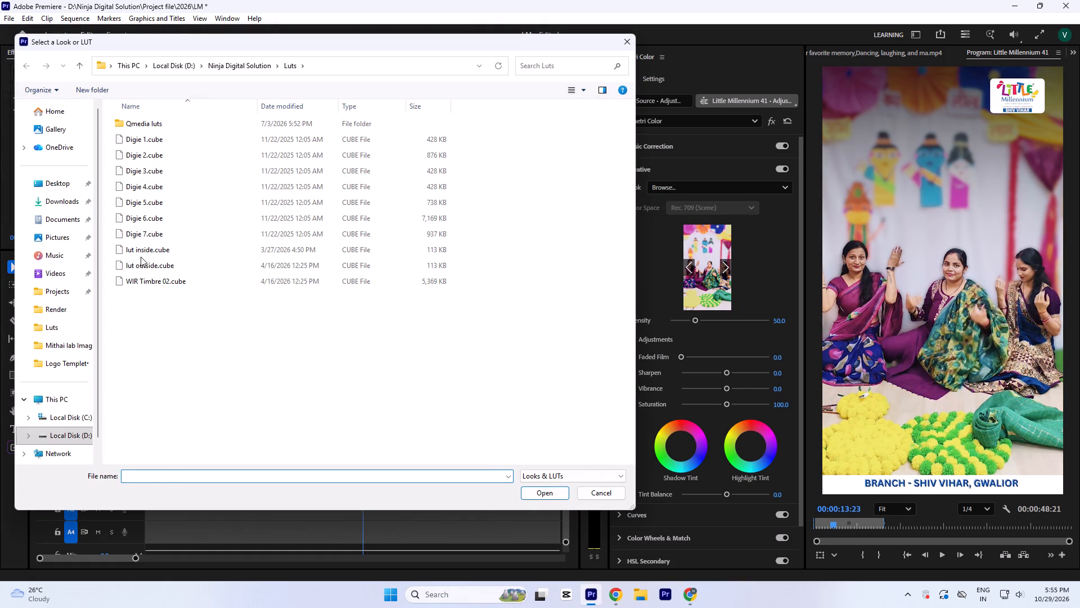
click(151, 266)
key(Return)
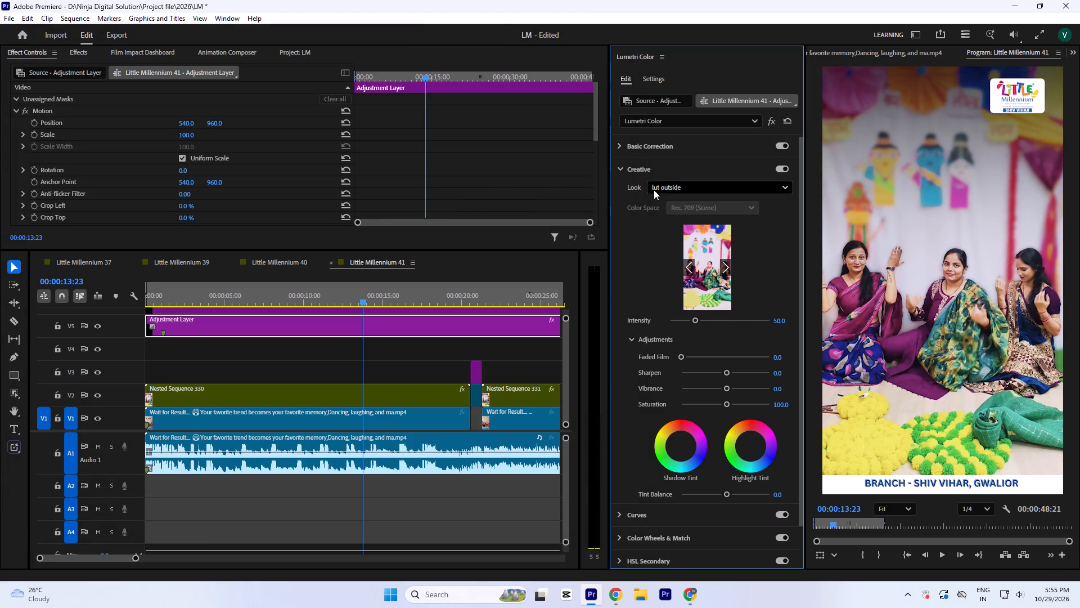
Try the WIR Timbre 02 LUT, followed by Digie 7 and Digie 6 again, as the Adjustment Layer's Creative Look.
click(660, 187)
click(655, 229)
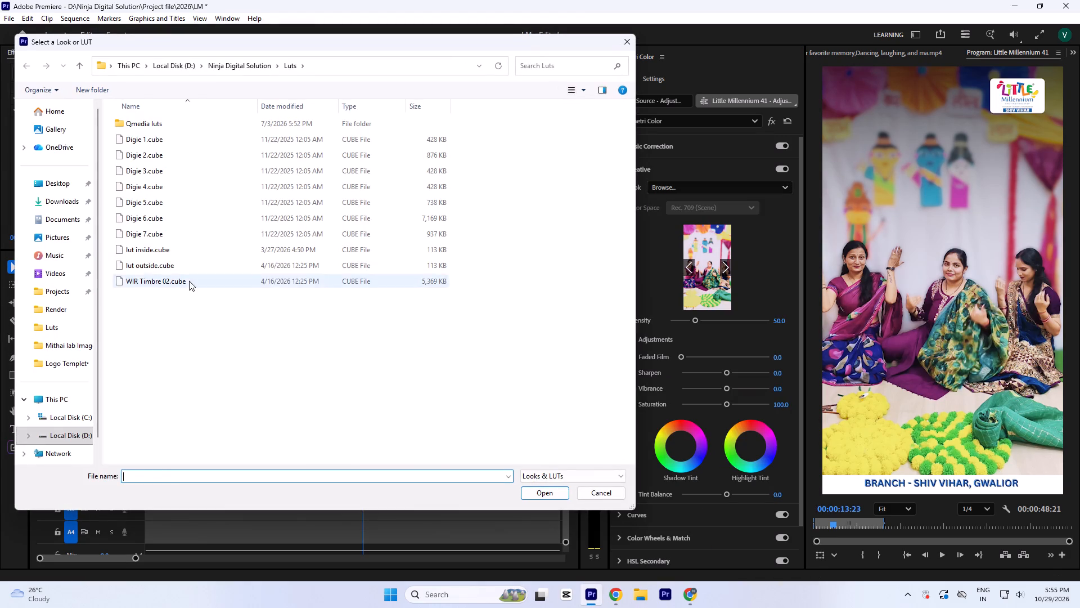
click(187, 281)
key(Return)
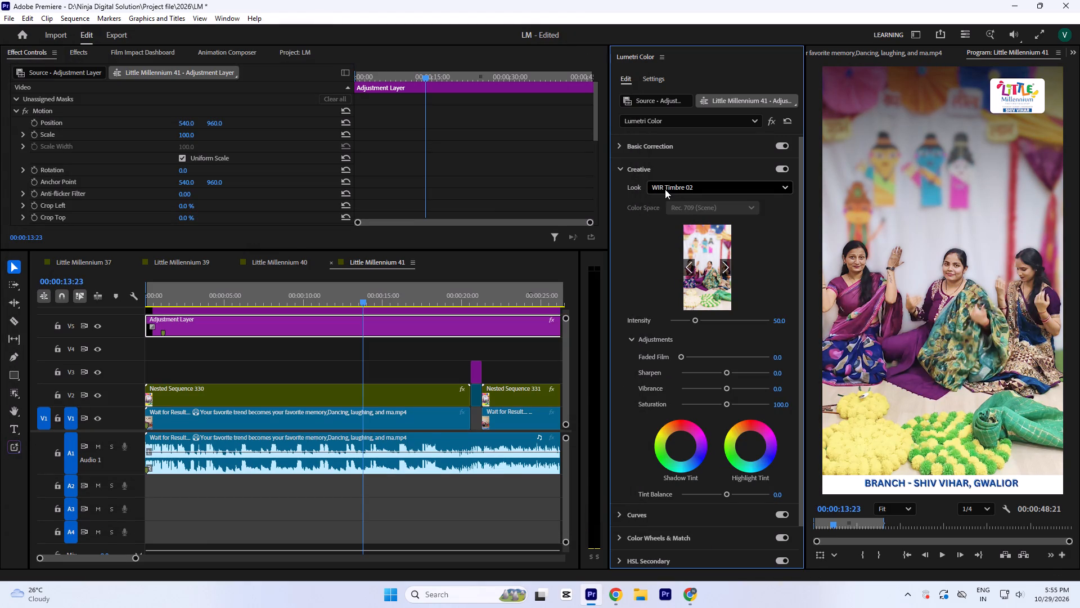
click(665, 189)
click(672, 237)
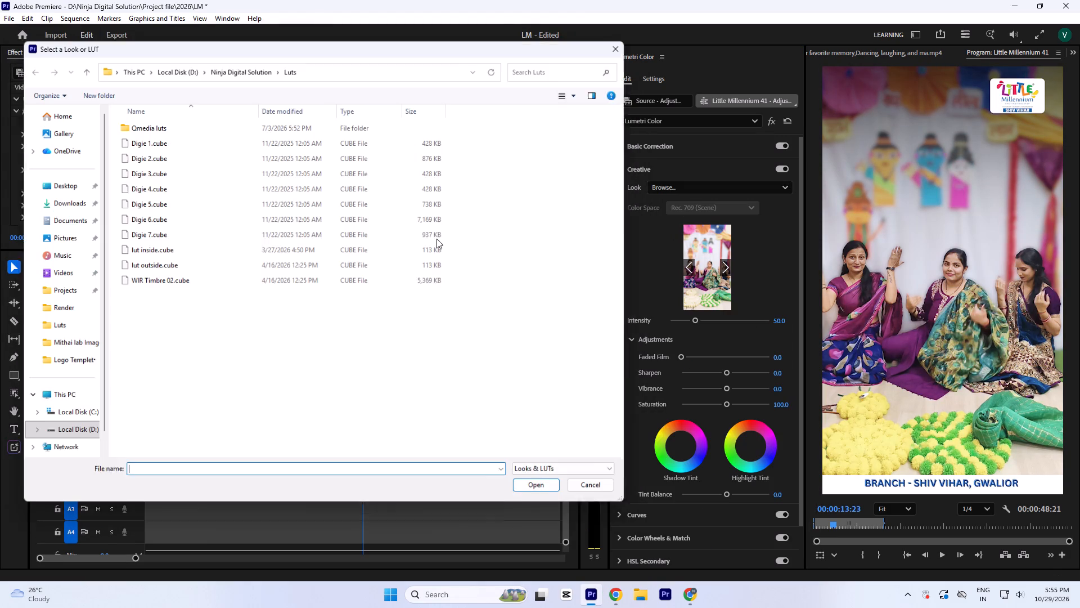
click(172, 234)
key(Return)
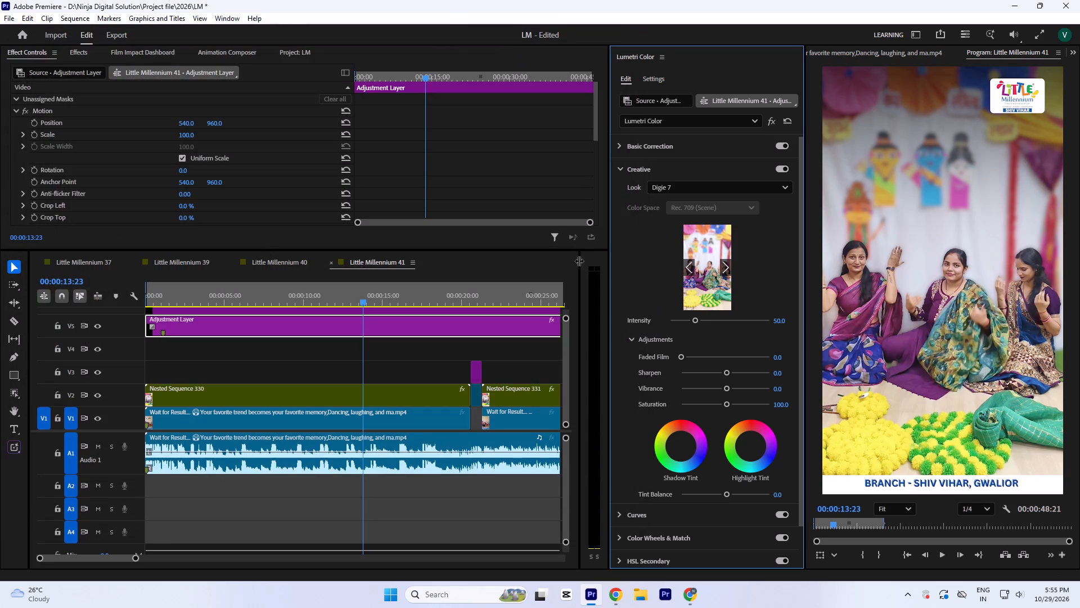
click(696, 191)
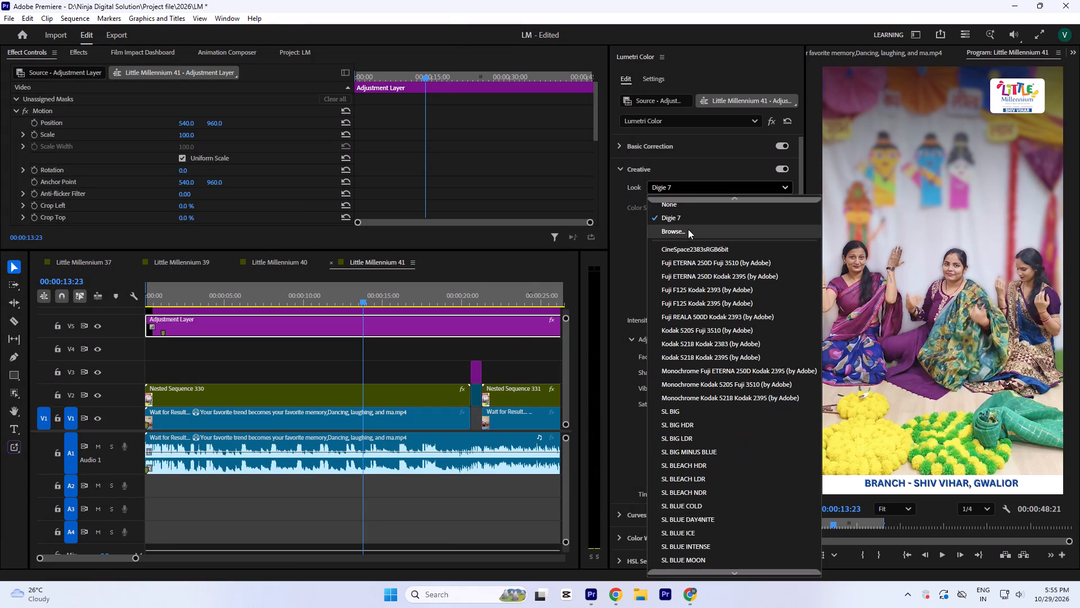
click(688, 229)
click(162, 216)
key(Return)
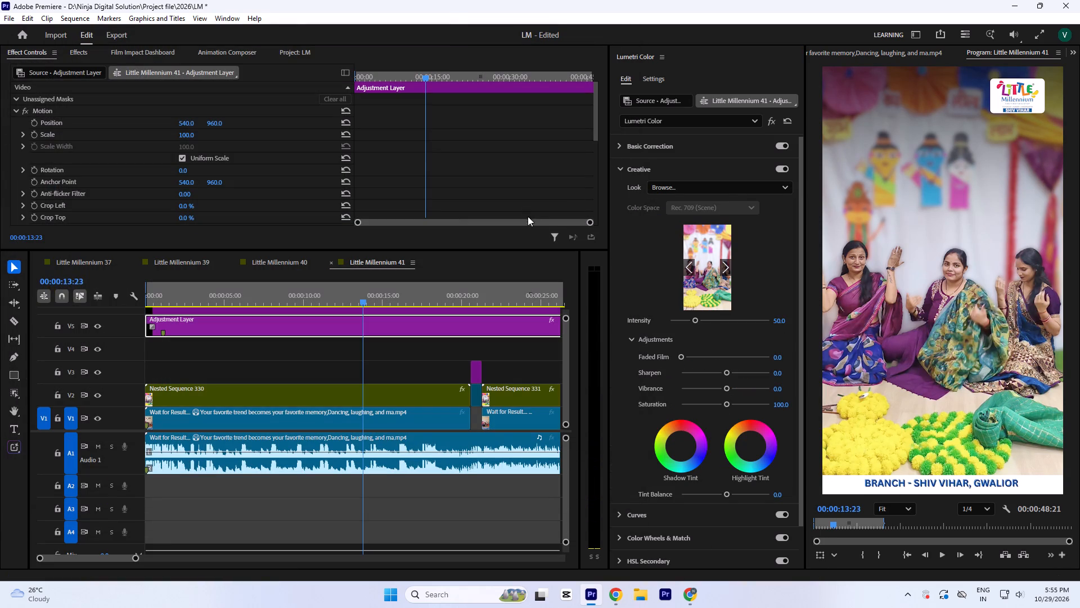
Load Digie 5.cube from the Luts folder as the Adjustment Layer's Creative Look.
click(659, 189)
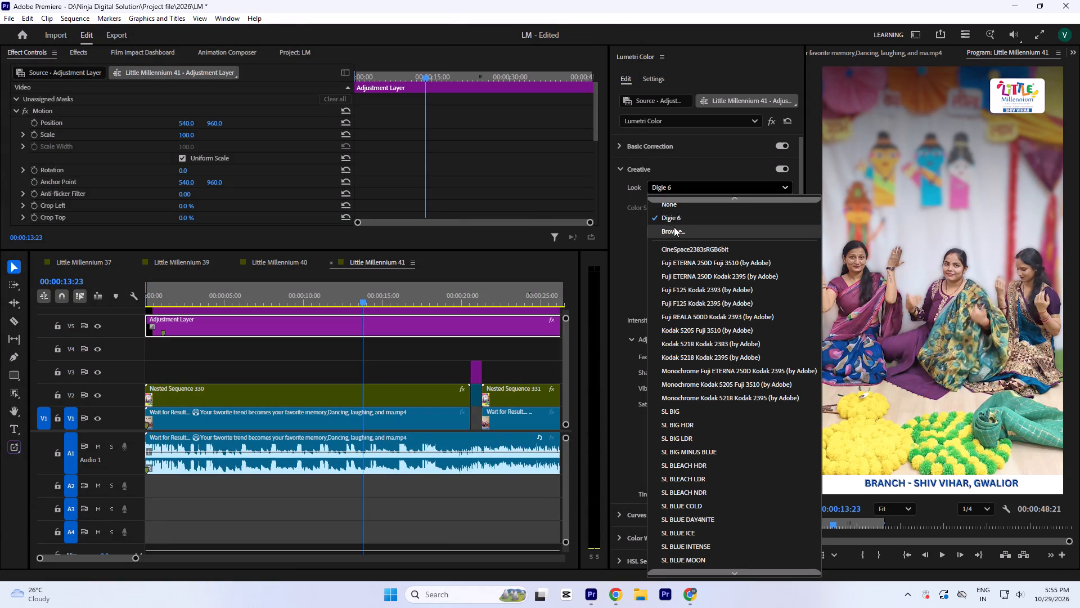
click(674, 227)
click(163, 199)
key(Return)
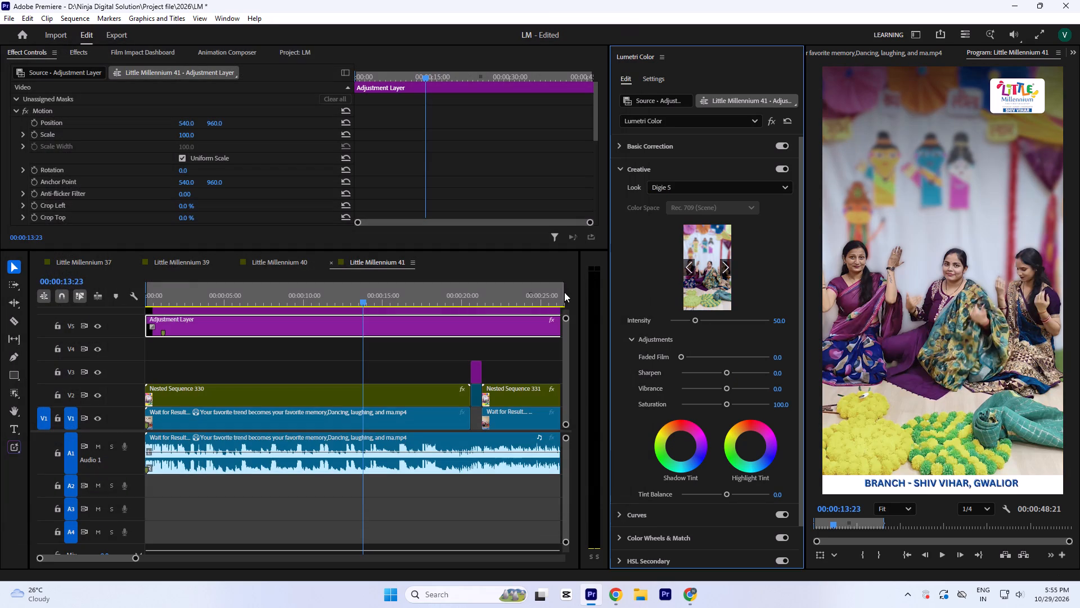
Grade Nested Sequence 330 on V2 in Basic Correction: Highlights 15.2, Whites 21.5 and Temperature 15.2, keeping Exposure at 0.
click(310, 306)
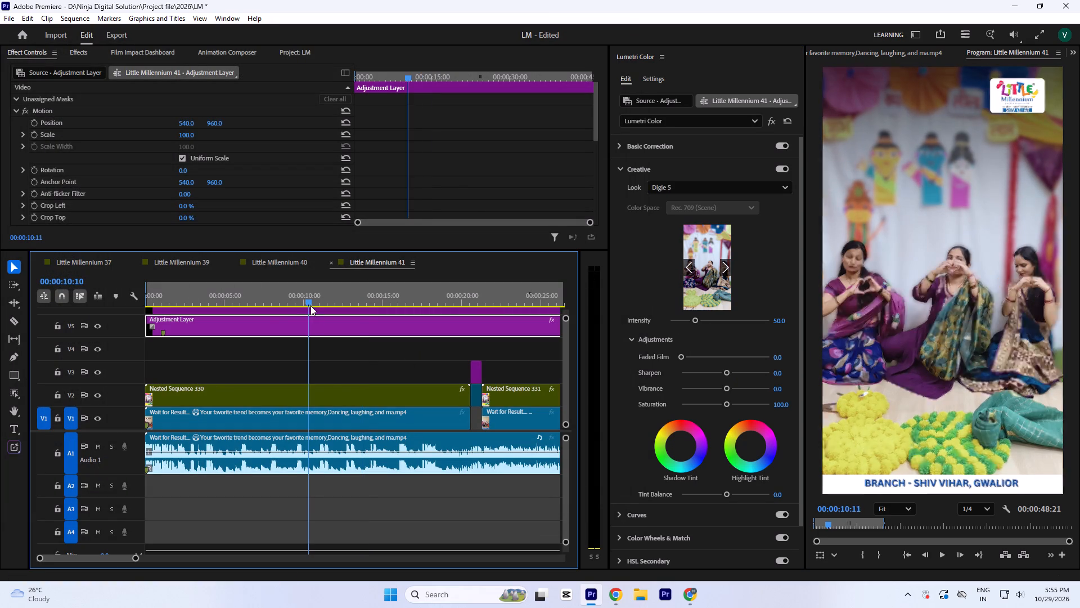
click(335, 394)
click(656, 146)
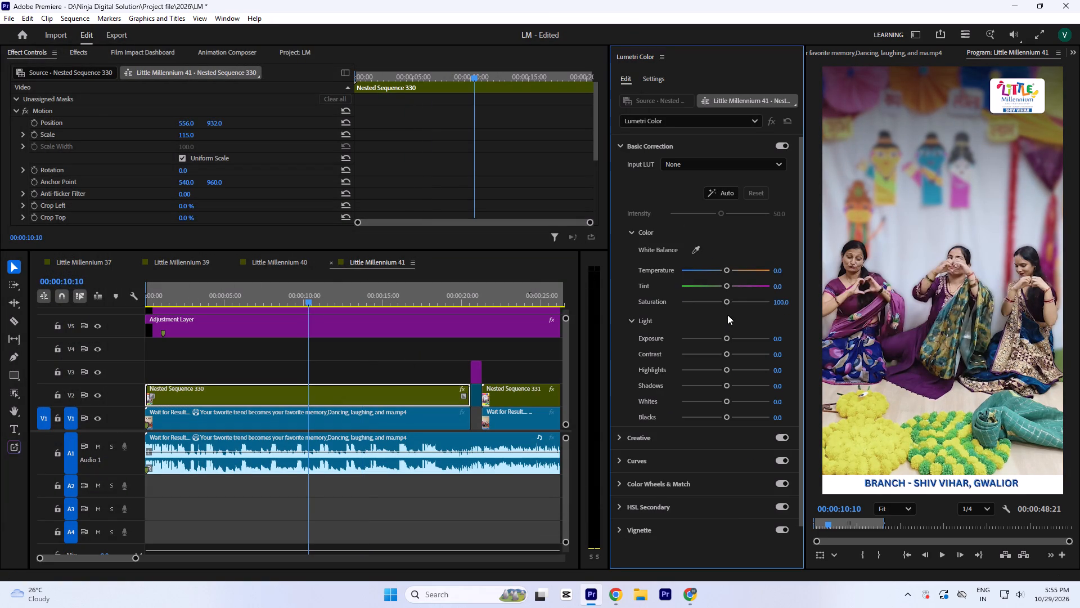
click(728, 339)
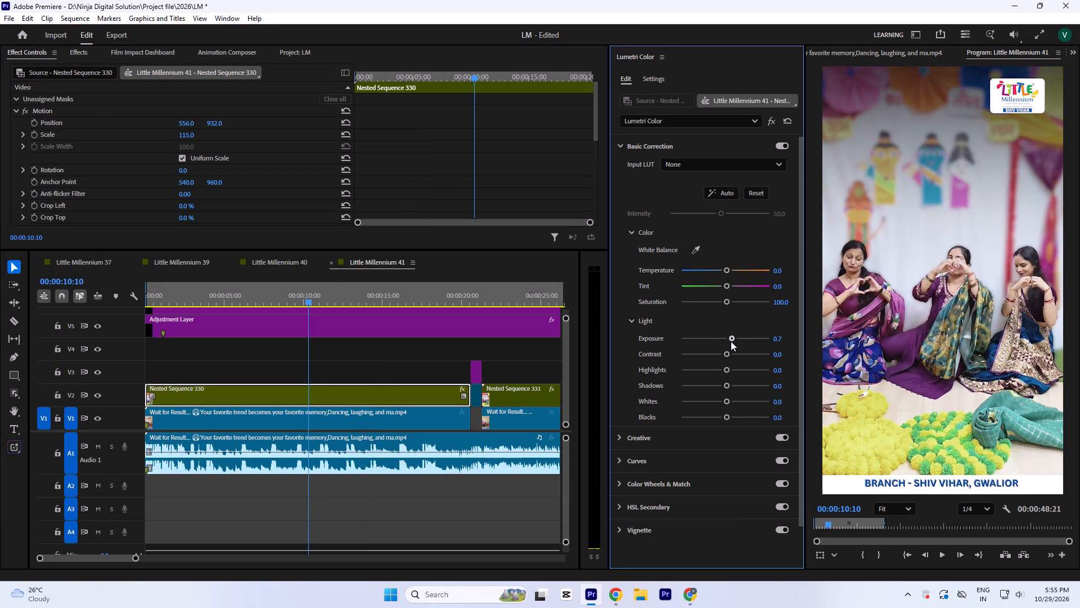
double_click(730, 342)
click(731, 367)
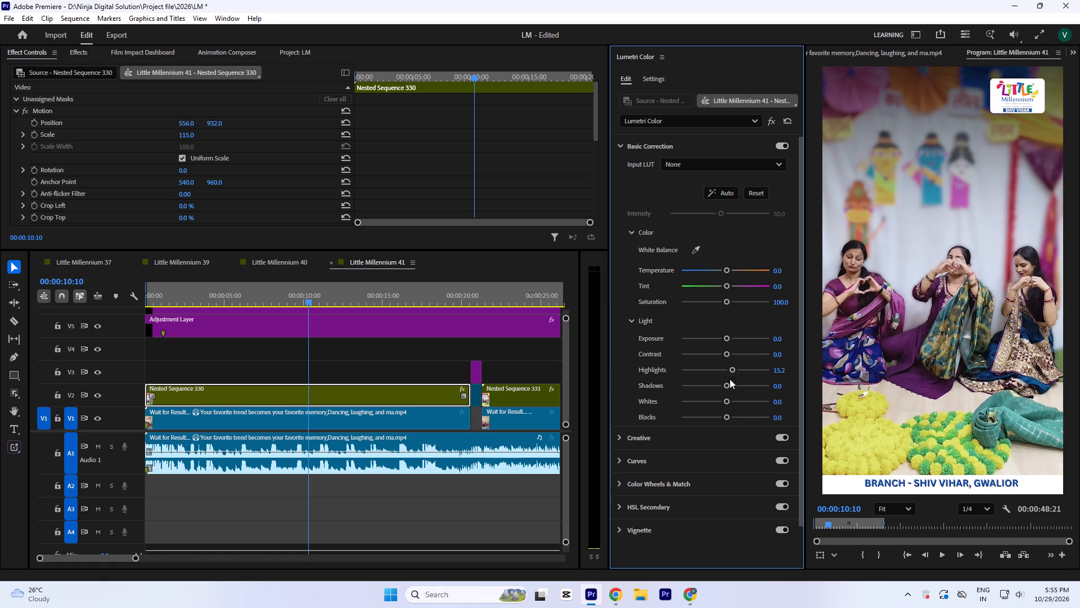
click(732, 401)
drag(726, 269, 727, 269)
drag(727, 269, 731, 272)
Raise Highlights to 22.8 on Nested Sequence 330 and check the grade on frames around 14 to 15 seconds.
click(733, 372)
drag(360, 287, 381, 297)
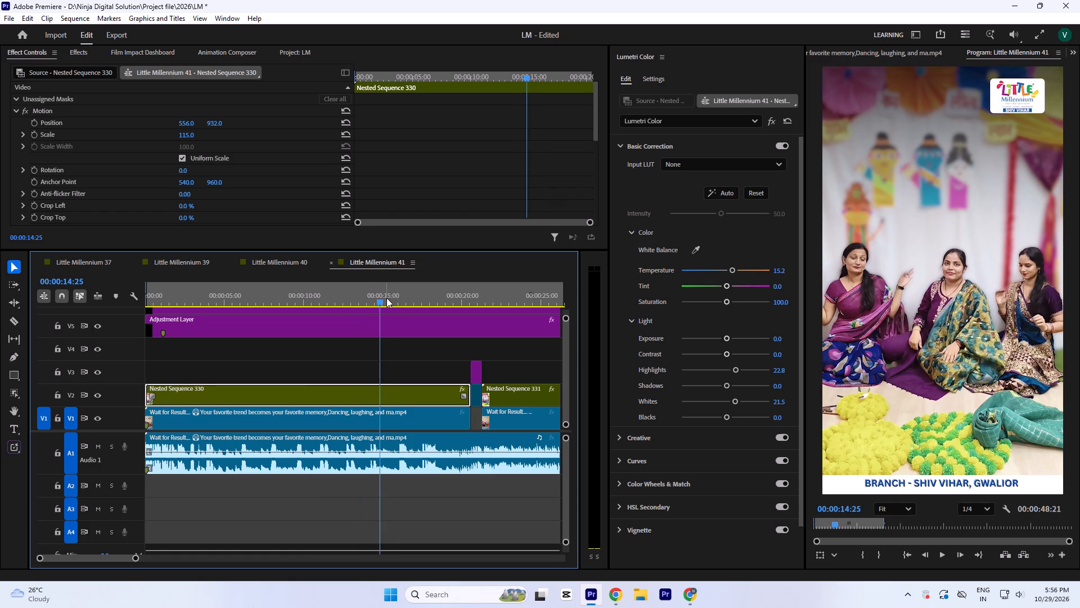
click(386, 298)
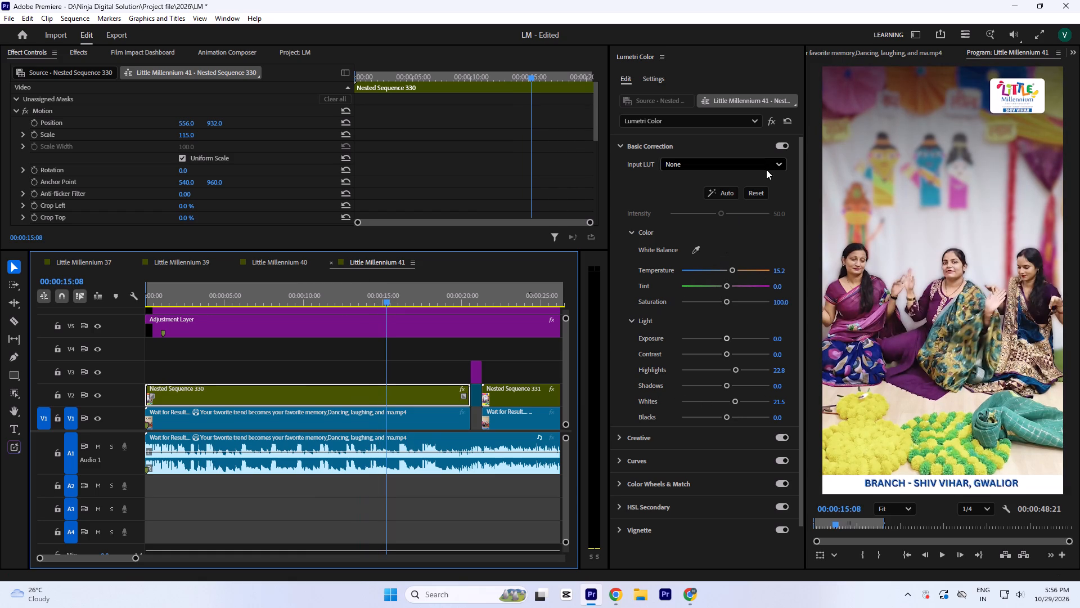
Reset the Lumetri Color settings of Nested Sequence 330.
click(787, 119)
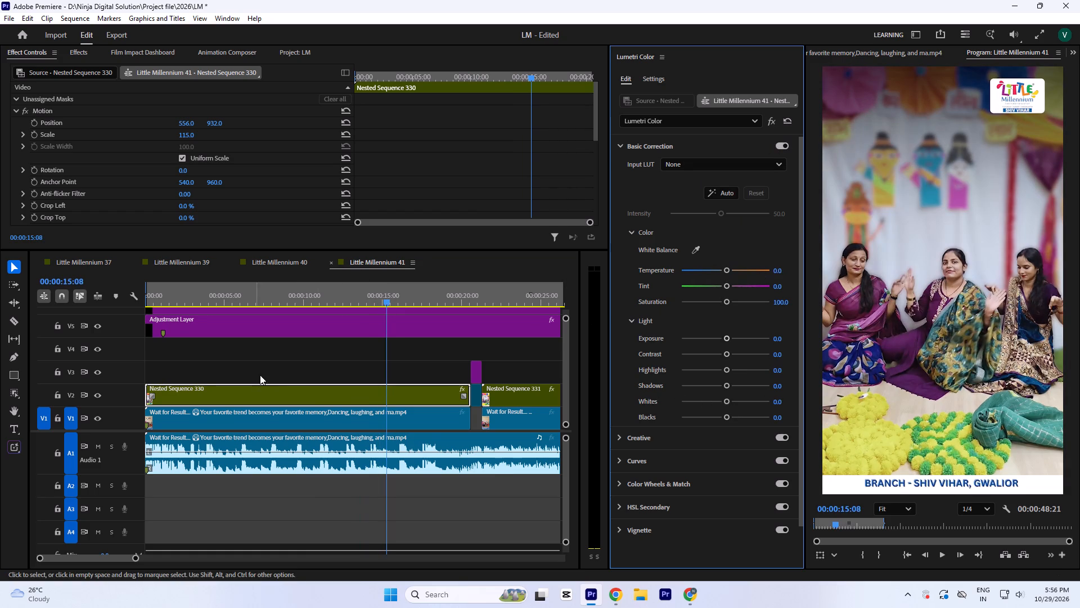
Load Digie 4.cube from the Luts folder as the Adjustment Layer's Creative Look.
click(390, 325)
click(646, 434)
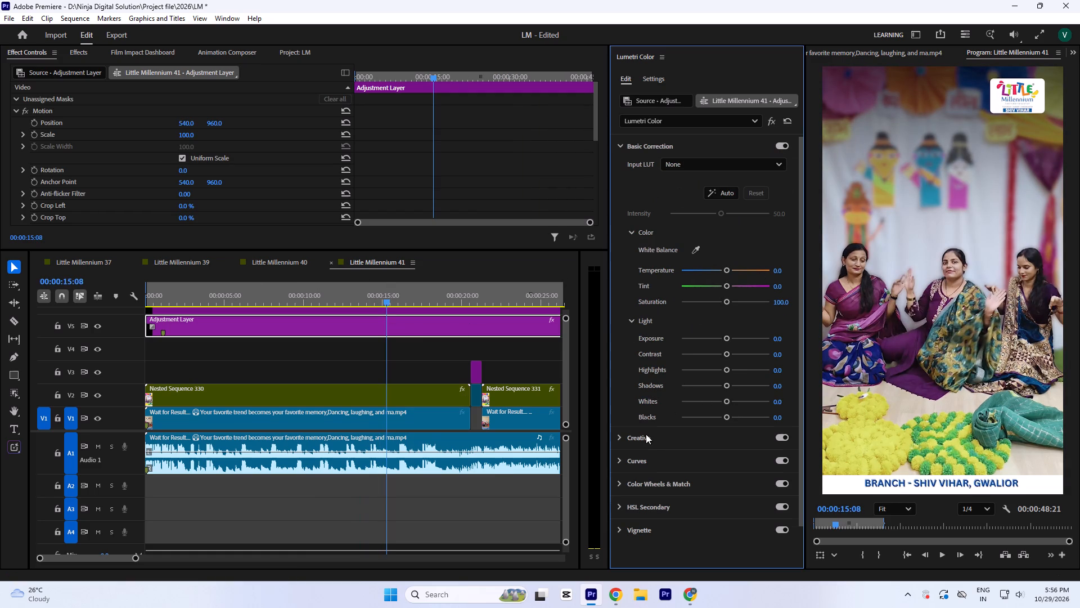
click(663, 185)
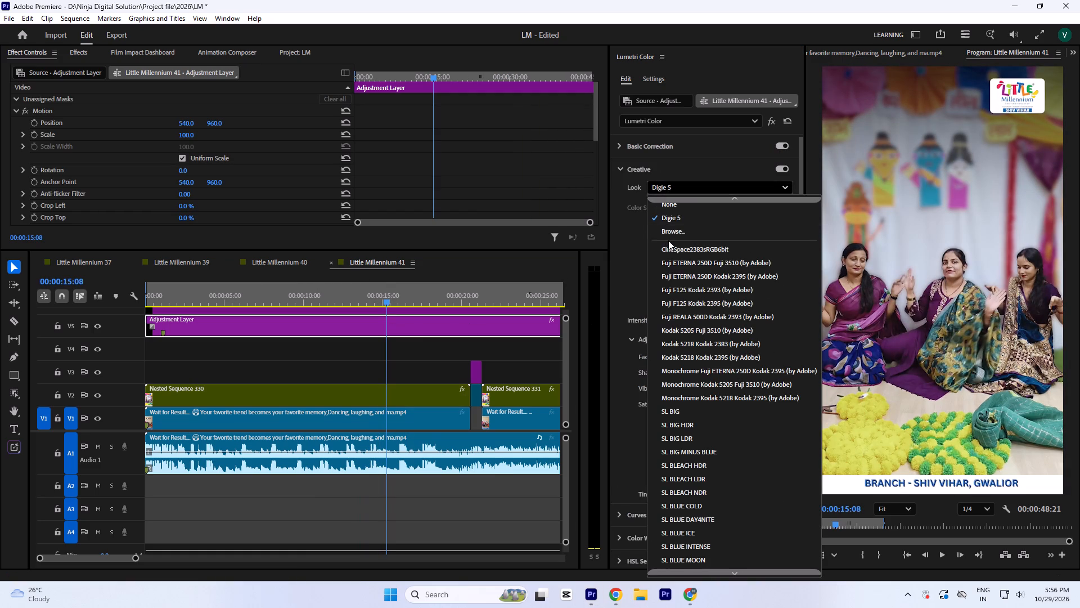
click(659, 230)
click(166, 190)
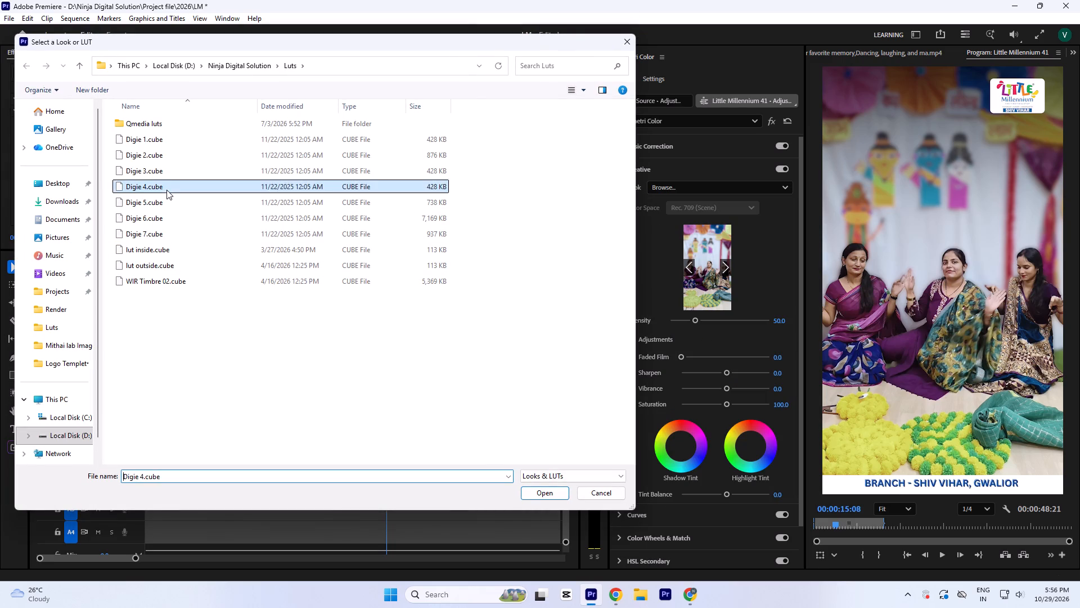
key(Return)
Grade Nested Sequence 330 in Basic Correction: Contrast 6.3, Highlights -3.8, Whites -6.3 and Temperature -5.1.
click(412, 294)
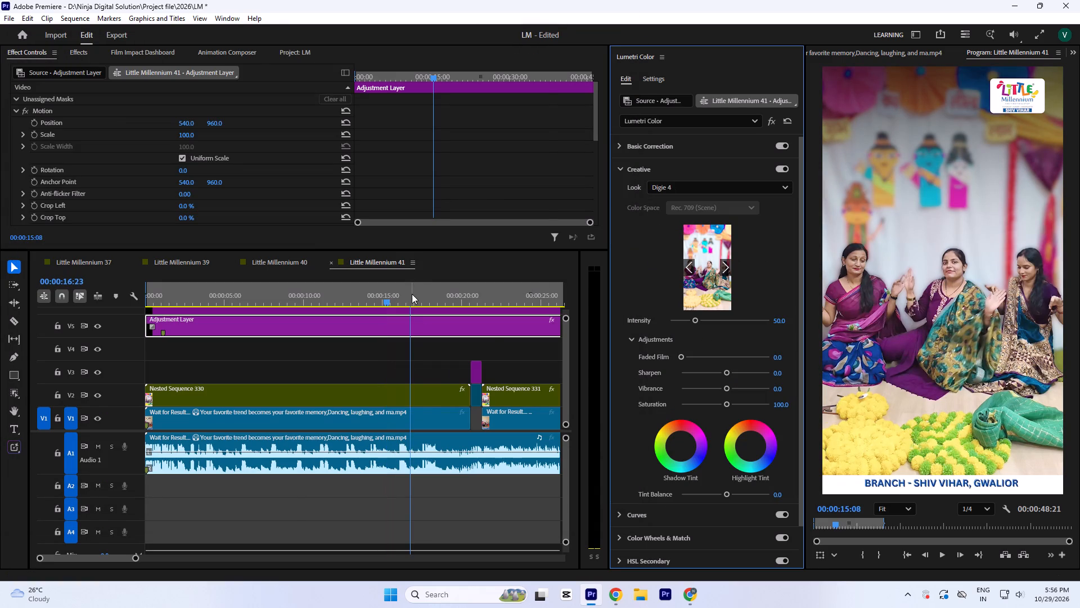
click(426, 401)
click(649, 147)
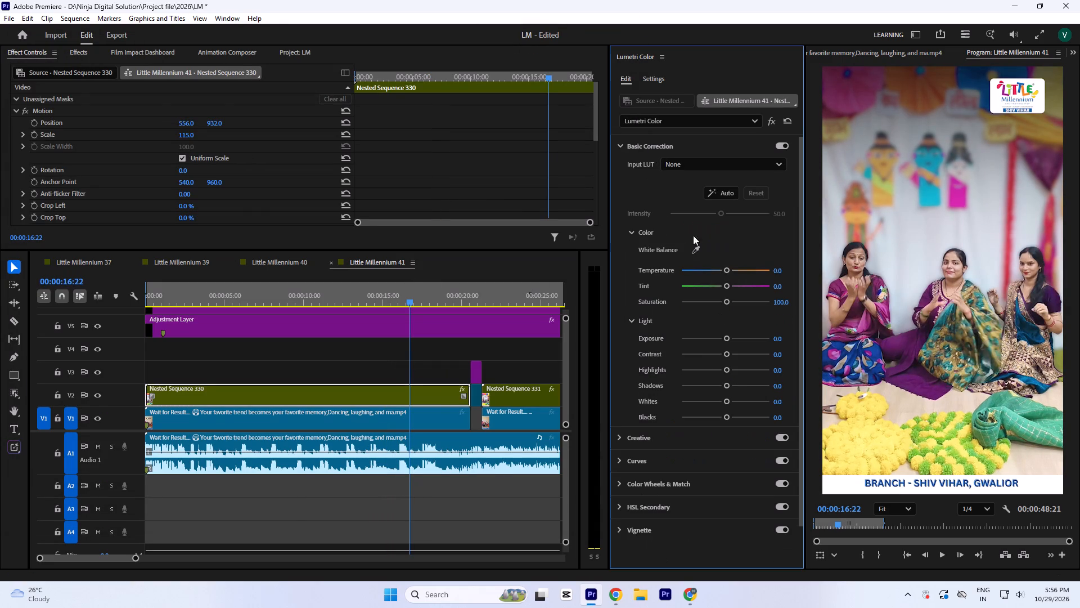
click(727, 369)
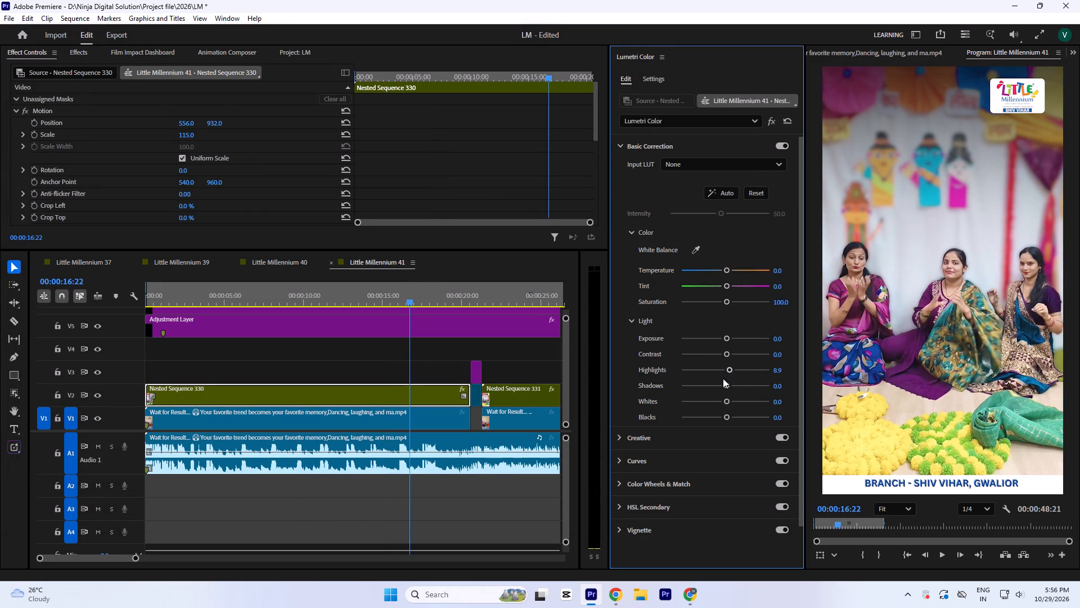
click(727, 352)
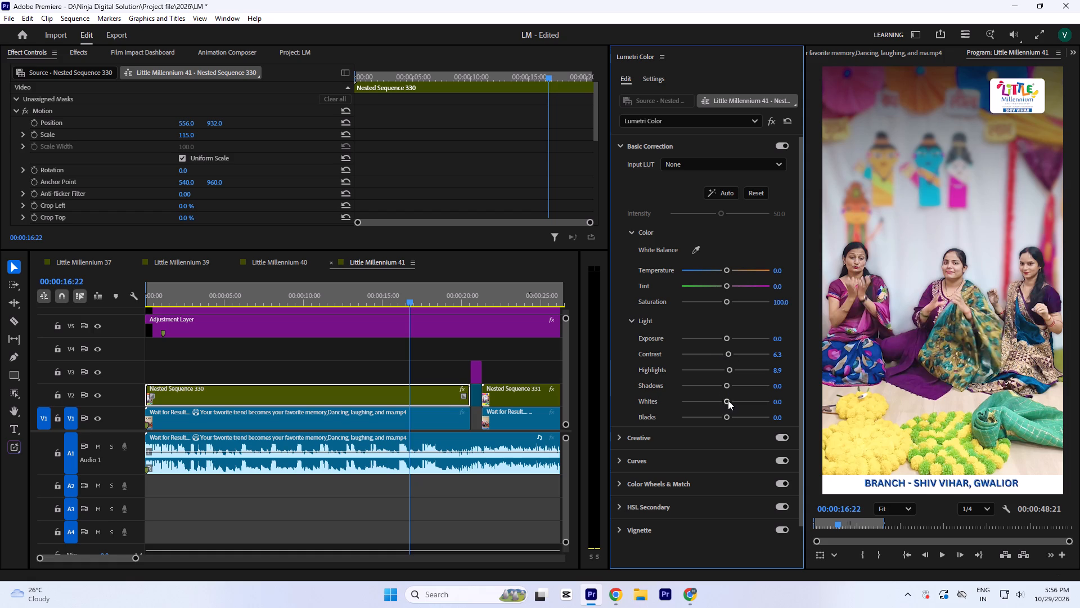
click(728, 400)
click(724, 367)
click(725, 403)
click(724, 270)
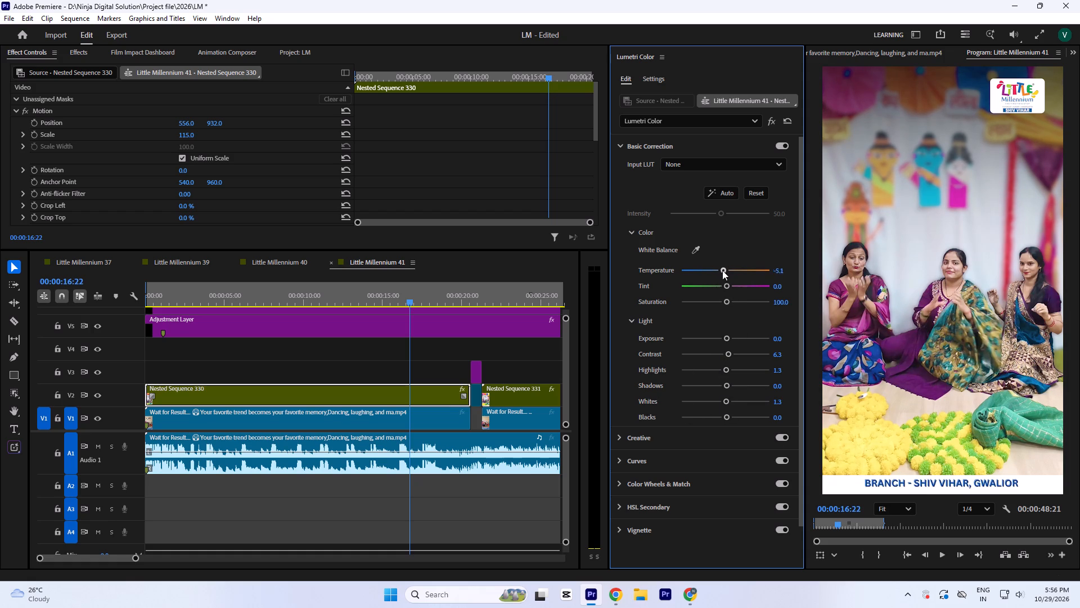
double_click(723, 270)
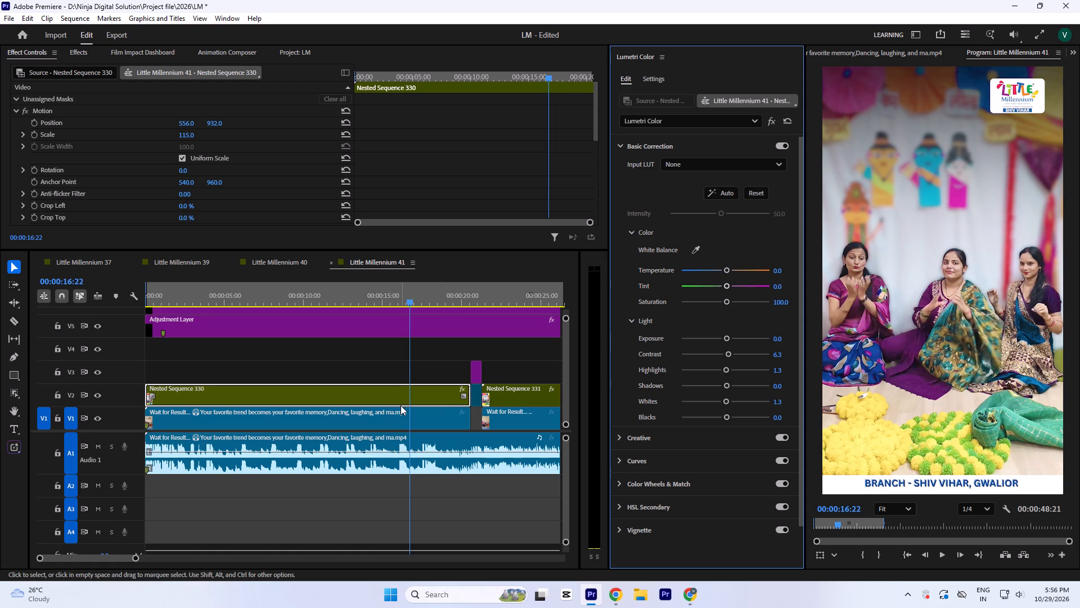
click(724, 269)
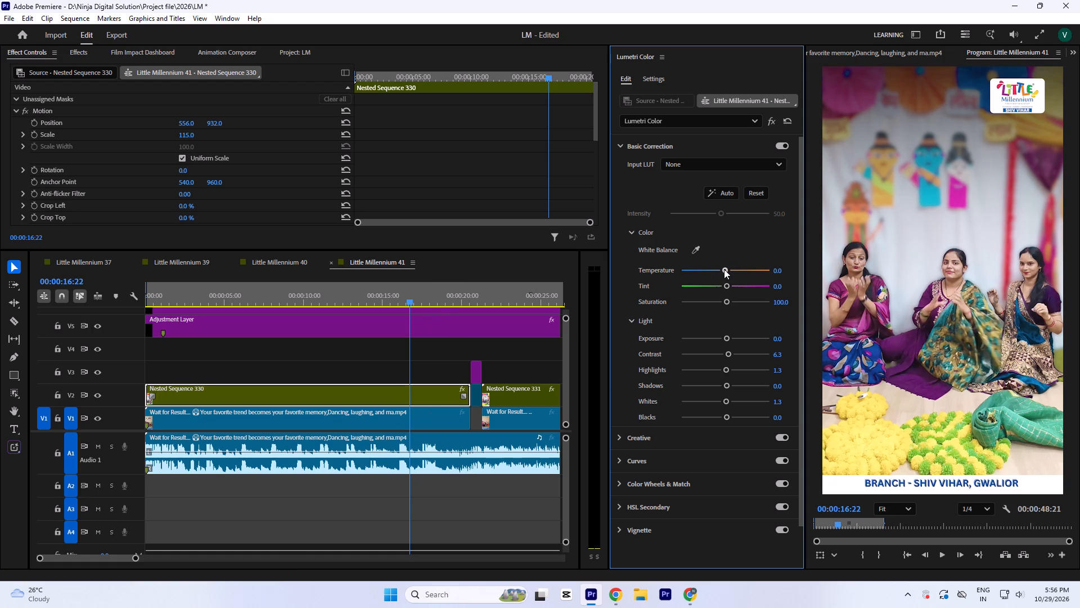
click(723, 370)
click(722, 401)
Copy Nested Sequence 330 and paste only its Lumetri Color attribute onto Nested Sequence 331, excluding Motion and Scale Attribute Times.
right_click(429, 390)
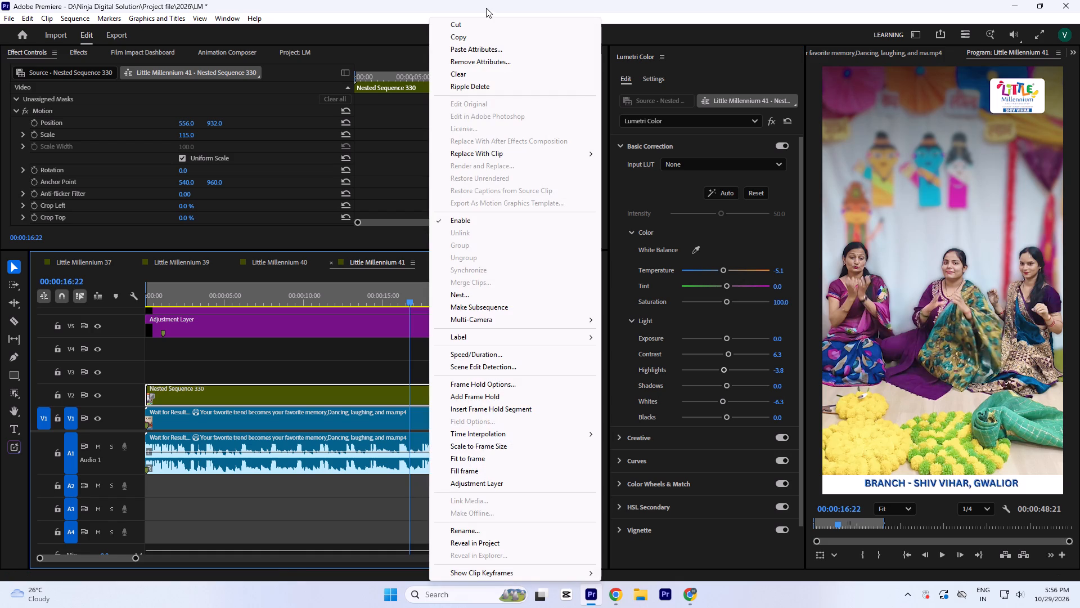
click(462, 36)
click(414, 292)
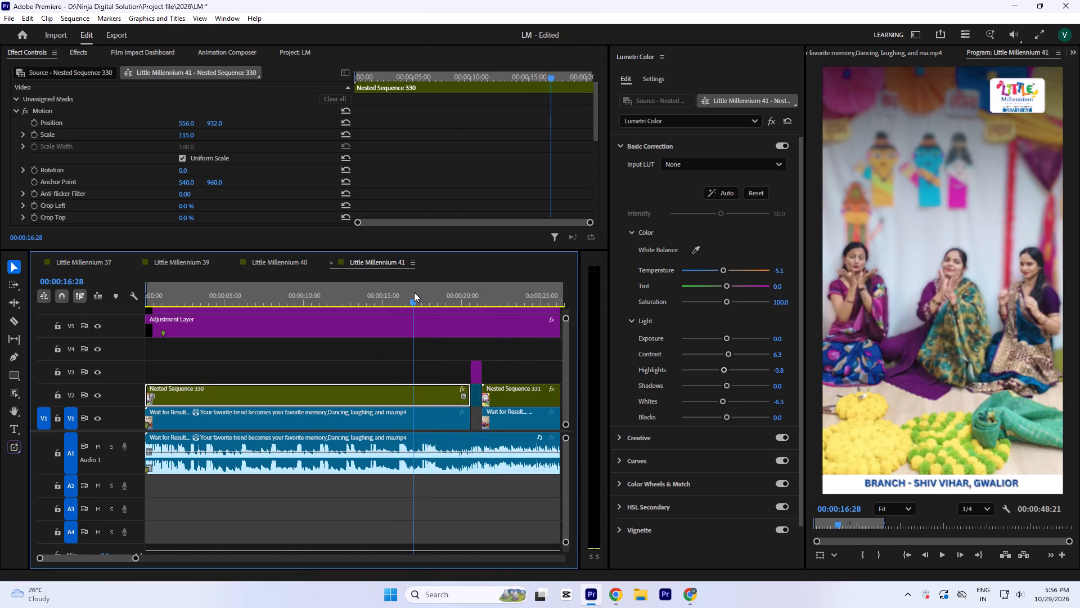
key(minus)
click(393, 287)
right_click(401, 401)
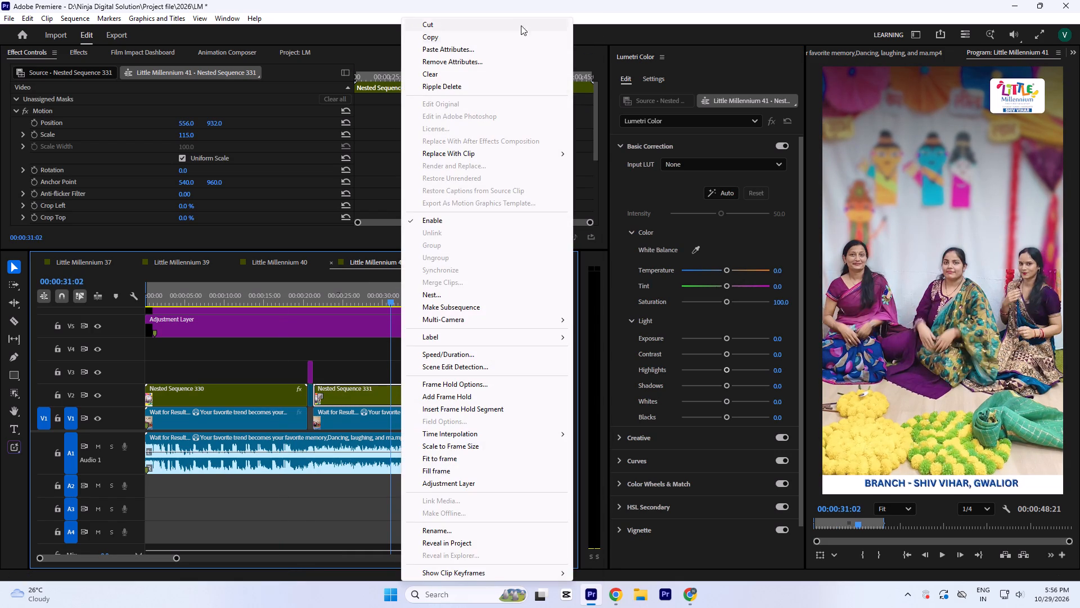
click(485, 48)
click(475, 227)
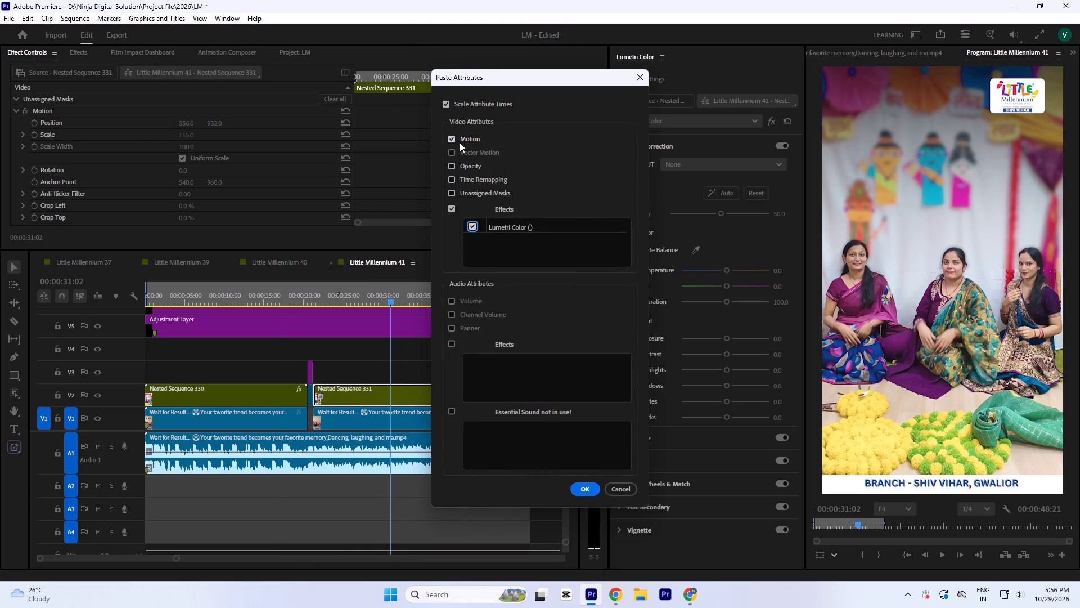
click(458, 142)
click(444, 105)
key(Return)
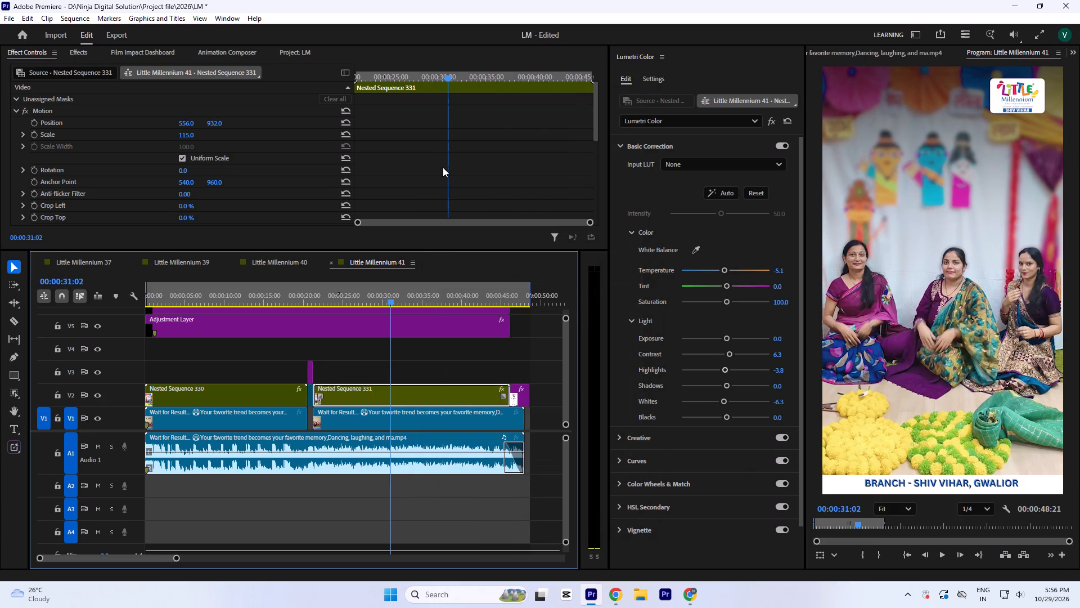
Save the LM project.
key(ctrl+s)
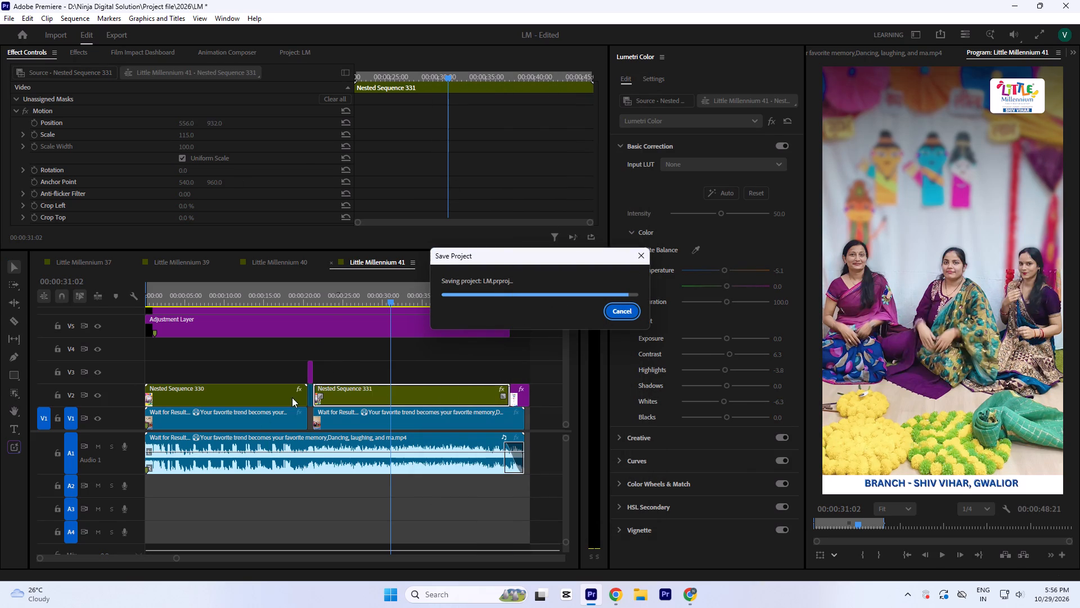
Play Little Millennium 41 from the start through the first dance section to review the grade, saving the project again.
drag(407, 288, 0, 322)
key(space)
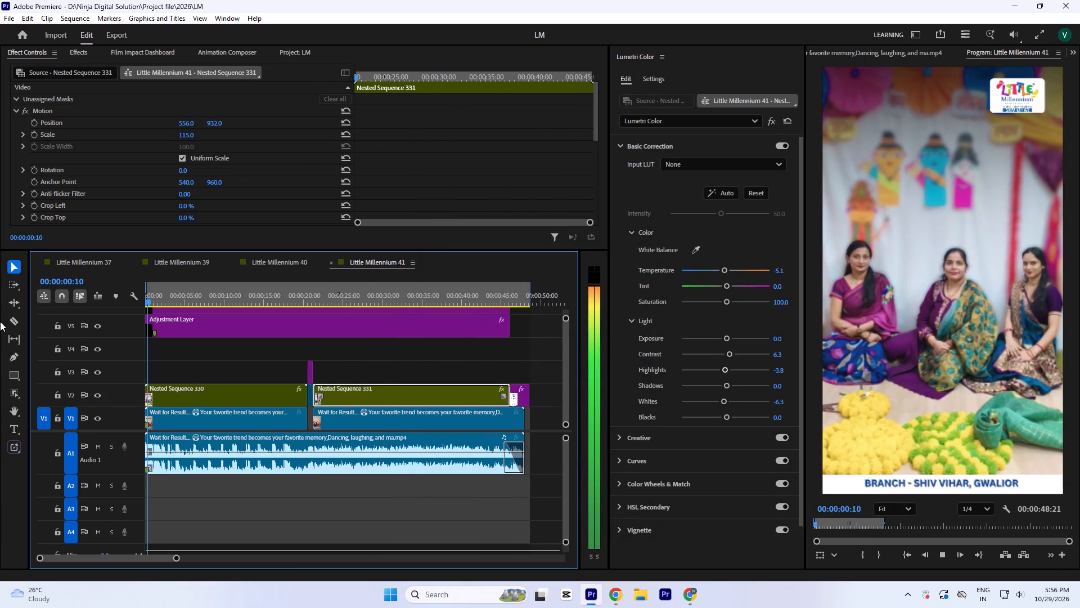
key(space)
key(ctrl+s)
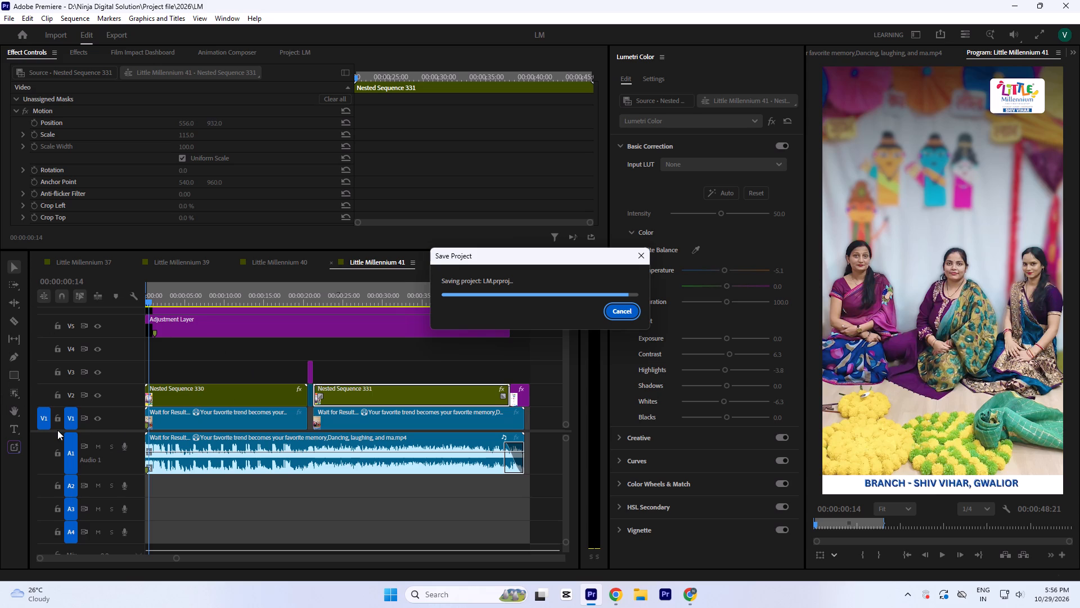
key(space)
key(space)
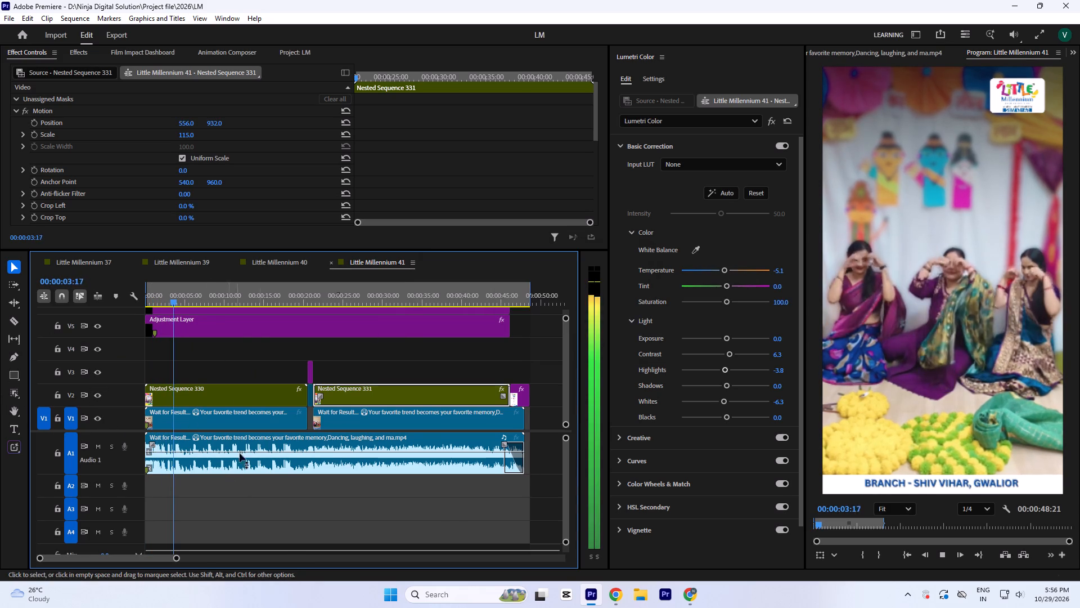
key(space)
key(space)
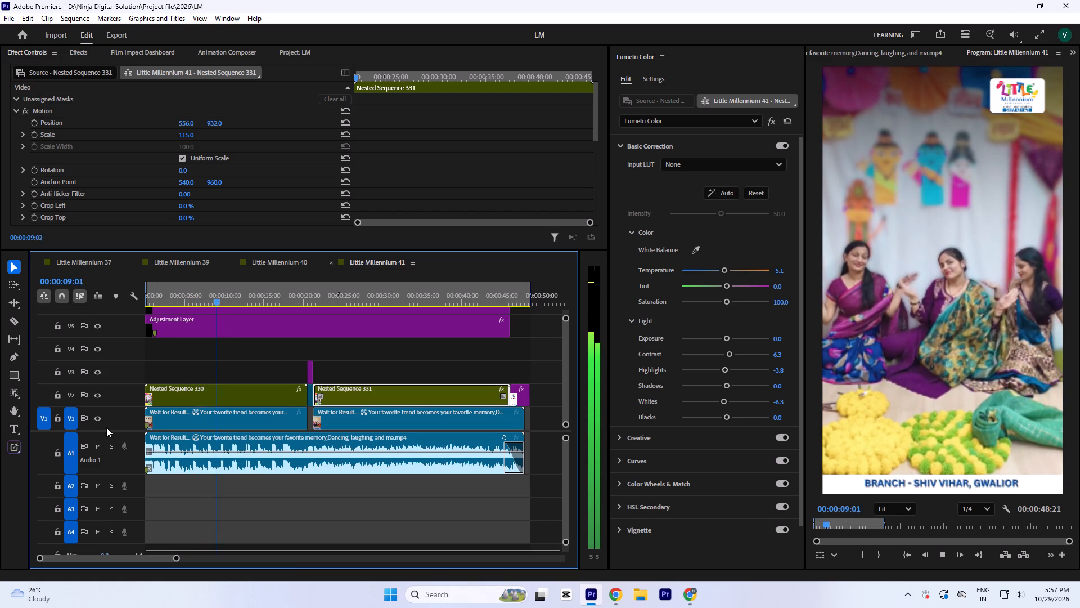
key(space)
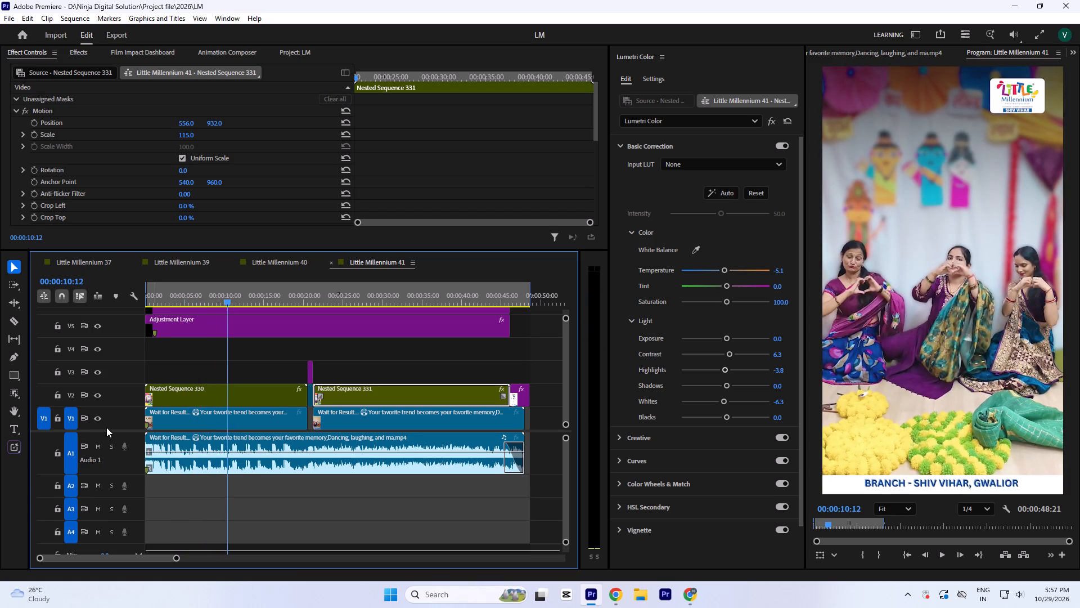
key(space)
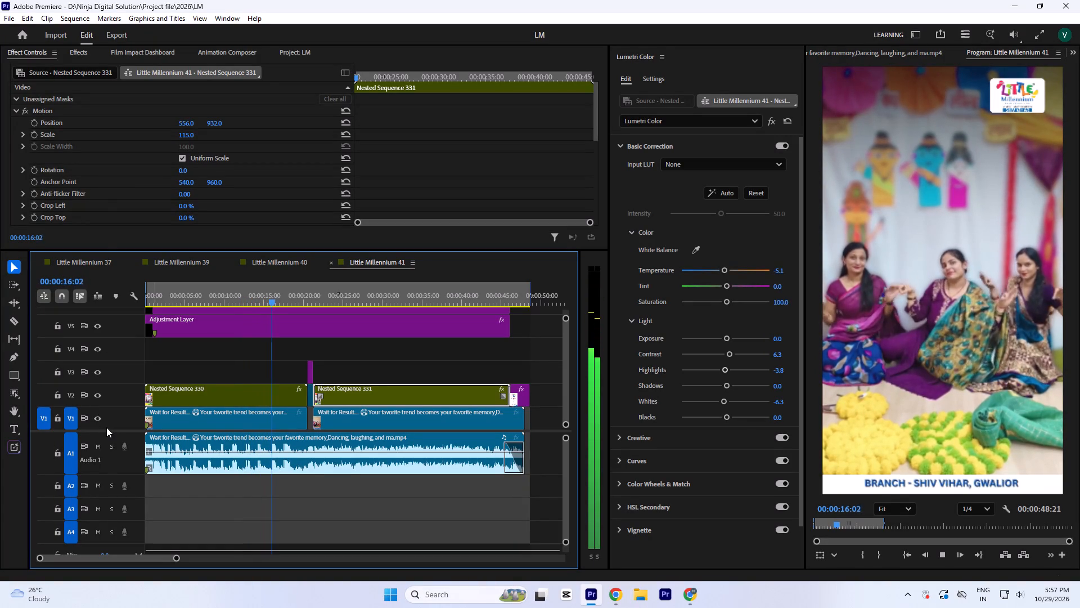
key(space)
key(space)
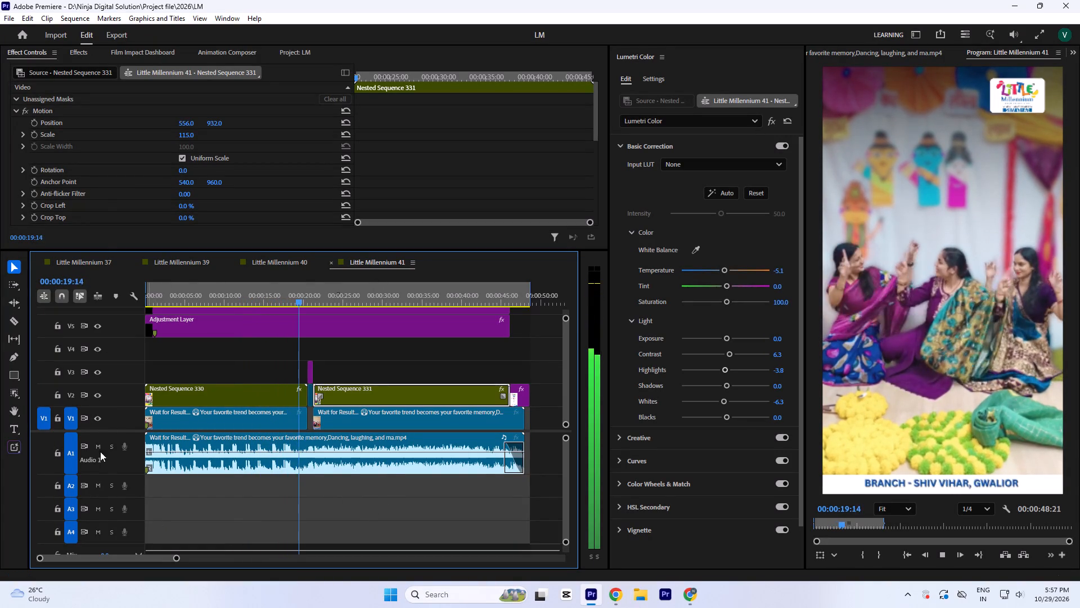
key(space)
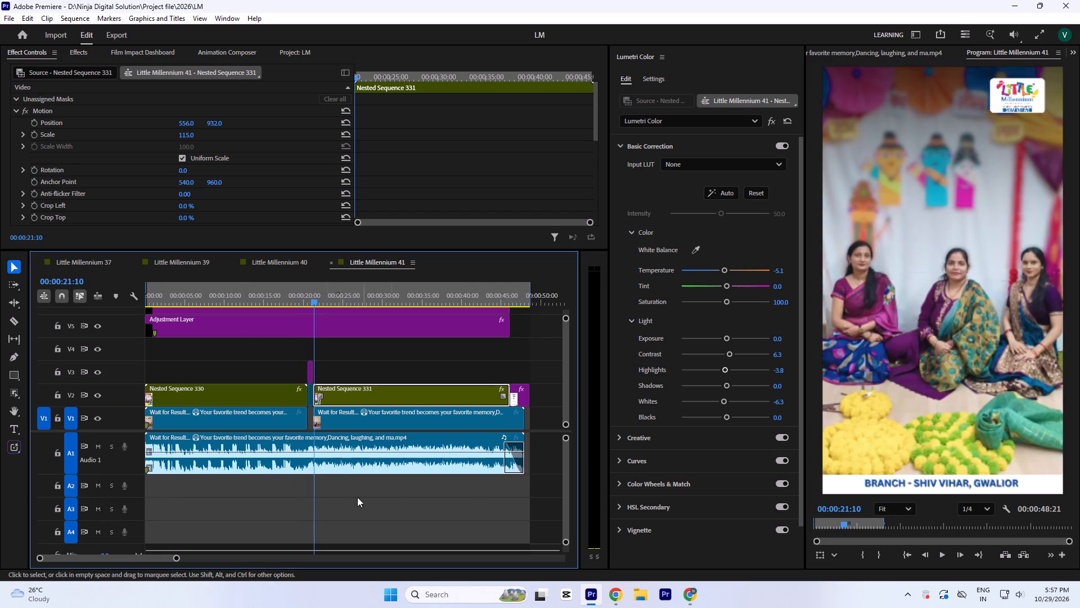
Set the speed of the RESULT! title clip on V2, between Nested Sequences 330 and 331, to 80%.
click(308, 292)
key(space)
key(space)
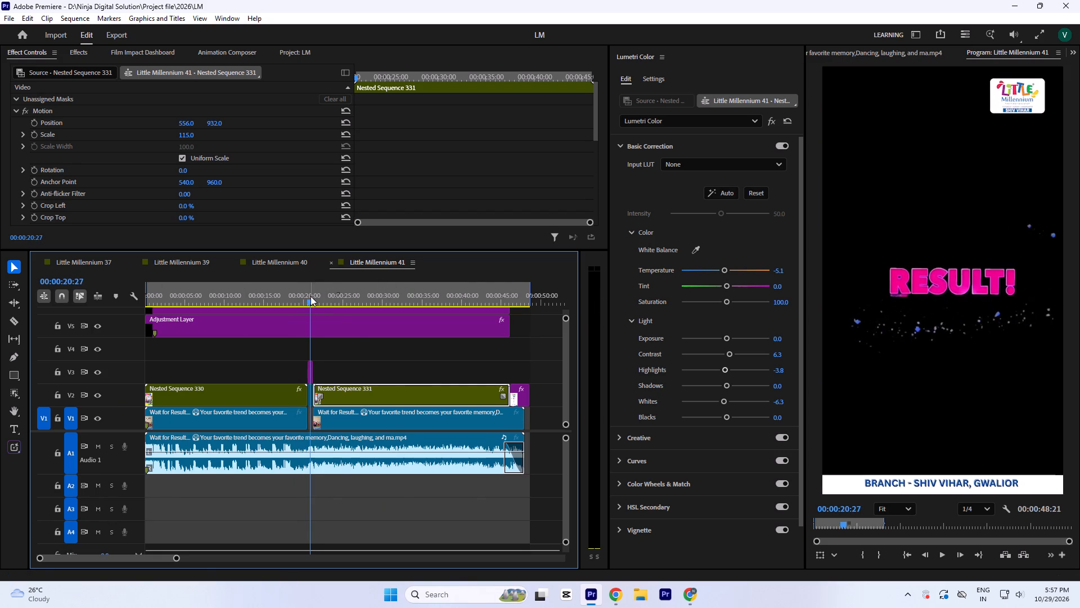
key(equal)
key(equal)
key(equal)
key(equal)
click(361, 380)
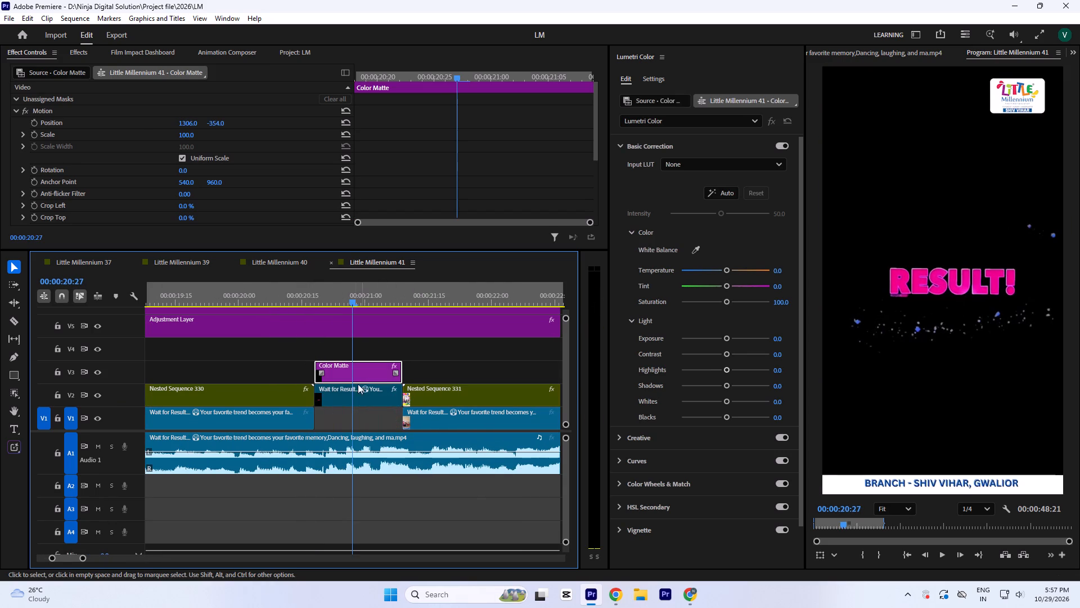
click(358, 399)
key(ctrl+r)
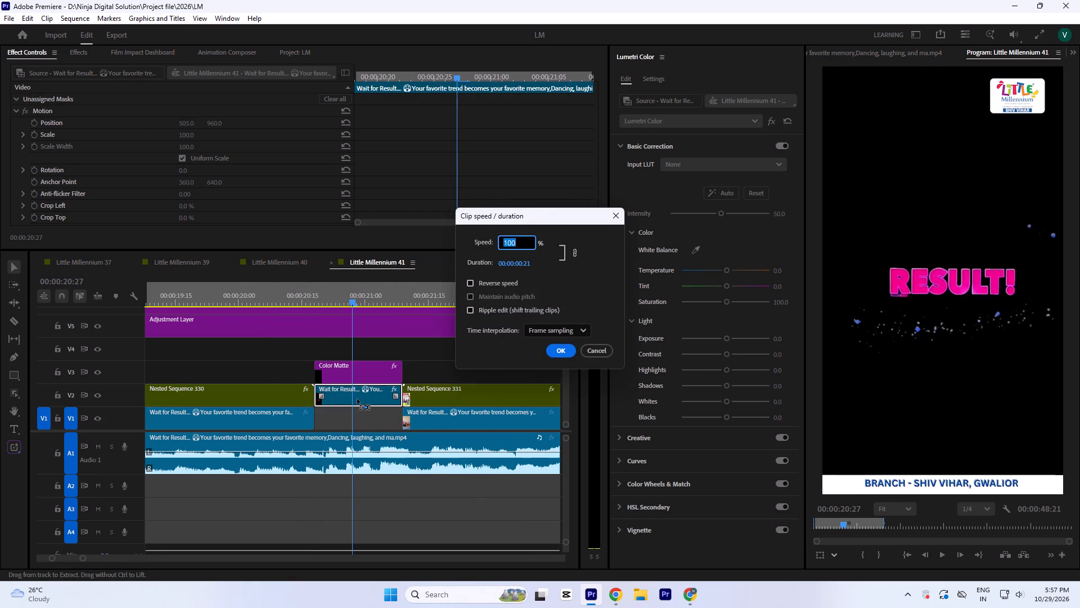
key(8)
key(0)
key(Return)
Play back the RESULT! title clip from its start and examine a frame near its end.
click(314, 298)
key(space)
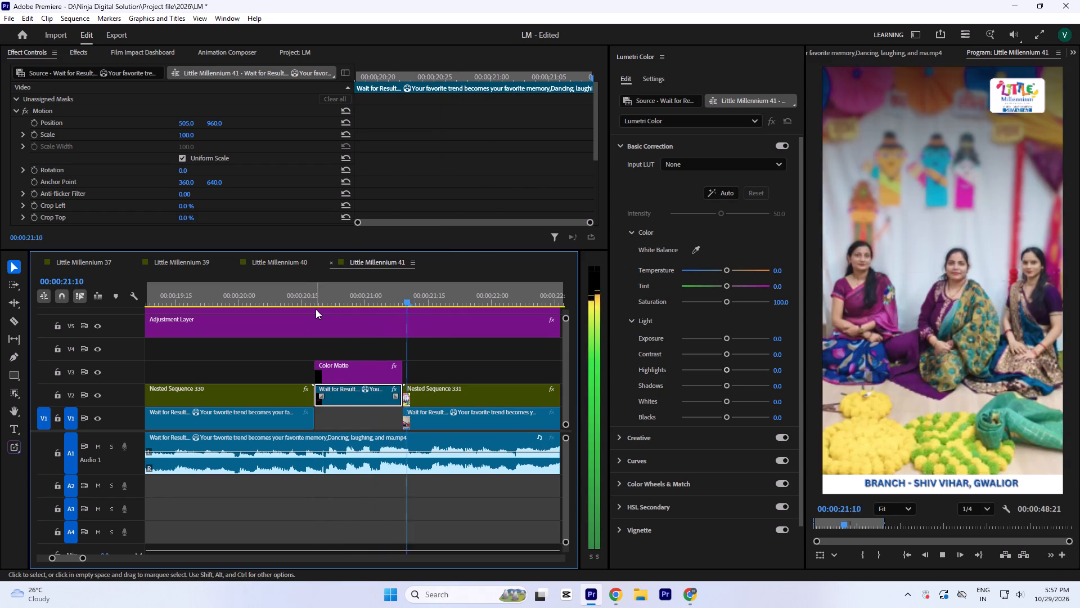
key(space)
drag(363, 299, 394, 327)
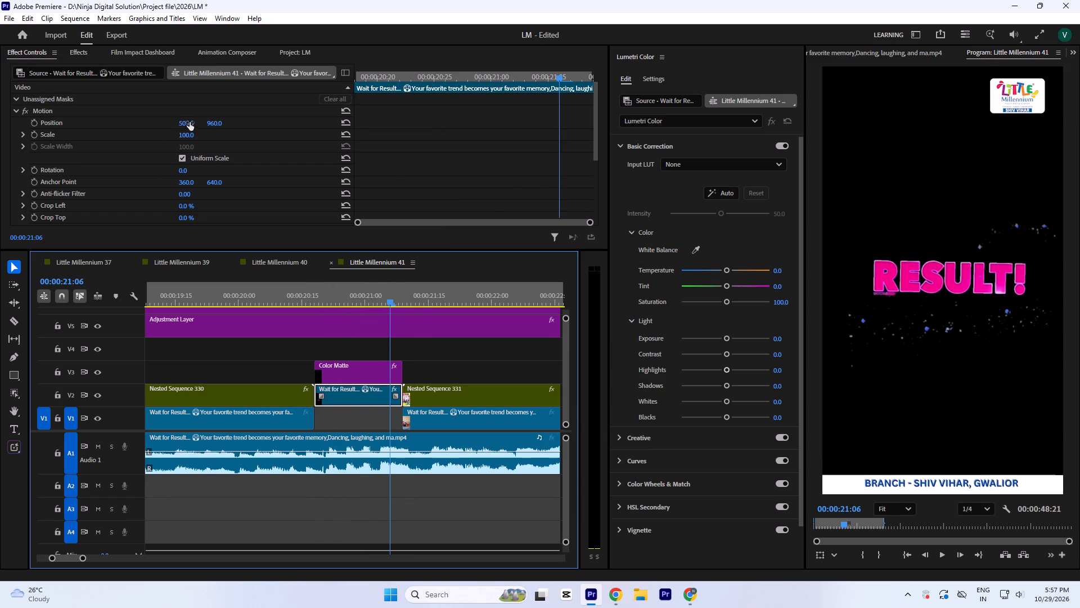
Set the horizontal position of the RESULT! title clip on V2 to 484.
drag(190, 122, 180, 131)
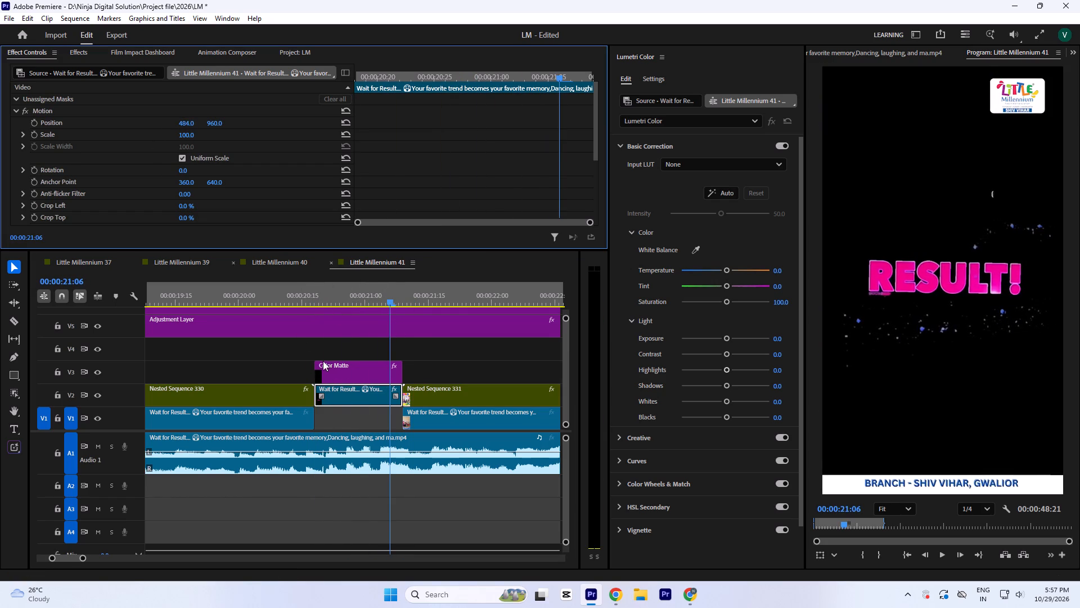
Set the V3 Color Matte's scale to 107 and position to 1298, -437 to cover the title's watermark, checking it in playback.
click(352, 374)
drag(190, 136, 190, 140)
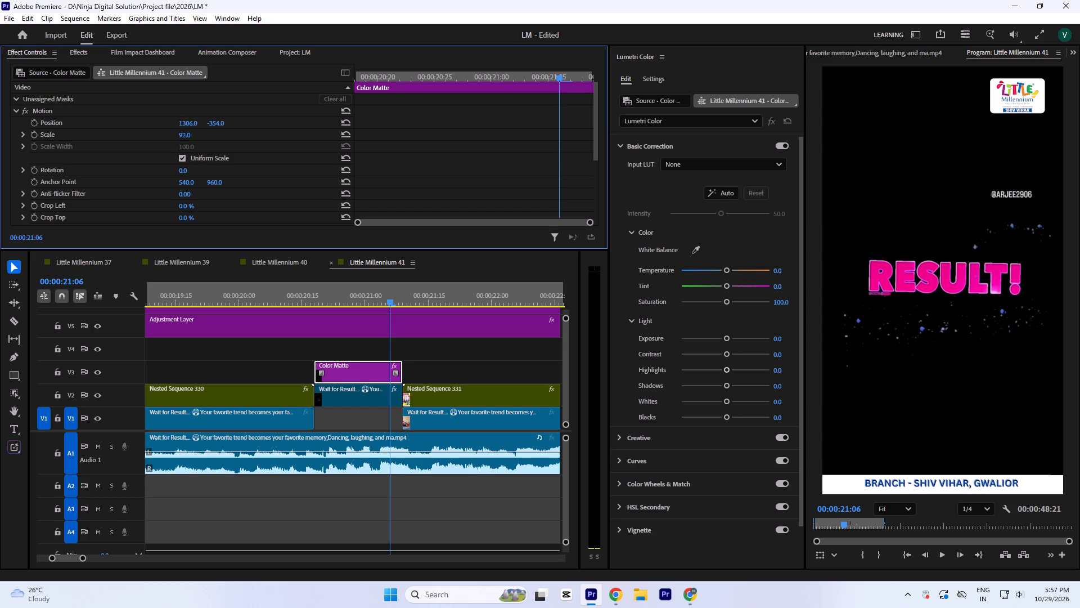
drag(190, 140, 189, 131)
drag(208, 126, 208, 126)
drag(208, 126, 202, 187)
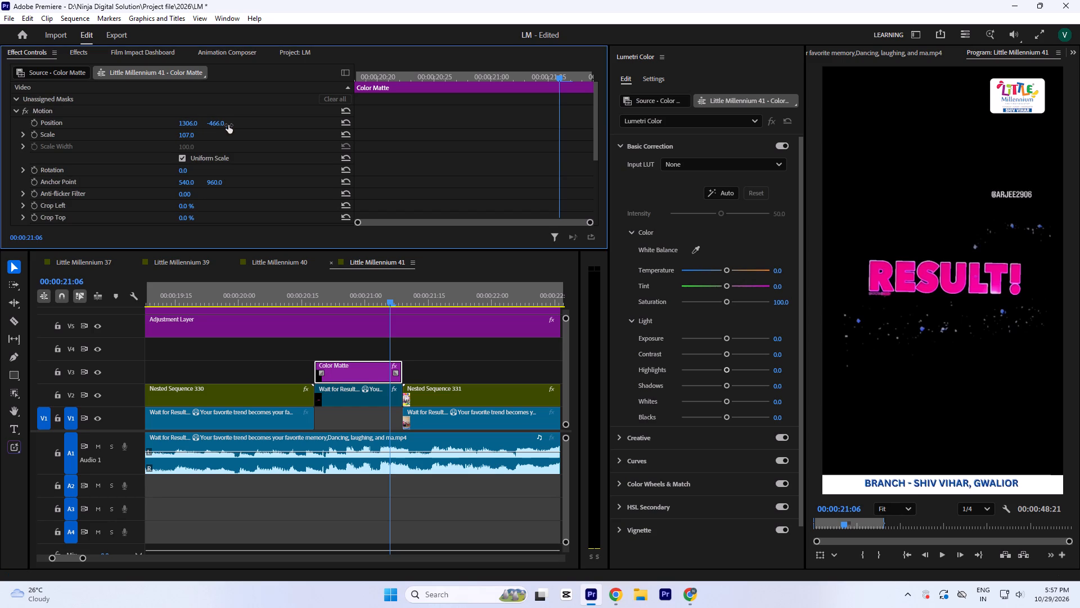
drag(221, 126, 216, 106)
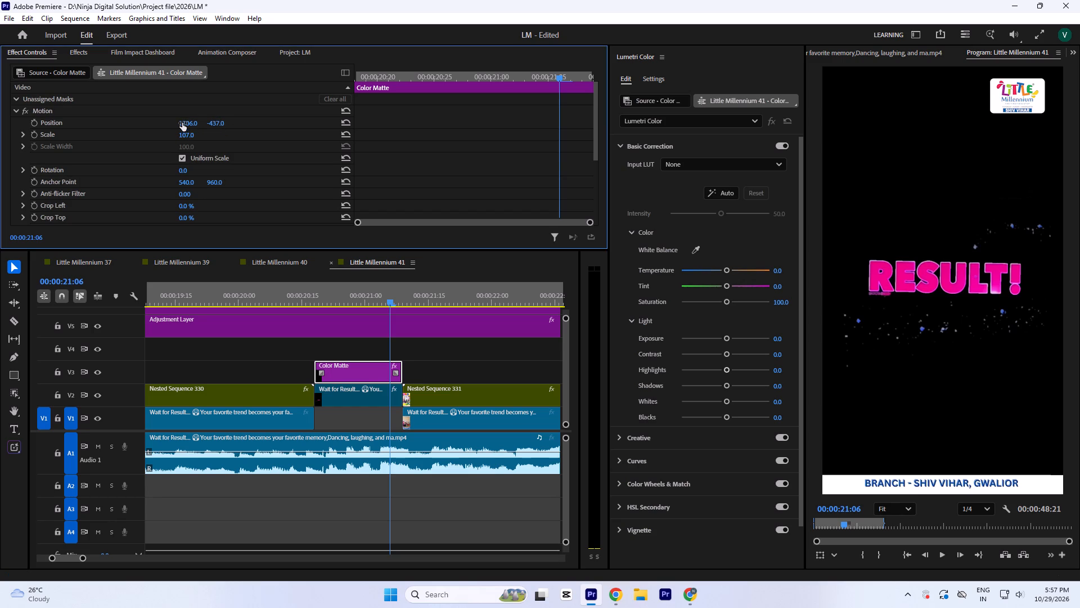
click(182, 123)
click(304, 288)
key(space)
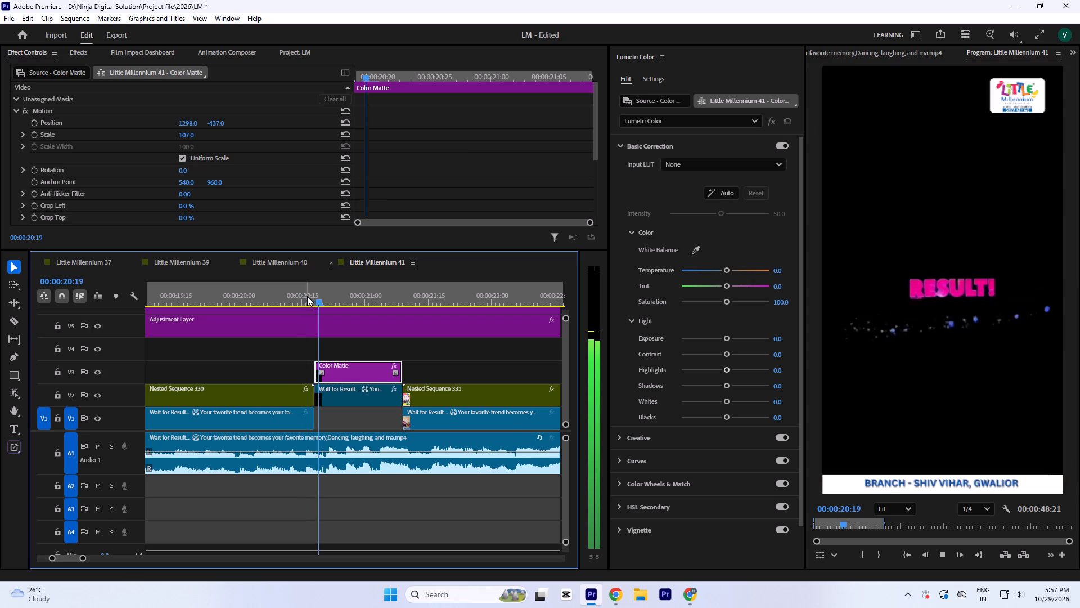
key(space)
click(345, 294)
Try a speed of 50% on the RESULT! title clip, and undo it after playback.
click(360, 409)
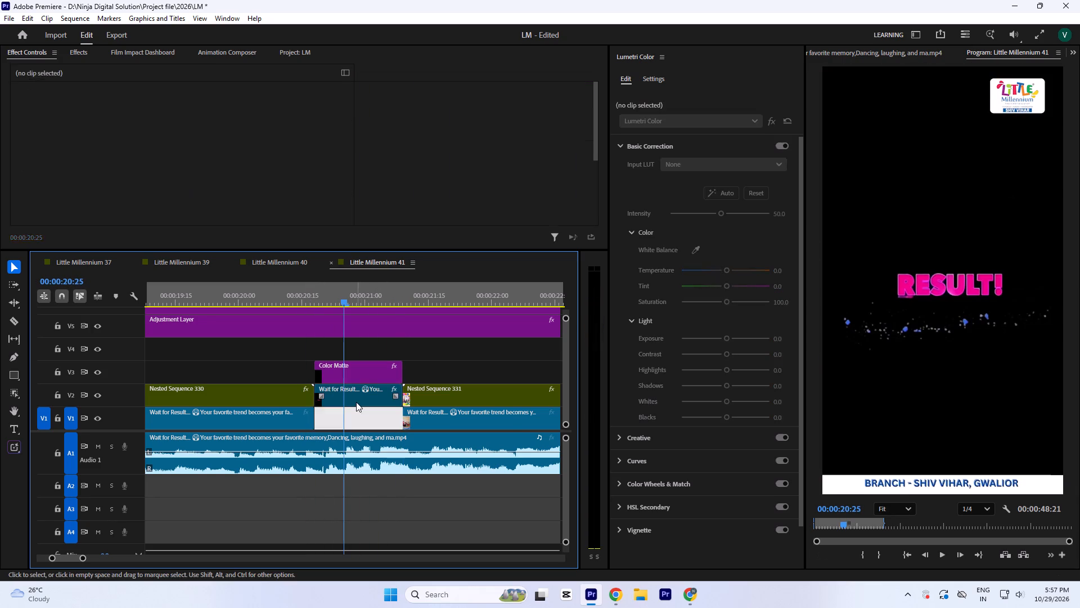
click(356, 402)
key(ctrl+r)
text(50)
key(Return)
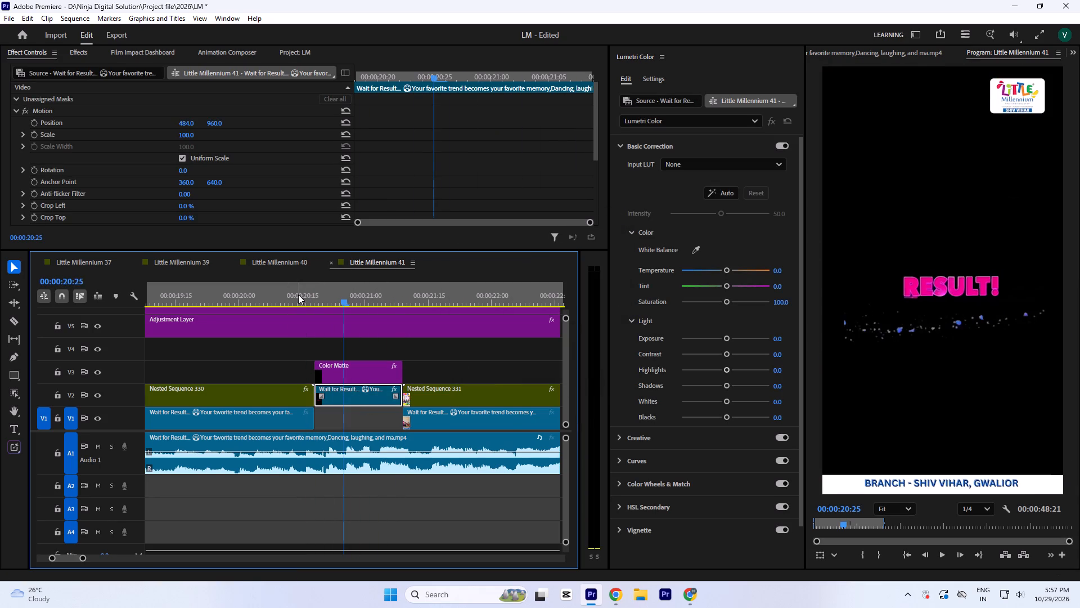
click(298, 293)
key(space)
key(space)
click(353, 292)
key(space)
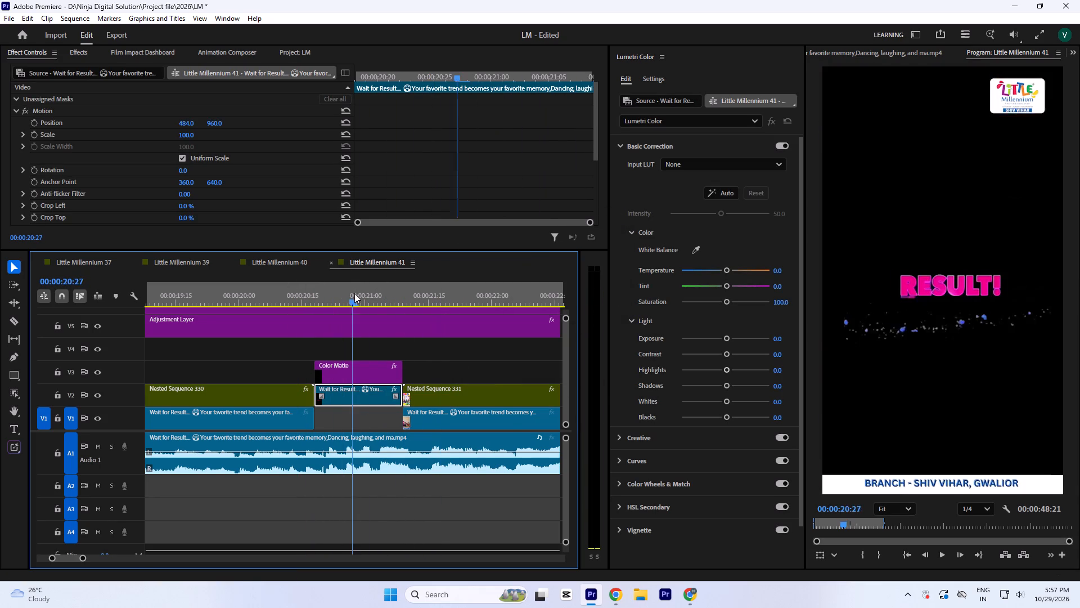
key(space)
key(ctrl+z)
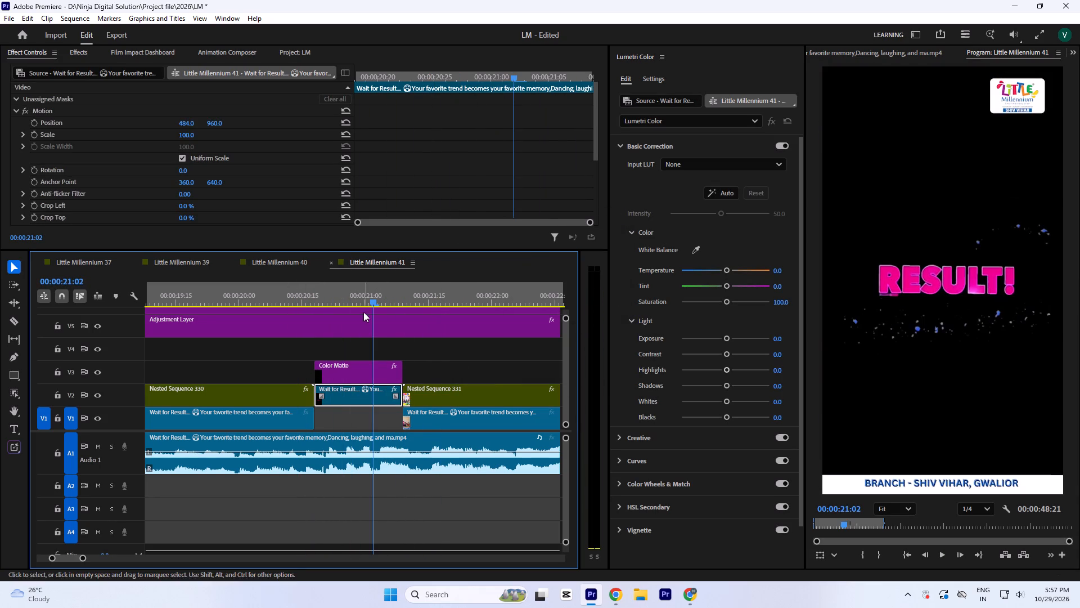
Replay the RESULT! title clip into Nested Sequence 331 and save the LM project.
click(310, 288)
key(space)
key(space)
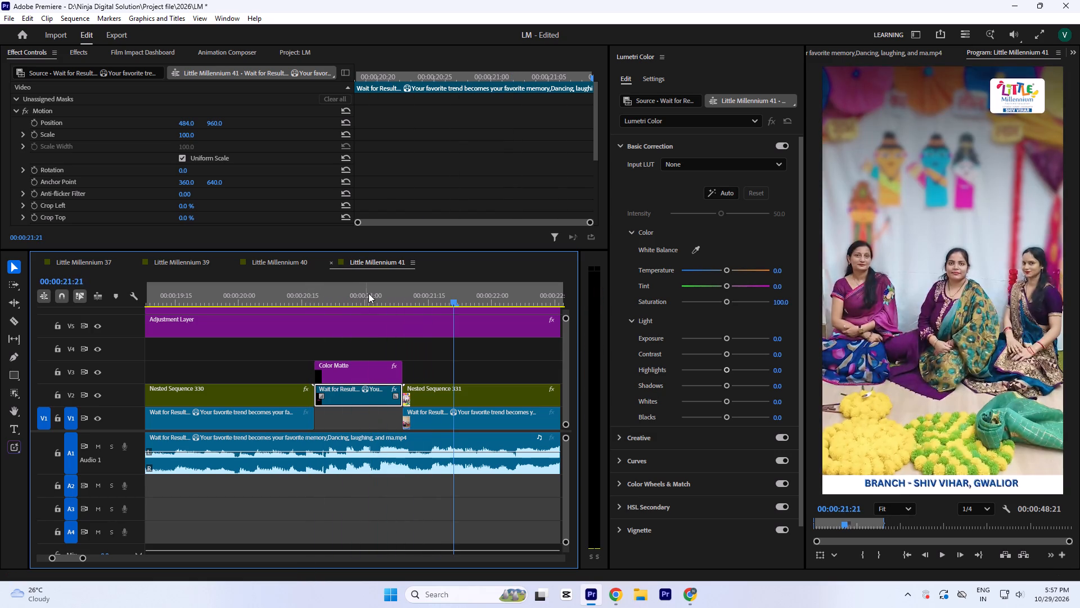
click(361, 293)
key(space)
key(space)
key(ctrl+s)
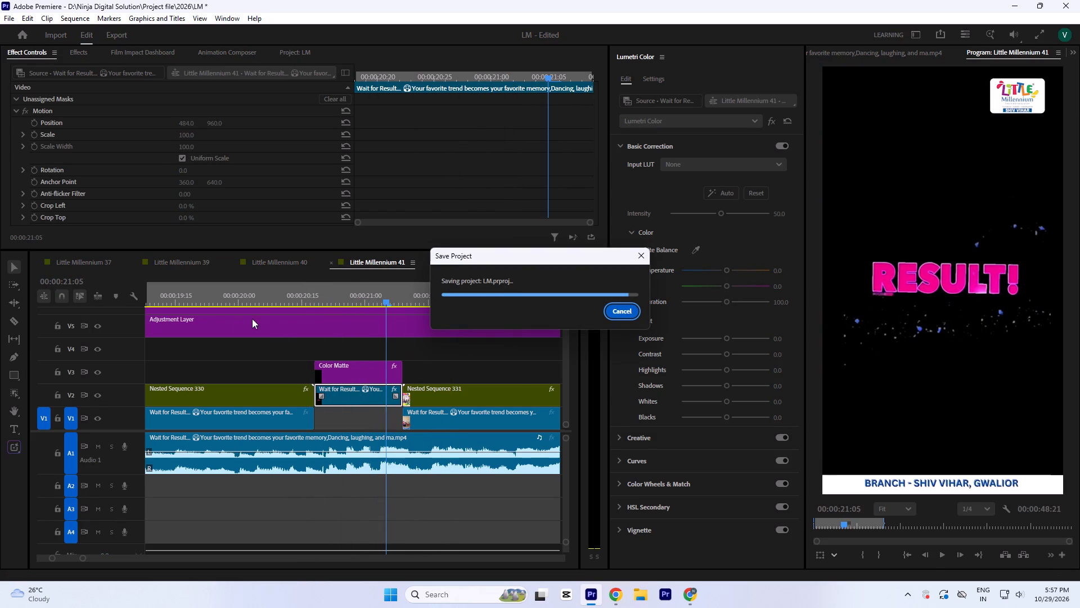
Play from the end of Nested Sequence 330 through the RESULT! title into Nested Sequence 331 to review the transition.
click(224, 297)
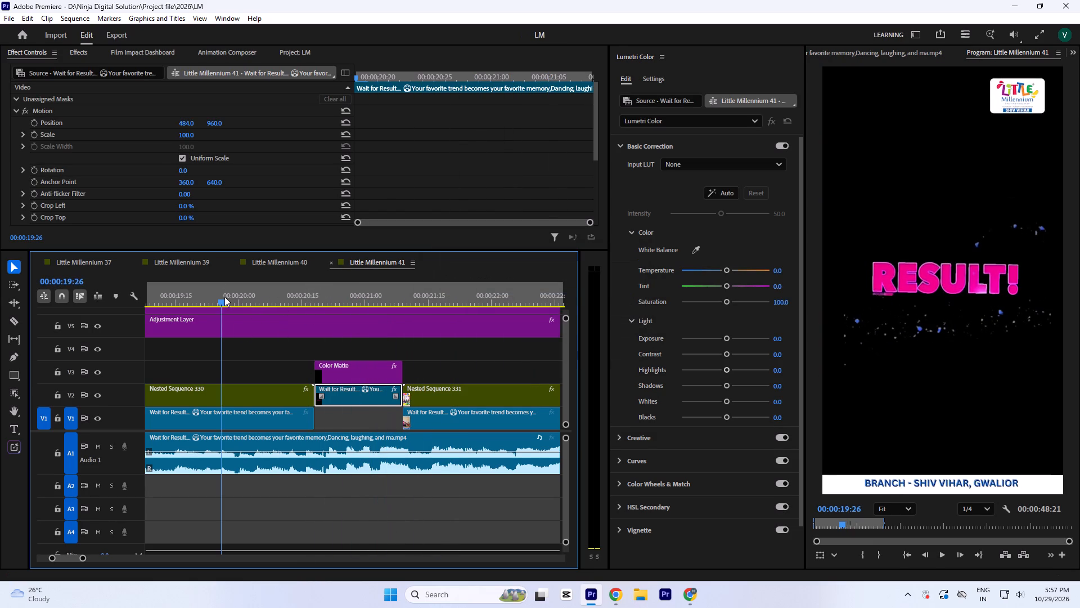
key(space)
key(space)
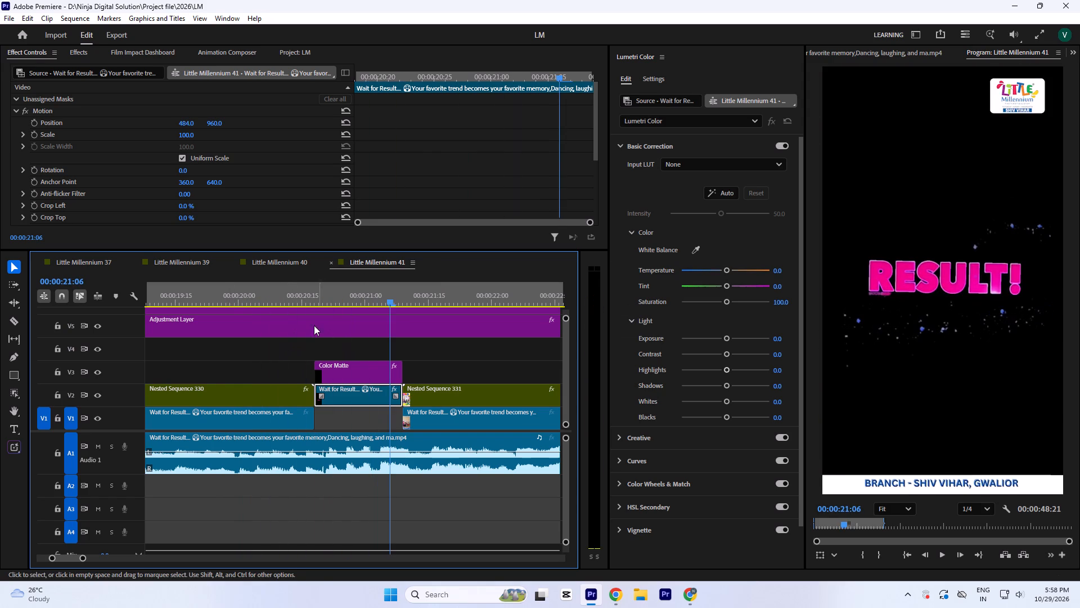
click(285, 312)
click(278, 292)
key(space)
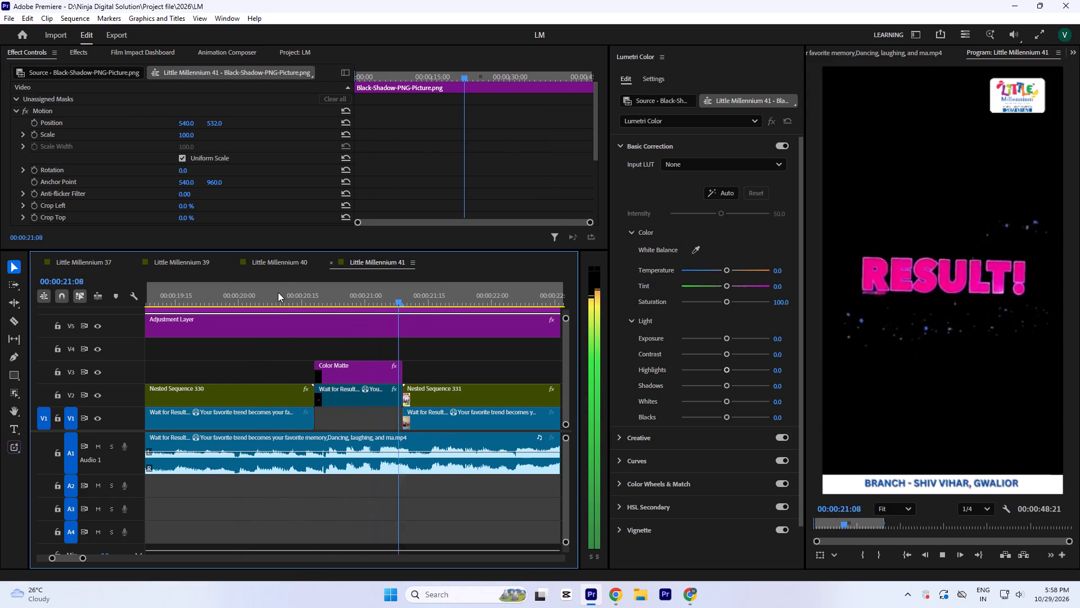
key(space)
key(minus)
key(space)
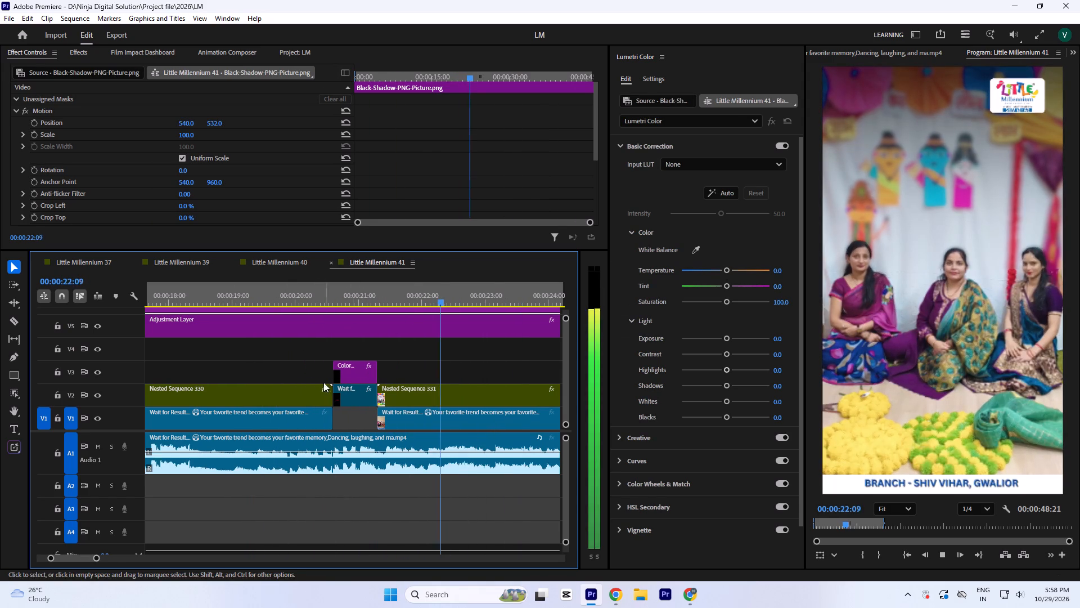
key(minus)
key(space)
Hide track V2 briefly to play the original reference clip after the RESULT! title, and show the track again.
click(102, 393)
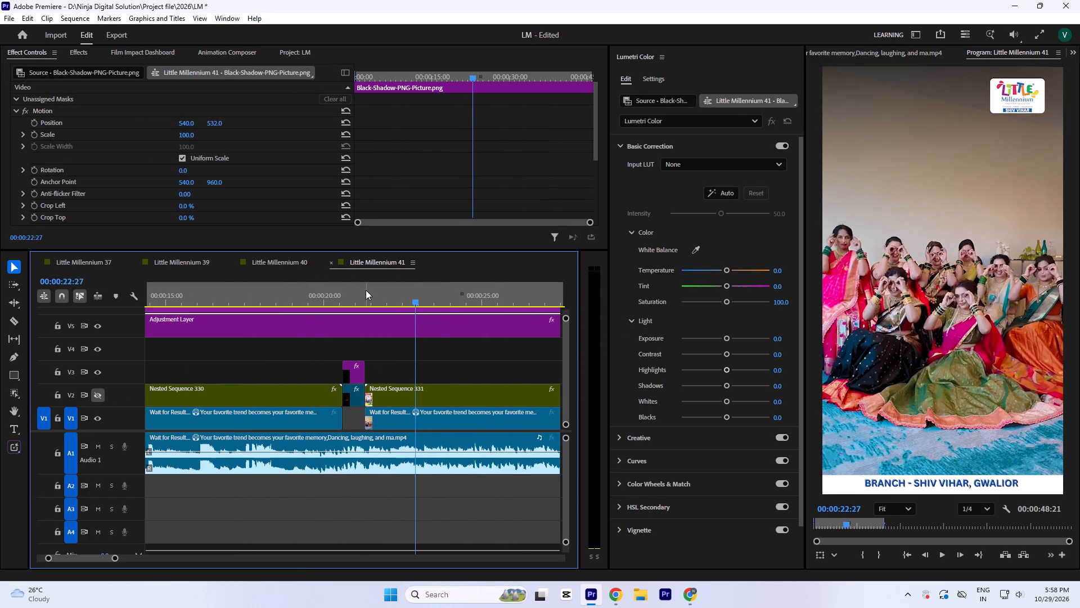
click(366, 289)
key(space)
key(space)
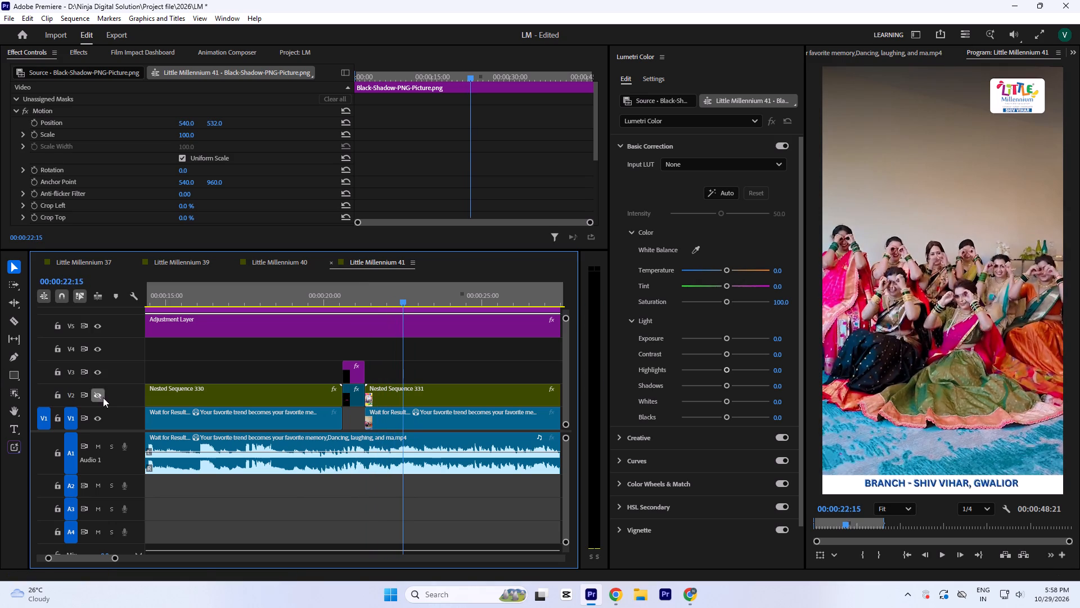
click(103, 397)
Play the opening of Nested Sequence 331 to examine its dance moves.
key(space)
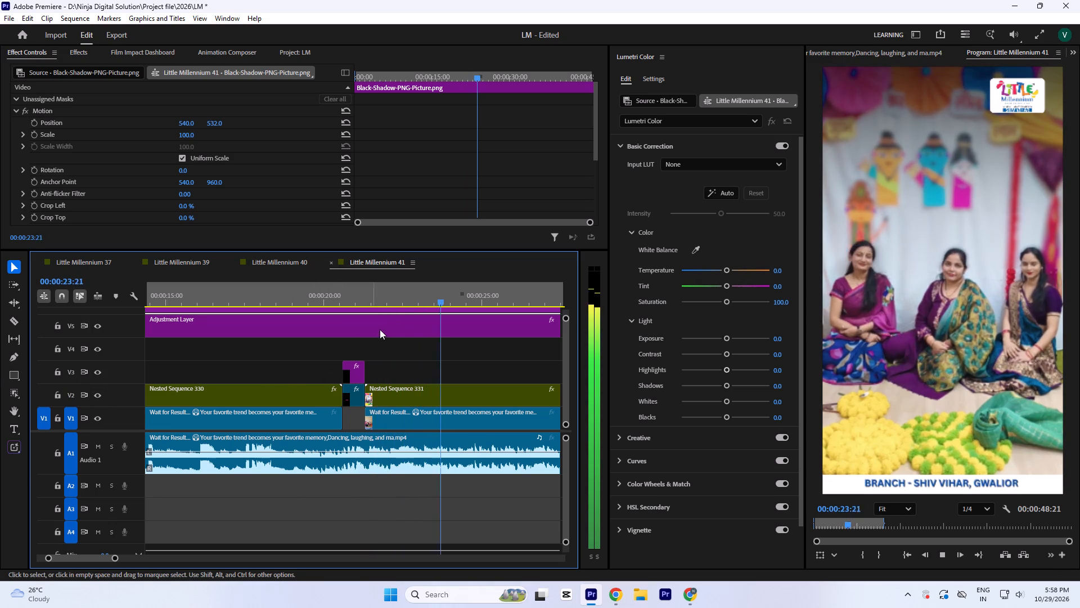
key(space)
key(minus)
key(space)
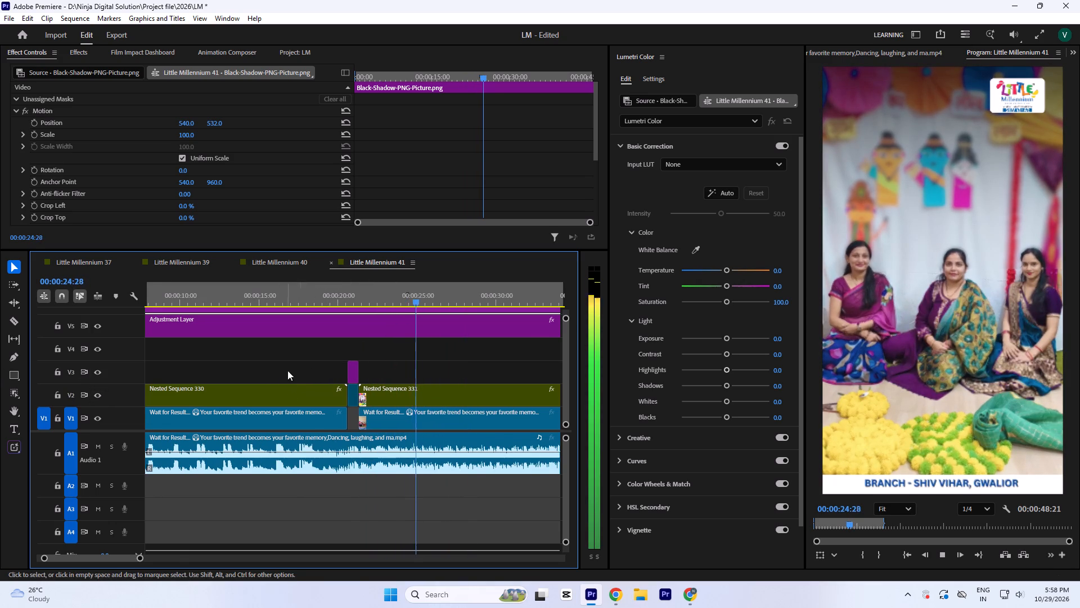
key(minus)
key(space)
key(space)
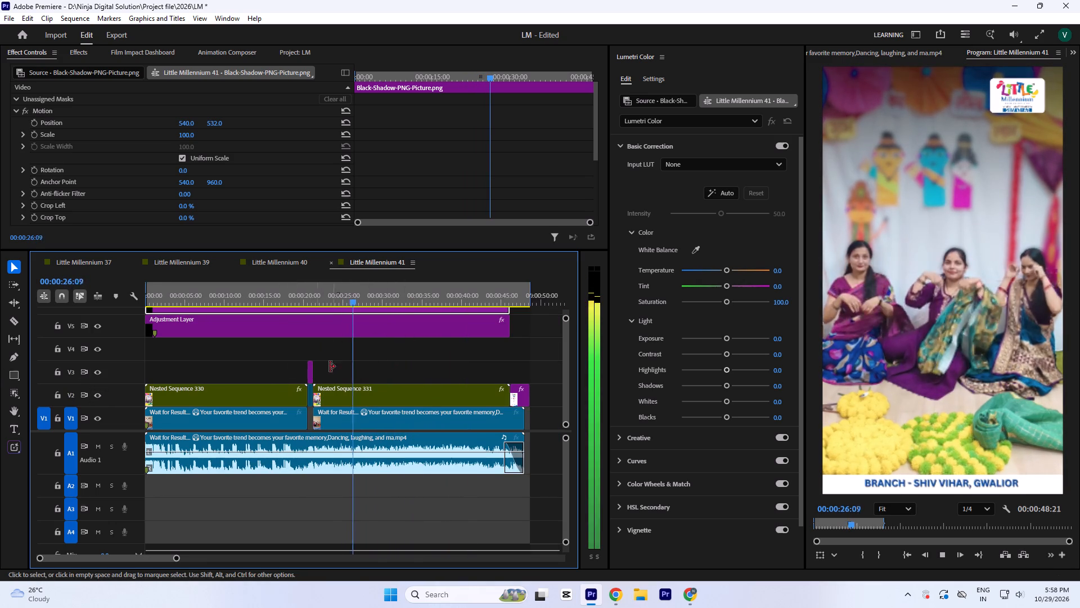
key(space)
click(316, 294)
key(space)
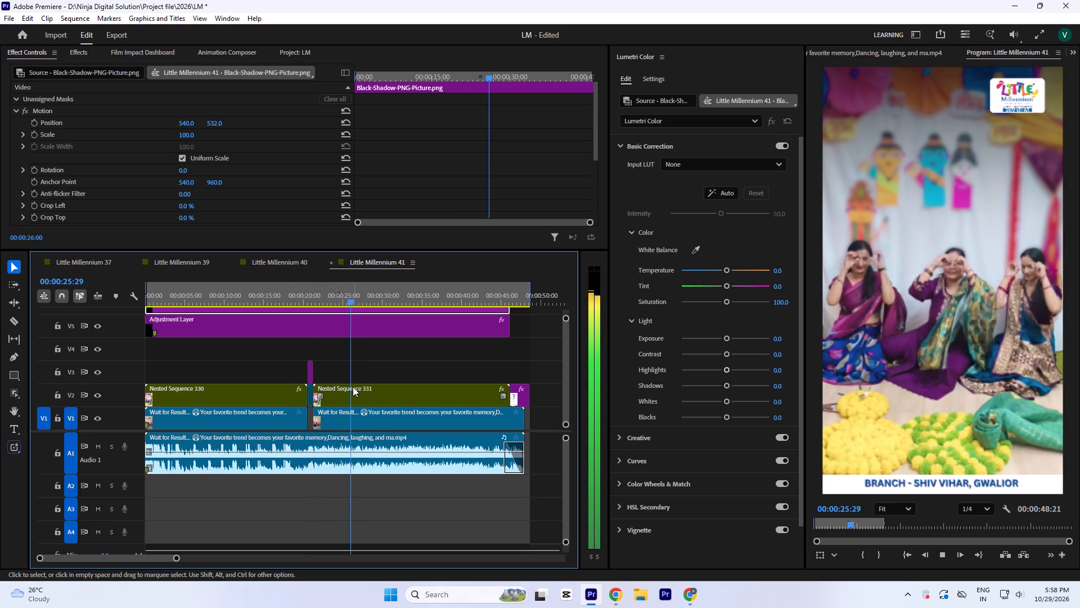
key(space)
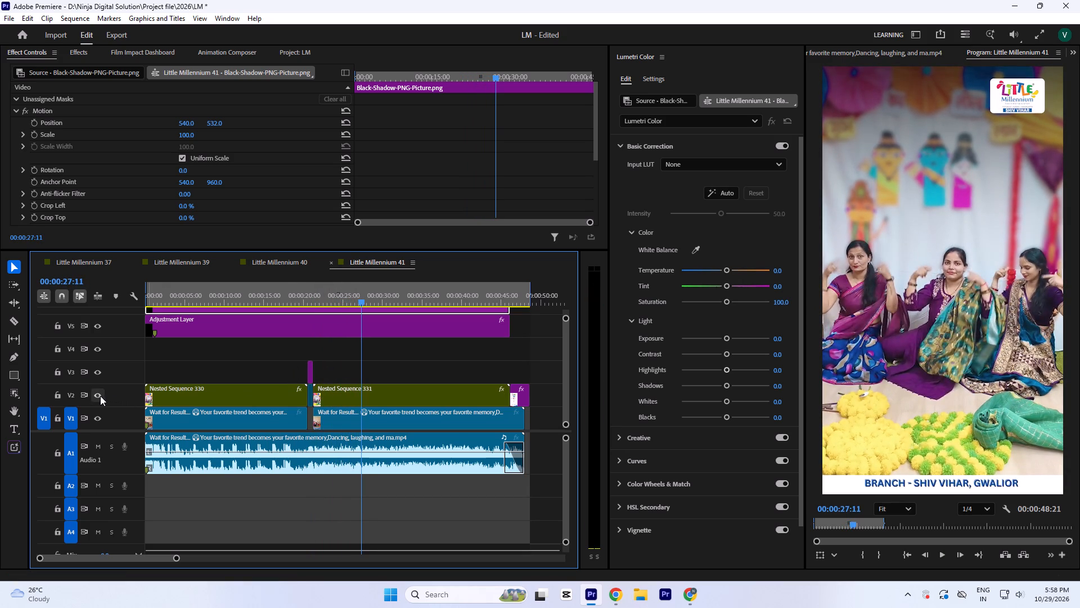
Hide track V2 to compare the original reference clip's dance timing with Nested Sequence 331, and show the track again.
click(100, 396)
click(318, 296)
key(space)
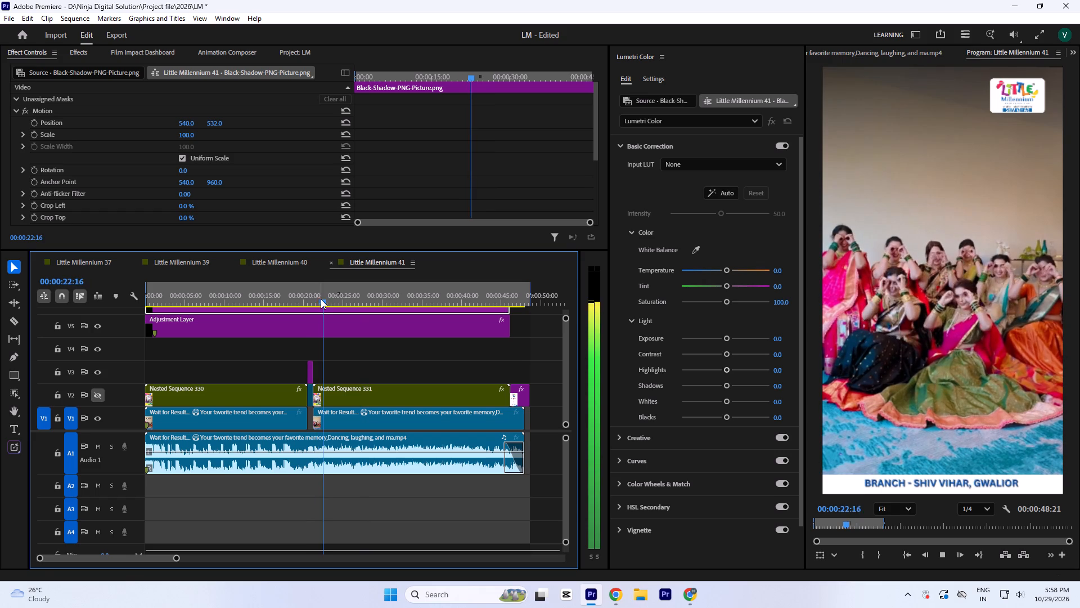
key(space)
key(space)
key(space)
key(space)
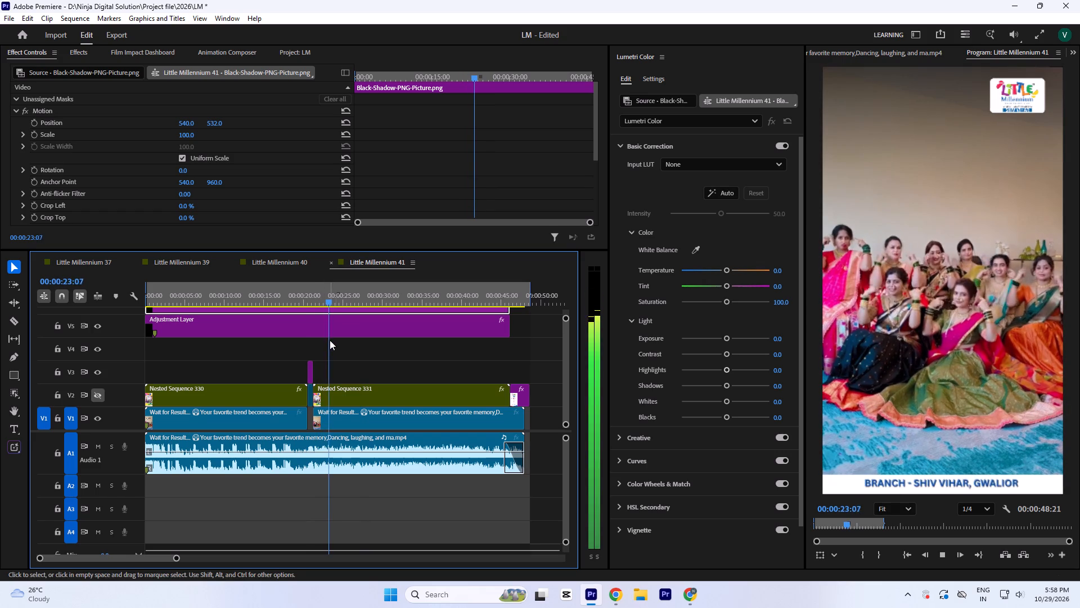
key(space)
key(space)
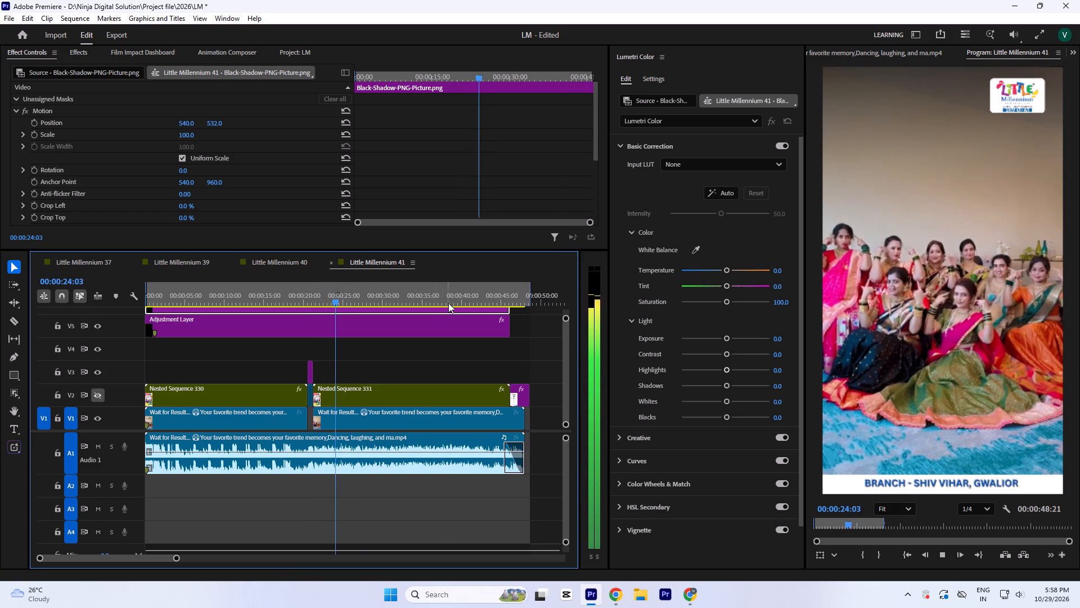
drag(452, 299, 457, 303)
key(space)
drag(463, 289, 316, 401)
key(space)
key(equal)
key(equal)
key(space)
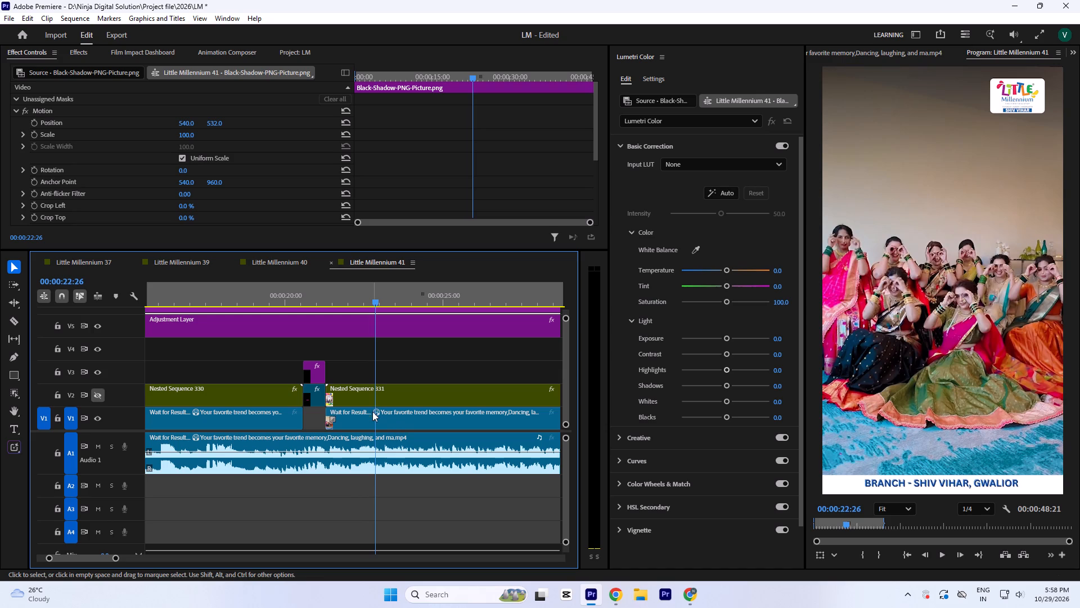
click(365, 404)
click(101, 396)
key(space)
key(space)
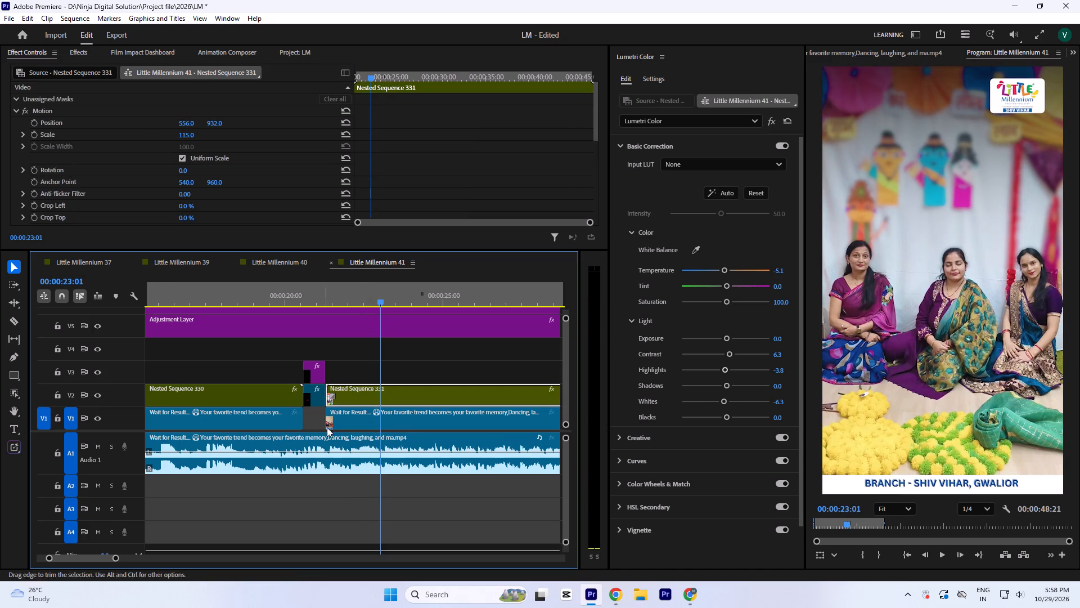
Open Nested Sequence 331, play its stacked clips from the start, and return to Little Millennium 41.
double_click(377, 398)
drag(192, 412, 169, 335)
key(equal)
drag(147, 377, 172, 380)
drag(200, 379, 168, 378)
drag(157, 296, 115, 302)
key(space)
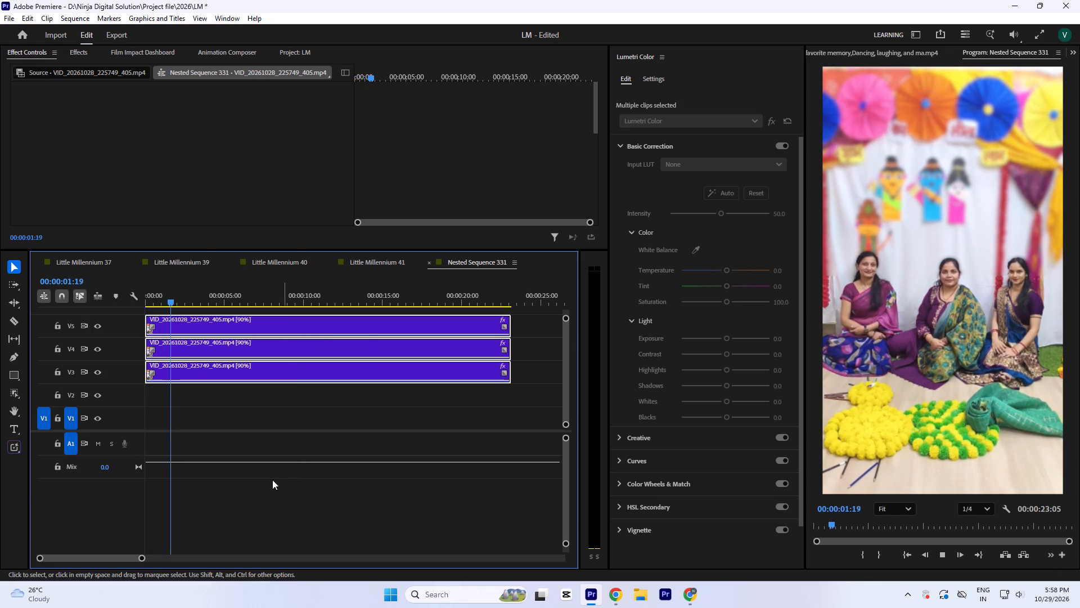
key(space)
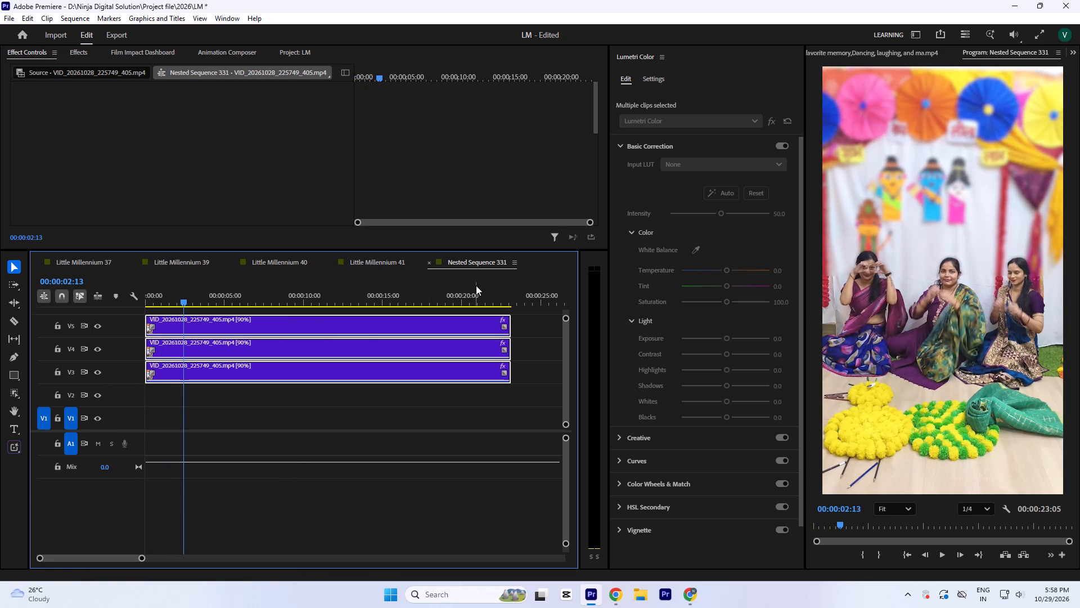
click(431, 262)
Play Little Millennium 41 from the start and again from the start of Nested Sequence 331 to compare both dance sections.
drag(303, 301, 0, 335)
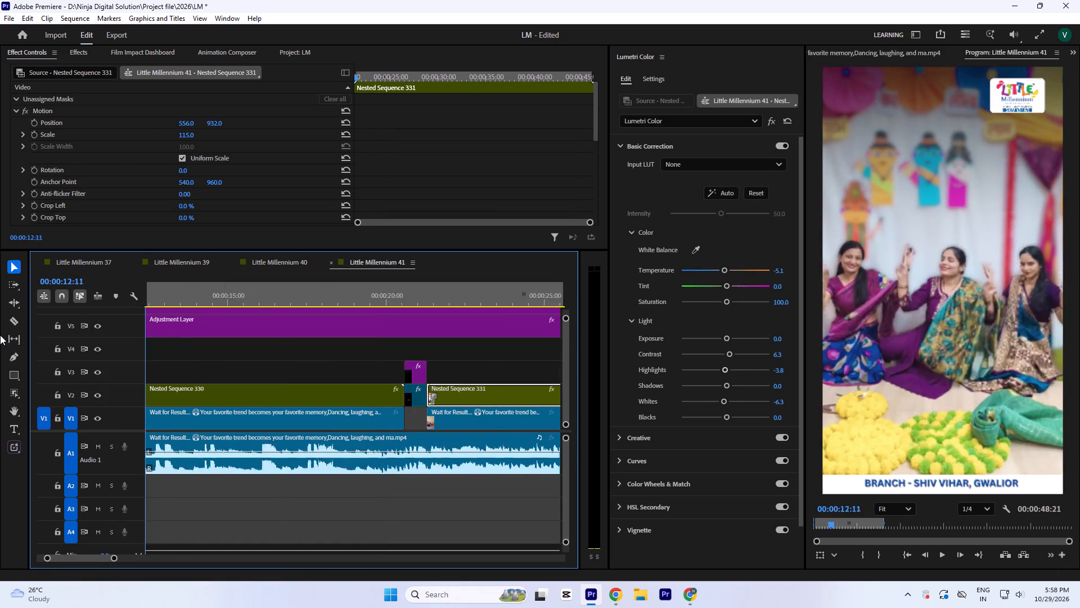
drag(0, 335, 0, 339)
key(space)
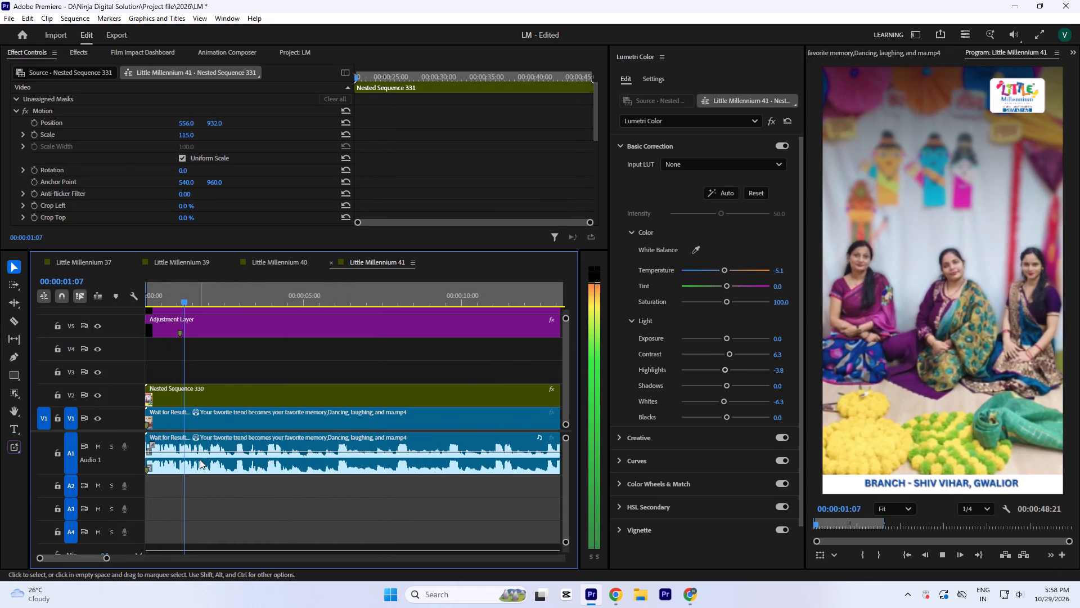
key(minus)
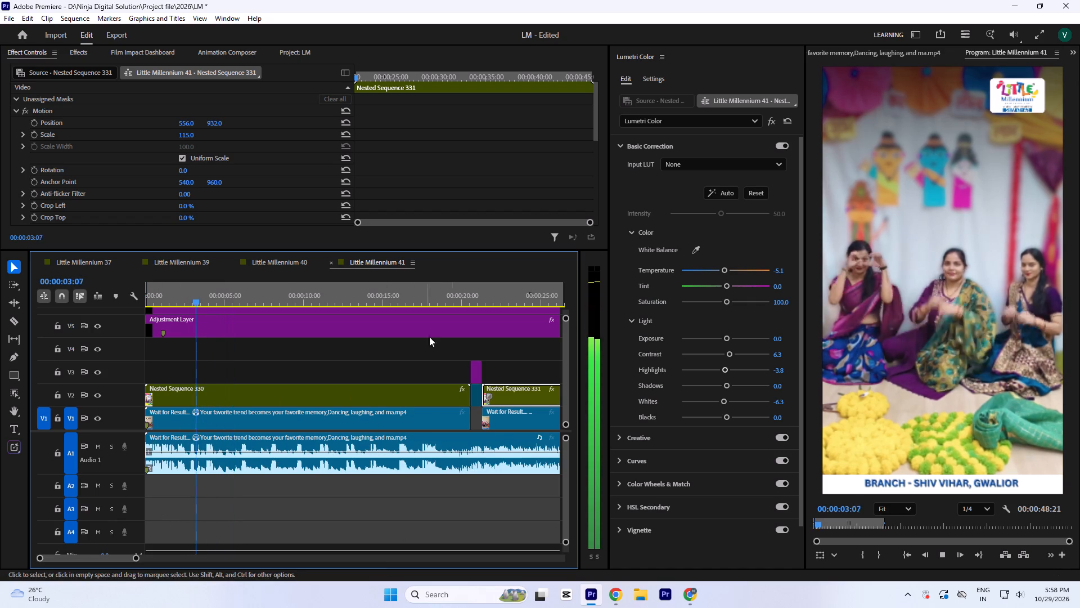
click(483, 302)
key(space)
key(space)
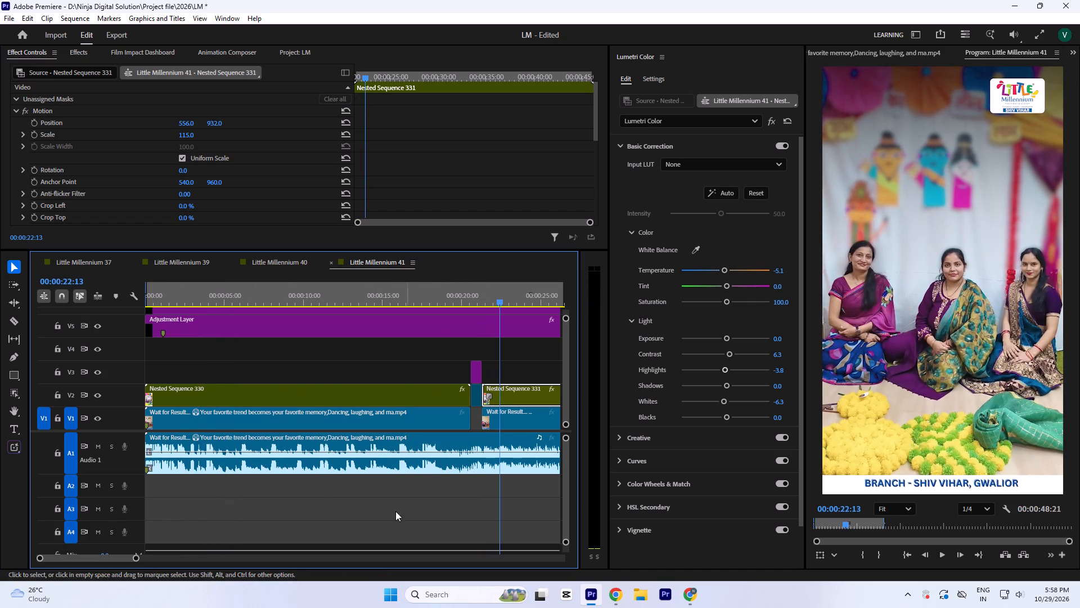
key(minus)
key(equal)
key(space)
key(space)
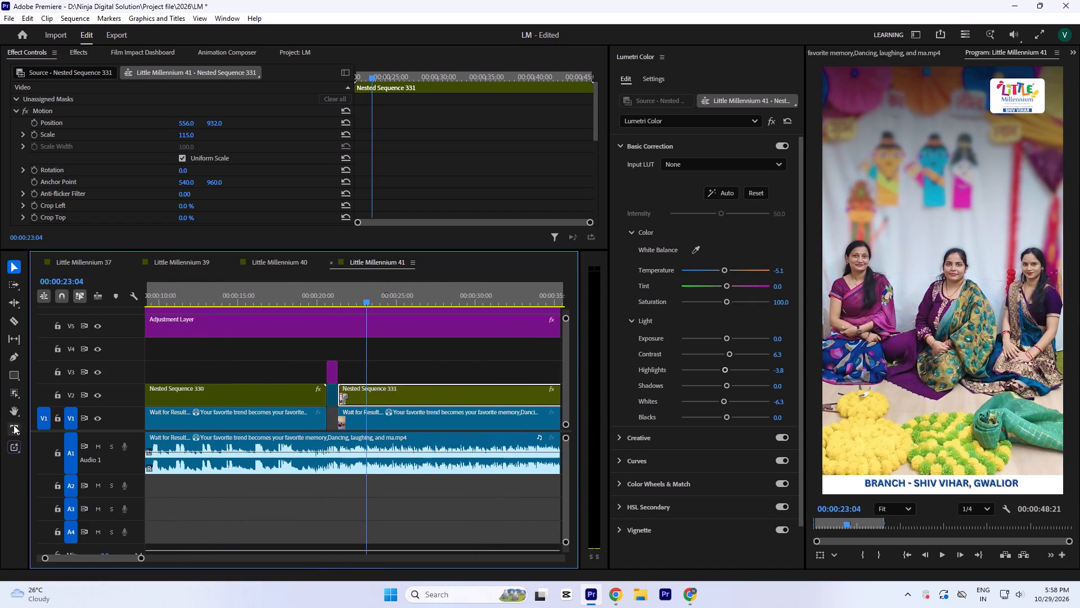
In Nested Sequence 331, trim the start of the three stacked clips by about one second and move them to the sequence start.
click(100, 395)
click(96, 394)
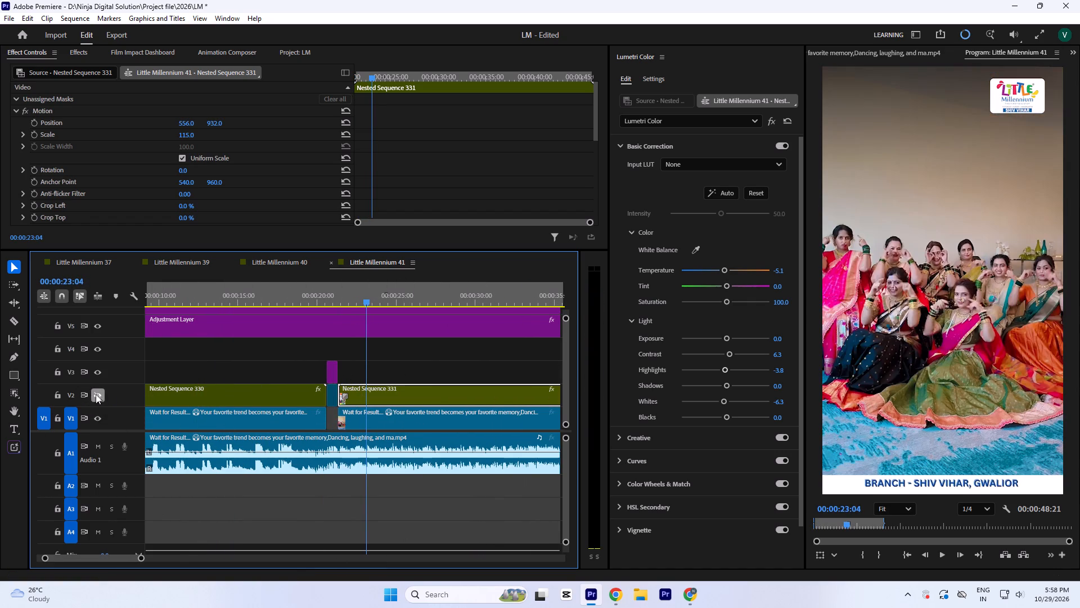
double_click(395, 395)
drag(172, 412, 147, 342)
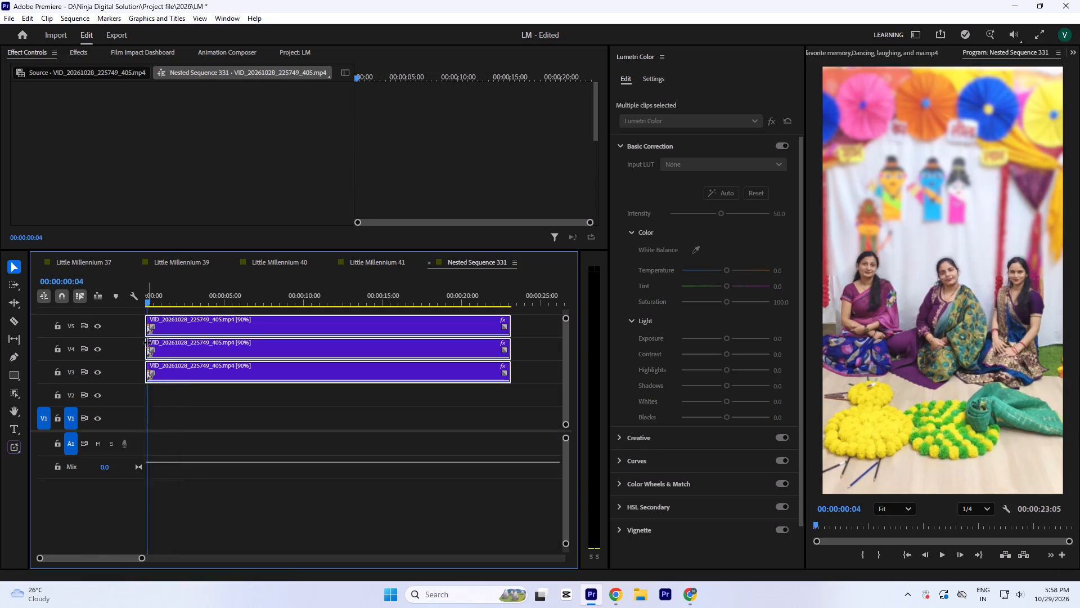
drag(147, 342, 173, 359)
drag(146, 372, 155, 373)
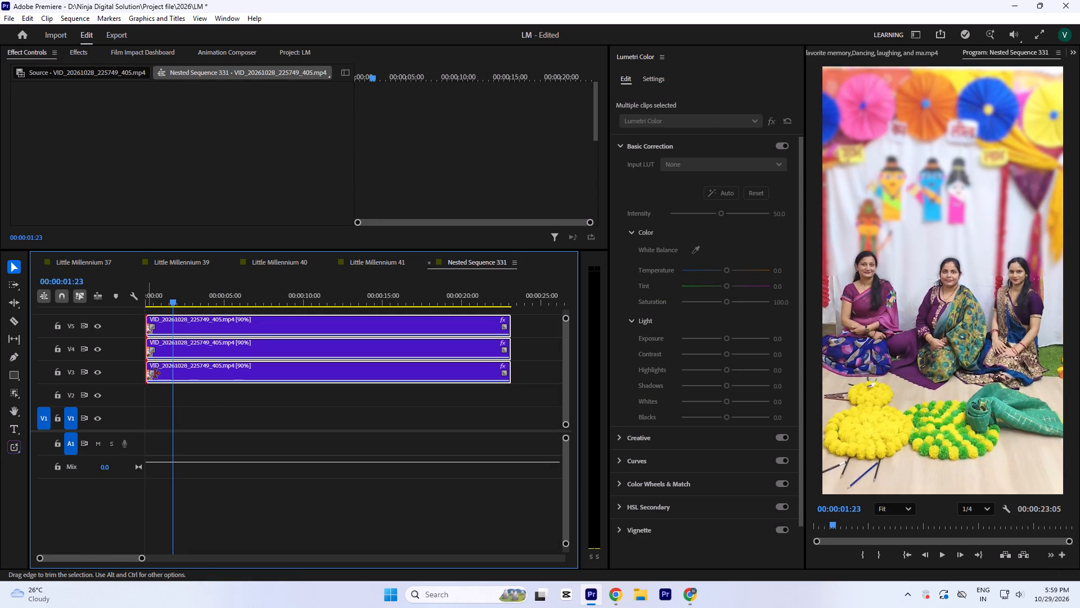
drag(155, 373, 165, 374)
drag(193, 375, 159, 373)
Play the retimed clips in Nested Sequence 331, and play the result section in Little Millennium 41 to check the dance timing.
drag(161, 301, 105, 305)
key(space)
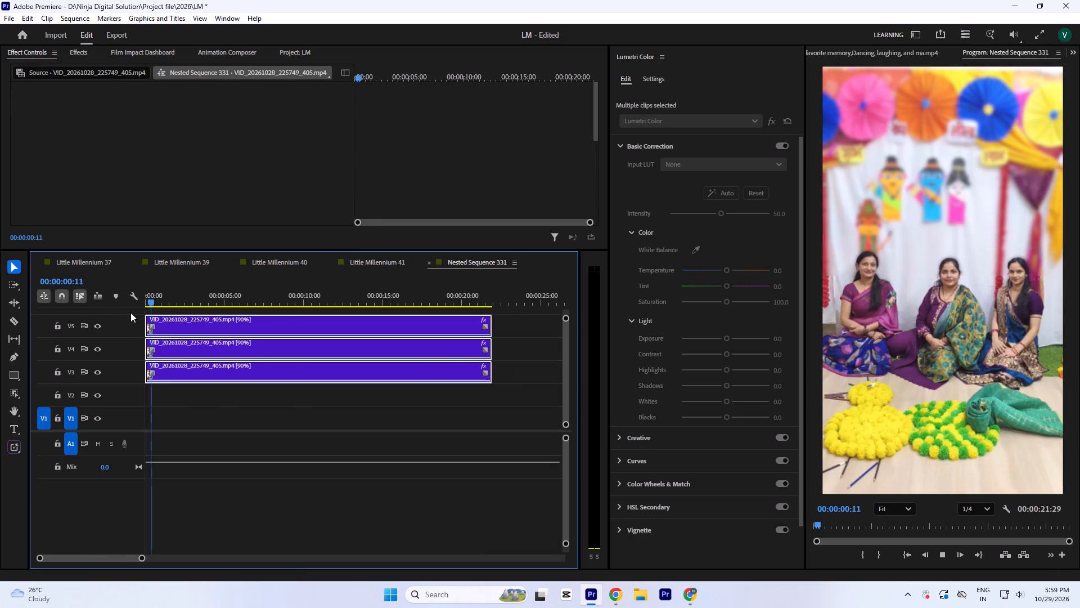
key(space)
click(427, 258)
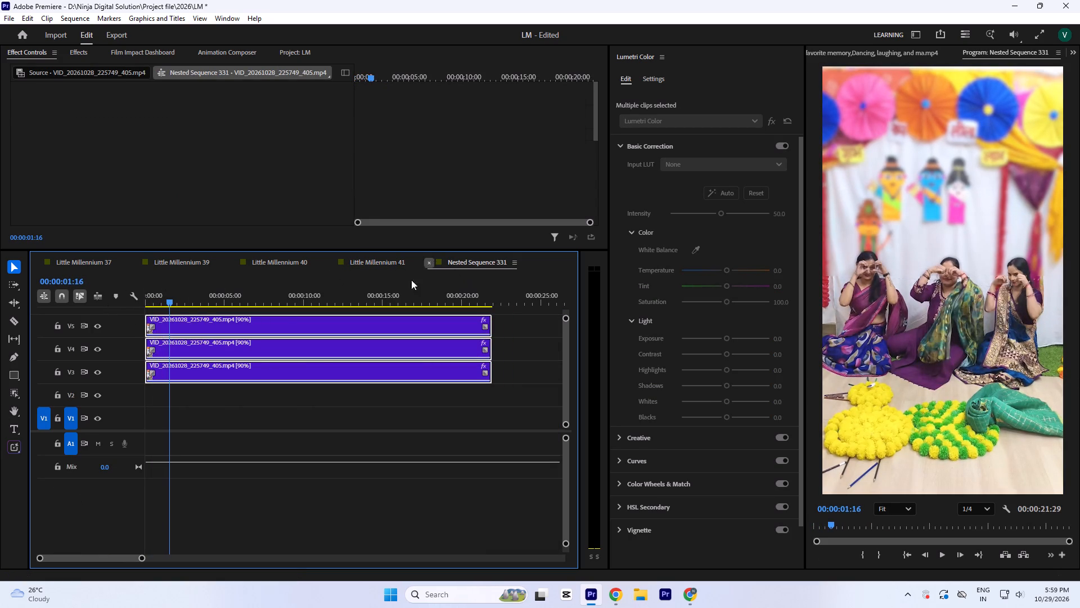
click(337, 302)
key(space)
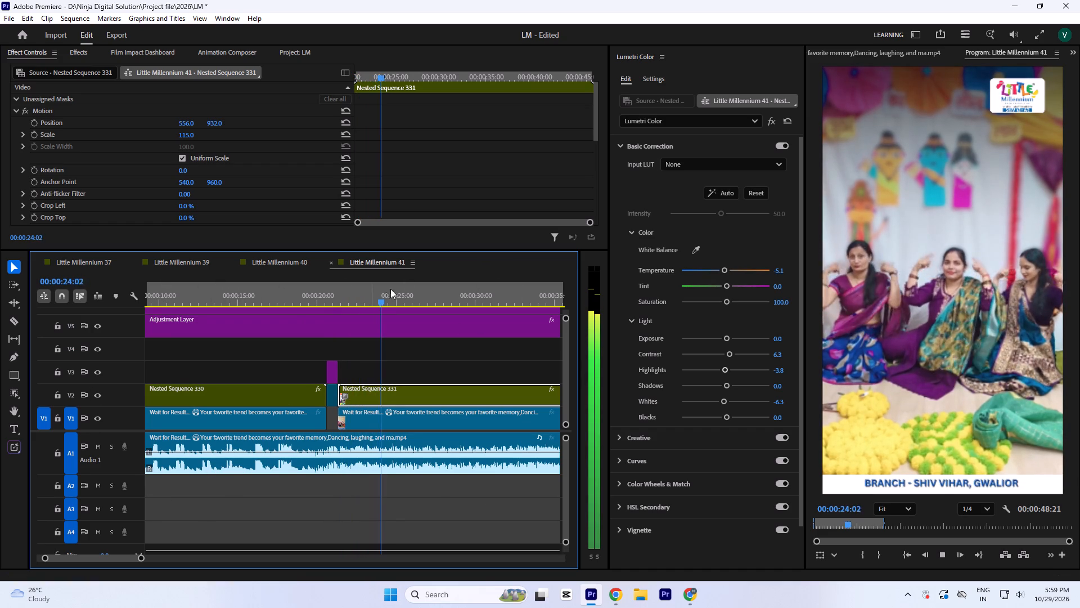
key(minus)
key(minus)
key(minus)
key(equal)
key(equal)
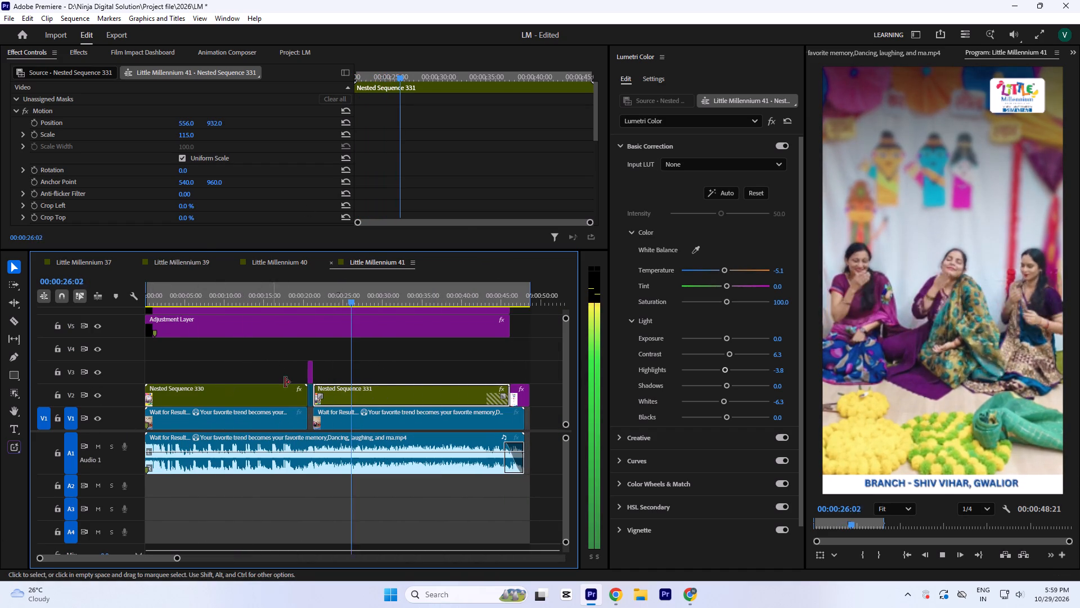
click(431, 366)
Extend the ends of the three stacked clips in Nested Sequence 331 to 00:00:23:12 and return to Little Millennium 41.
double_click(462, 394)
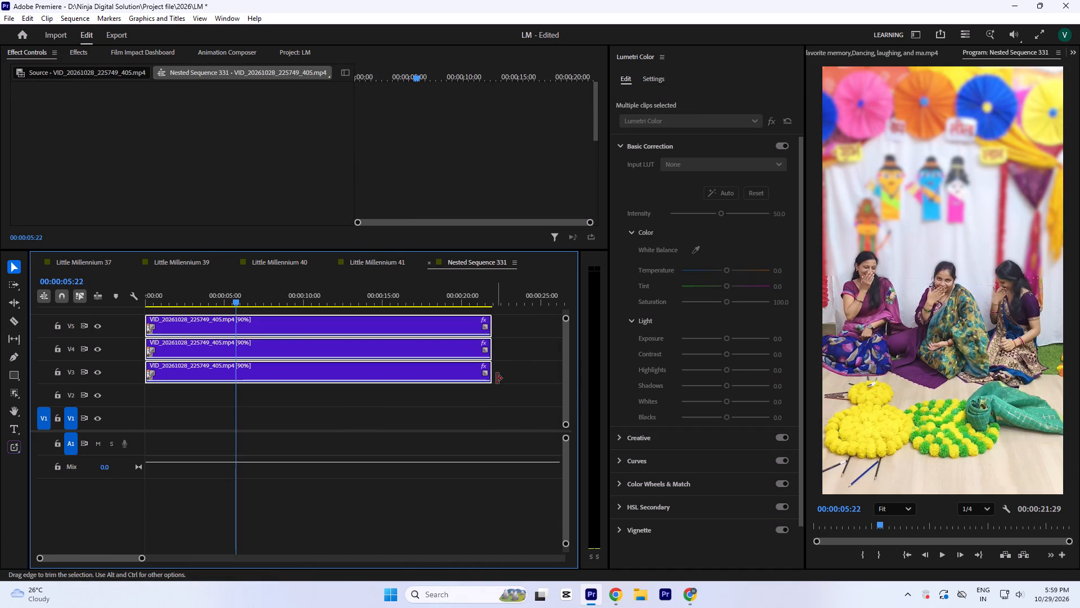
drag(494, 376, 607, 381)
click(430, 265)
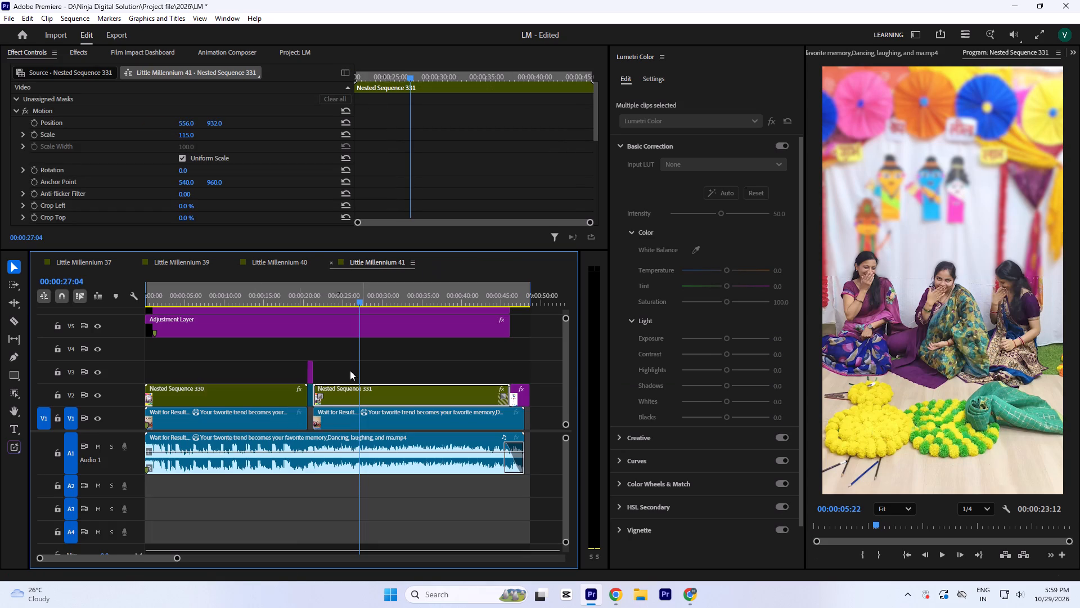
Play the rest of Nested Sequence 331, hiding and showing track V2 to compare its dance moves with the reference clip.
key(space)
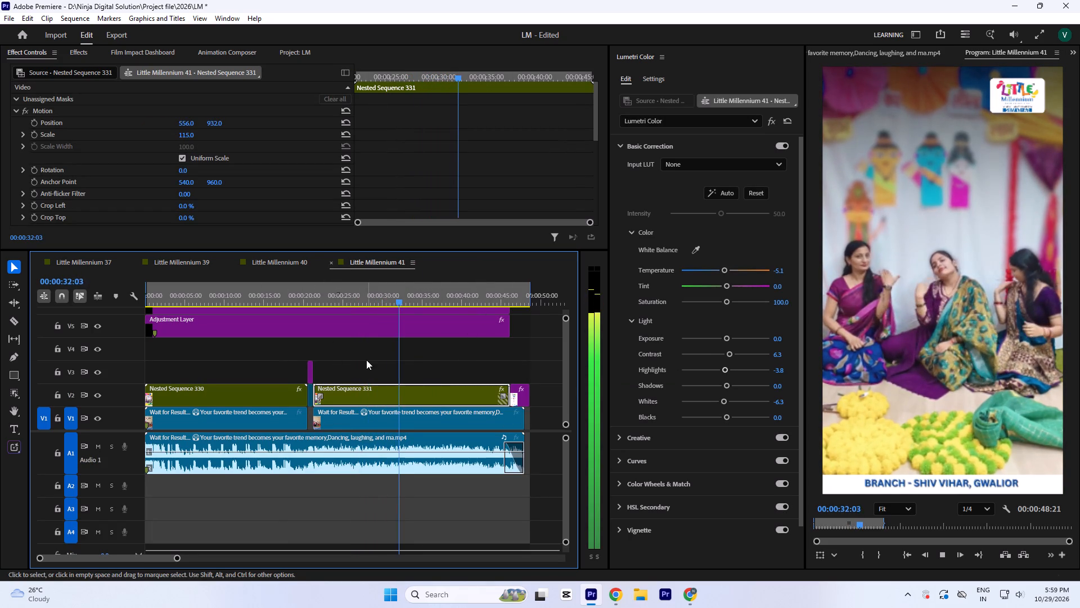
click(462, 356)
click(95, 396)
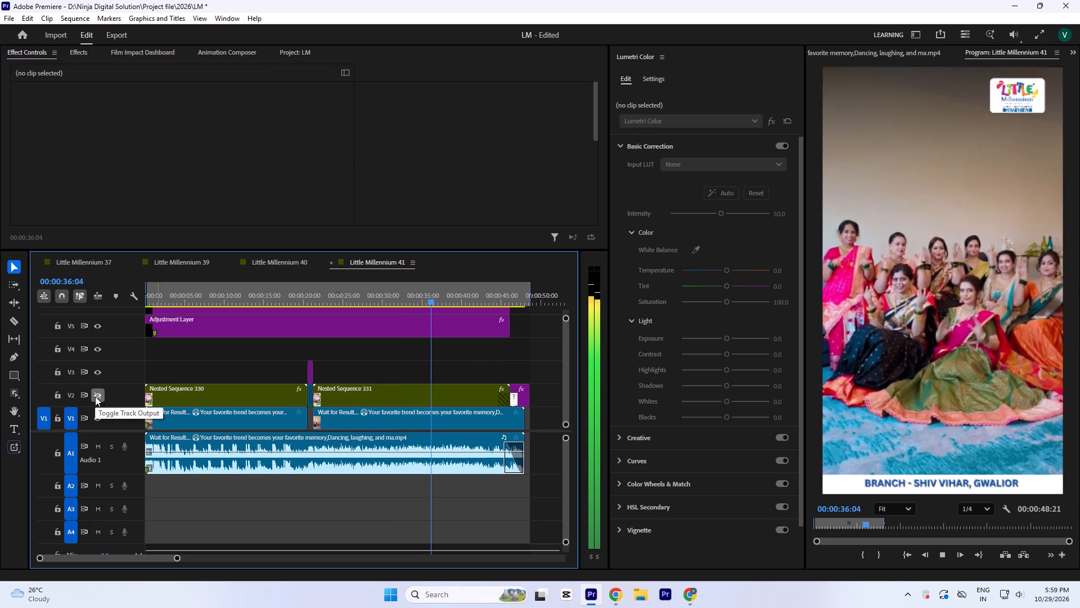
click(95, 396)
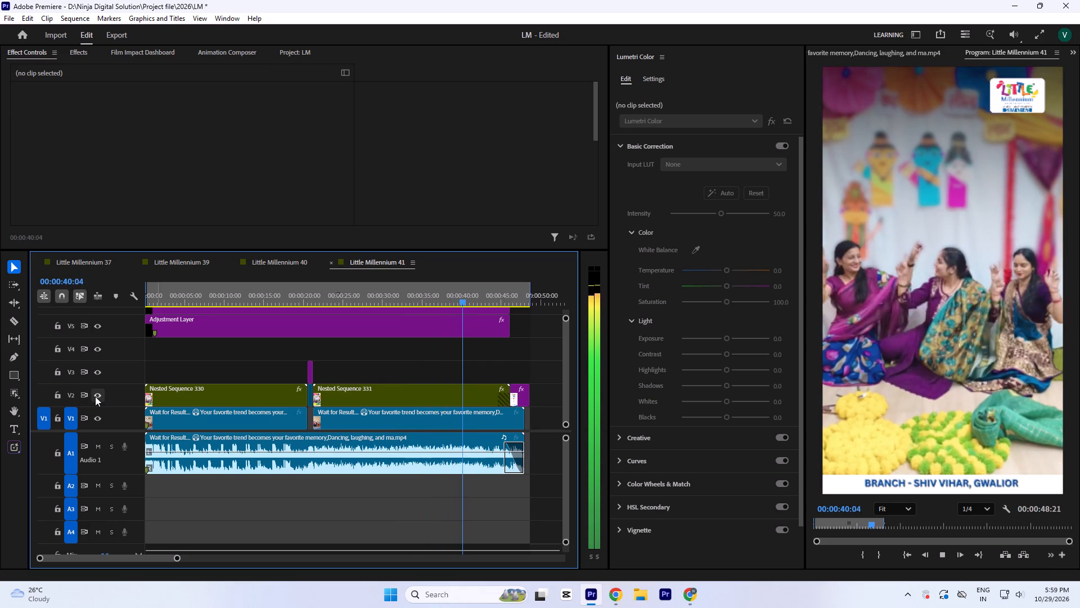
click(95, 396)
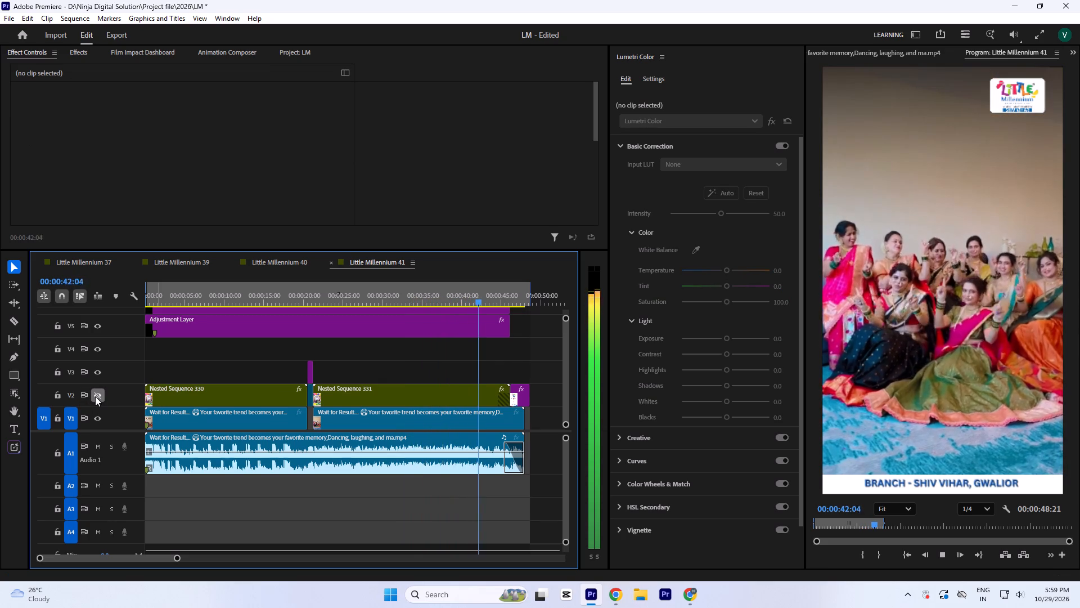
click(95, 396)
key(space)
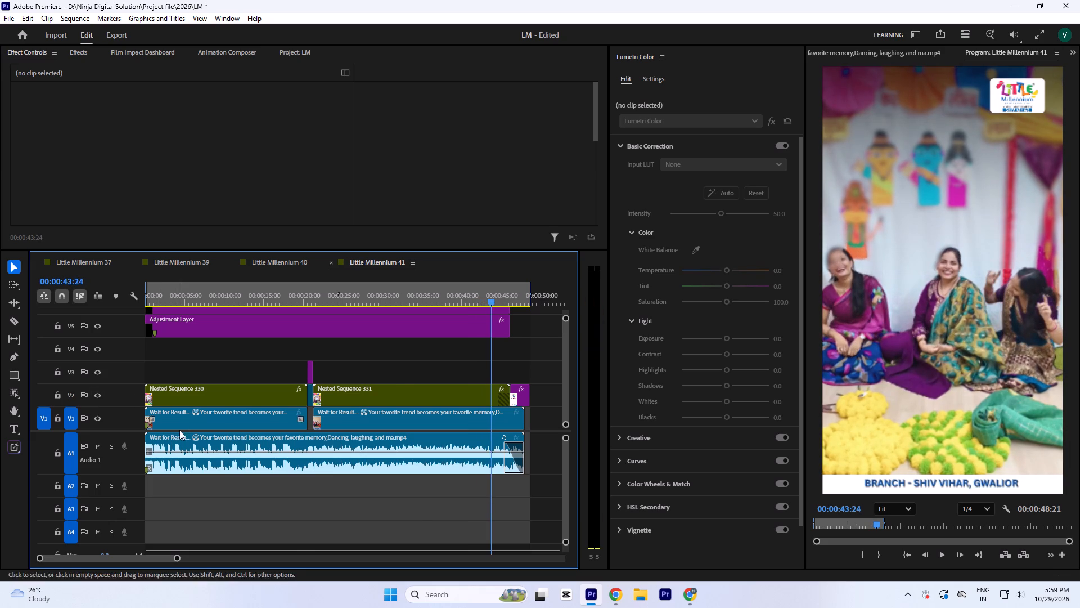
Find where the final dance move finishes and trim the end of Nested Sequence 331 on V2 to about 00:00:44:17.
key(equal)
key(equal)
key(space)
key(space)
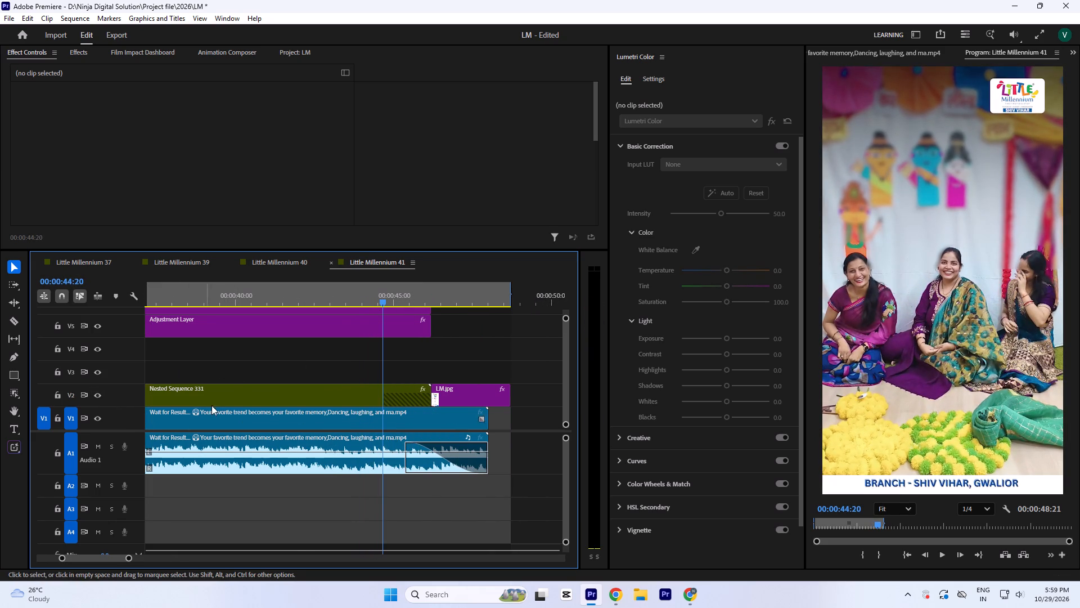
key(space)
key(space)
drag(350, 296, 362, 321)
key(equal)
key(equal)
key(equal)
key(equal)
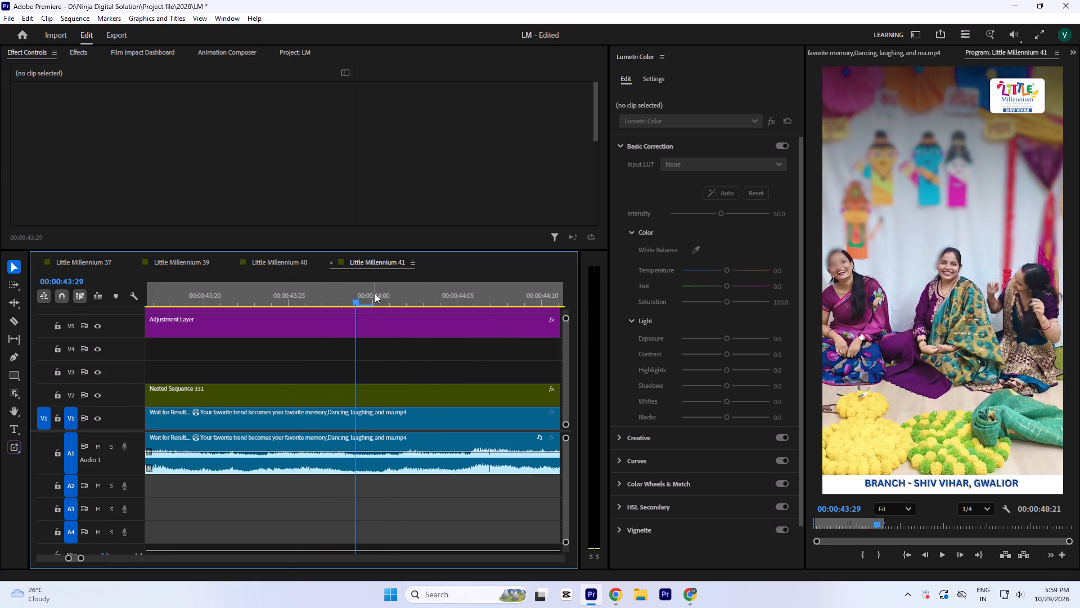
drag(375, 293, 378, 304)
key(minus)
key(minus)
key(minus)
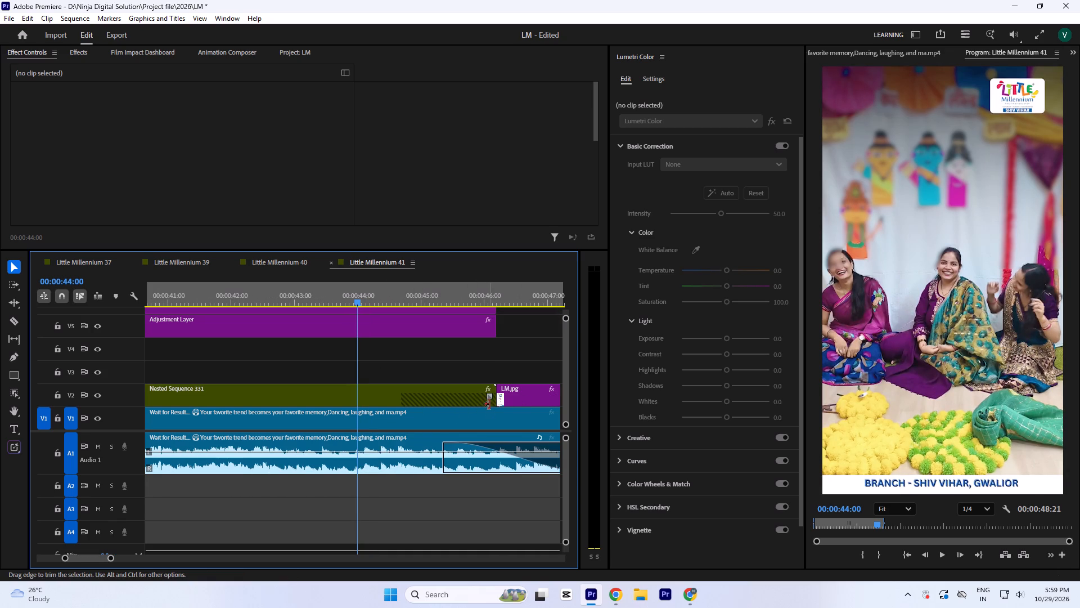
drag(492, 401, 390, 404)
key(space)
key(space)
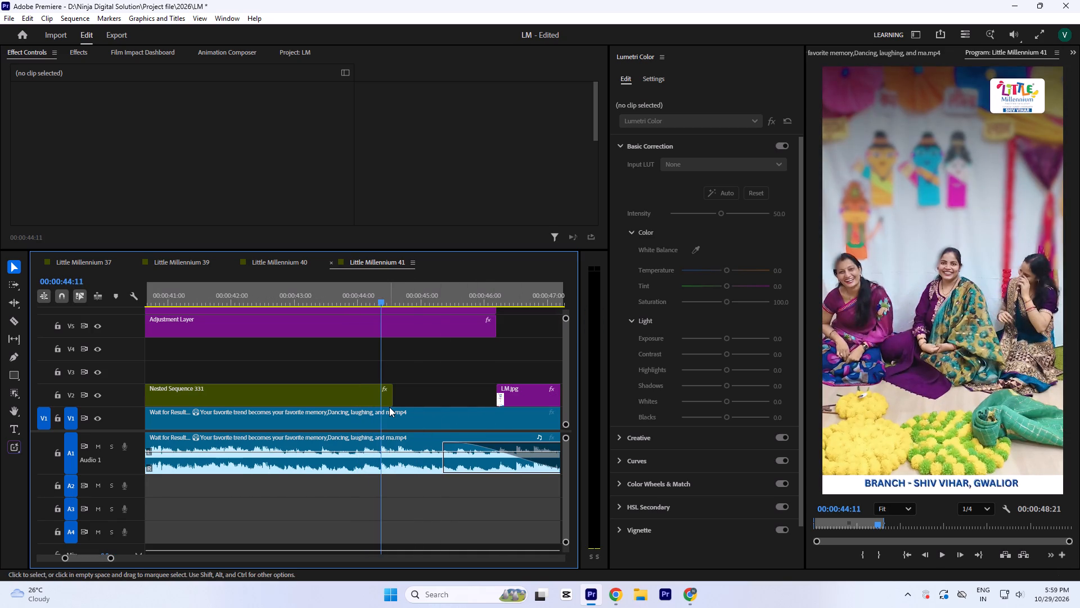
Refine the end of Nested Sequence 331 on V2 to 00:00:44:14.
key(space)
key(space)
key(equal)
drag(321, 294, 322, 298)
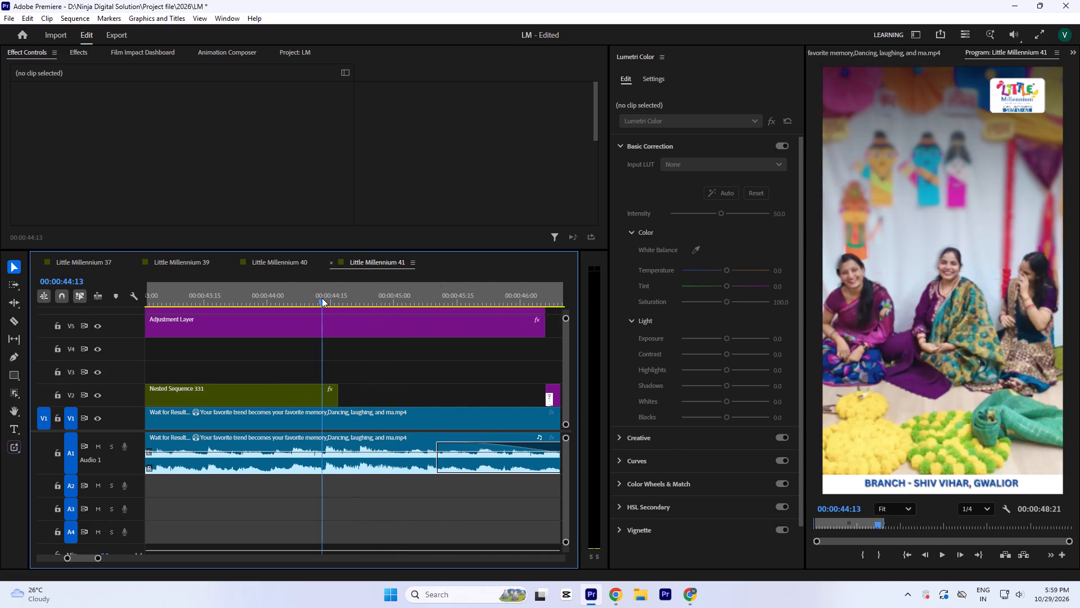
drag(322, 298, 326, 307)
text(`===)
key(equal)
key(equal)
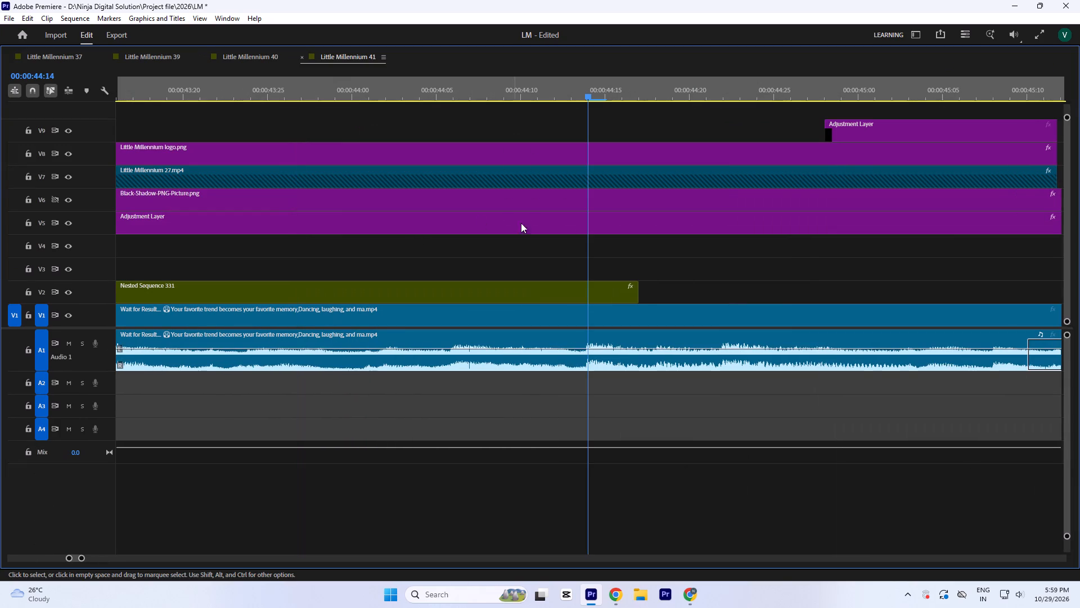
drag(643, 298, 586, 299)
Trim the logo, Little Millennium 27, black shadow and Adjustment Layer clips on V5–V8 to the end of Nested Sequence 331.
key(minus)
key(minus)
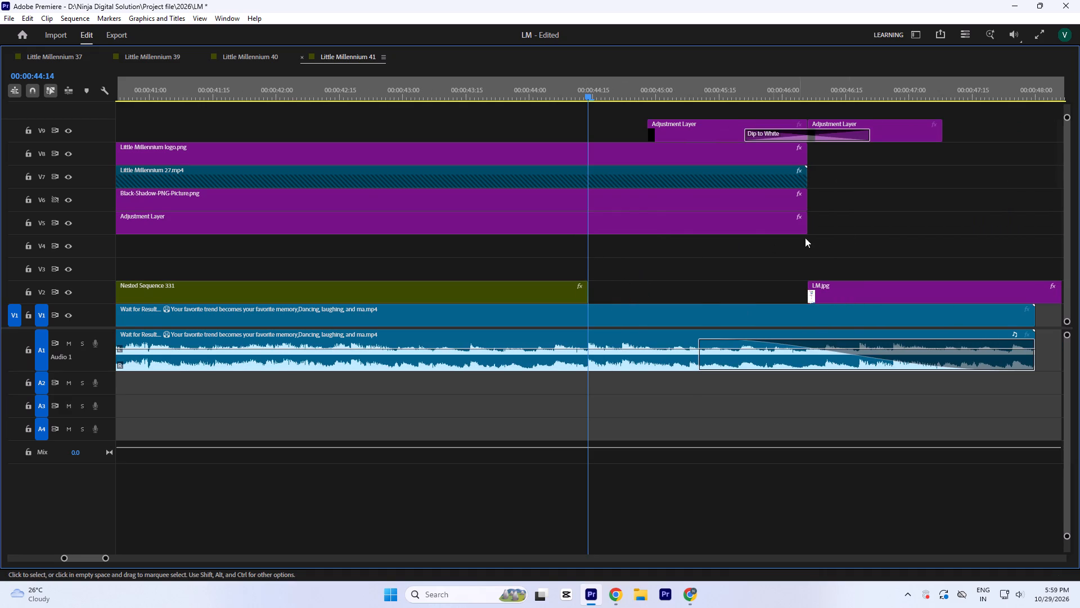
drag(849, 235, 793, 158)
drag(812, 164, 597, 194)
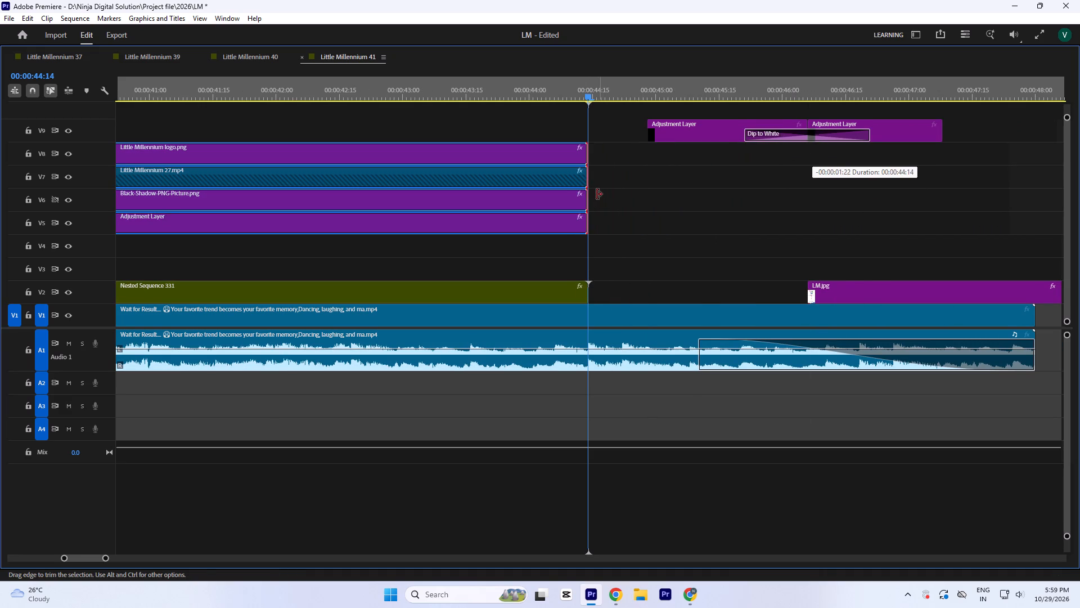
drag(597, 194, 595, 194)
Move LM.jpg and the V9 adjustment layers with Dip to White 1:22 earlier, so LM.jpg starts where Nested Sequence 331 ends.
key(minus)
drag(668, 99, 723, 224)
drag(674, 102, 736, 270)
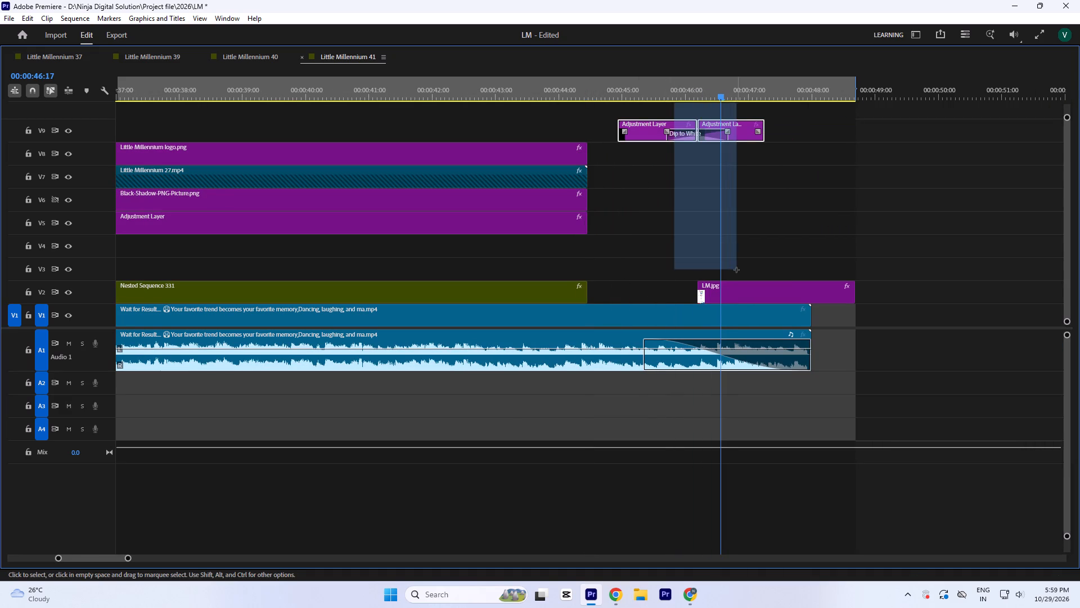
drag(736, 270, 741, 293)
drag(740, 297, 633, 289)
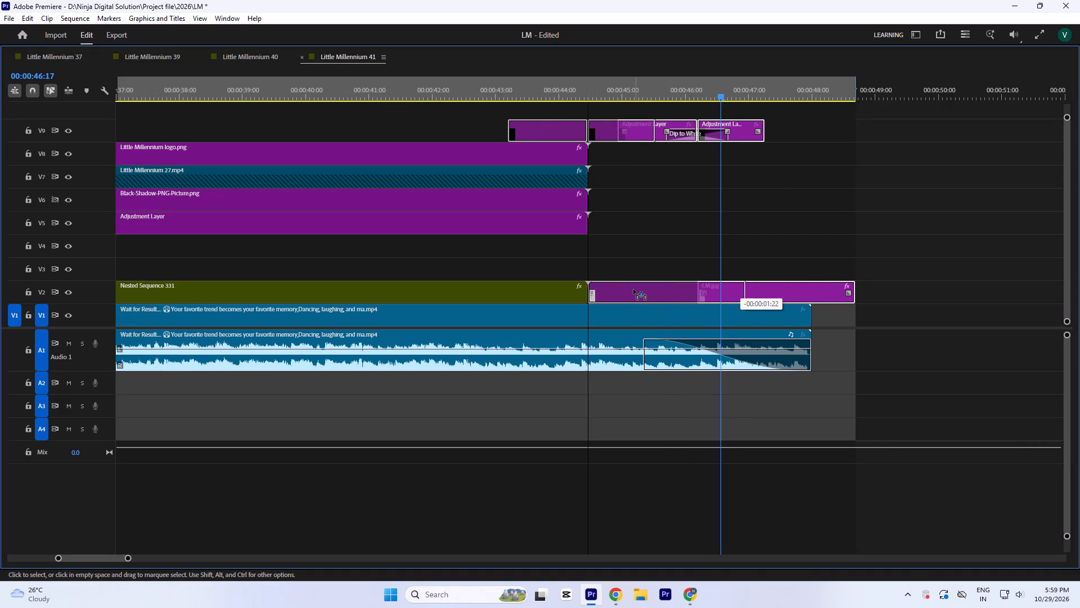
drag(633, 289, 632, 289)
Play the ending from the last dance moves into the LM.jpg end card to check the transition.
click(526, 82)
text(`-)
key(space)
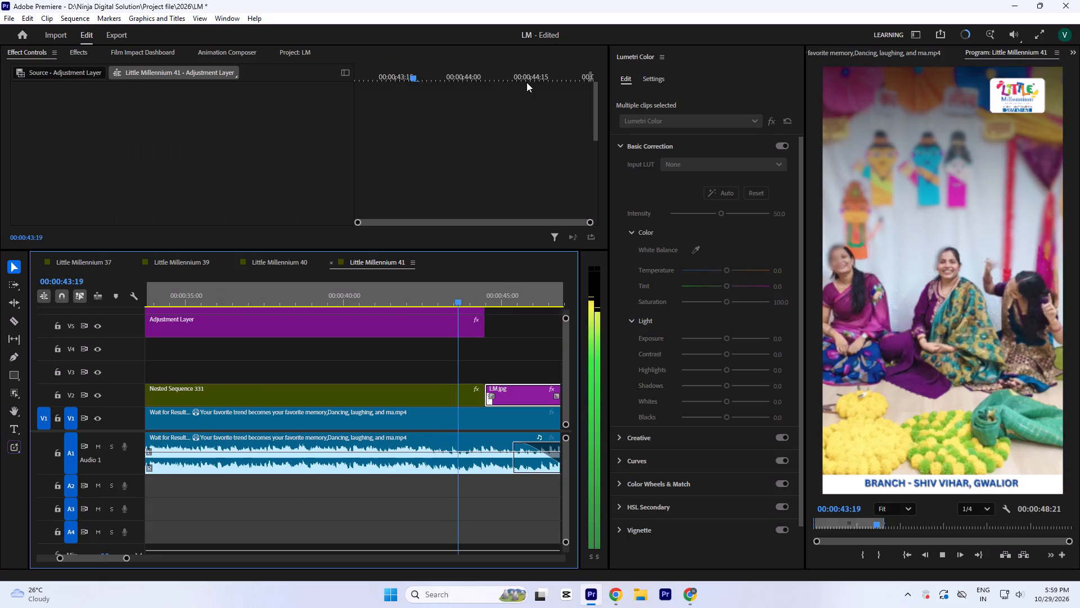
key(minus)
key(minus)
key(equal)
key(equal)
key(equal)
key(minus)
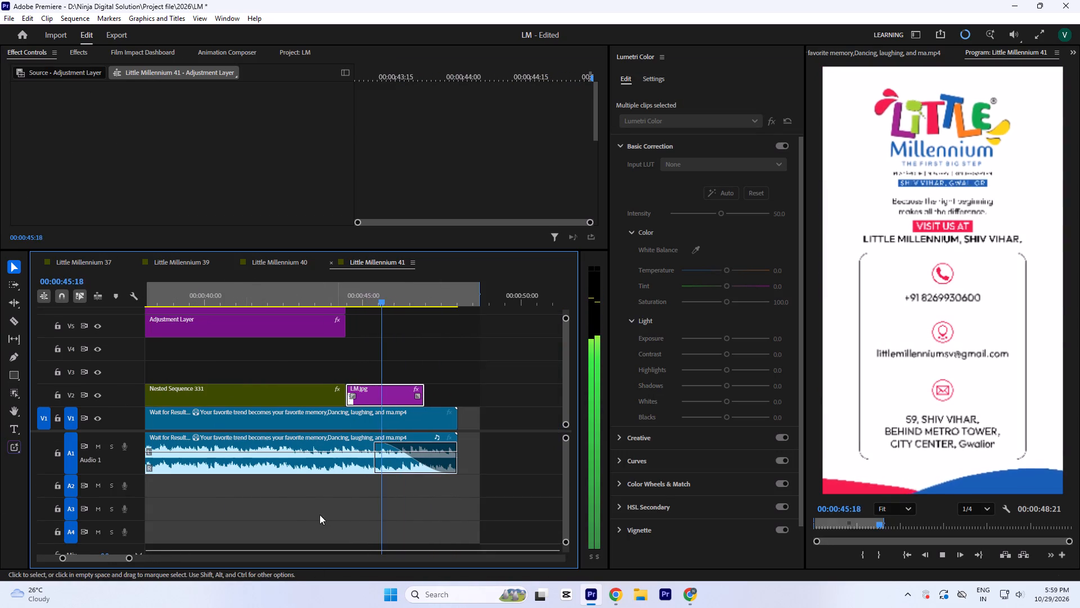
key(equal)
key(space)
Trim the end of the reference video and its audio on V1 and A1 to the end of LM.jpg.
drag(433, 373, 469, 447)
drag(460, 428, 390, 436)
key(equal)
key(equal)
key(equal)
key(minus)
key(minus)
key(minus)
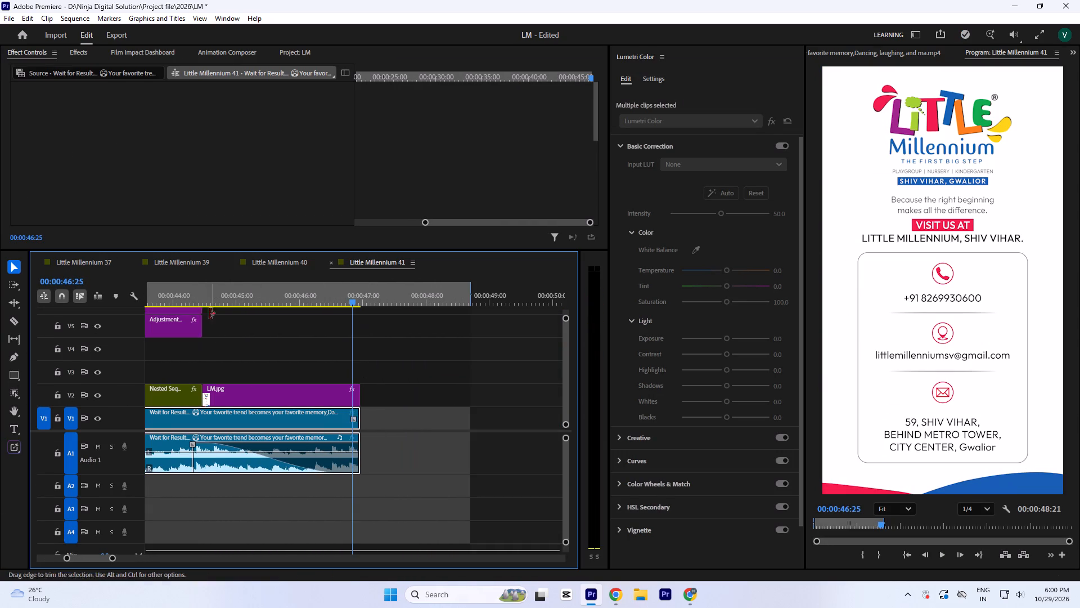
Play the transition into the end card again to check the shortened audio fade.
click(183, 294)
key(space)
key(minus)
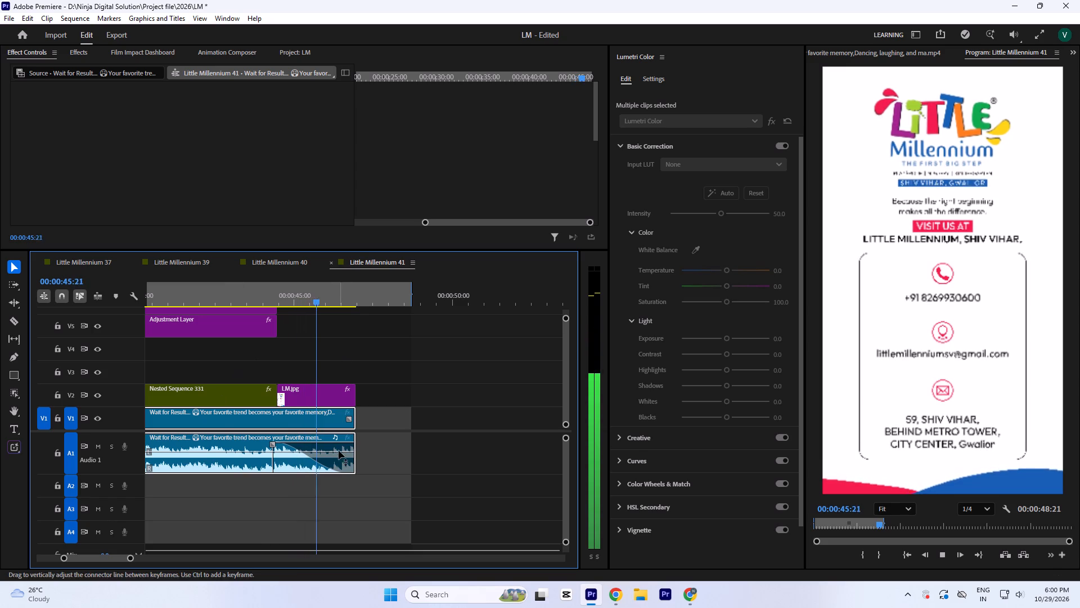
key(space)
Set the sequence's out point at 00:00:46:28, at the end of LM.jpg, and save the project.
key(equal)
key(equal)
key(equal)
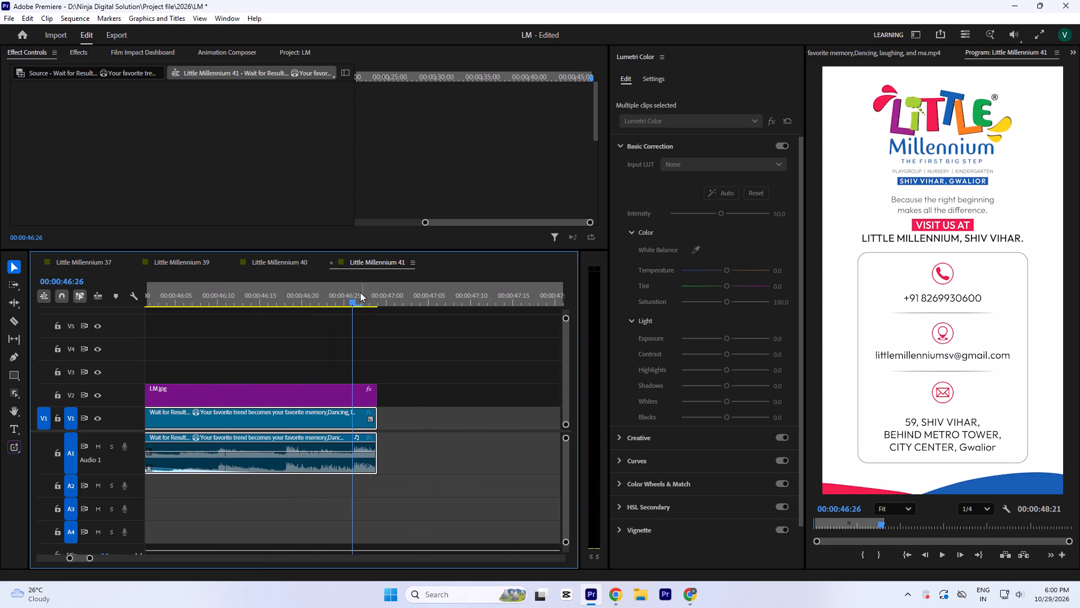
drag(361, 292, 371, 305)
key(o)
key(ctrl+s)
key(minus)
key(minus)
key(minus)
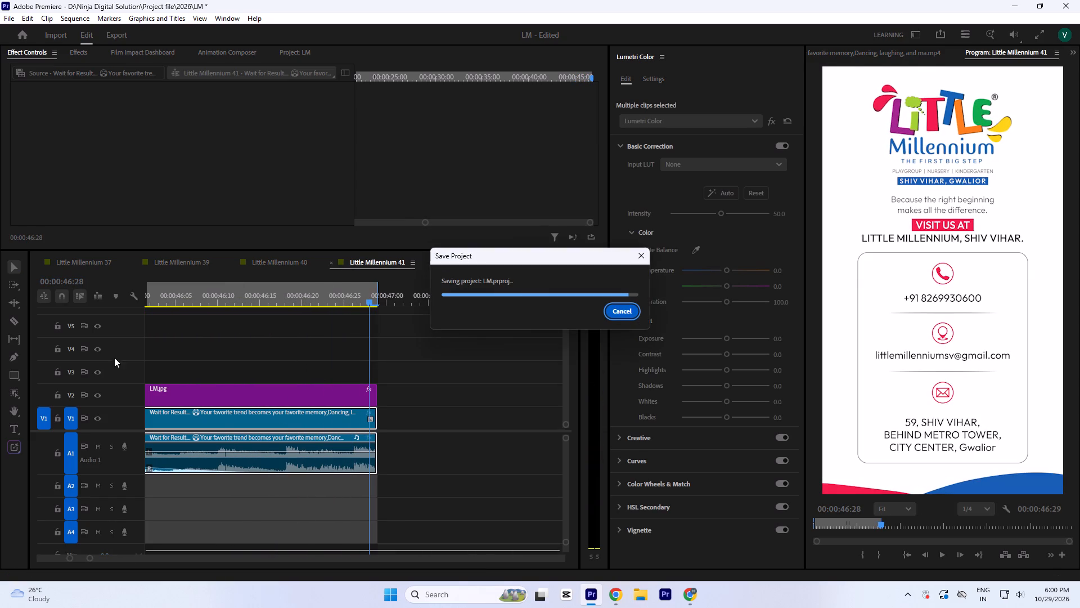
key(minus)
key(minus)
key(minus)
key(minus)
key(minus)
key(minus)
key(minus)
key(minus)
text(--)
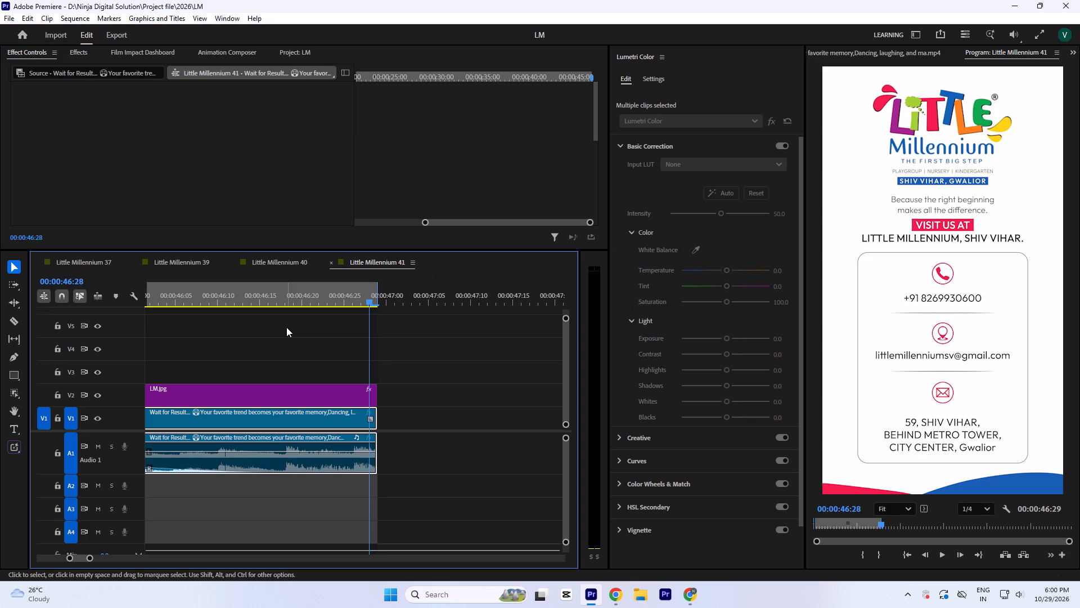
Open Nested Sequence 331 from Little Millennium 41 and examine the effect settings of its three stacked clips.
click(274, 294)
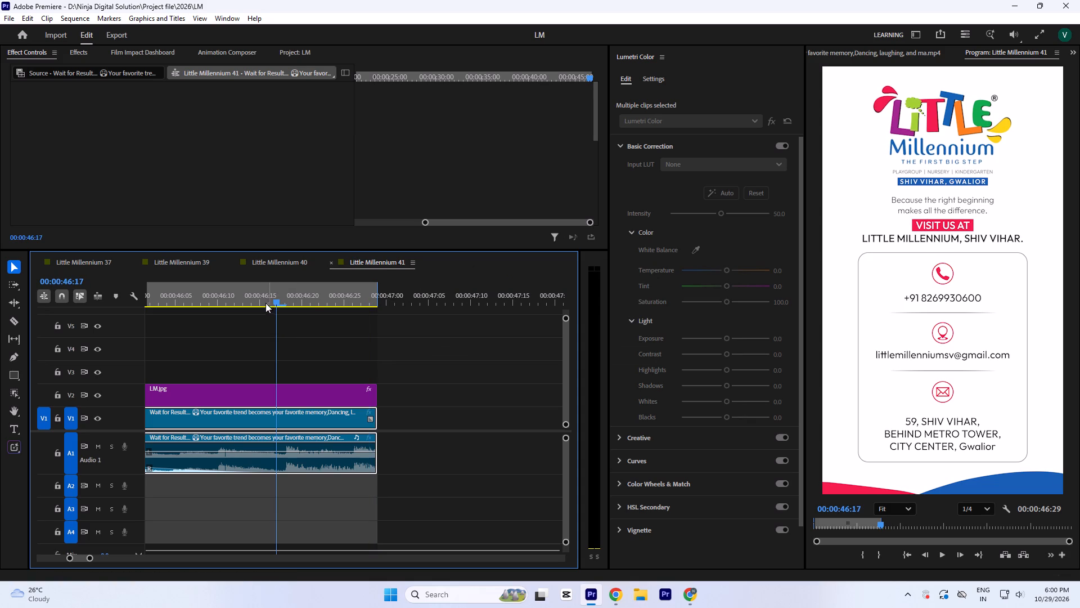
key(minus)
key(minus)
key(minus)
click(244, 289)
double_click(228, 392)
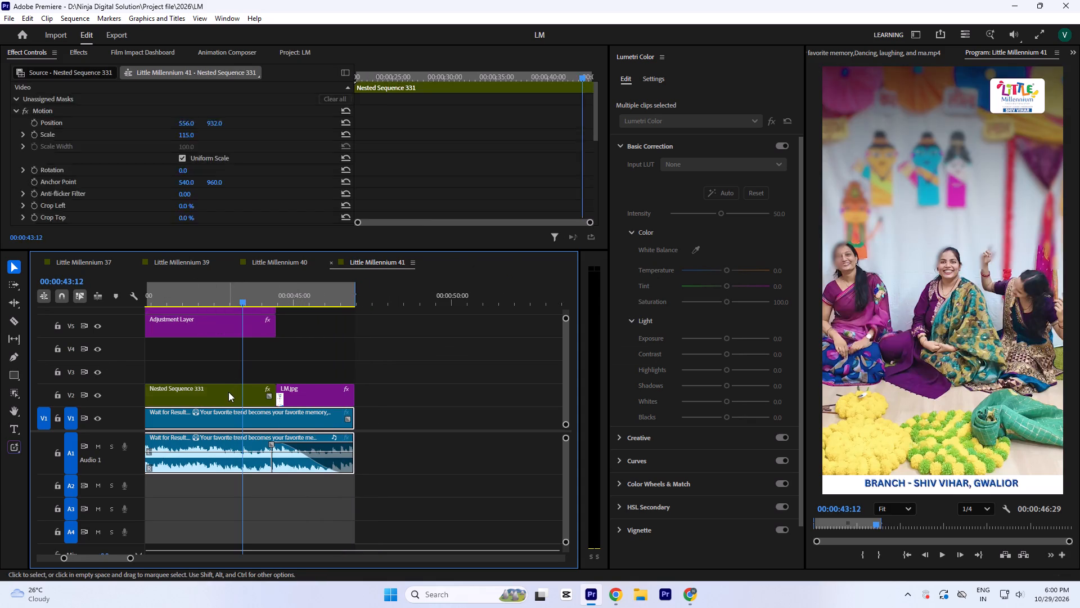
click(369, 372)
click(260, 342)
click(202, 314)
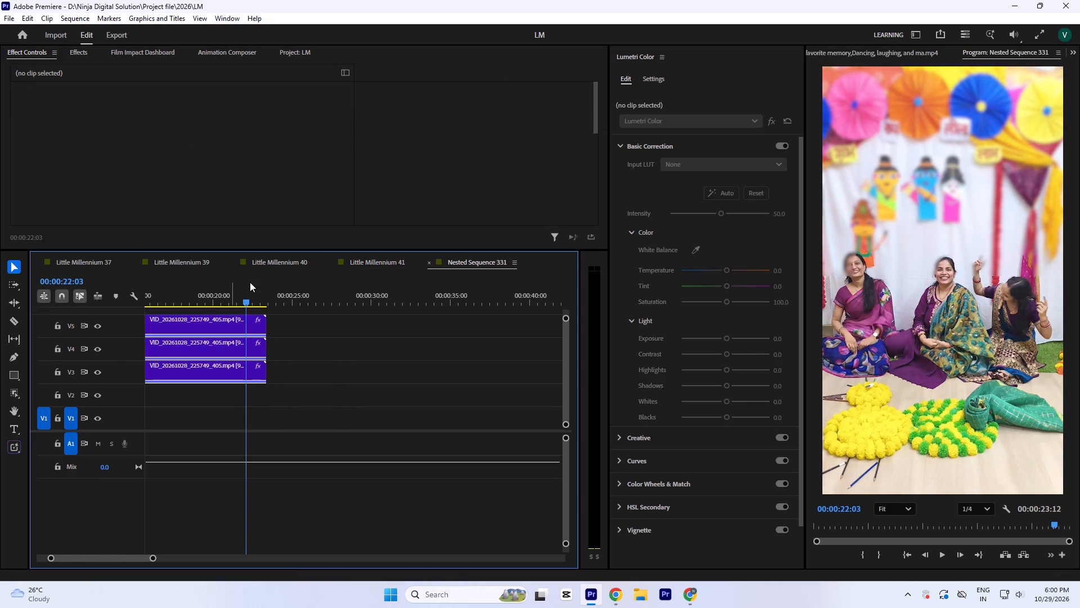
scroll(437, 165, down, 6)
click(213, 382)
scroll(421, 165, down, 9)
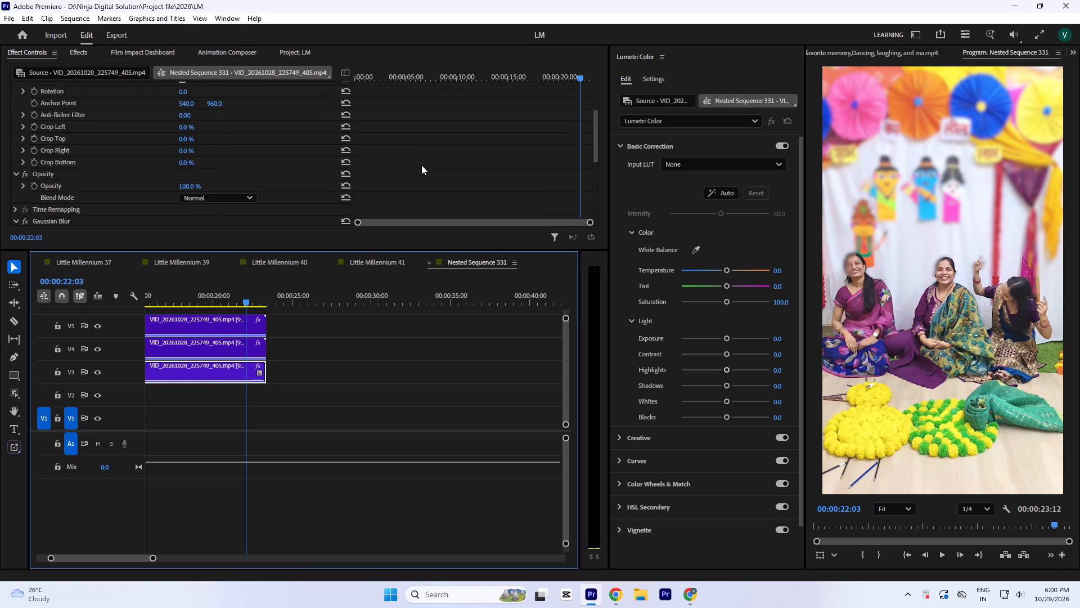
scroll(421, 165, down, 20)
scroll(421, 165, down, 5)
scroll(424, 168, up, 15)
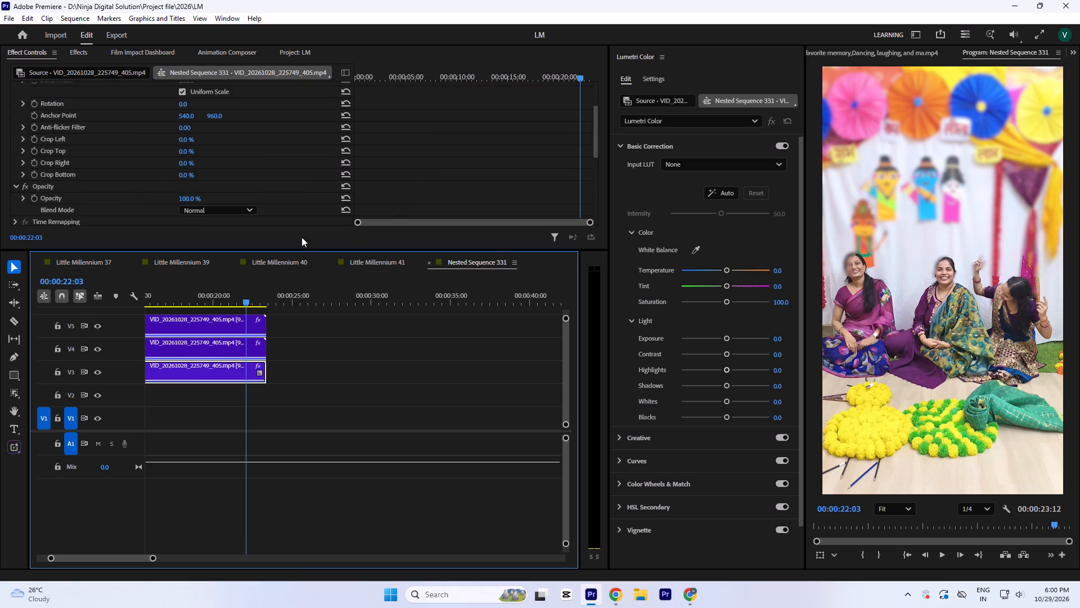
scroll(471, 171, up, 5)
click(215, 351)
scroll(385, 182, down, 14)
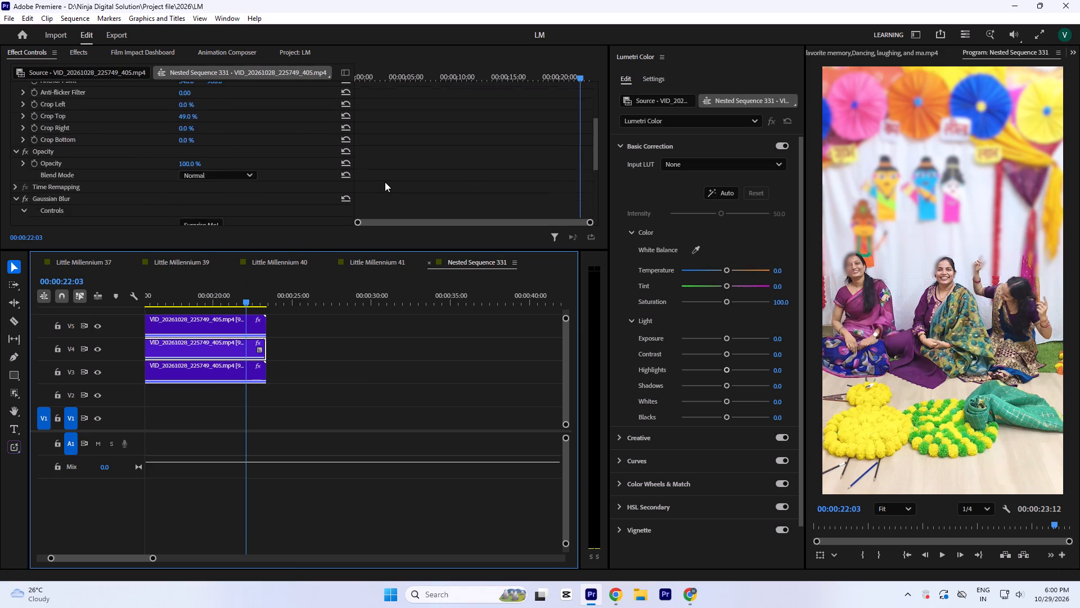
scroll(385, 182, down, 14)
click(228, 324)
scroll(429, 130, down, 14)
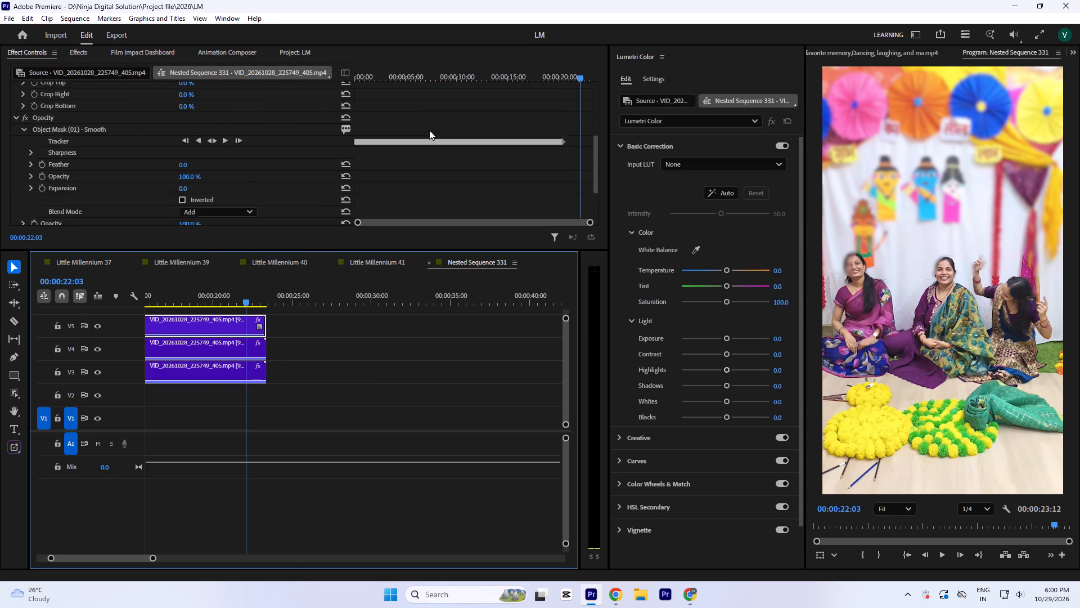
Track the object mask on Nested Sequence 331's V5 clip forward from 00:00:20:13 to the end of the clip.
click(572, 73)
key(equal)
key(equal)
key(equal)
drag(457, 74, 444, 77)
key(equal)
key(equal)
key(equal)
key(equal)
key(equal)
key(equal)
click(477, 69)
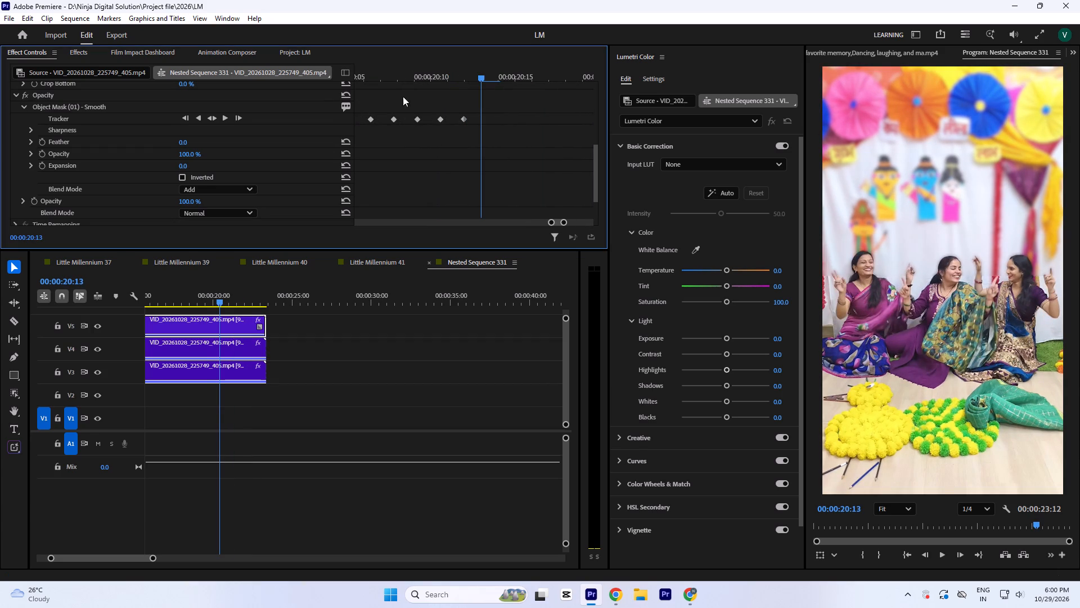
click(225, 118)
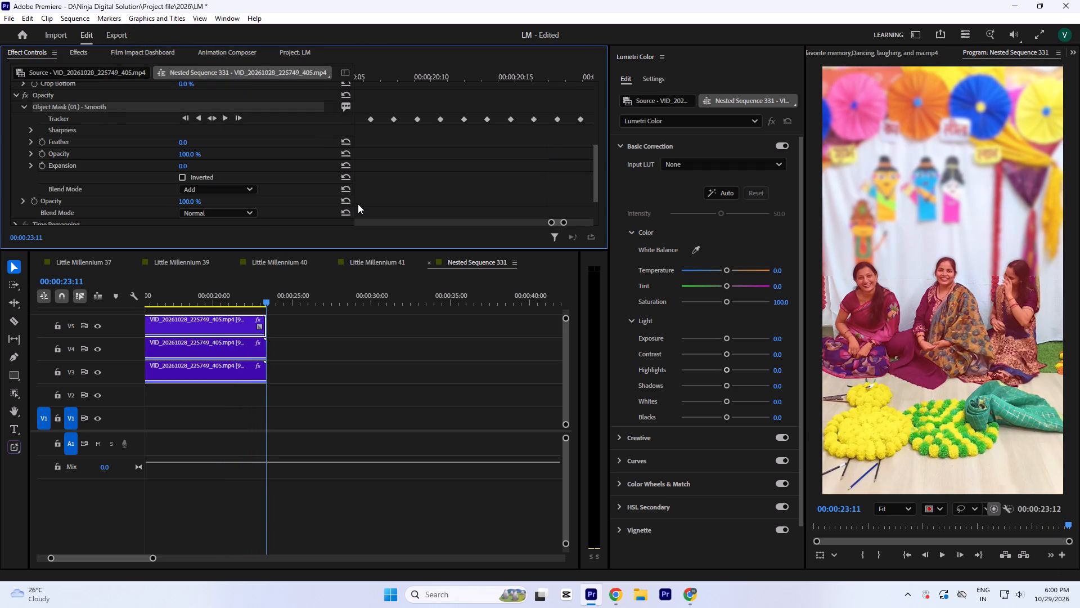
click(478, 170)
key(minus)
key(minus)
key(minus)
Examine the V4 clip's effects and the V5 clip's mask tracking at the start of Nested Sequence 331, and close the sequence.
click(235, 355)
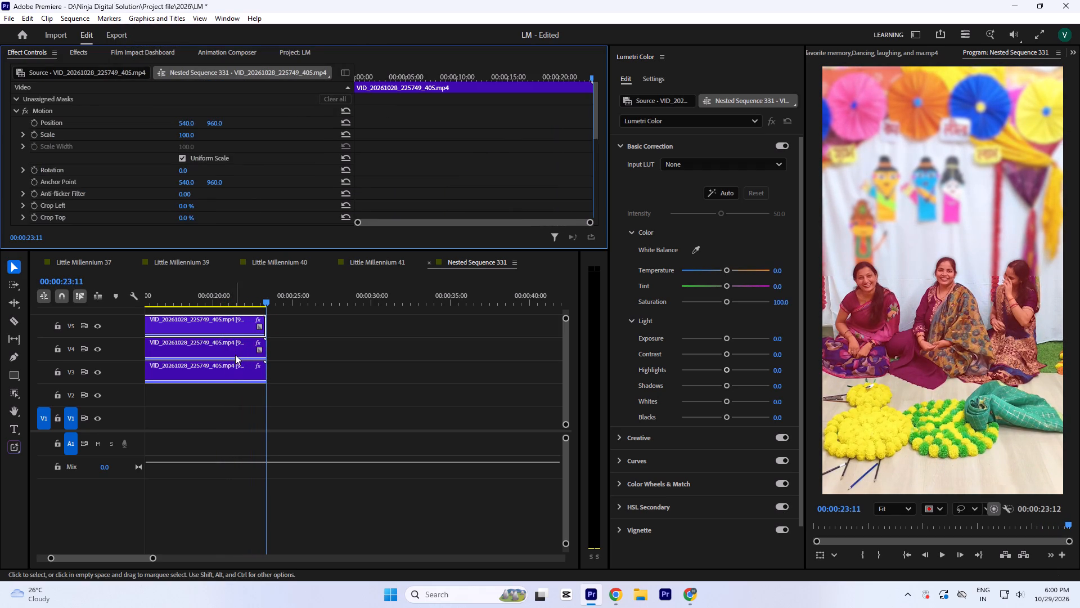
scroll(501, 142, up, 5)
scroll(502, 143, down, 20)
scroll(502, 143, down, 8)
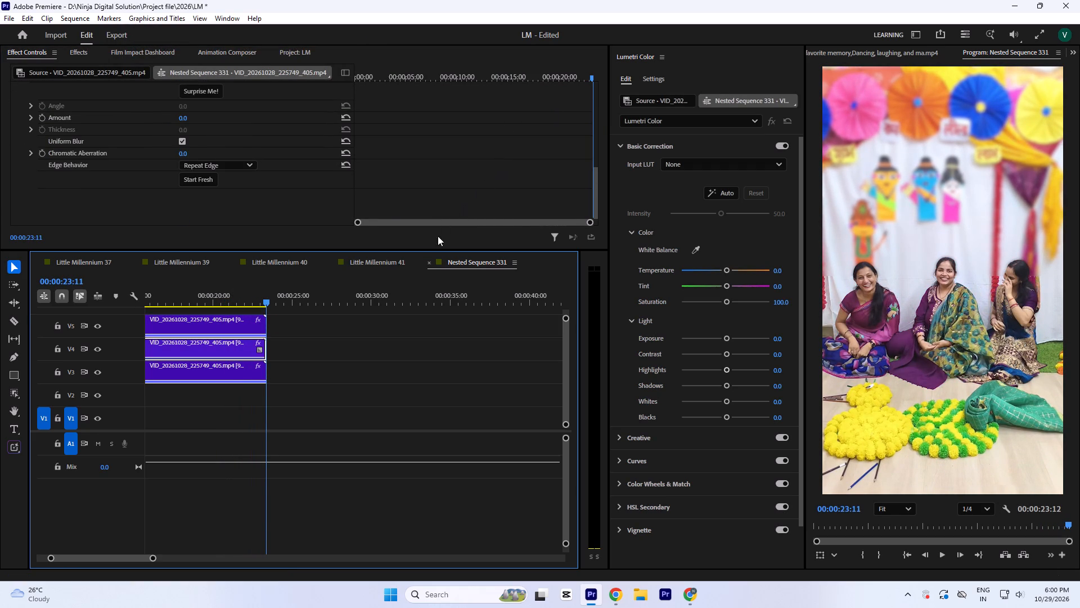
drag(244, 304, 0, 330)
click(173, 335)
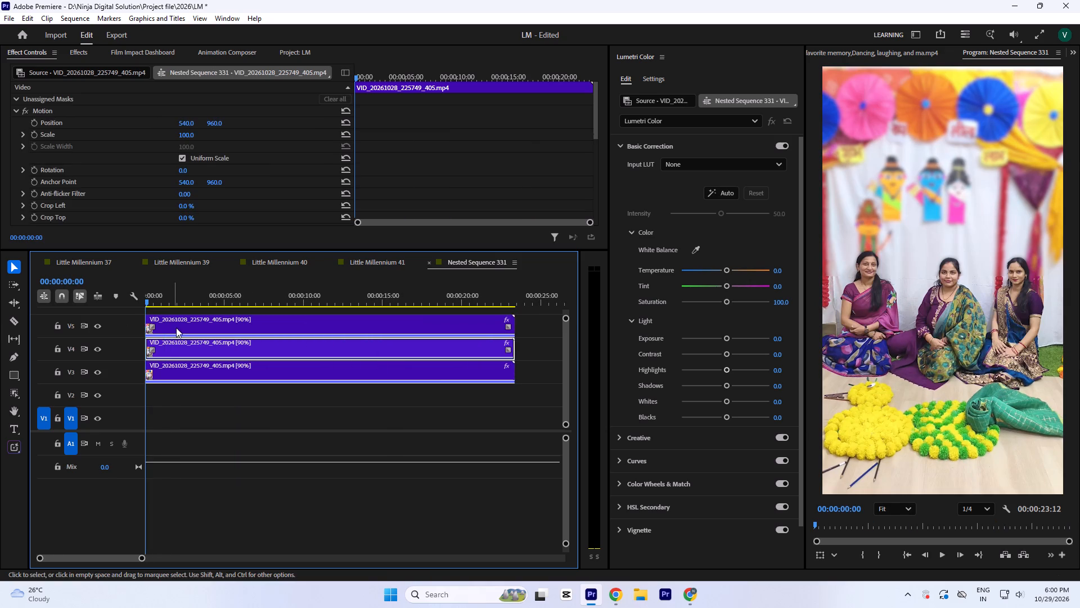
click(176, 328)
scroll(443, 165, down, 7)
key(minus)
key(minus)
drag(361, 64, 291, 69)
key(equal)
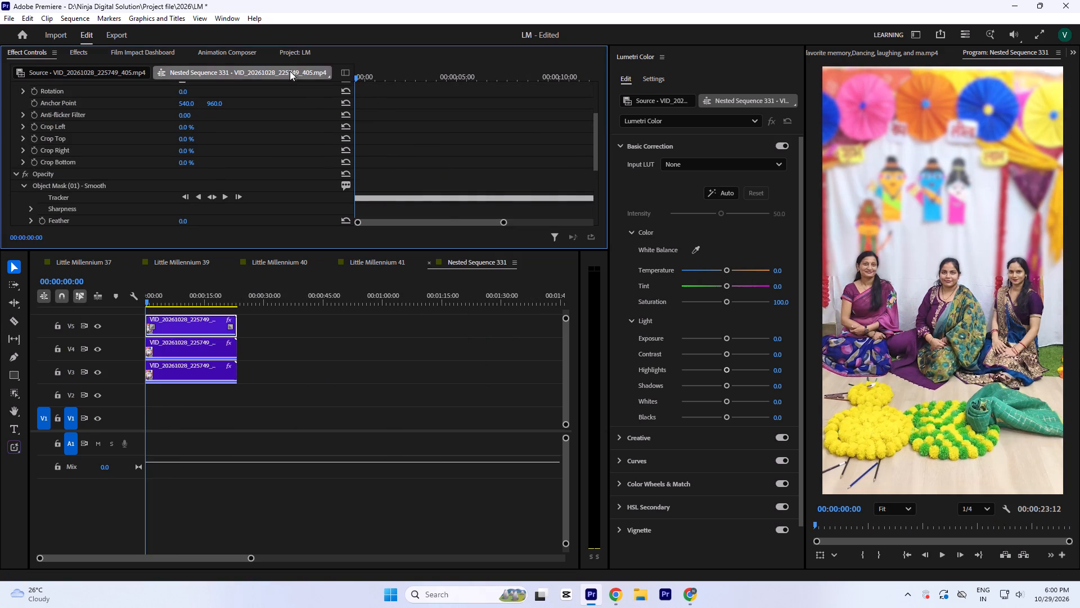
key(equal)
key(equal)
key(equal)
key(equal)
key(equal)
text(==-)
key(minus)
key(minus)
key(minus)
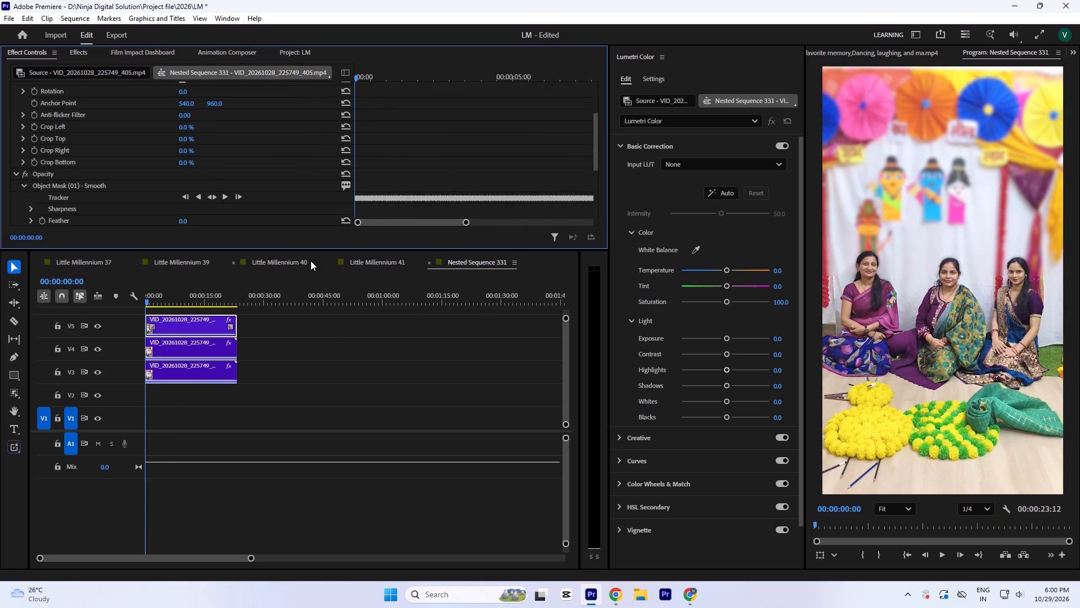
key(minus)
key(minus)
key(minus)
key(minus)
key(minus)
click(430, 265)
Open Nested Sequence 330, examine the object mask tracking on its V3 clip from start to end, and close the sequence.
scroll(422, 182, down, 13)
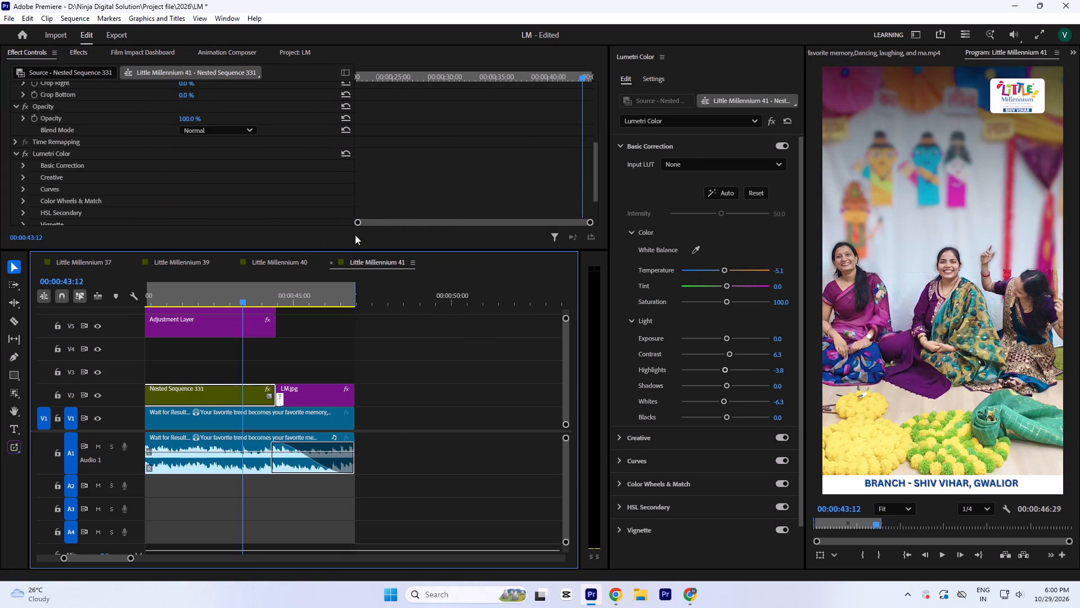
scroll(395, 181, down, 7)
click(227, 293)
key(minus)
key(Return)
key(minus)
key(minus)
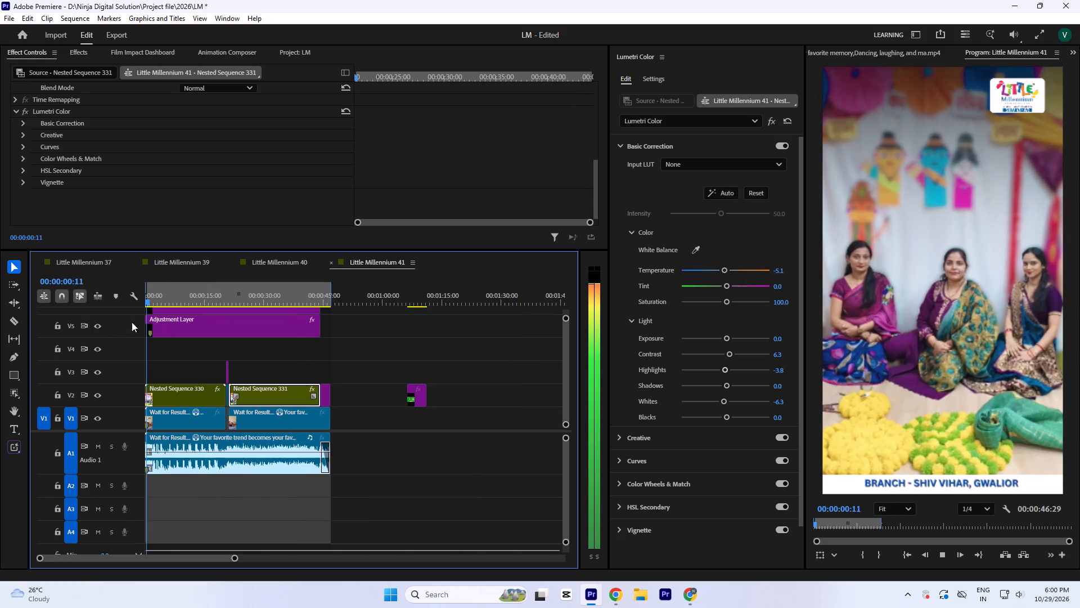
key(equal)
key(space)
click(206, 391)
double_click(206, 388)
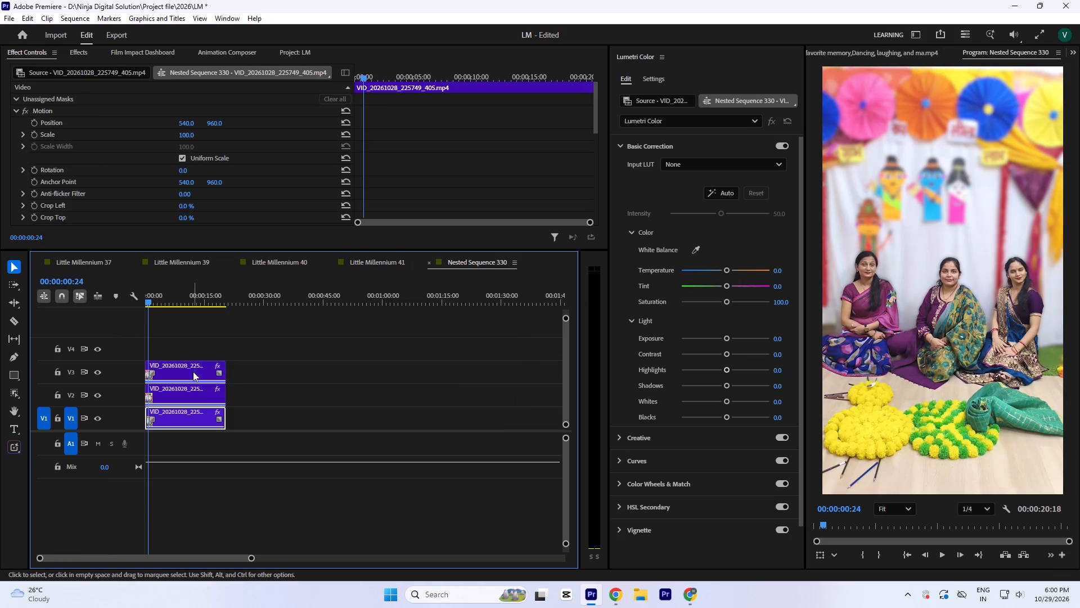
click(191, 372)
scroll(403, 150, down, 14)
drag(373, 74, 237, 95)
key(equal)
key(equal)
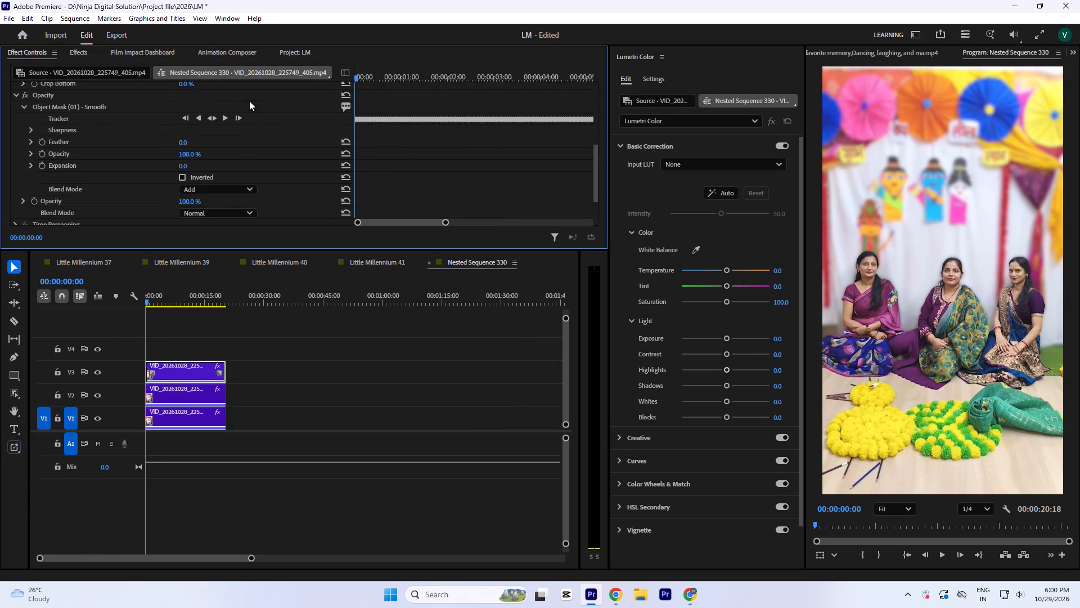
key(minus)
key(minus)
key(minus)
key(minus)
key(minus)
key(minus)
click(580, 74)
key(minus)
key(minus)
key(minus)
key(minus)
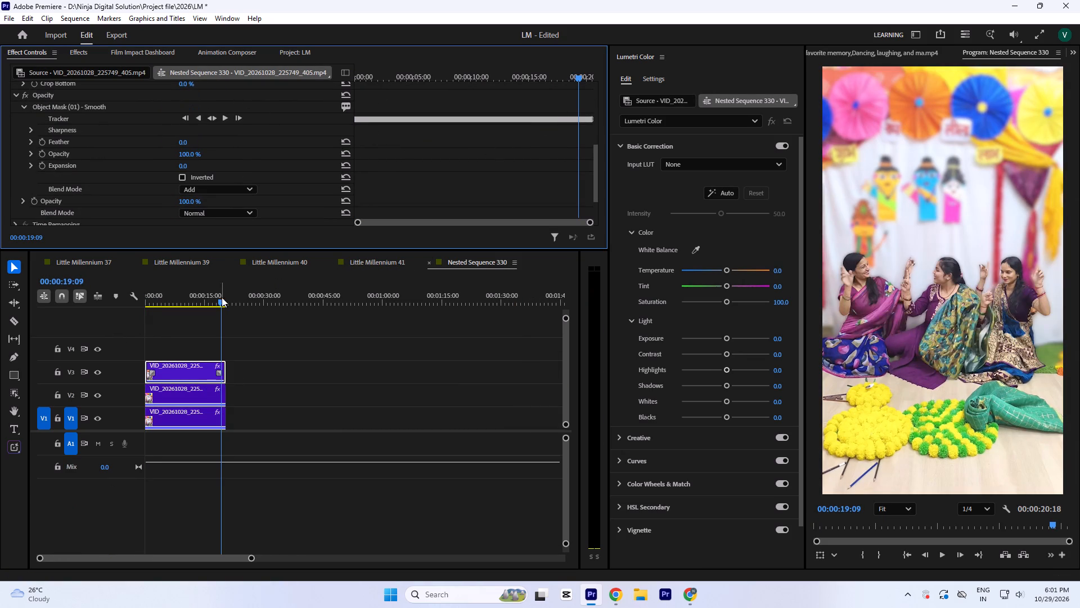
click(546, 153)
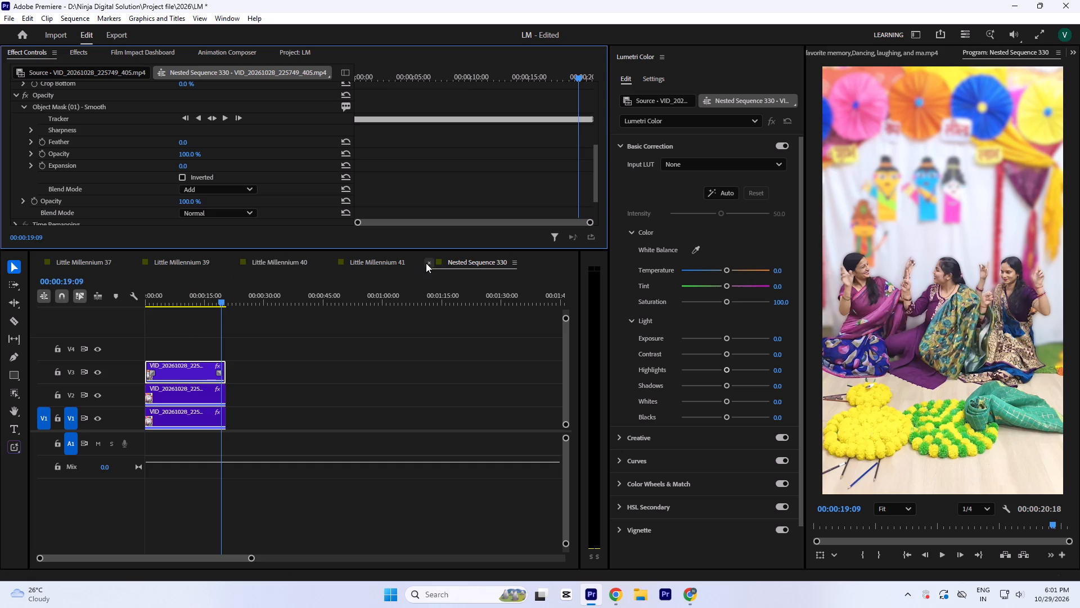
click(426, 263)
Save the project and play Little Millennium 41 from the beginning.
drag(171, 294, 100, 317)
key(ctrl+s)
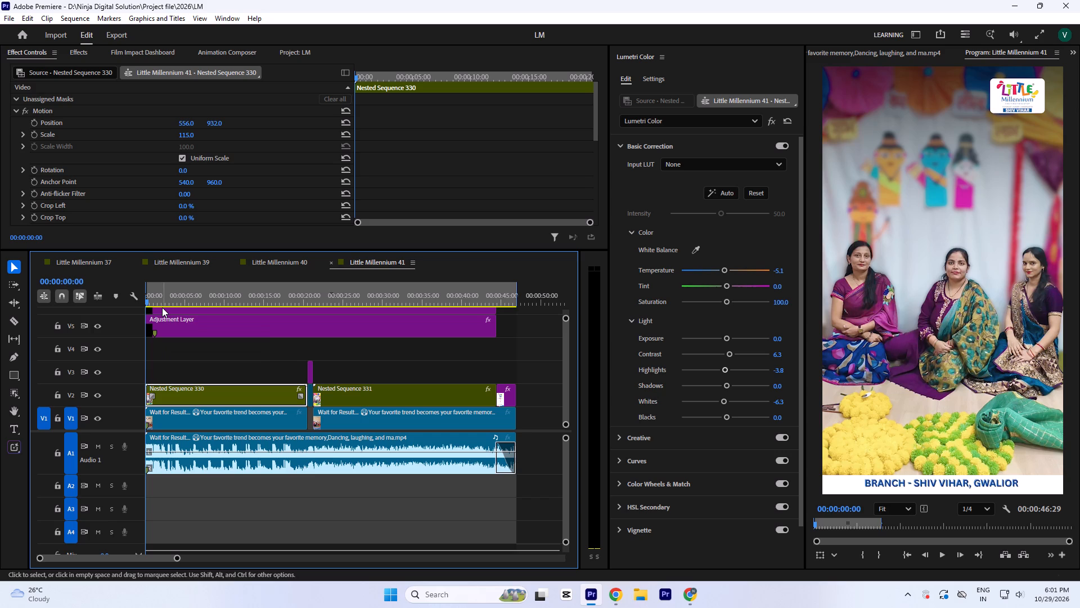
key(Return)
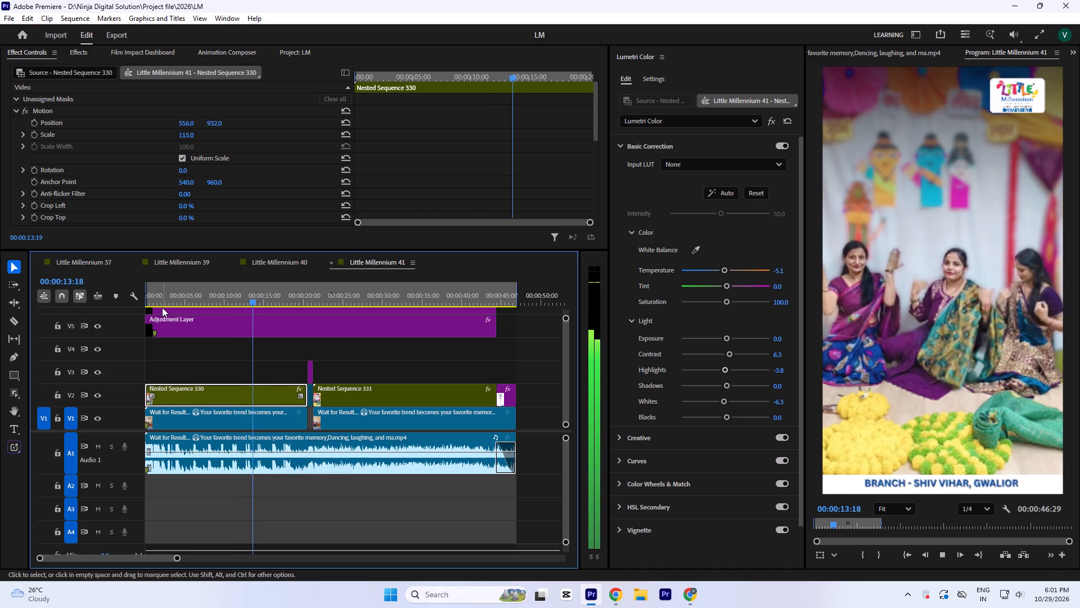
Move the Wordplay Emoji Collage.png clip earlier on V2, to start at about 00:00:57.
key(minus)
key(minus)
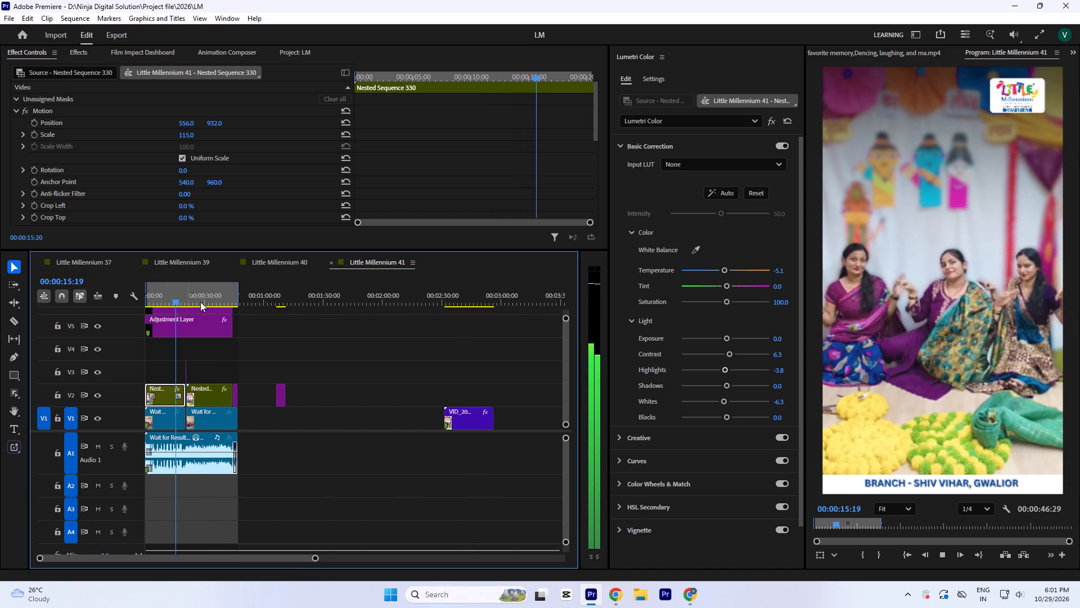
drag(289, 294, 280, 310)
key(equal)
key(equal)
click(364, 406)
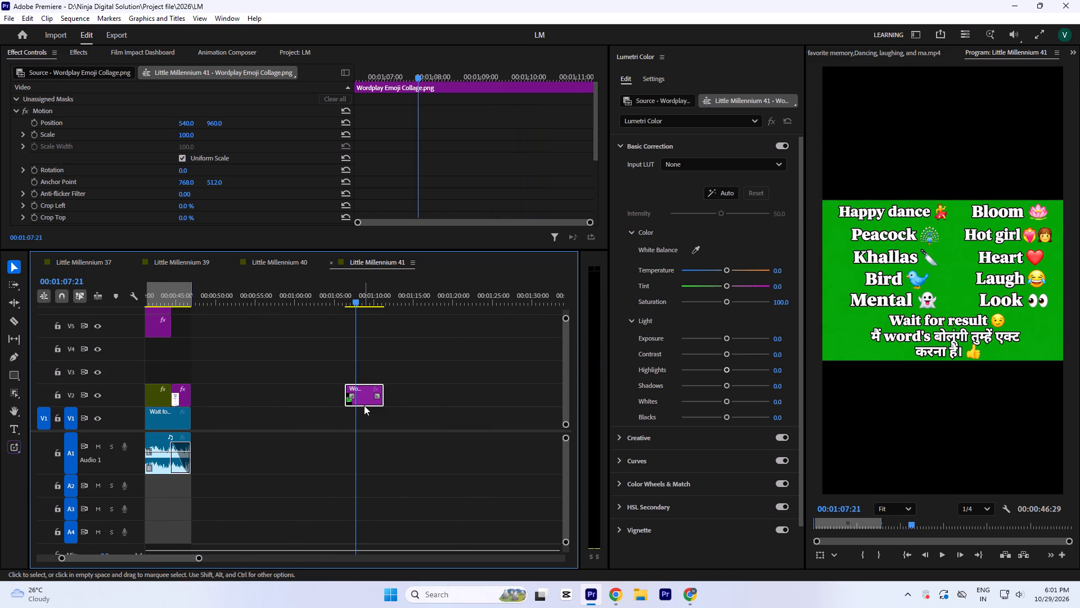
text(aa)
drag(363, 405, 290, 396)
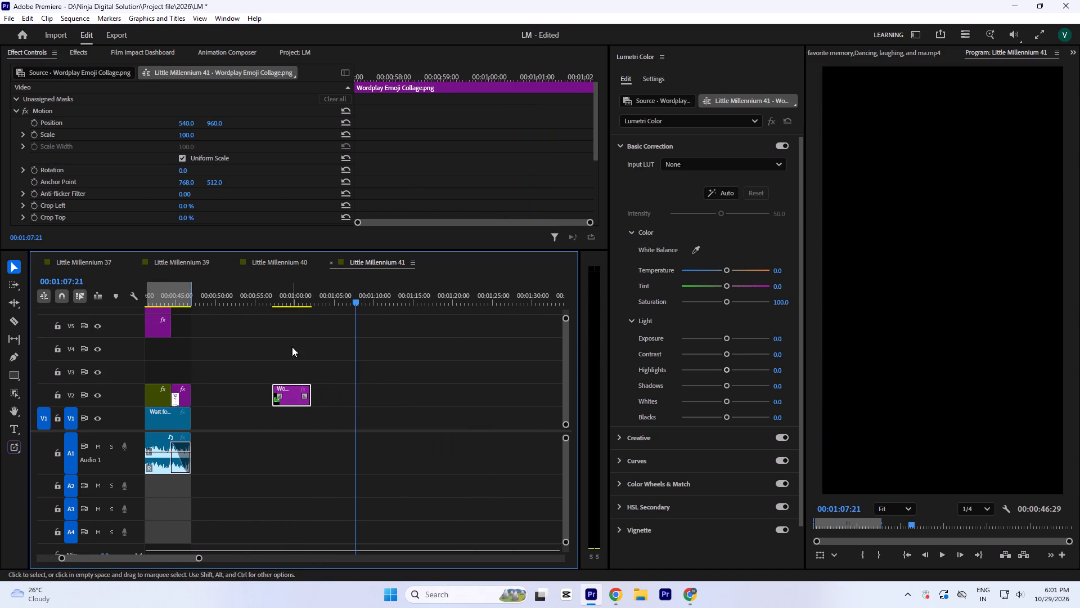
Apply Ultra Key to the Wordplay Emoji Collage.png clip and sample its green background as the key color.
click(294, 293)
click(79, 56)
drag(69, 69, 0, 82)
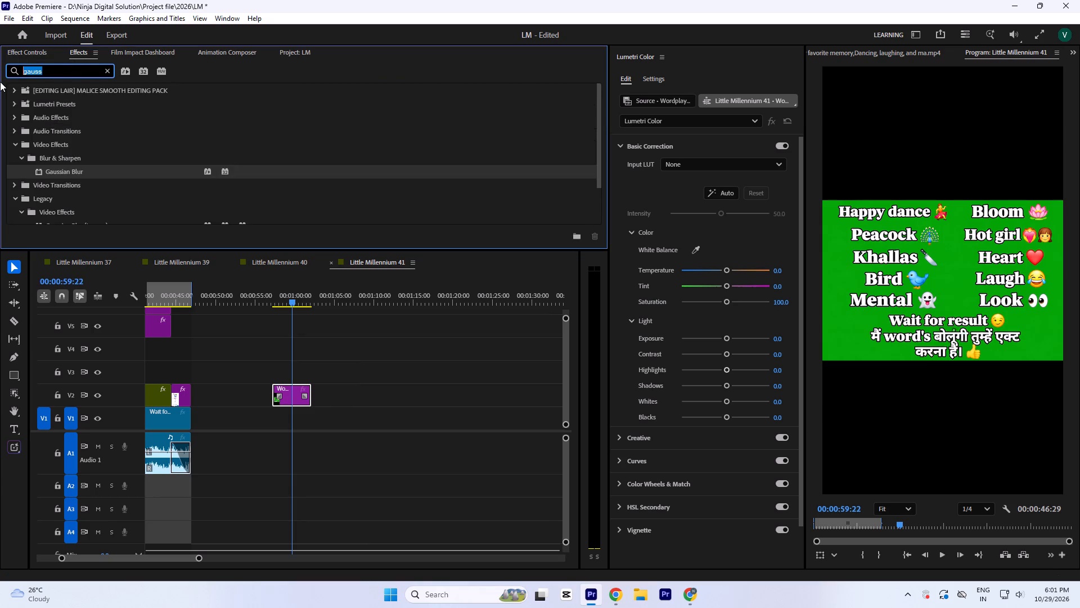
text(ultr)
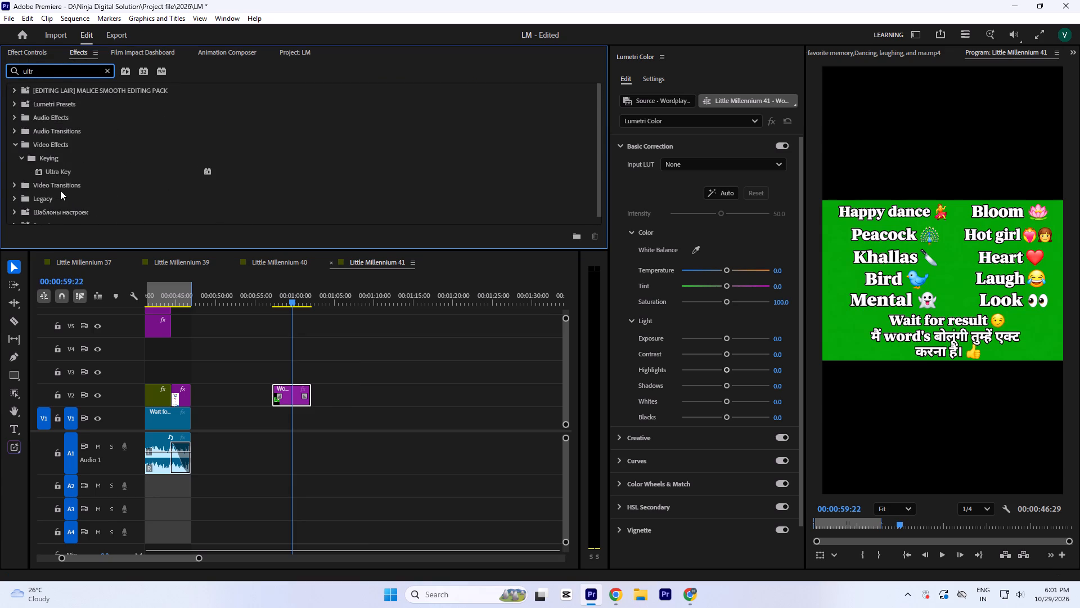
double_click(73, 172)
click(39, 52)
scroll(108, 184, down, 14)
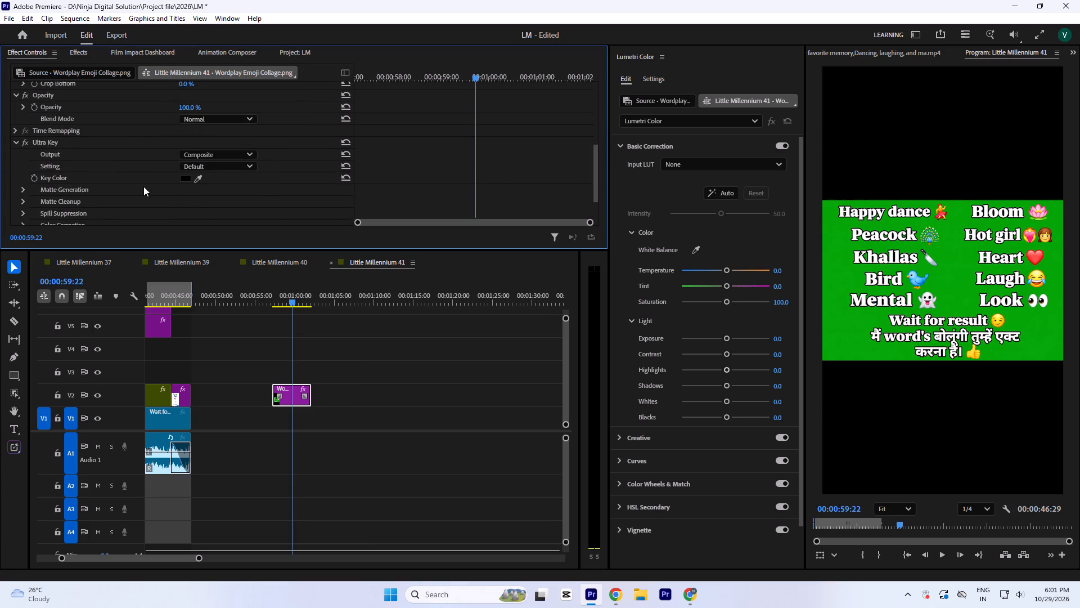
click(200, 178)
click(960, 280)
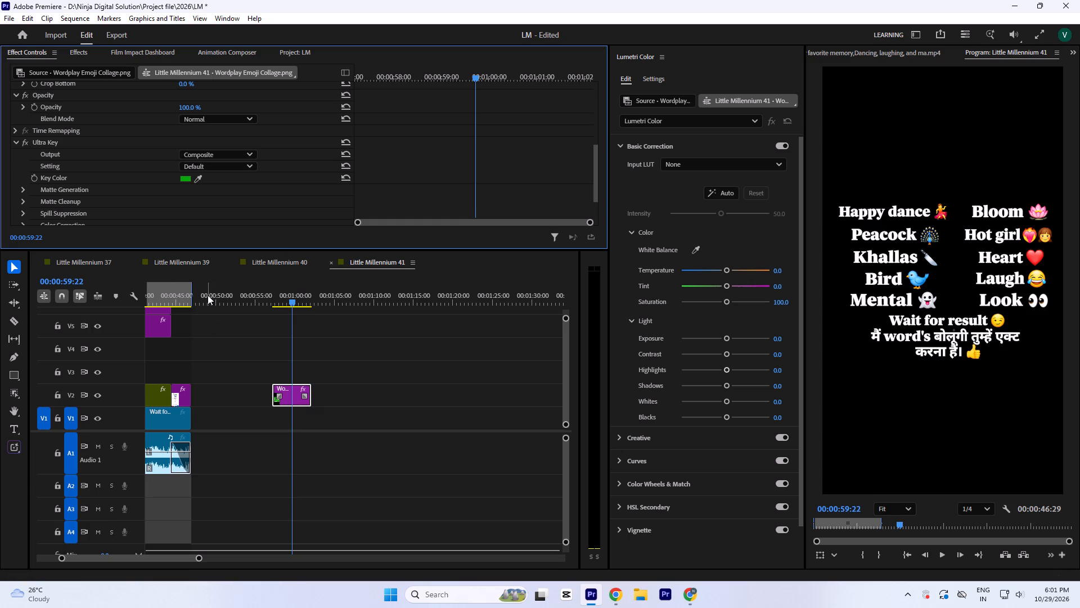
Set the collage clip's Crop Top to 68% to keep only the "Wait for result" and Hindi text lines.
scroll(101, 196, up, 5)
scroll(145, 158, up, 1)
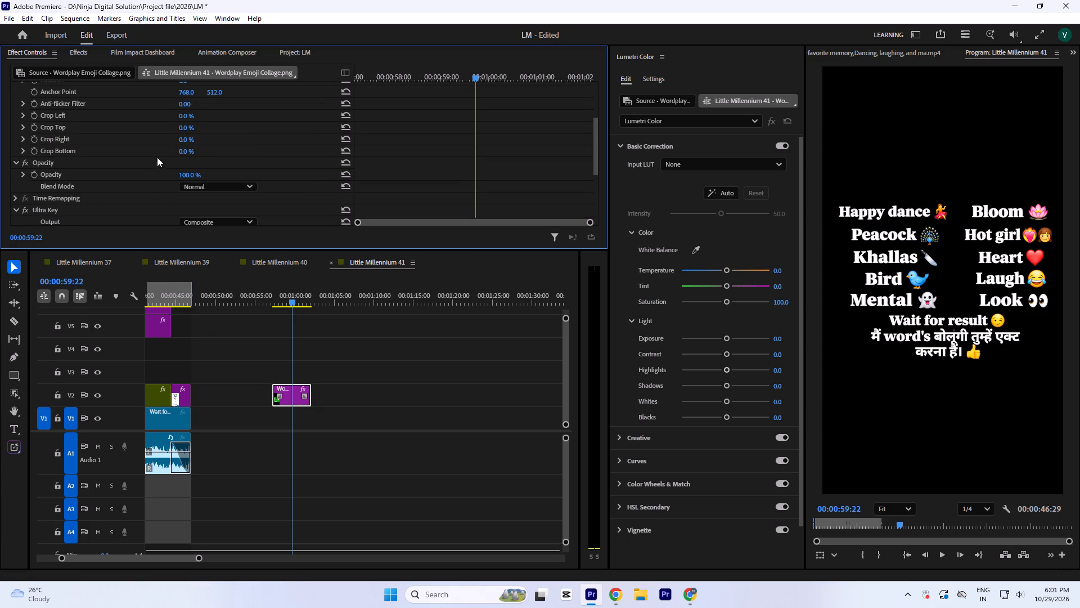
click(184, 129)
key(Up)
key(Up)
key(Up)
key(Up)
key(Up)
key(Up)
key(Up)
key(Up)
key(Up)
key(Up)
key(Up)
key(Up)
key(Up)
key(Up)
key(Up)
key(Up)
key(Up)
key(Up)
key(Up)
key(Up)
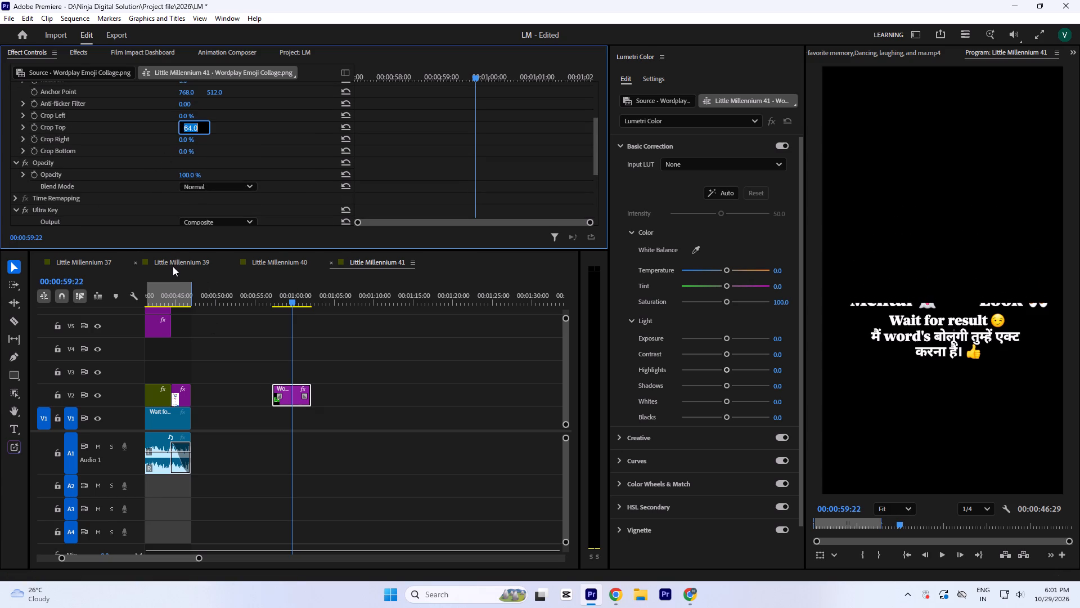
key(Up)
key(Up)
key(Up)
key(Up)
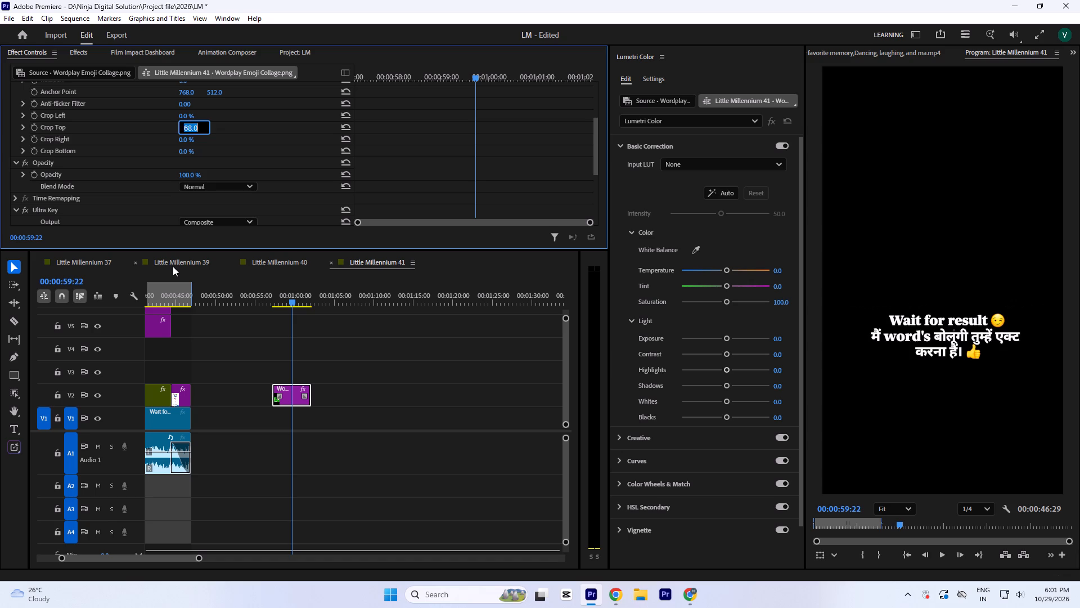
click(465, 172)
Duplicate the keyed and cropped collage clip on V2, with the copy starting at about 00:01:06, and reselect the original.
alt+drag(295, 397, 364, 398)
click(270, 428)
click(290, 397)
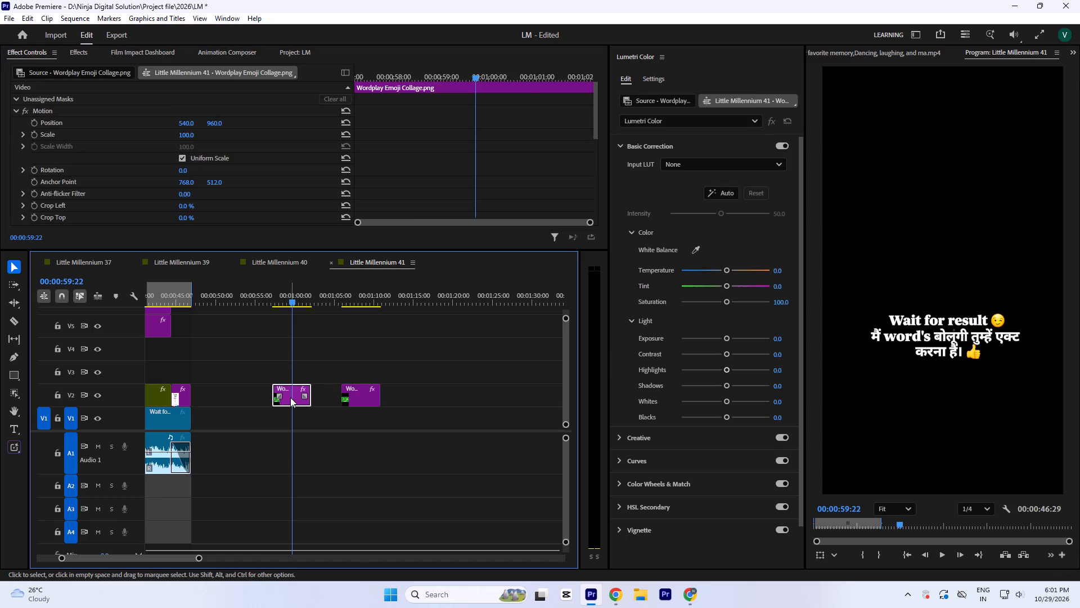
Hide track V2 and play the sequence from the start to view the reference captions on V1.
text(`-)
drag(141, 87, 30, 103)
key(equal)
key(equal)
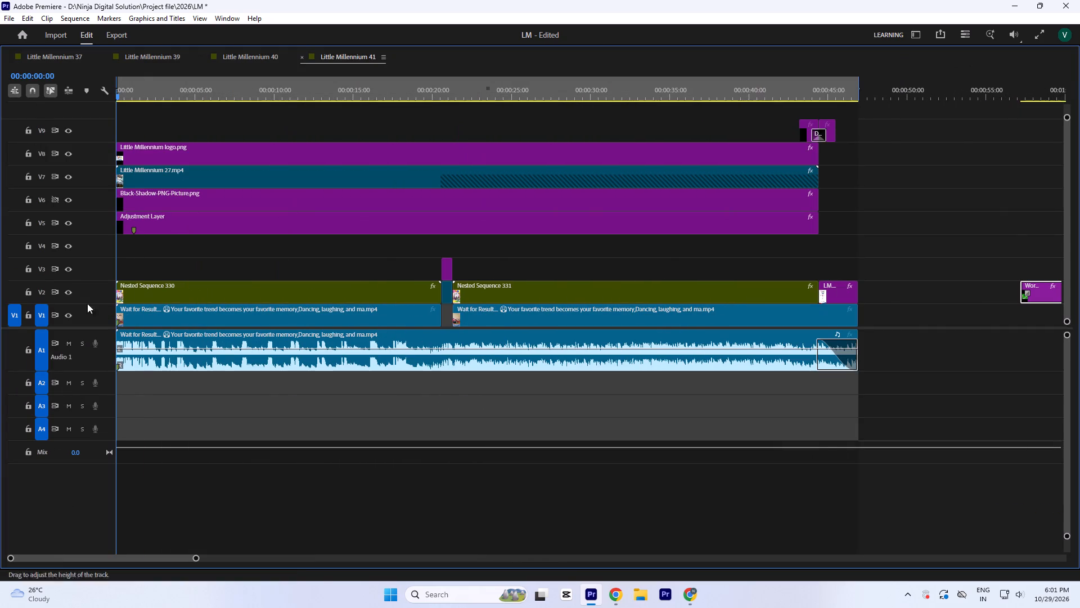
click(69, 292)
drag(137, 96, 98, 106)
text(`=)
key(space)
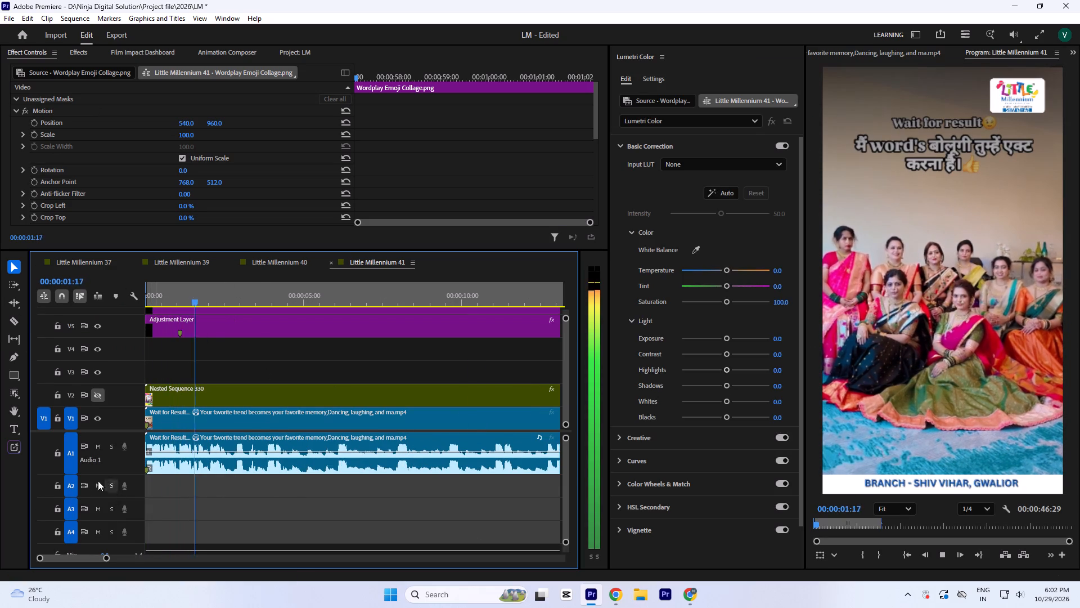
Add a marker to the V1 reference clip at 00:00:02:23, where the opening caption's Hindi lines disappear.
key(minus)
key(equal)
key(space)
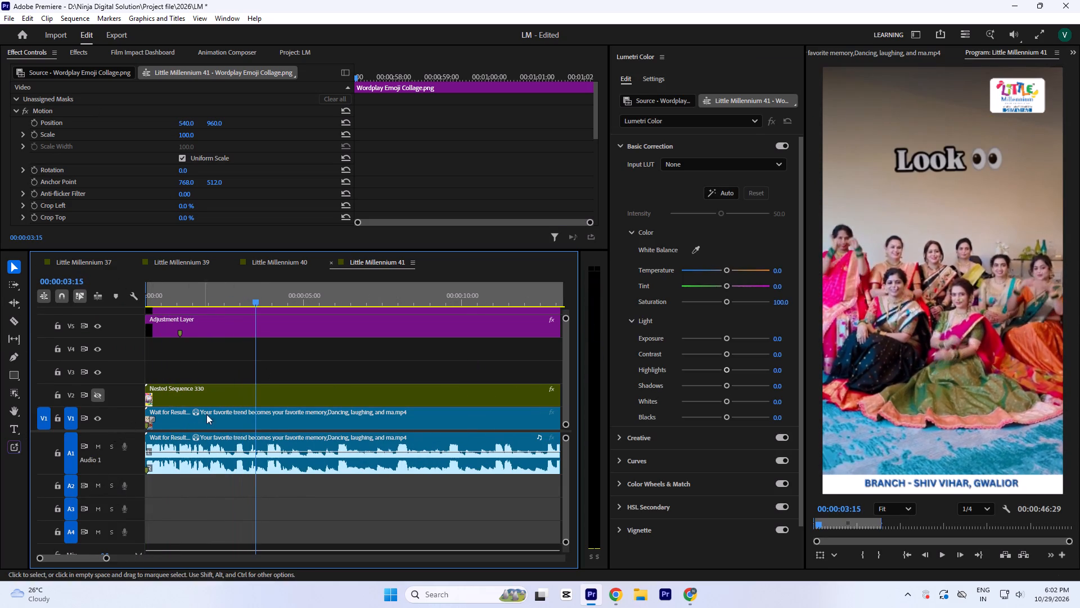
click(213, 294)
key(space)
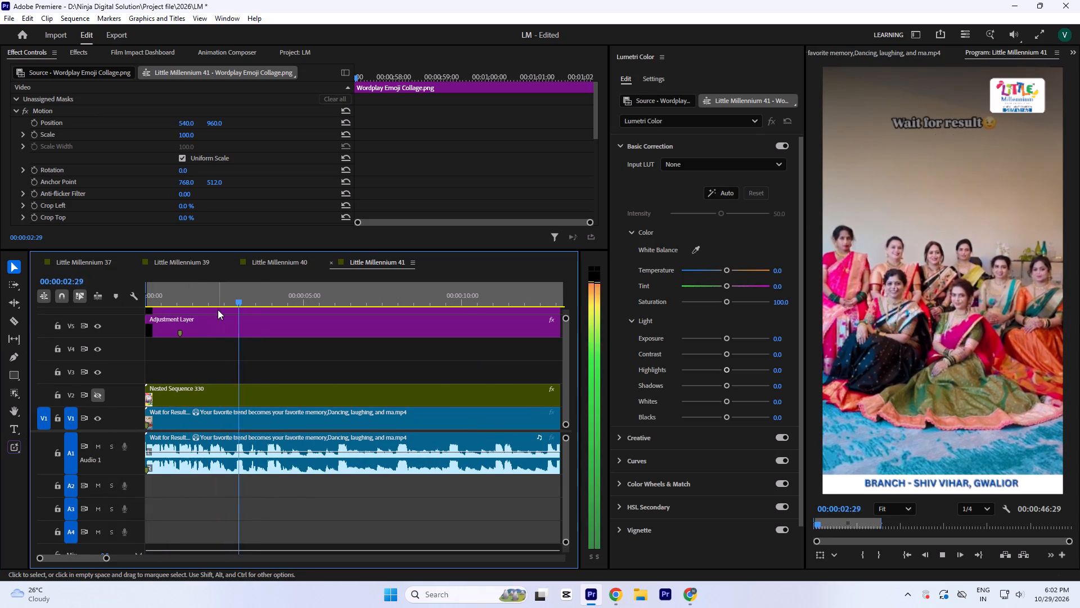
key(space)
click(232, 287)
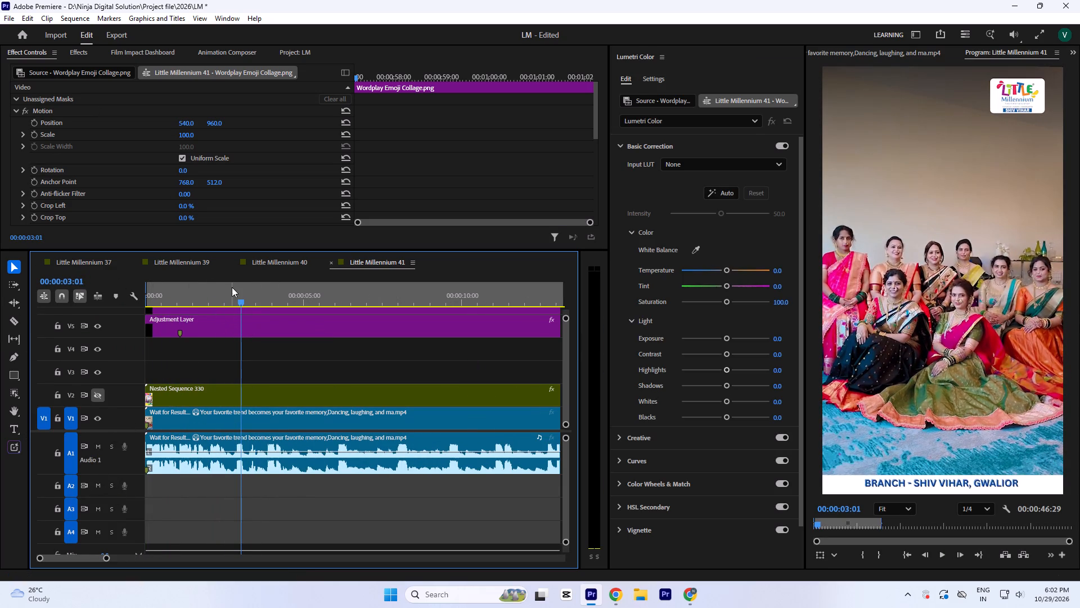
key(equal)
key(equal)
key(equal)
key(space)
key(space)
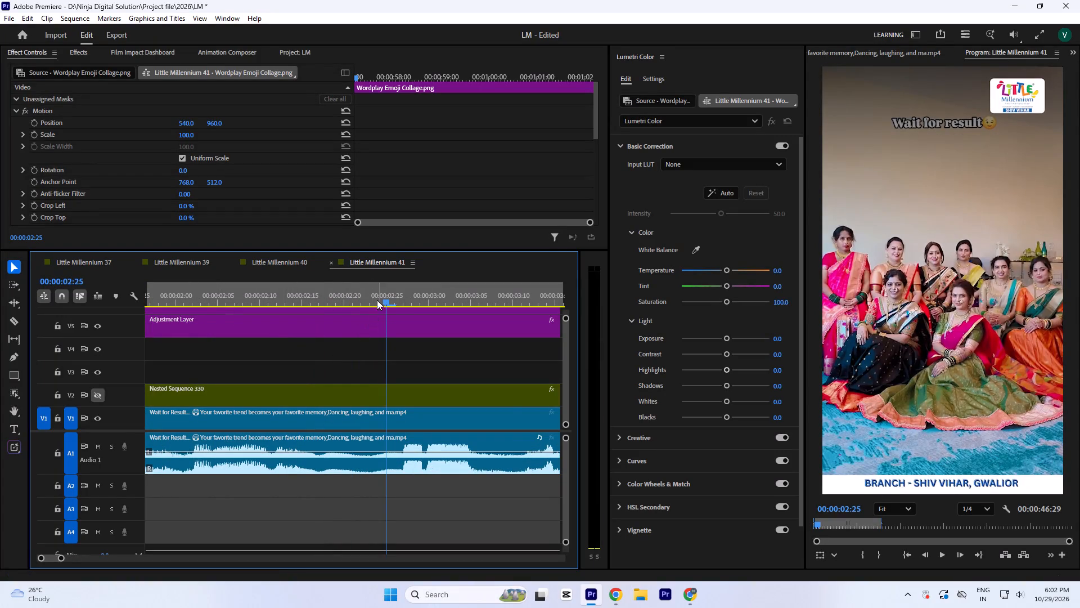
drag(378, 298, 363, 313)
key(equal)
key(equal)
key(equal)
key(equal)
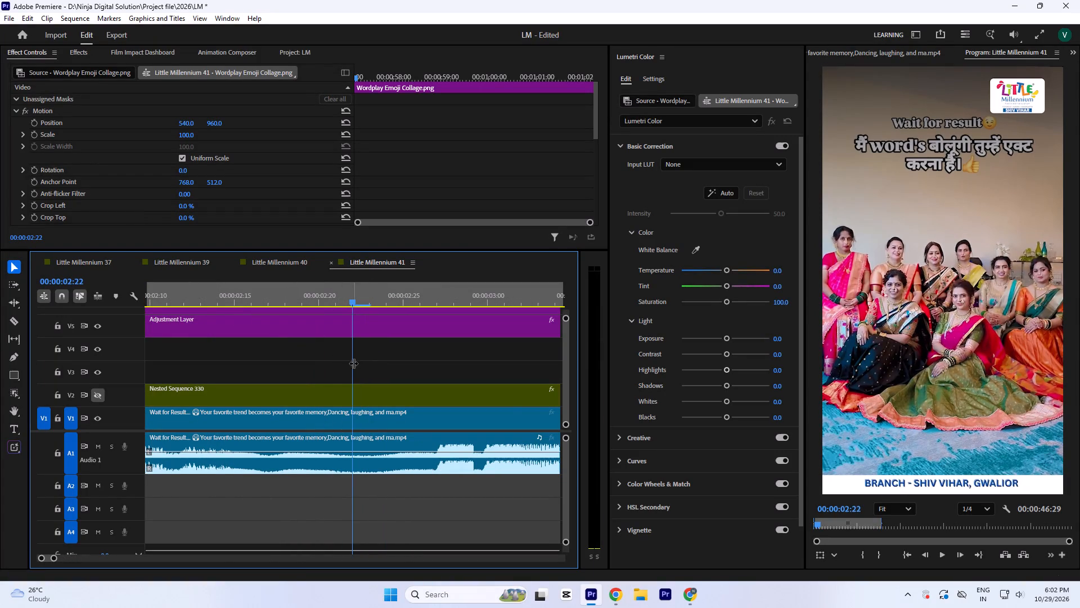
click(367, 302)
click(355, 422)
key(m)
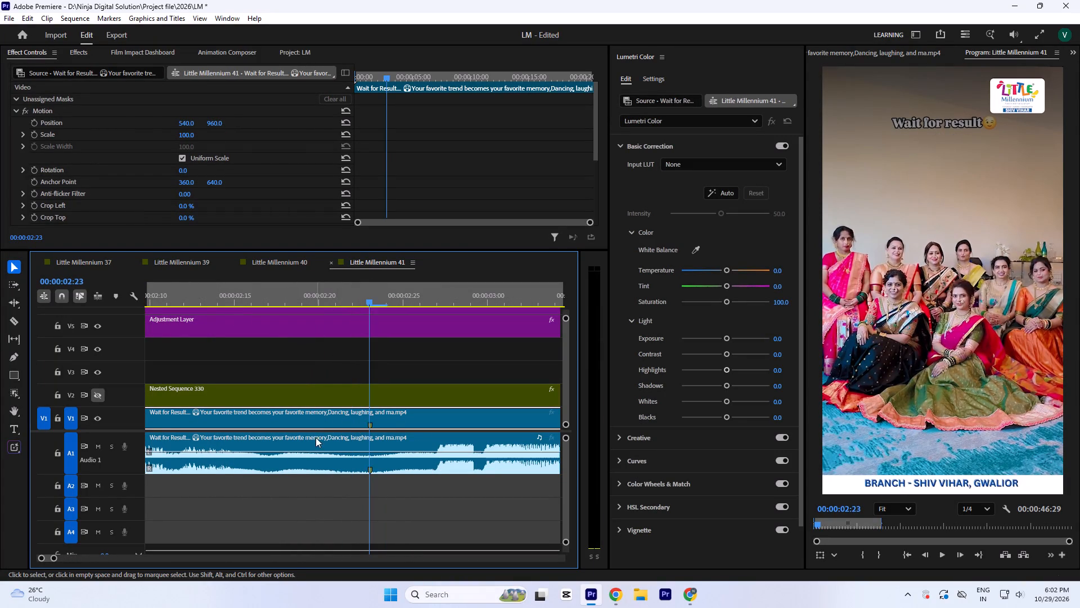
Replay the opening of the reference to check the caption timing around the marker and the following word captions.
key(minus)
key(minus)
key(minus)
drag(222, 295, 0, 319)
key(space)
key(minus)
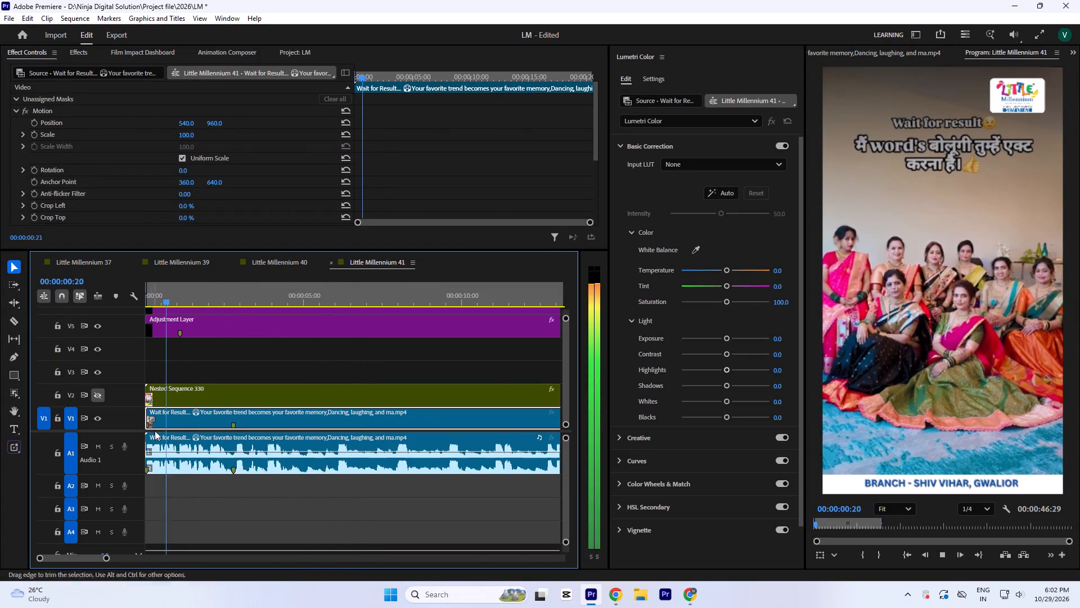
key(minus)
key(minus)
key(equal)
key(equal)
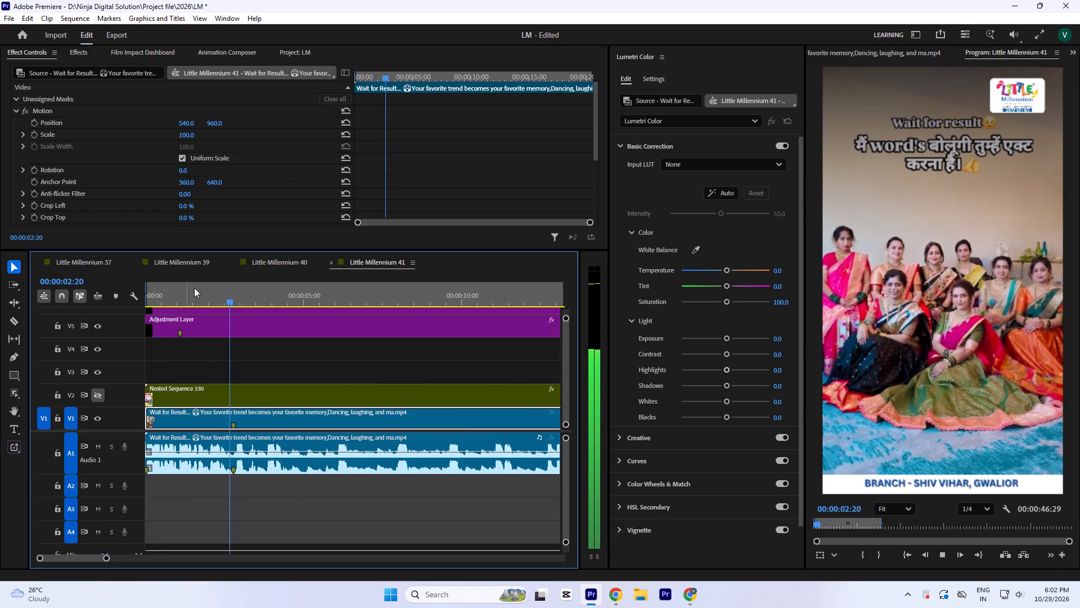
key(space)
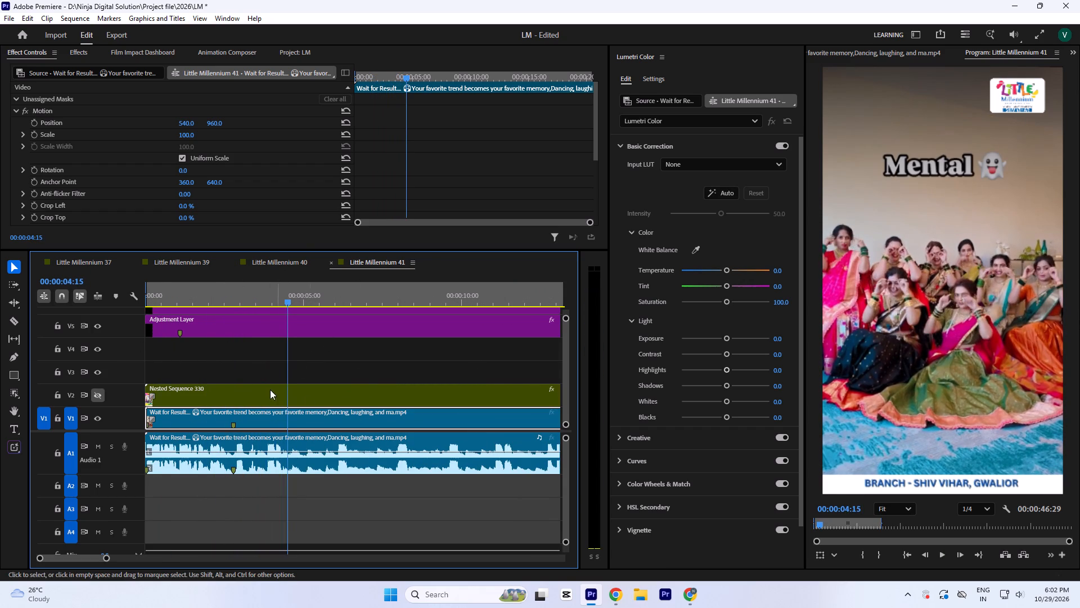
key(equal)
drag(327, 293, 291, 316)
key(space)
key(space)
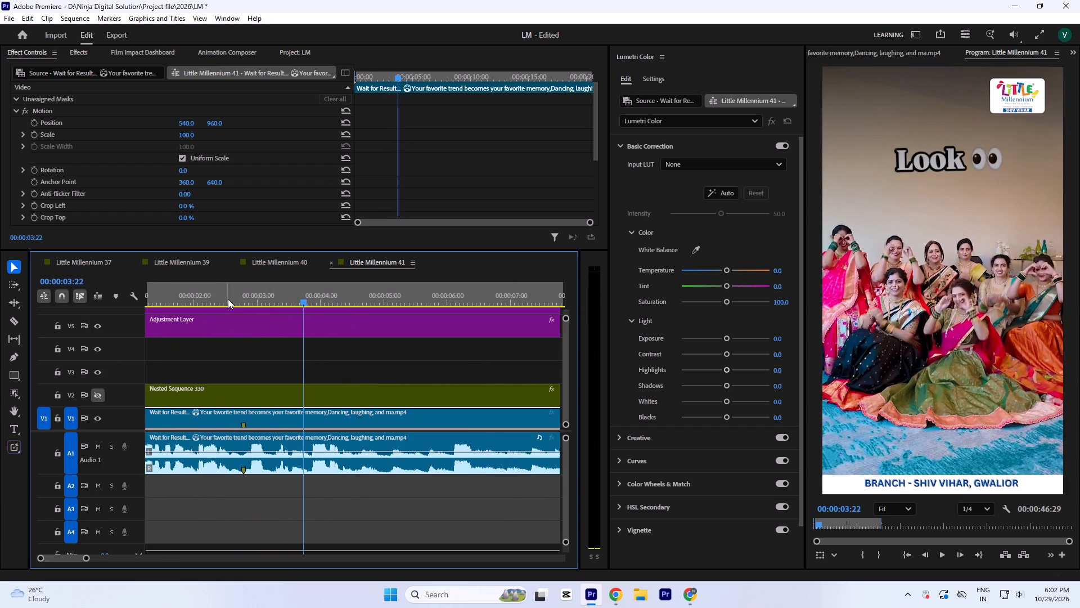
click(229, 295)
Move the first Wordplay Emoji Collage.png clip from V2 to V3 at the sequence start and show track V2 again.
text(`--)
key(minus)
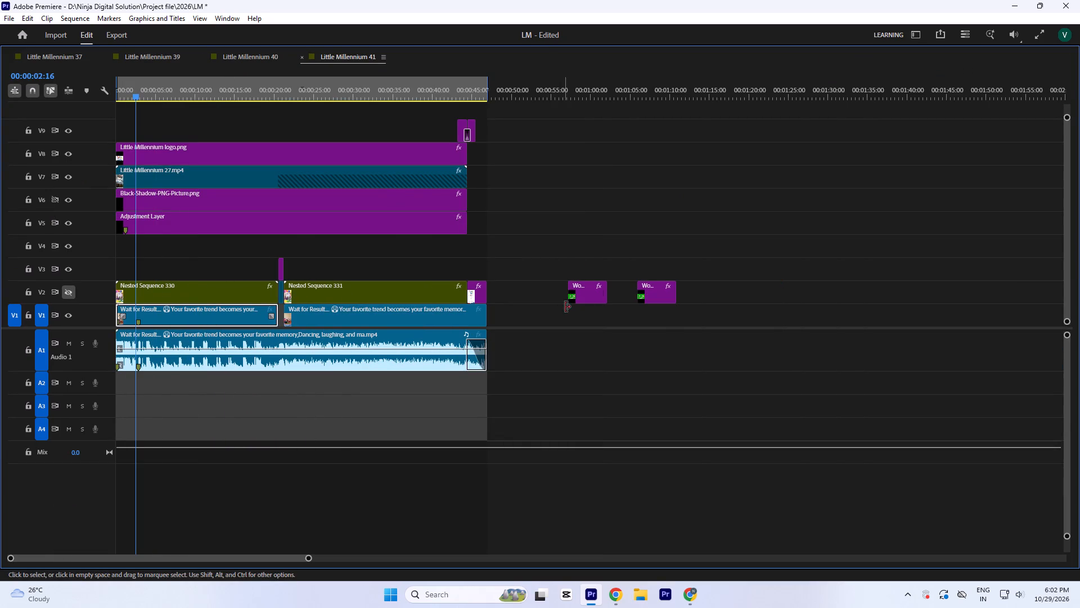
drag(586, 294, 122, 263)
click(74, 293)
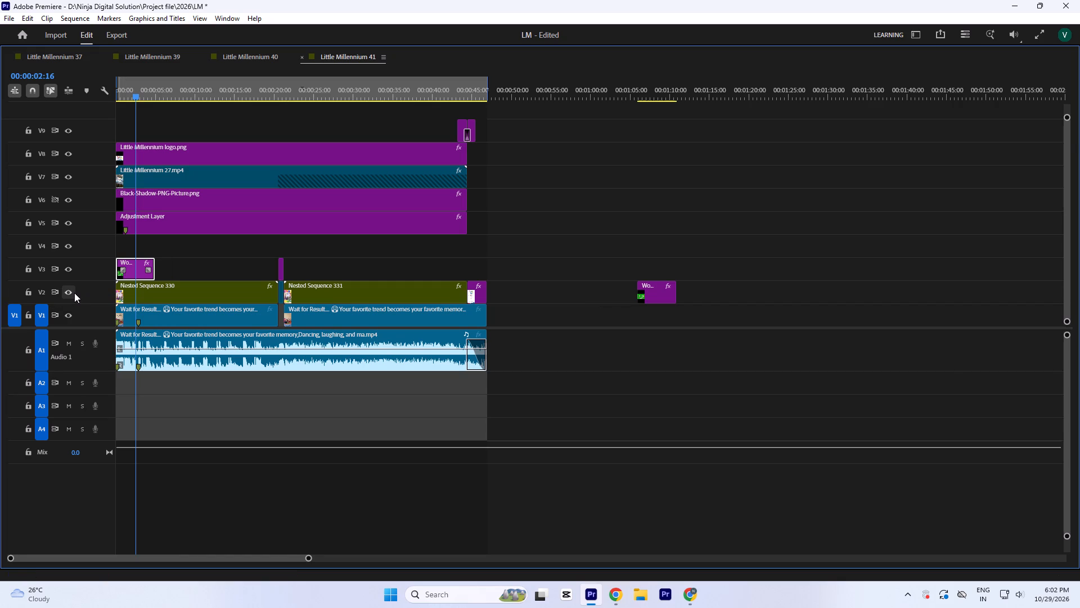
Trim the end of the collage clip on V3 to the marker at 00:00:02:23.
text(`==)
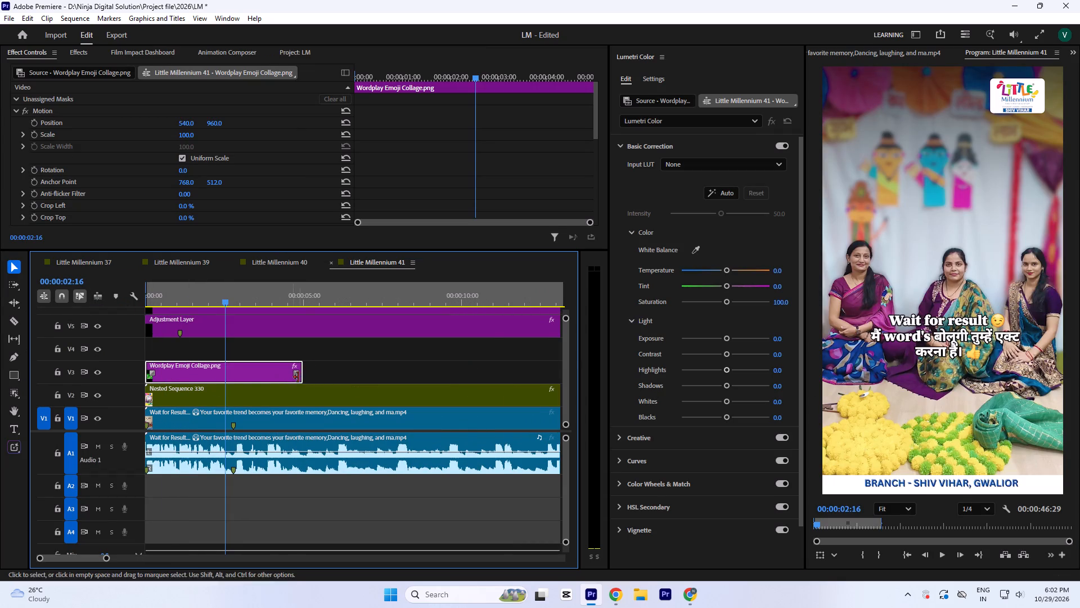
drag(305, 378, 236, 387)
key(equal)
key(equal)
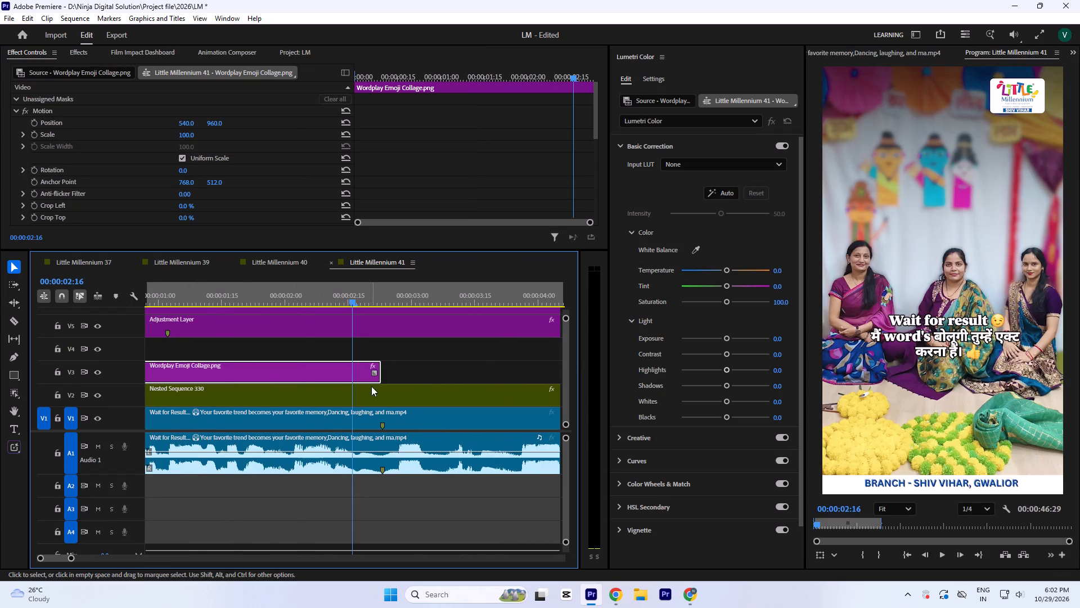
click(386, 375)
click(326, 375)
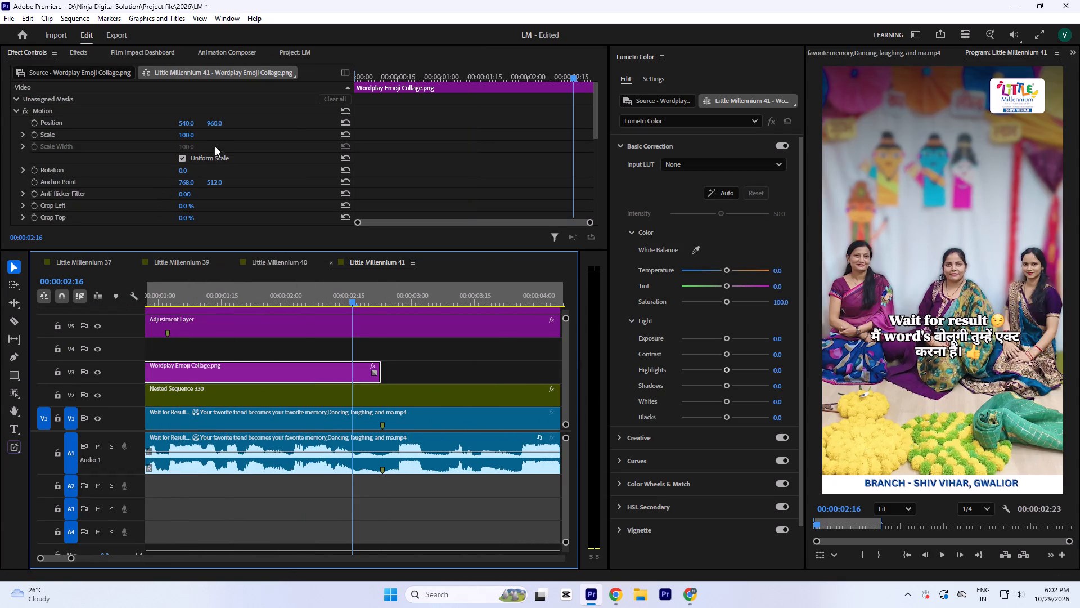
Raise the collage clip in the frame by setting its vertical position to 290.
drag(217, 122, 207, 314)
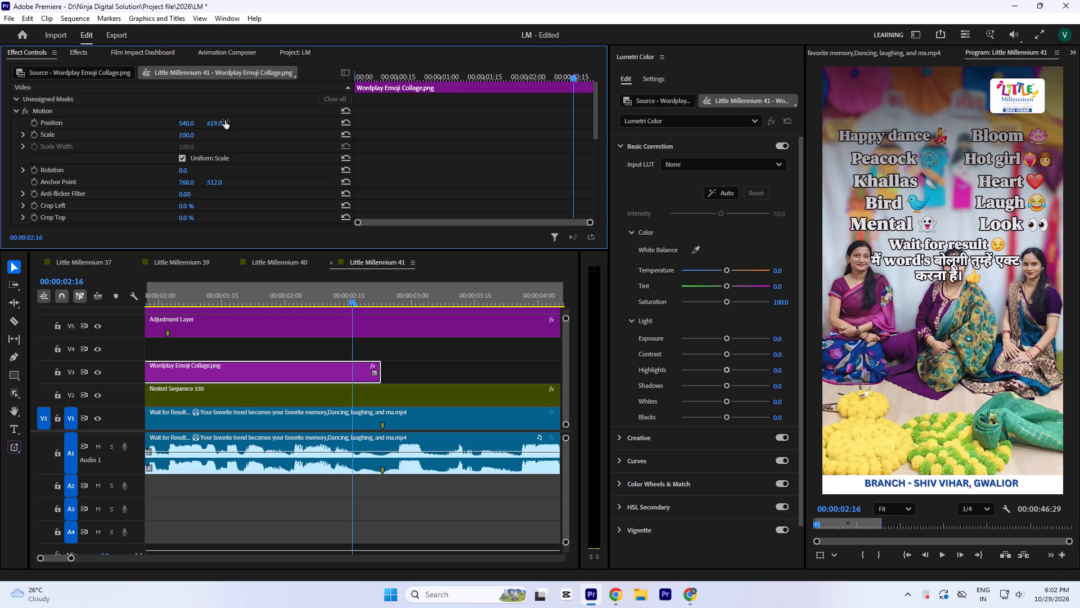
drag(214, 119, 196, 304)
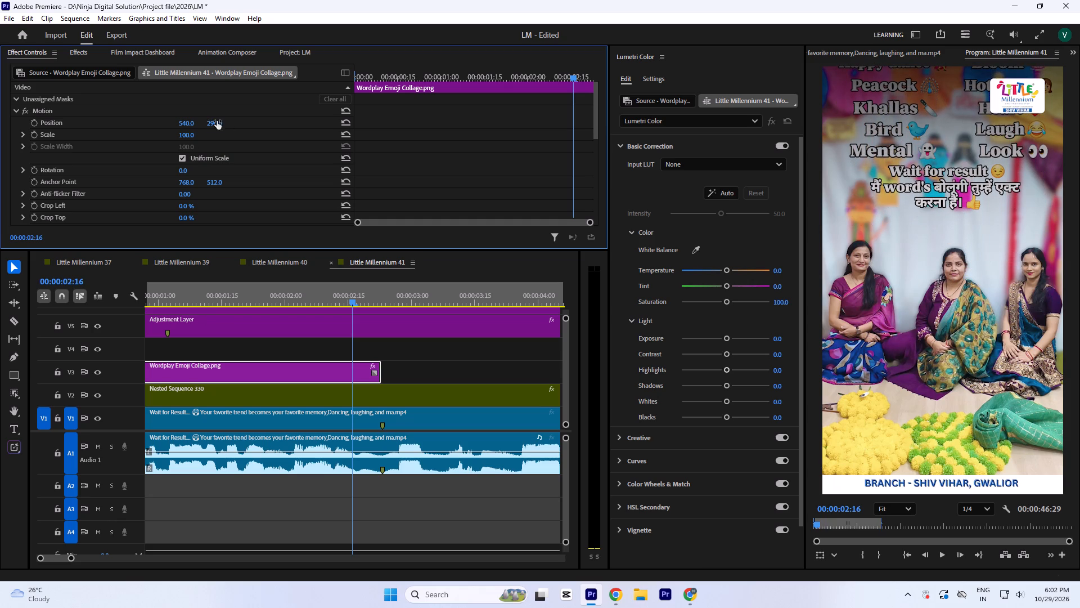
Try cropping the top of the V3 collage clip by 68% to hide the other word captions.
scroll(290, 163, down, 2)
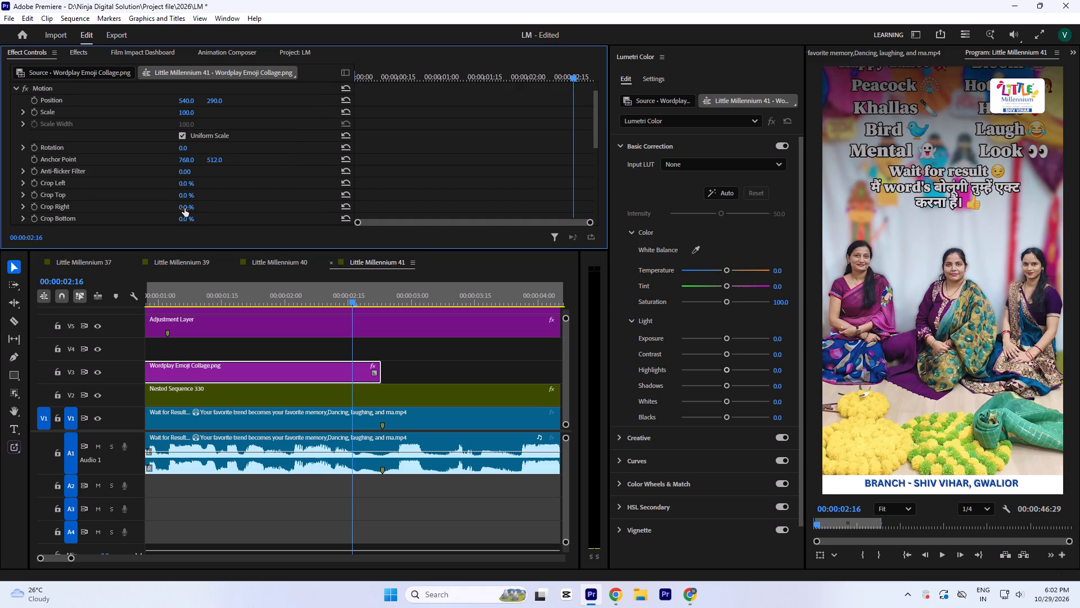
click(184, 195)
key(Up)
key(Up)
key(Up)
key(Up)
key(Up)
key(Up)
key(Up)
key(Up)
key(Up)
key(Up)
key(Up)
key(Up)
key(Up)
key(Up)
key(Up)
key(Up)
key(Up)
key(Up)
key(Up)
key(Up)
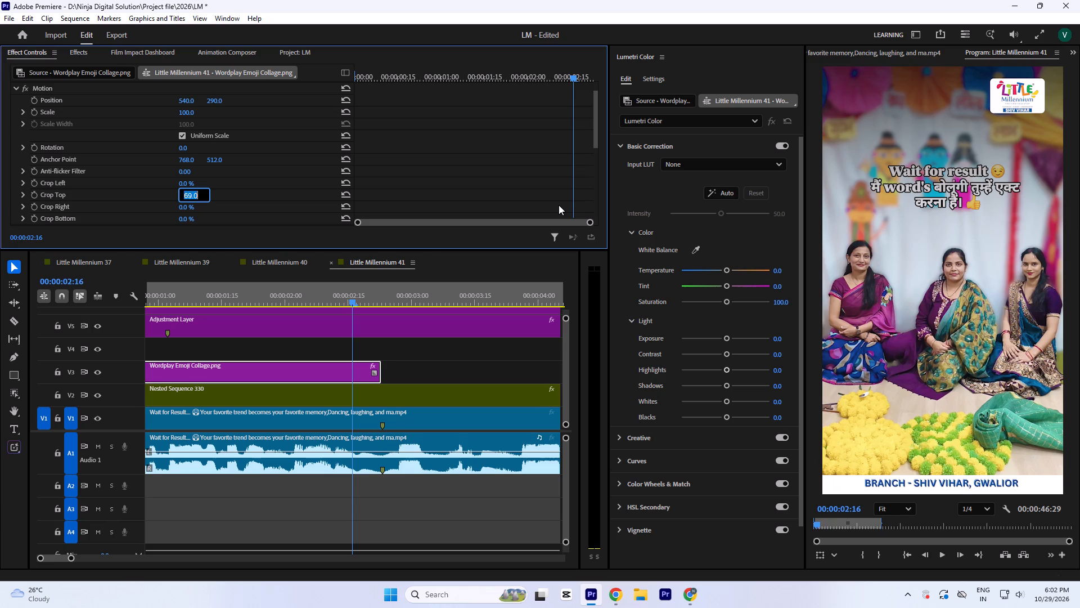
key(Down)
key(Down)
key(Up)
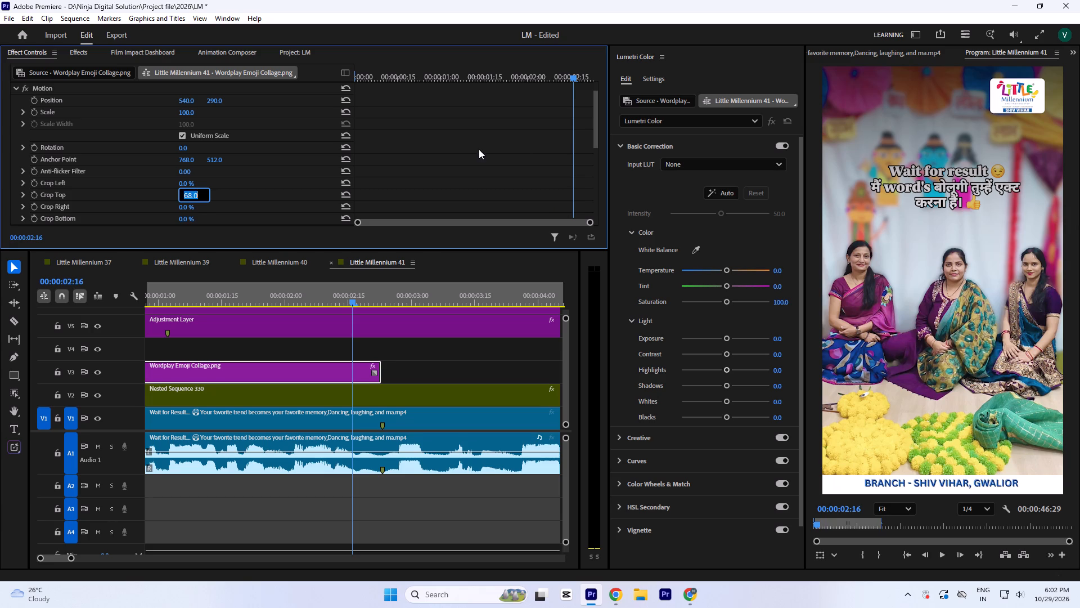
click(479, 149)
Scale the V3 collage clip to 119 and set its vertical position to 146.
drag(431, 345, 425, 347)
click(291, 385)
click(276, 369)
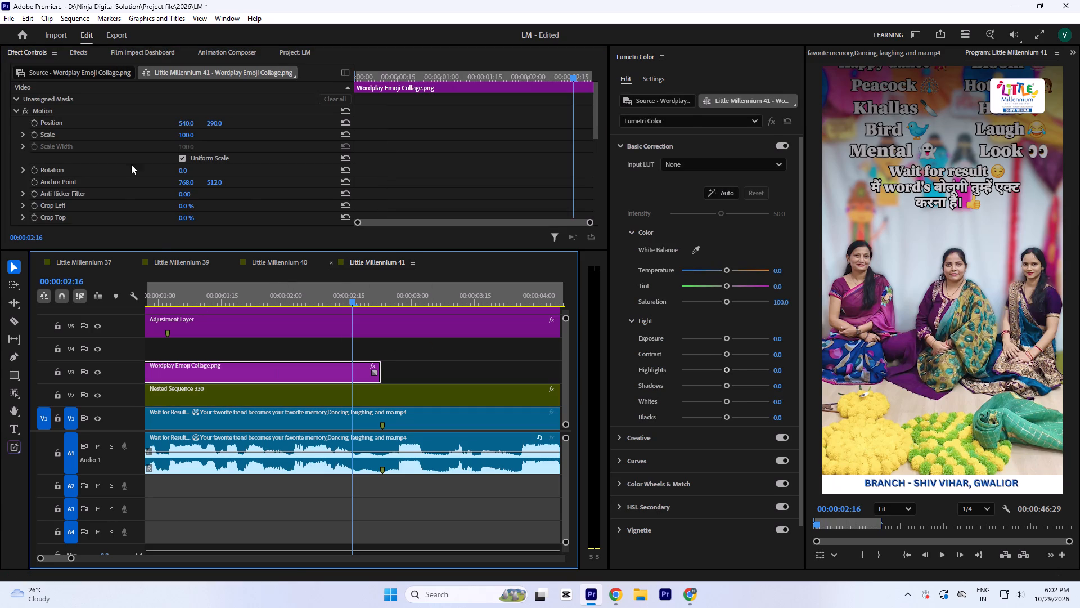
drag(181, 134, 181, 127)
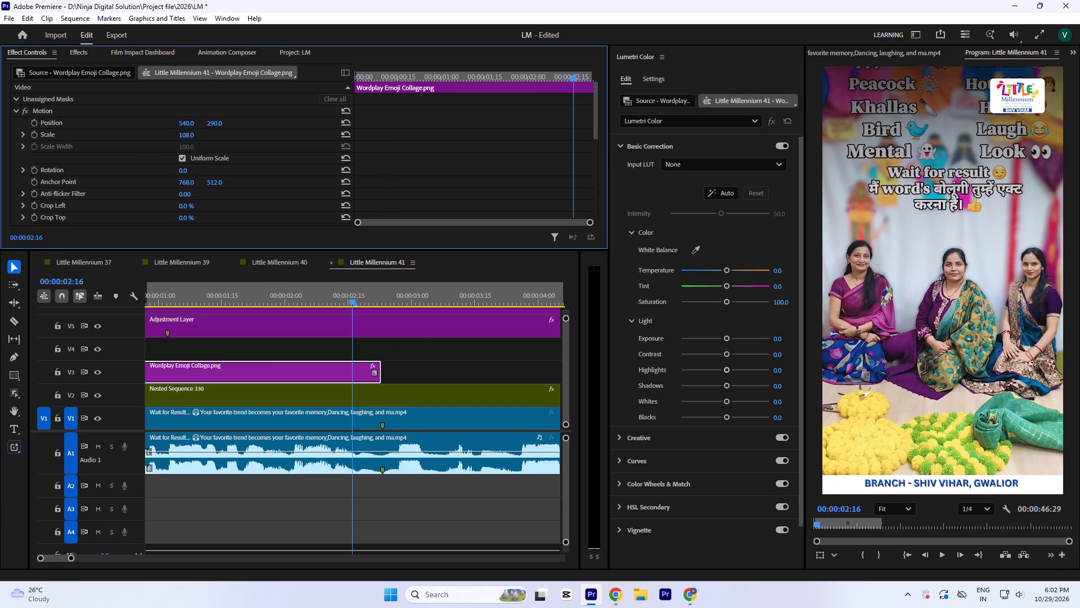
drag(181, 127, 181, 123)
drag(219, 123, 219, 180)
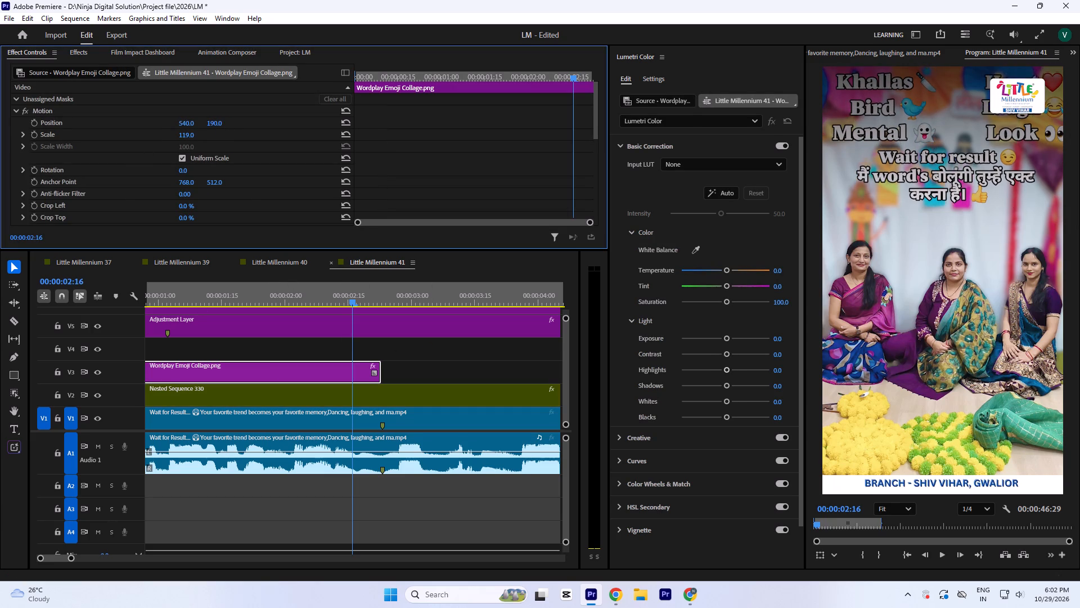
drag(219, 180, 222, 204)
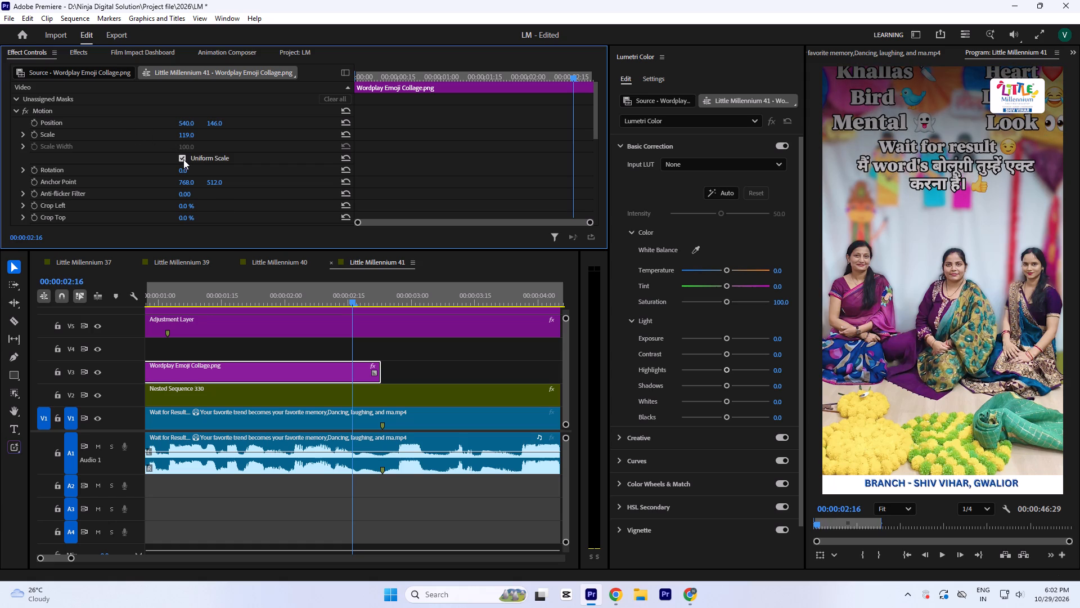
key(grave)
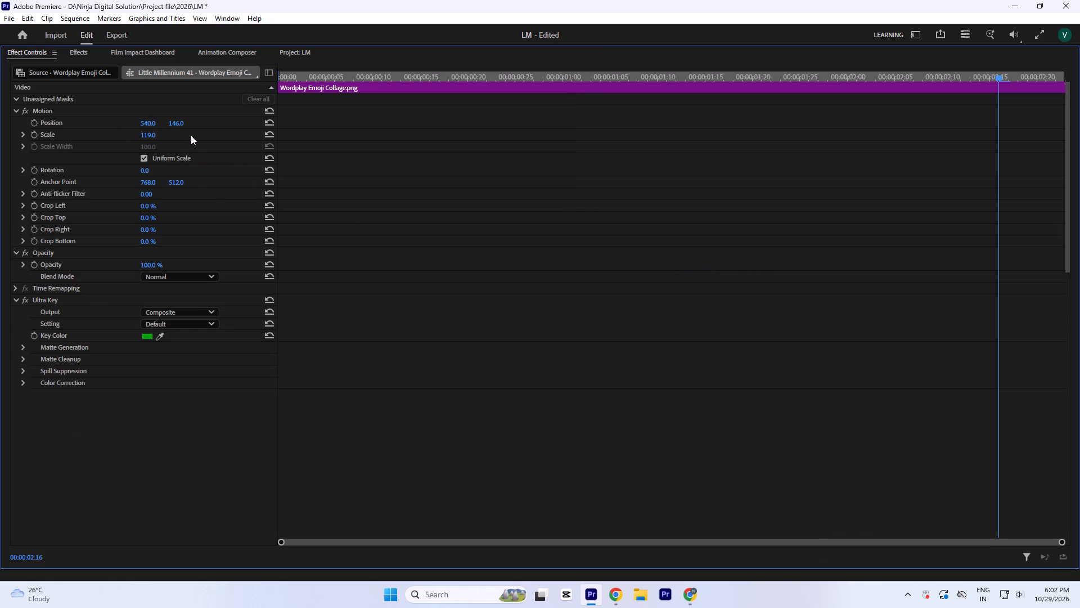
key(grave)
Move the Black-Shadow-PNG-Picture.png and Adjustment Layer clips down one track, to V5 and V4.
click(331, 301)
key(grave)
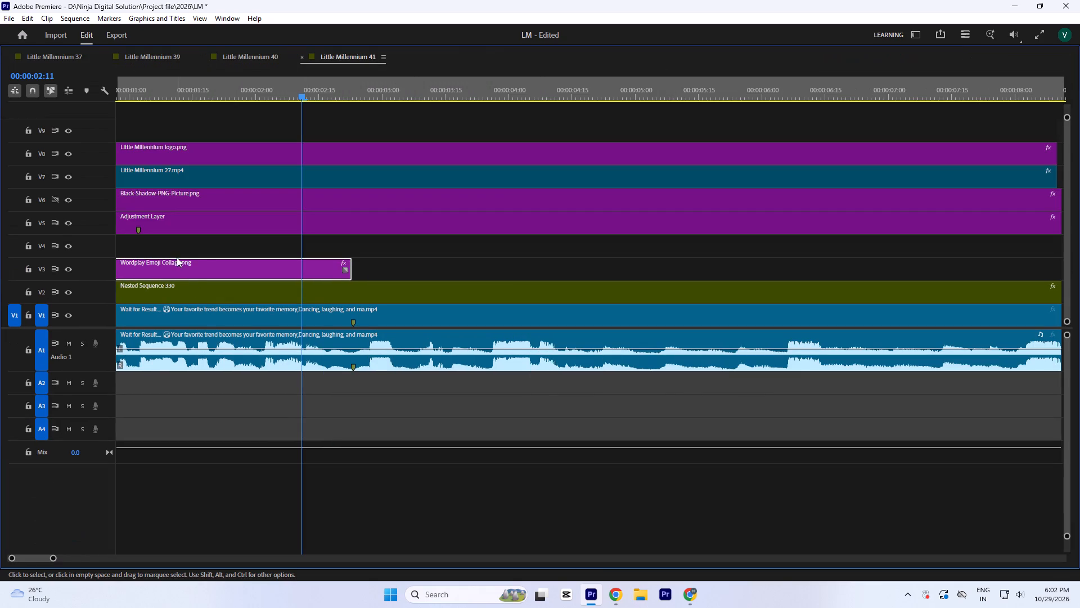
key(minus)
key(minus)
key(minus)
key(minus)
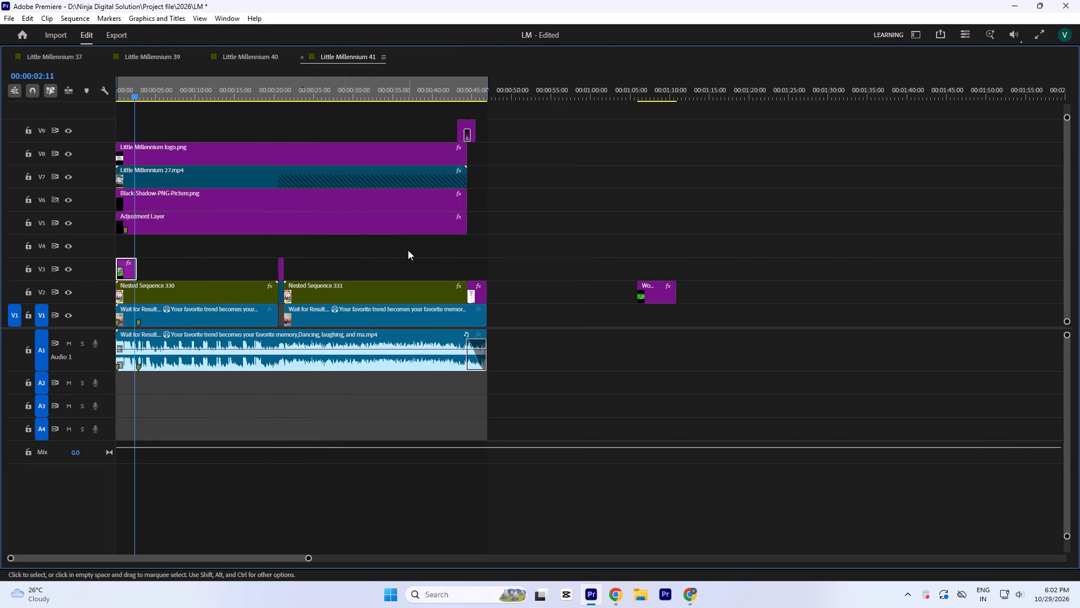
drag(408, 250, 197, 207)
drag(196, 223, 199, 239)
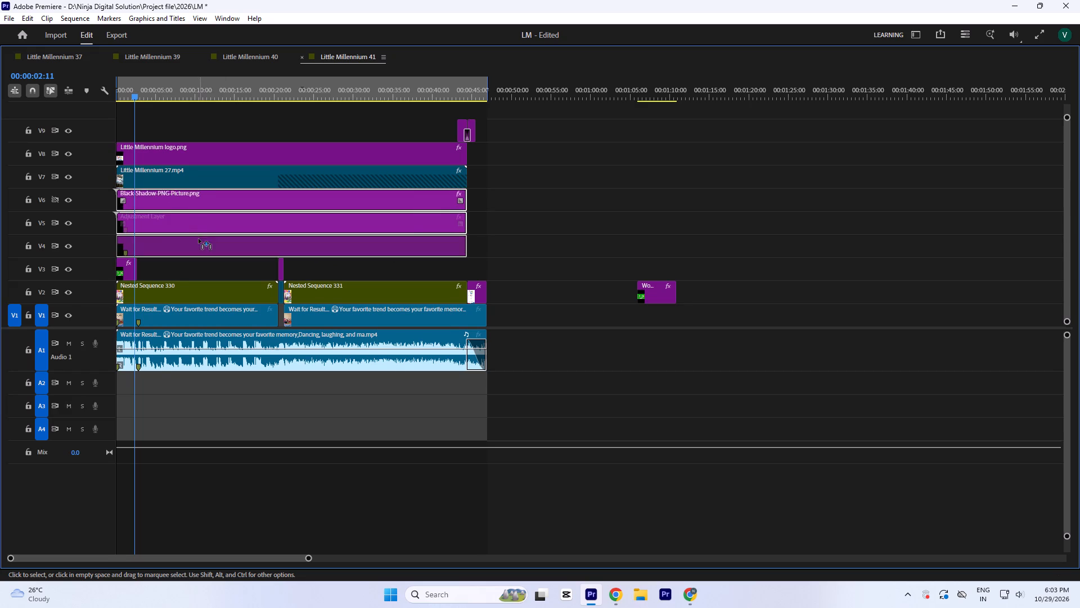
drag(199, 239, 199, 240)
Move the collage caption clip from V3 up to V6, above the black shadow clip, keeping its start time.
key(equal)
key(equal)
drag(165, 272, 163, 200)
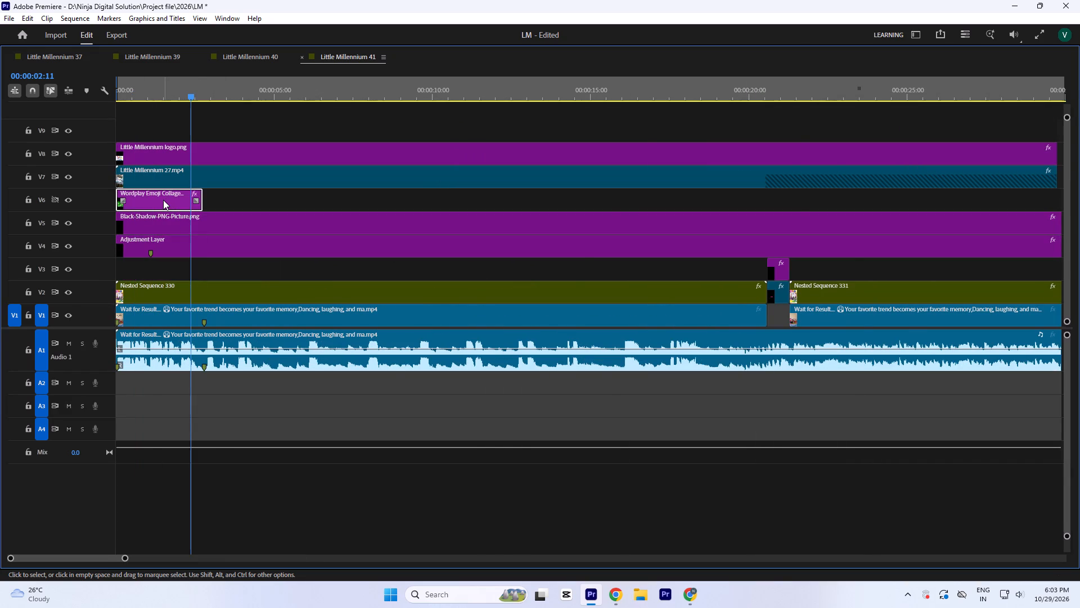
Set the V6 collage clip's Crop Top to 68% to keep only the "Wait for result" and Hindi lines.
key(grave)
scroll(316, 162, down, 3)
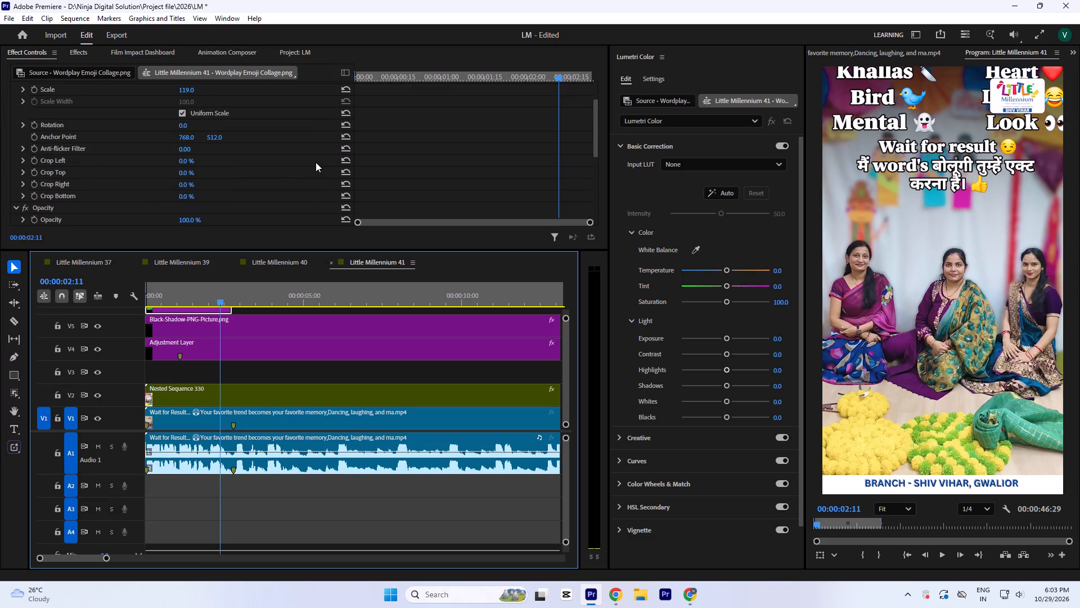
scroll(316, 162, down, 1)
click(188, 175)
key(Up)
key(Up)
key(Up)
key(Up)
key(Up)
key(Up)
key(Up)
key(Up)
key(Up)
key(Up)
key(Up)
key(Up)
key(Up)
key(Up)
key(Up)
key(Up)
key(Up)
key(Up)
key(Up)
key(Up)
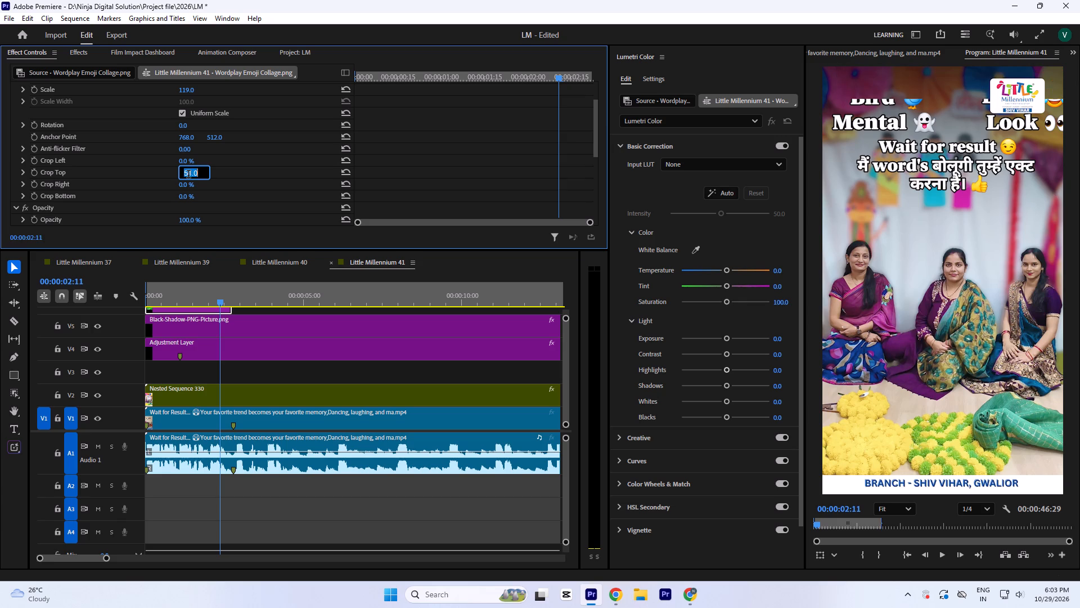
key(Up)
key(Up)
key(Up)
key(Up)
key(Up)
key(Up)
key(Up)
key(Up)
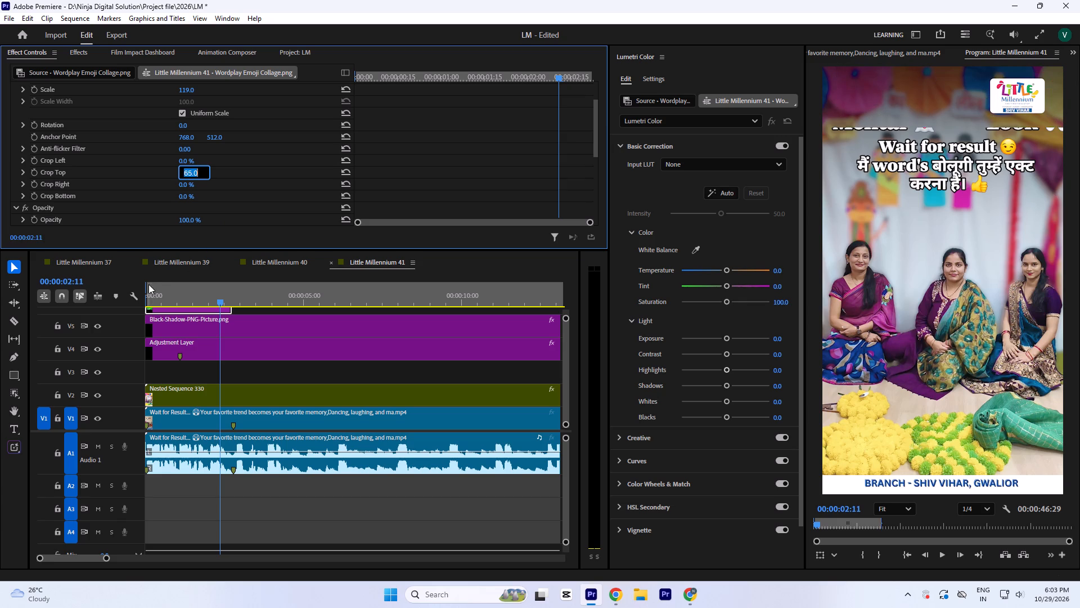
key(Up)
key(Up)
key(Up)
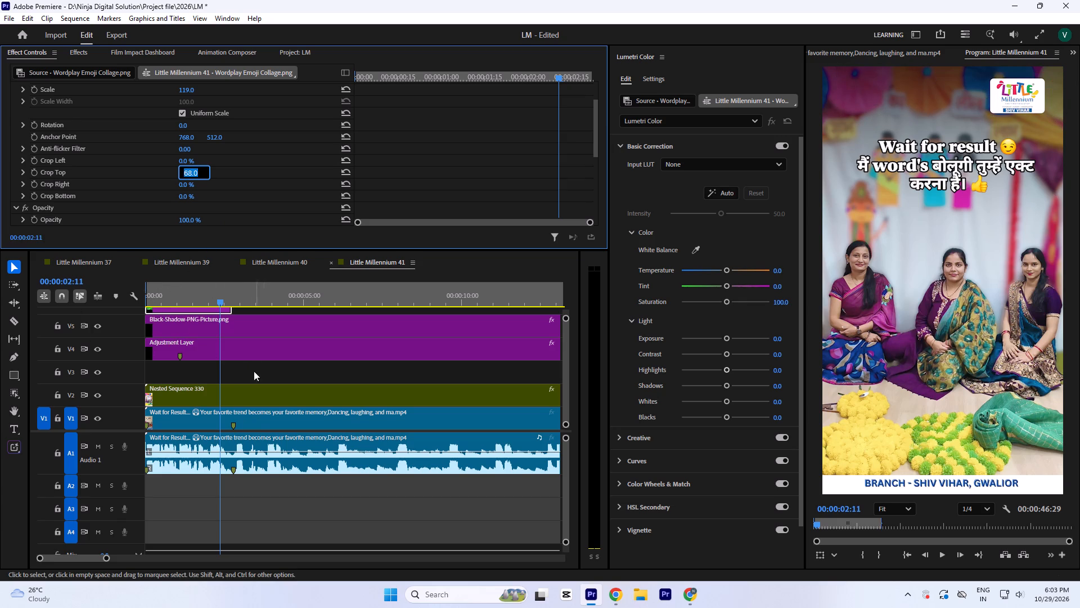
Save the project.
click(248, 360)
key(ctrl+s)
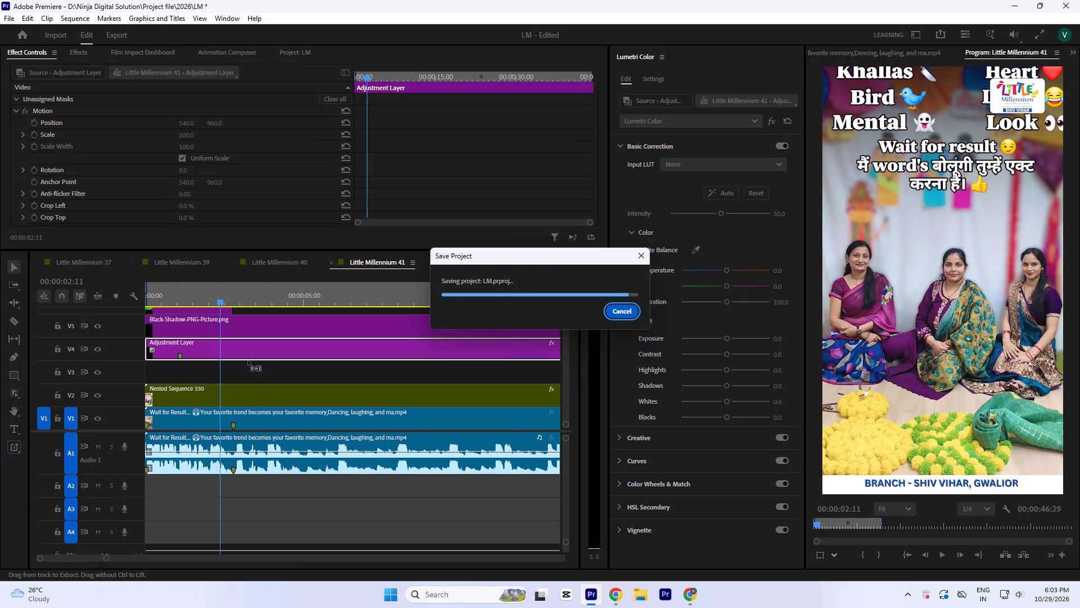
Nest the V6 Wordplay Emoji Collage caption clip, accepting the default sequence name.
click(199, 310)
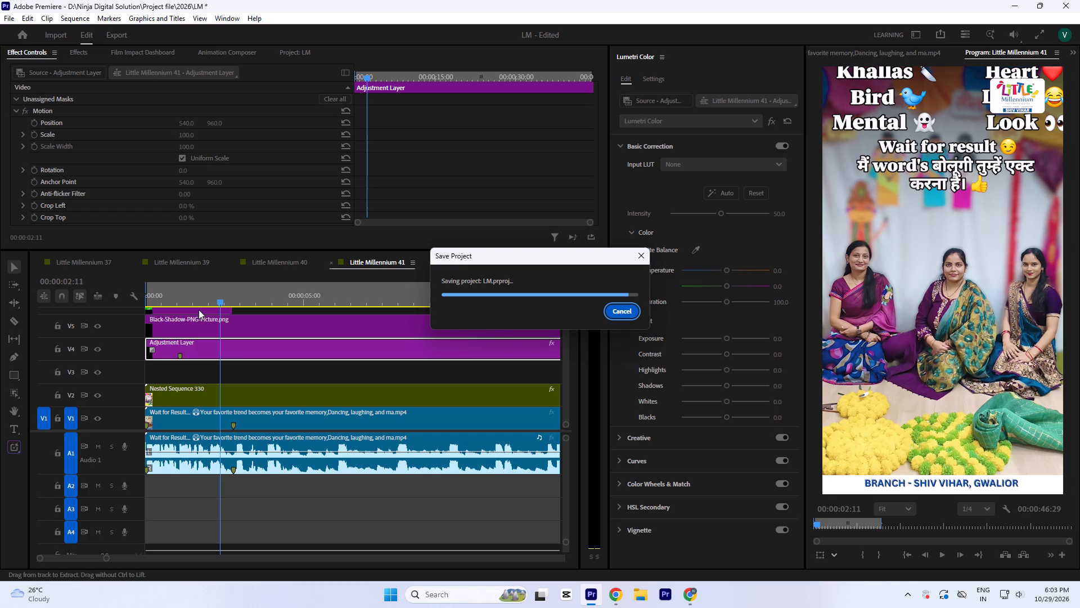
click(199, 310)
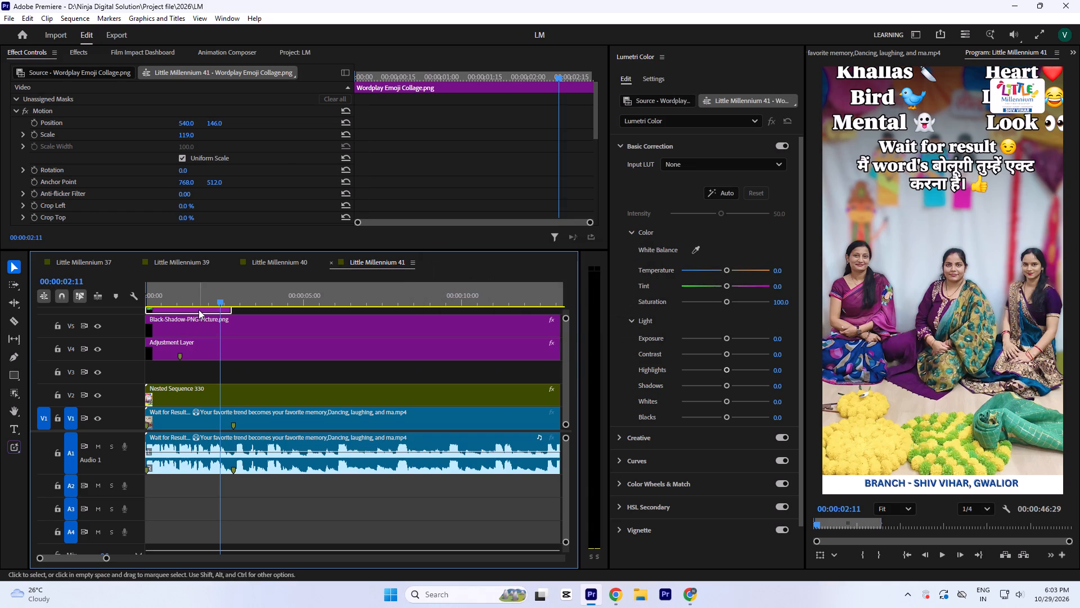
key(n)
key(Return)
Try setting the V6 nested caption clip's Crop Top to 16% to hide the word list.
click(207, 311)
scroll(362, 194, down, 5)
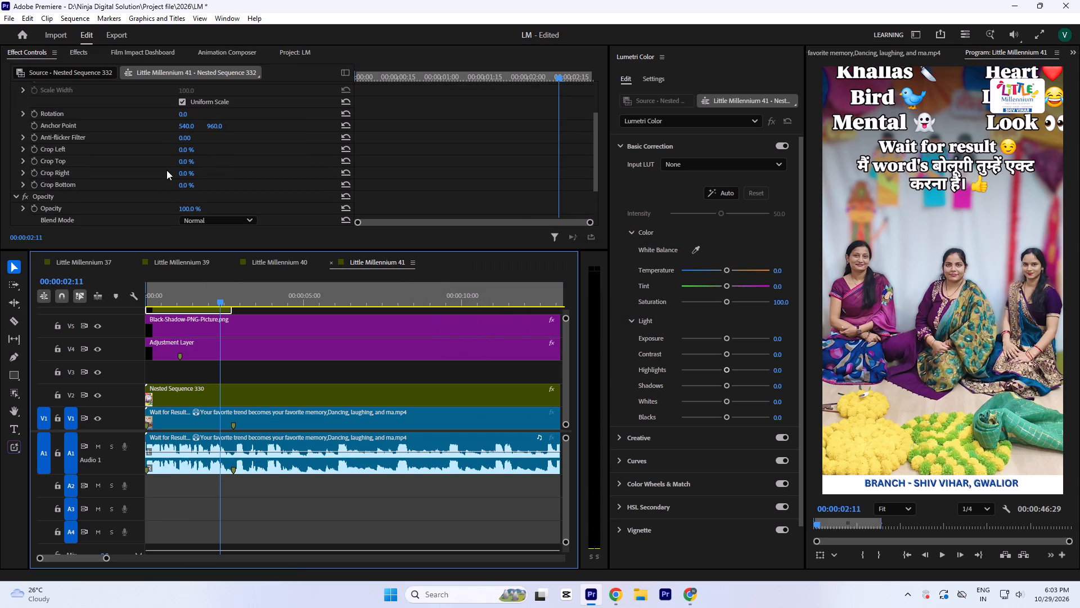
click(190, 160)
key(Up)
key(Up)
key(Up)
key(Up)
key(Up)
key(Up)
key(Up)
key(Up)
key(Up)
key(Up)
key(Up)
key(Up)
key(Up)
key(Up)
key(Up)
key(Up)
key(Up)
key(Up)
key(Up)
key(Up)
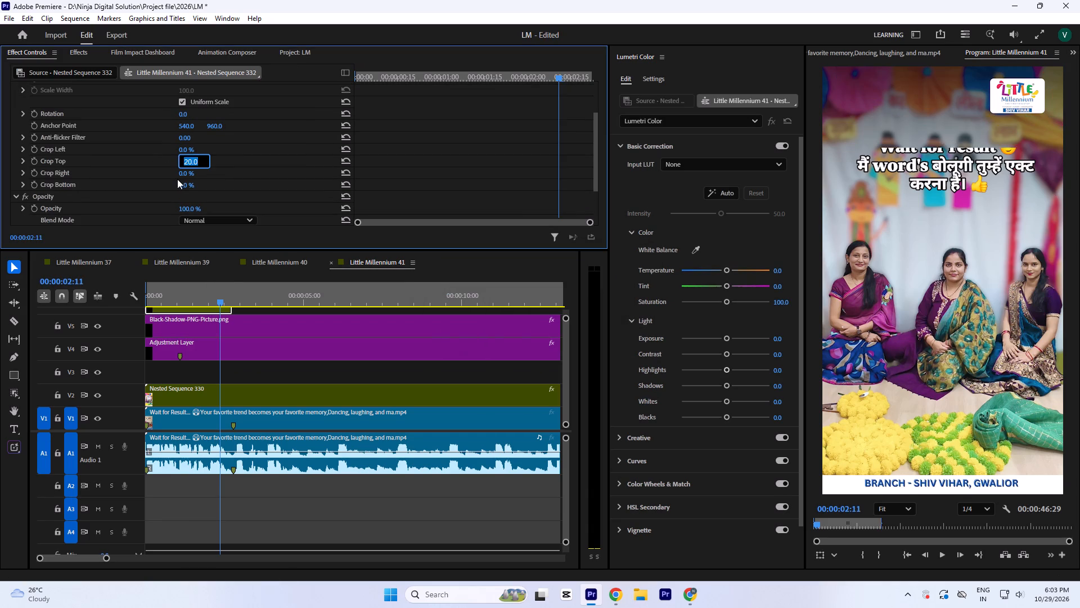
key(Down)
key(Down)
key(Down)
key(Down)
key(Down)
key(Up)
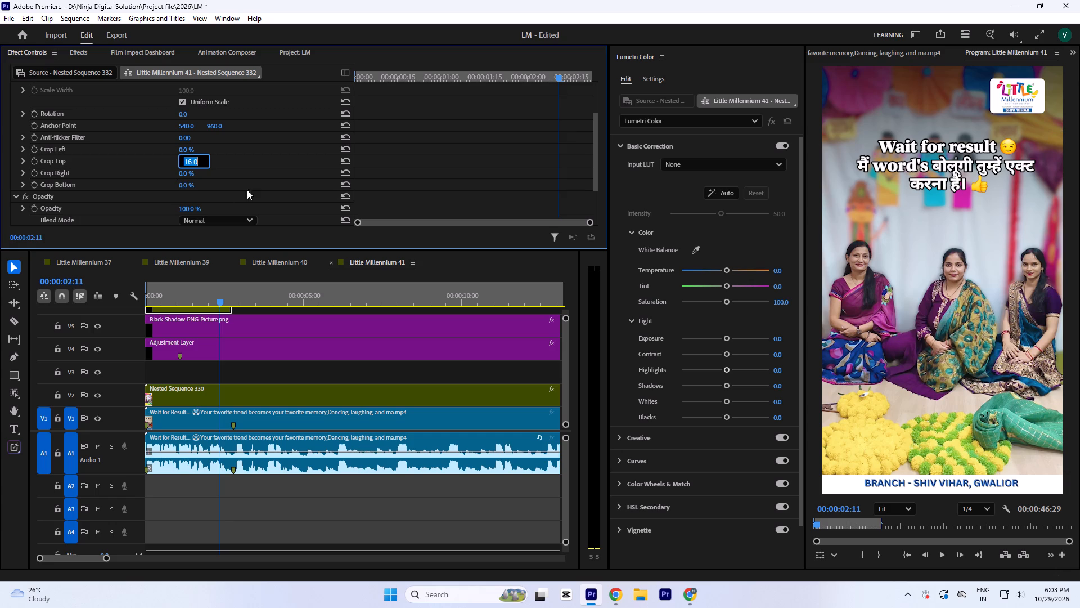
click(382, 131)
Save the project.
click(233, 368)
key(ctrl+s)
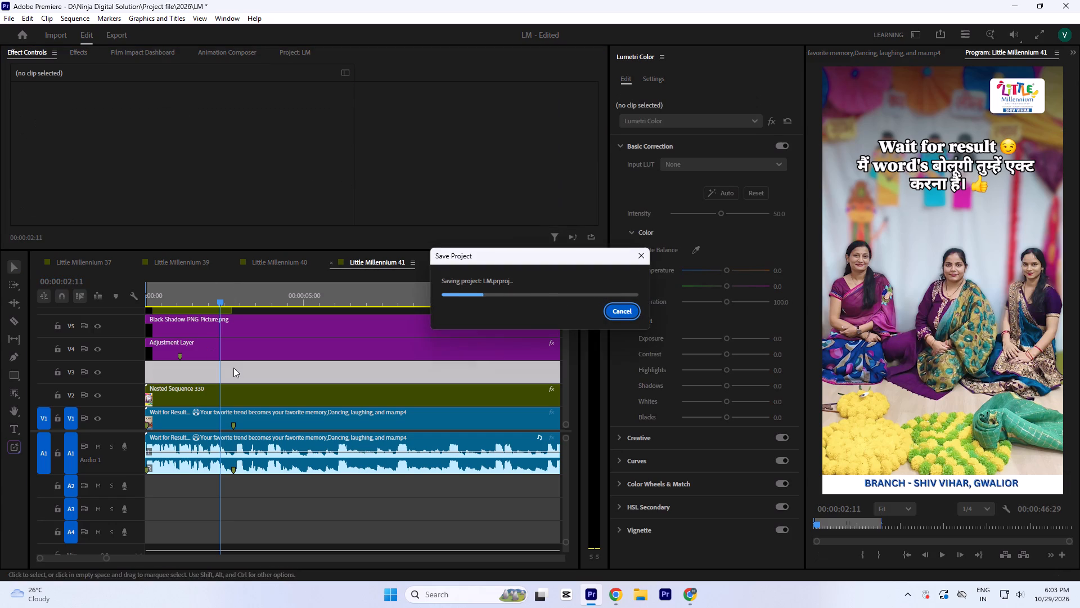
Set the V6 nested caption clip's position to 526, 988 and its scale to 107.
click(196, 309)
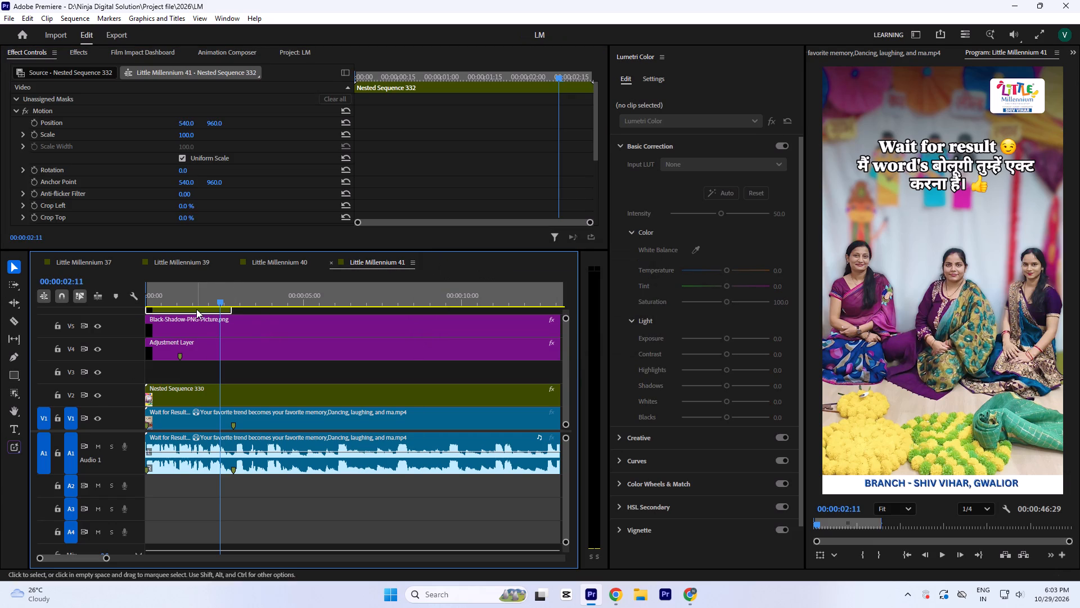
drag(185, 123, 183, 130)
click(188, 135)
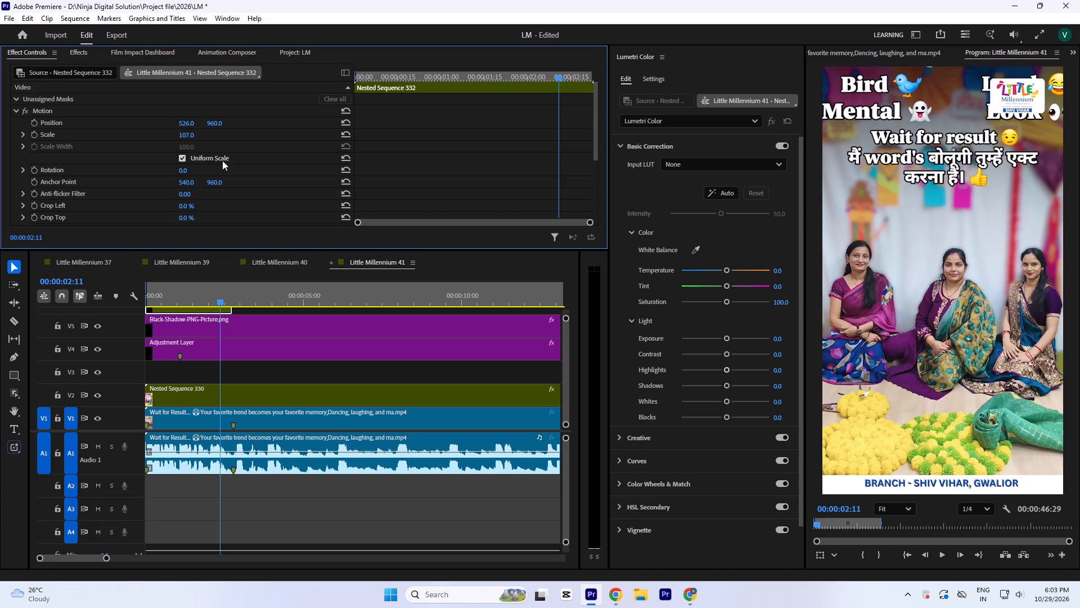
drag(217, 122, 217, 122)
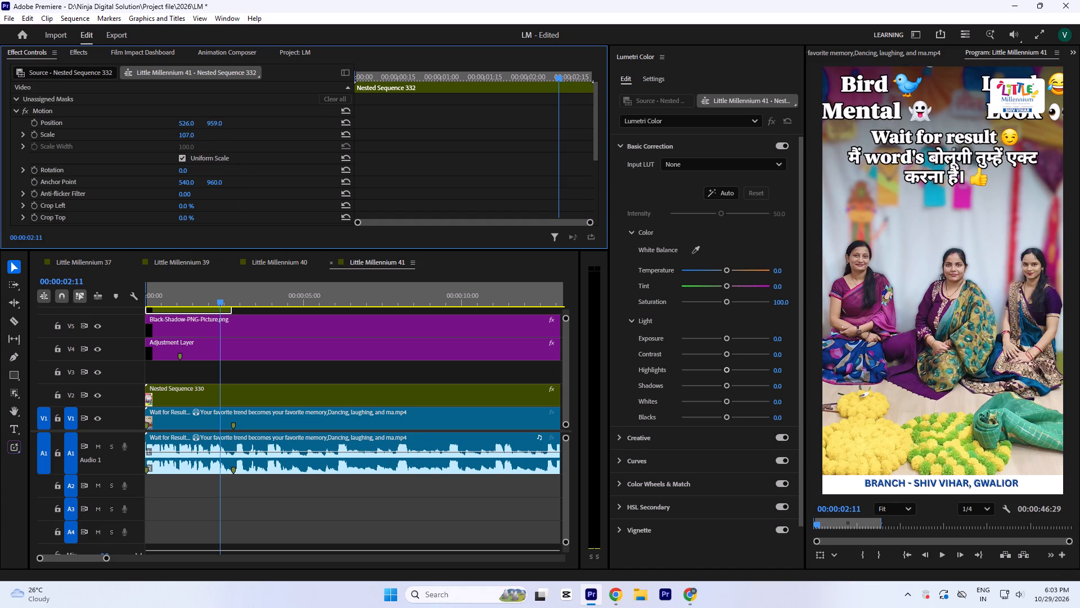
drag(217, 122, 214, 104)
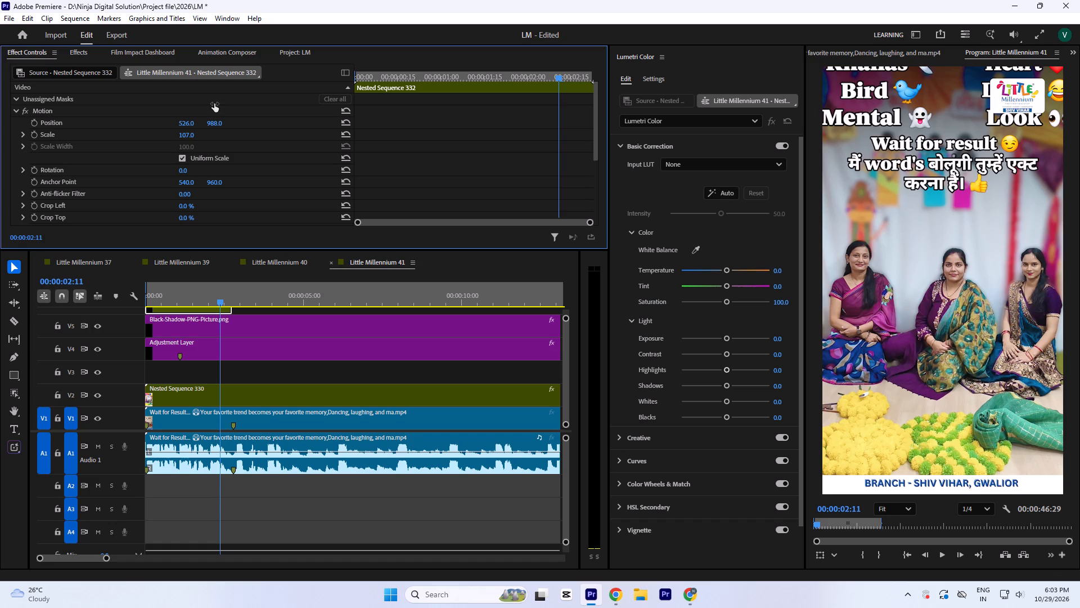
Set the V6 nested caption clip's Crop Top to 20.5% so that only the Hindi lines remain.
scroll(294, 184, down, 3)
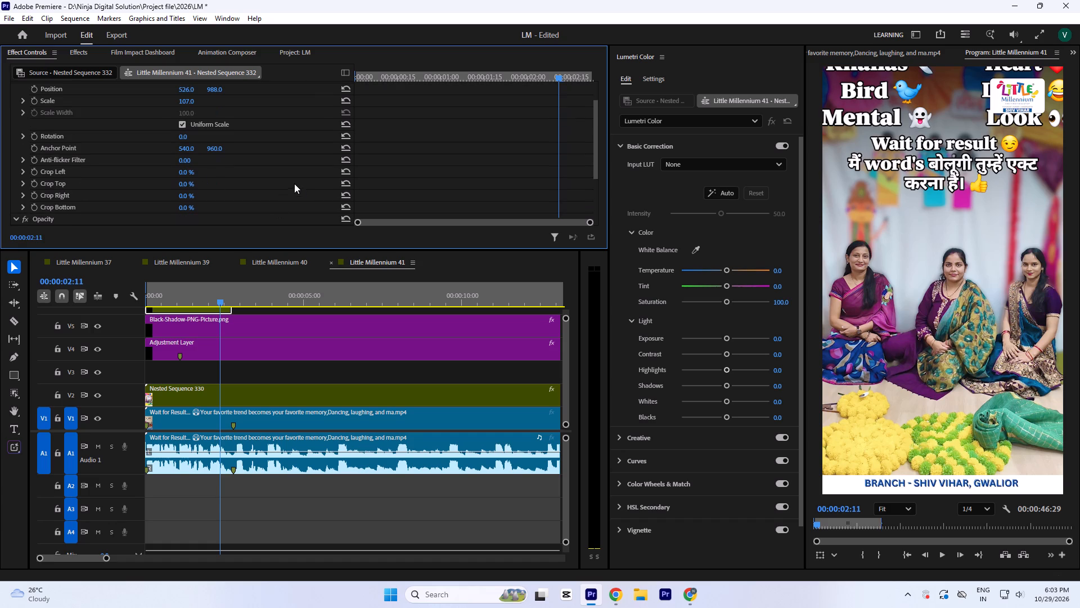
click(182, 186)
key(Up)
key(Up)
key(Up)
key(Up)
key(Up)
key(Up)
key(Up)
key(Up)
key(Up)
key(Up)
key(Up)
key(Up)
key(Up)
key(Up)
key(Up)
key(Up)
key(Up)
key(Up)
key(Up)
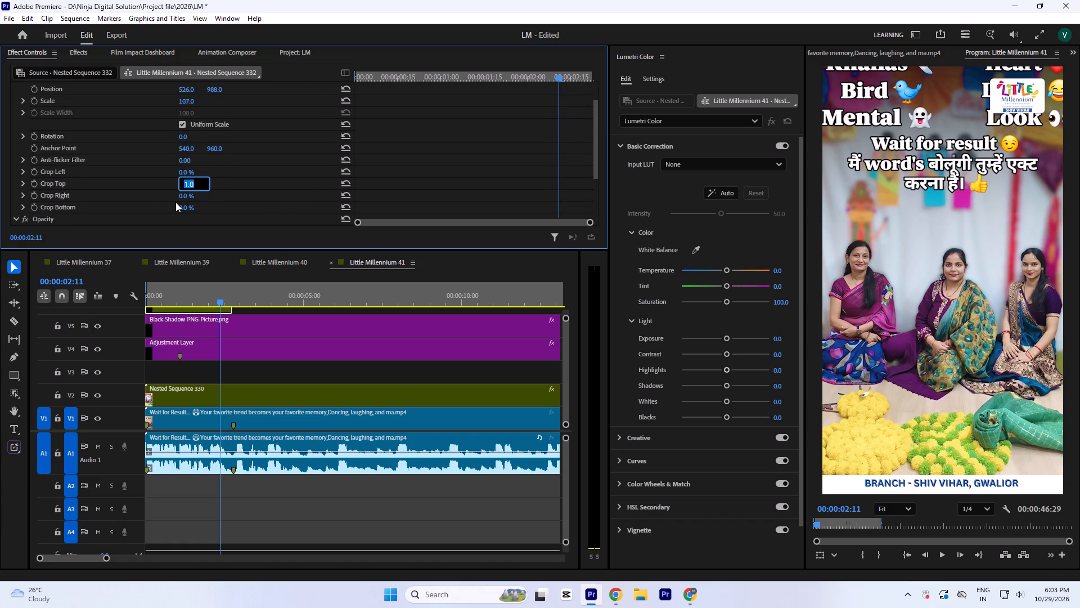
key(Up)
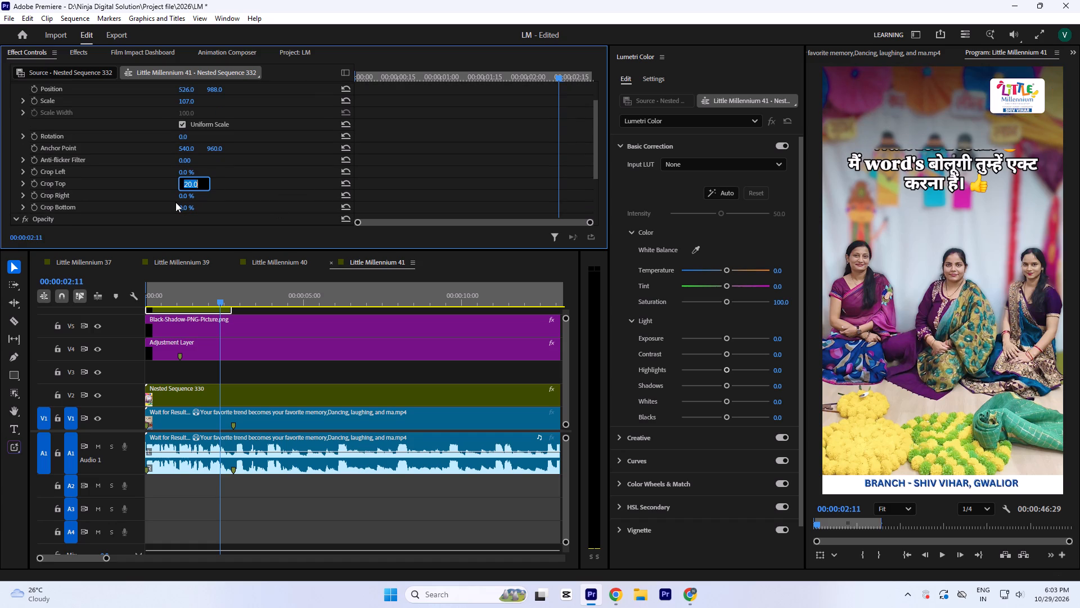
key(Up)
key(Down)
key(Right)
key(BackSpace)
key(3)
click(436, 149)
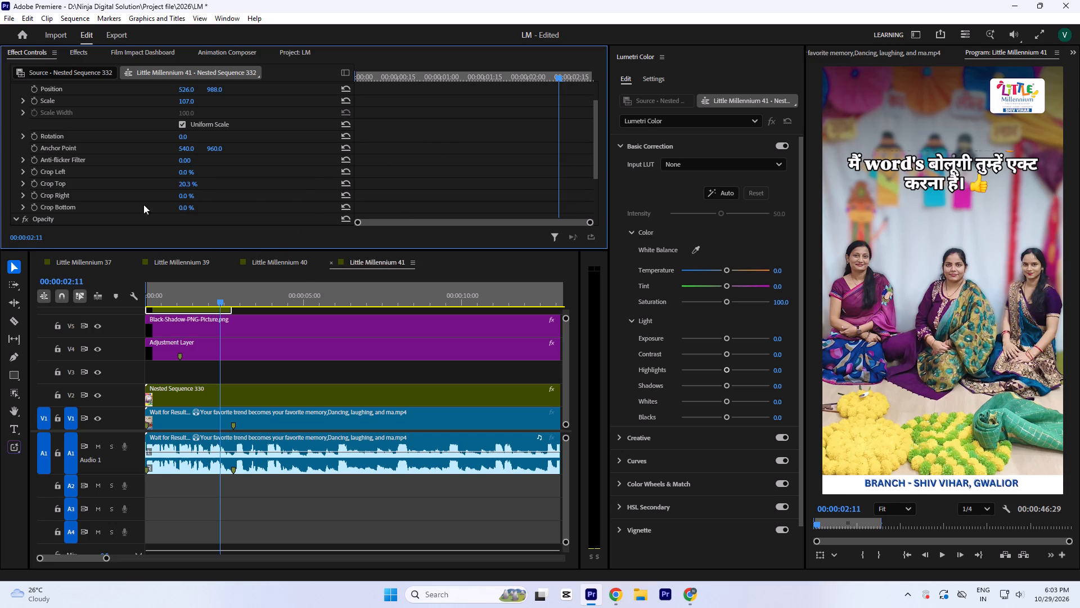
click(190, 184)
key(Right)
key(BackSpace)
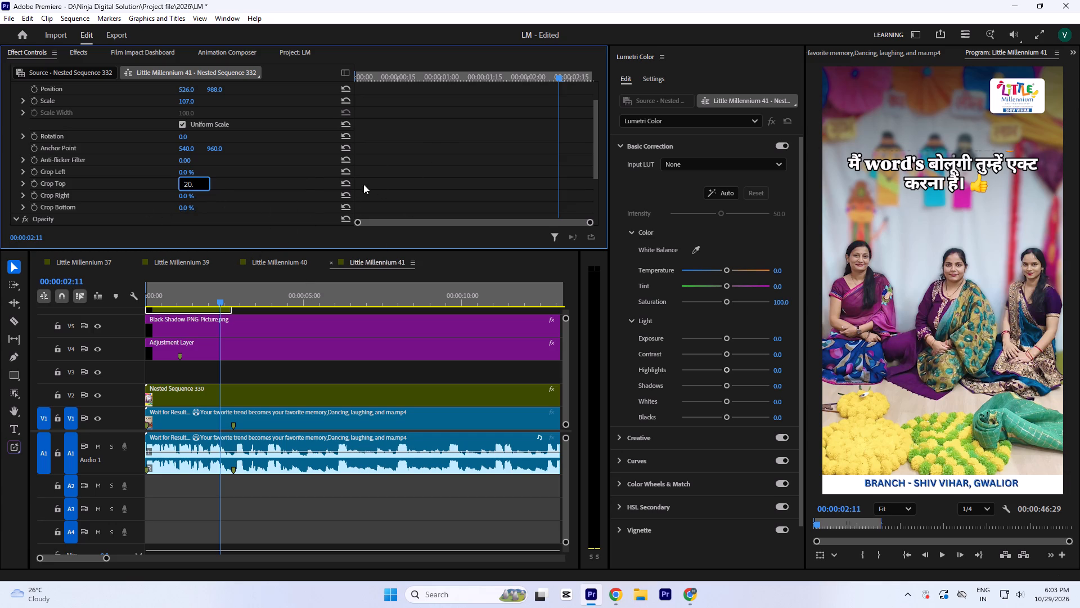
key(5)
click(434, 155)
Save the project.
click(276, 378)
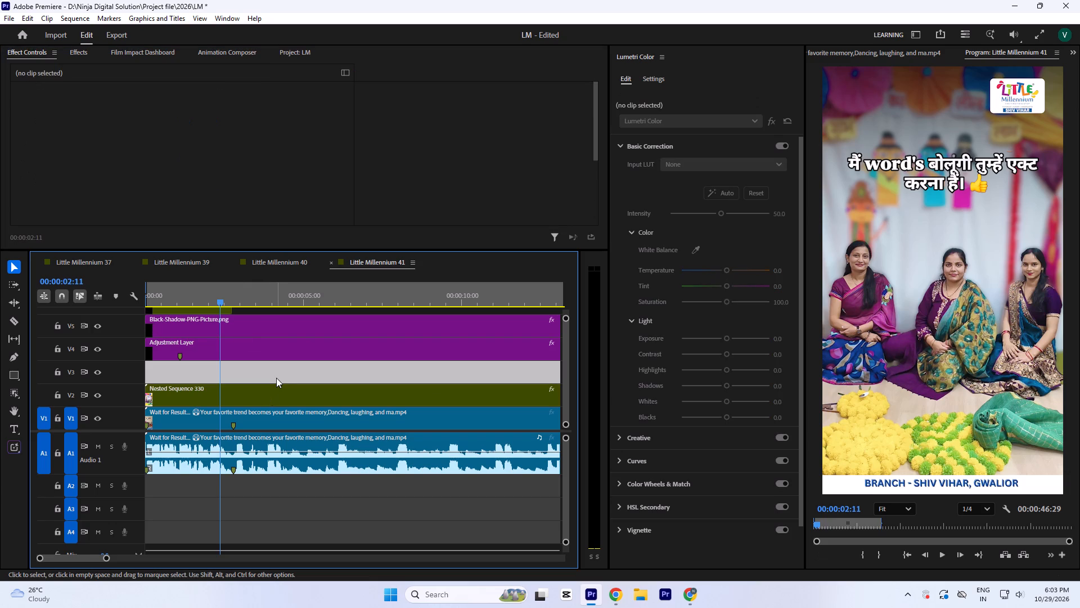
key(ctrl+s)
Review the opening caption and its timing over roughly the first four seconds of the sequence.
click(263, 294)
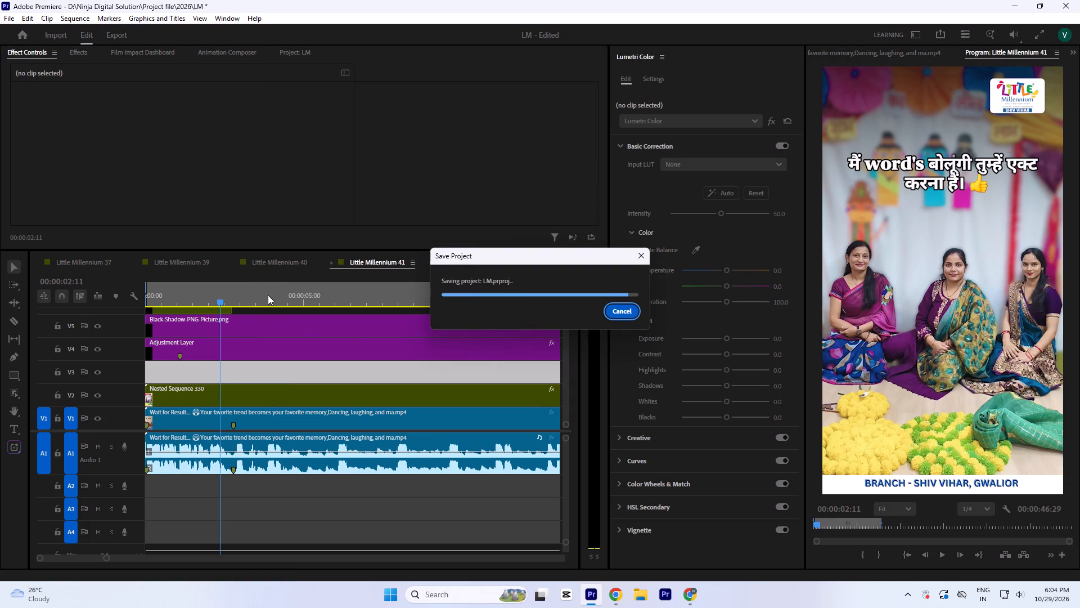
click(268, 295)
drag(284, 298, 277, 312)
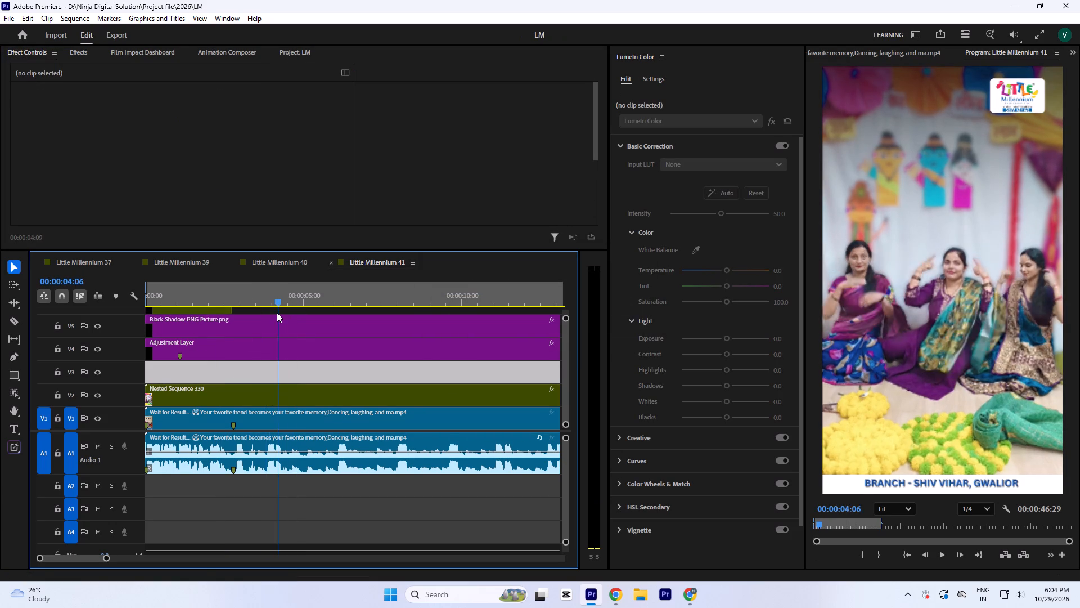
drag(277, 312, 269, 315)
click(278, 294)
key(minus)
drag(207, 298, 192, 300)
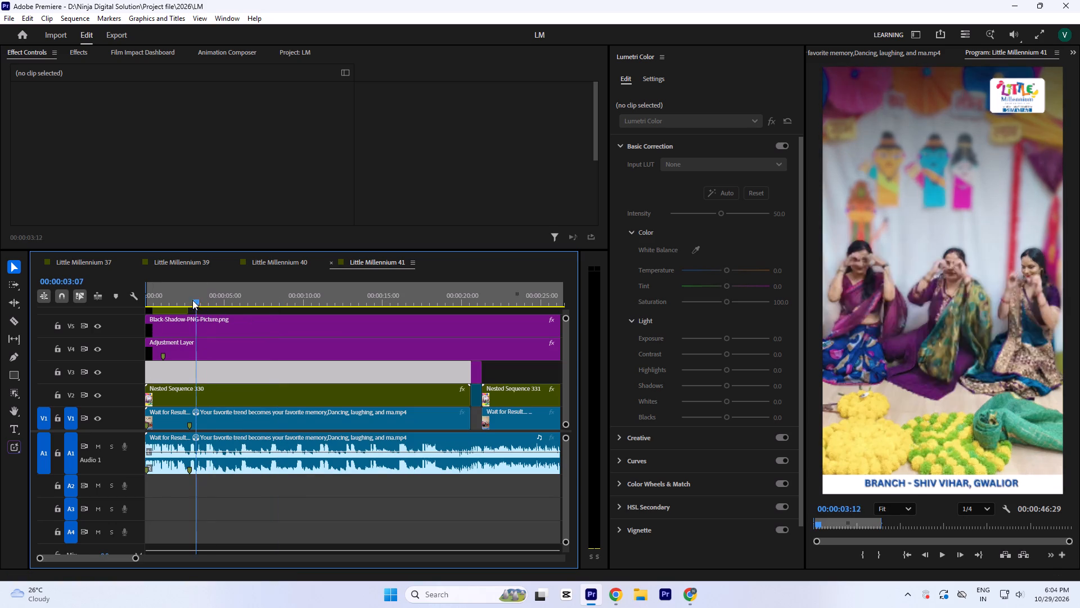
drag(192, 300, 108, 311)
key(space)
key(space)
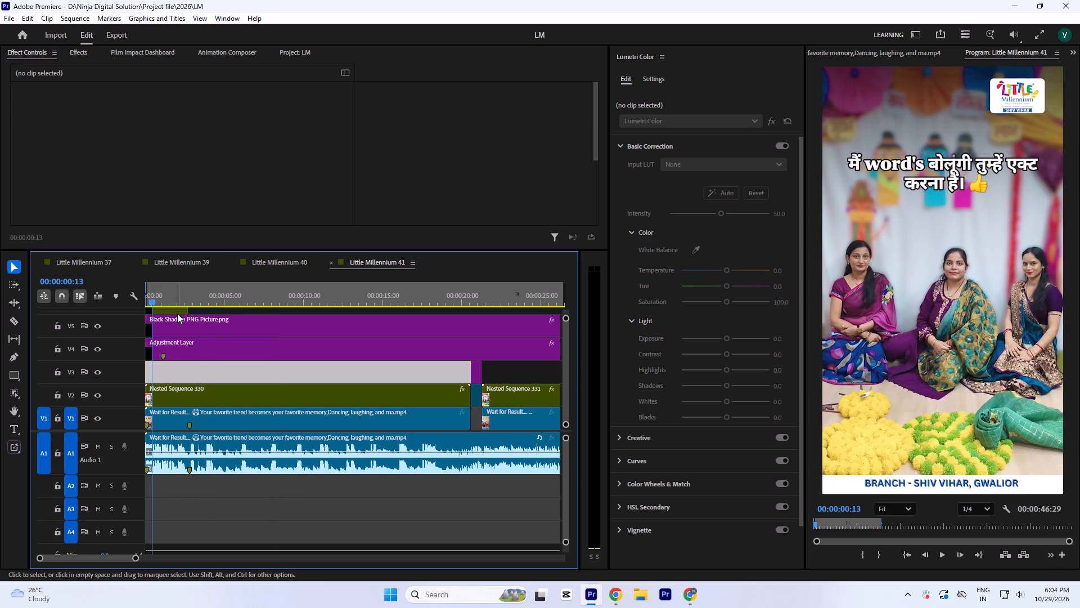
Raise the V6 nested caption clip slightly by reducing its vertical position, keeping the horizontal position at 526.
click(174, 312)
drag(218, 123, 220, 153)
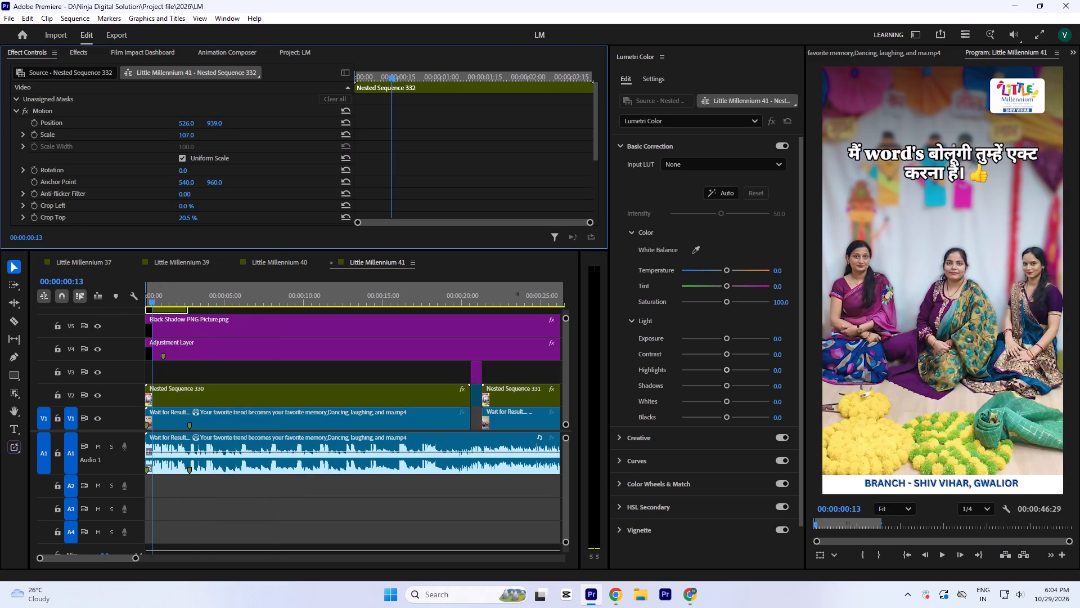
drag(220, 153, 220, 158)
click(197, 374)
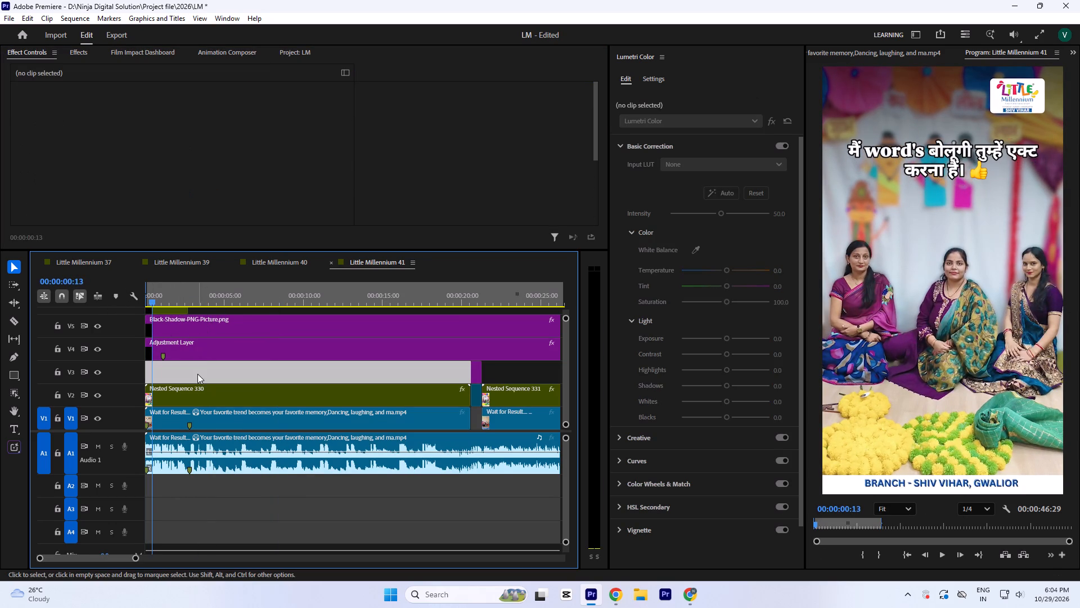
Play the opening seconds to check the repositioned Hindi caption and the moment it ends.
click(229, 302)
click(197, 294)
key(space)
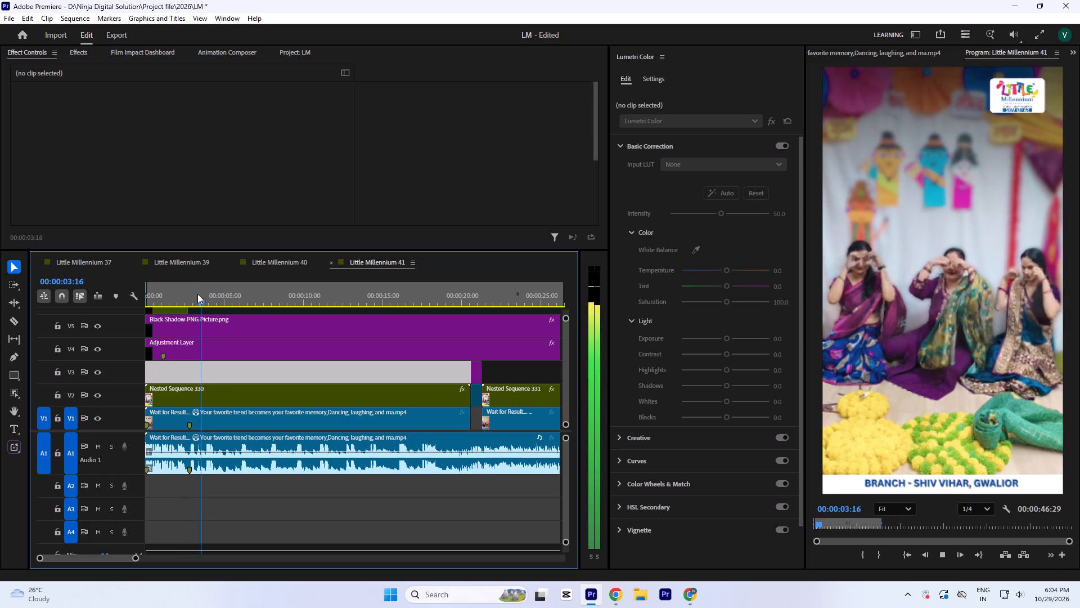
key(space)
drag(185, 291, 121, 305)
key(space)
key(space)
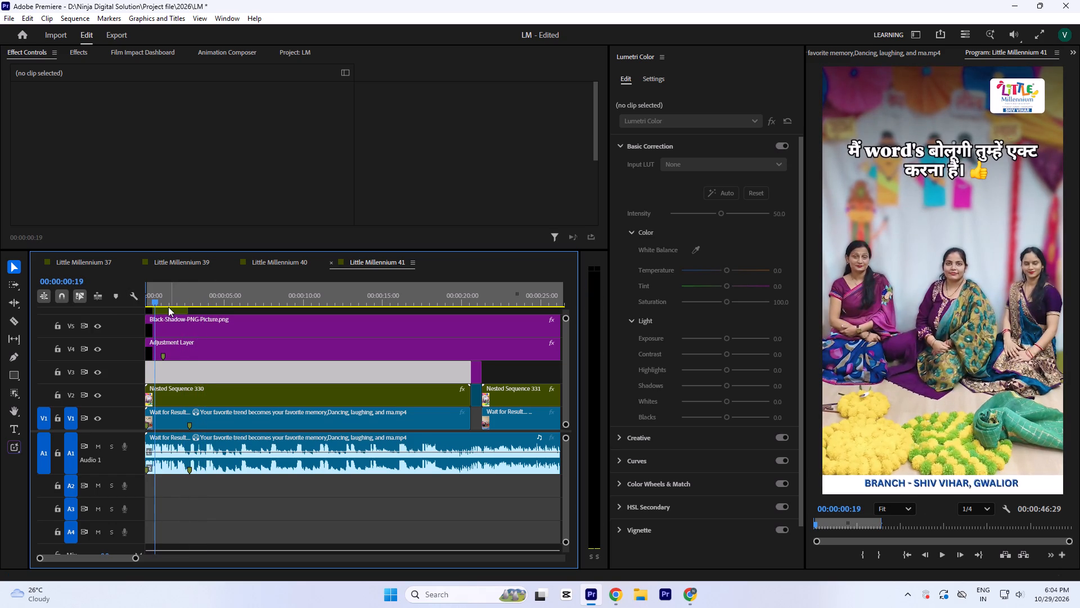
key(space)
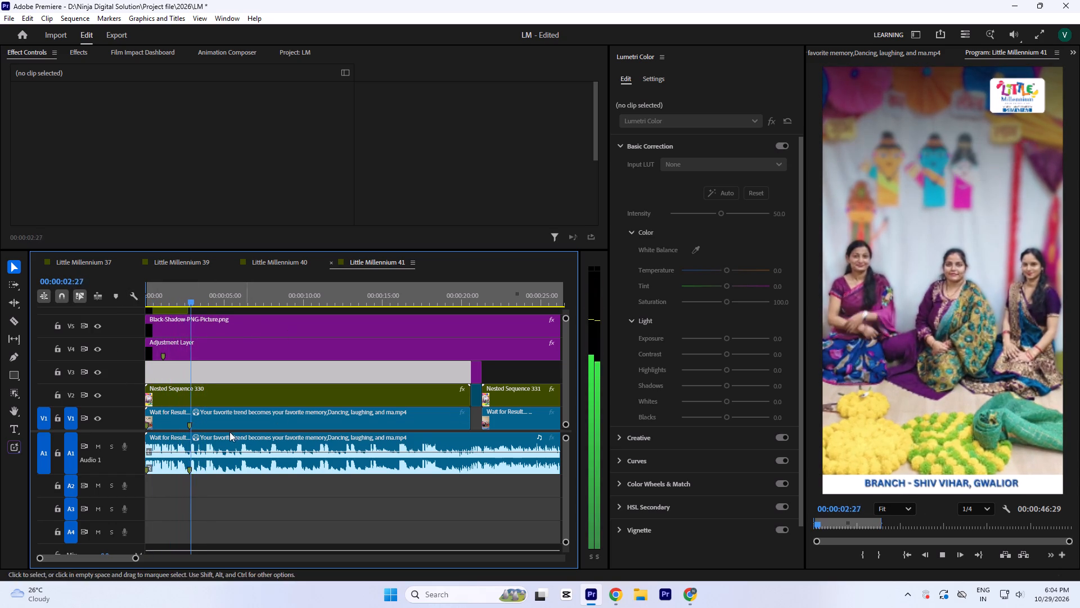
key(space)
Set Crop Top to 0% on the spare V2 collage clip near 00:01:07 to restore the full word list.
key(minus)
key(minus)
drag(388, 309, 407, 319)
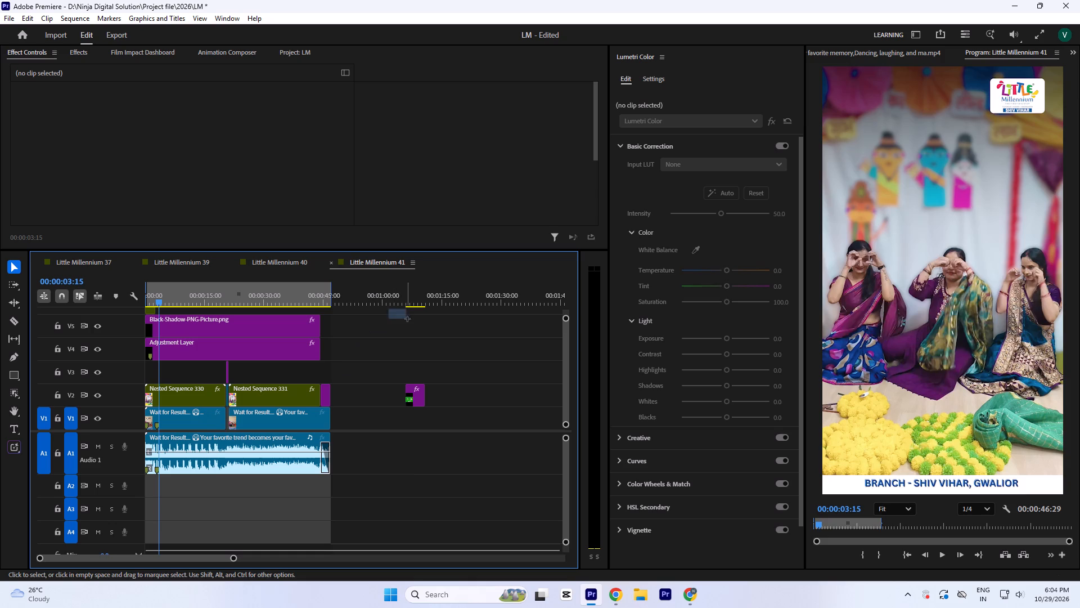
drag(407, 319, 412, 319)
drag(408, 298, 415, 311)
click(421, 403)
click(417, 400)
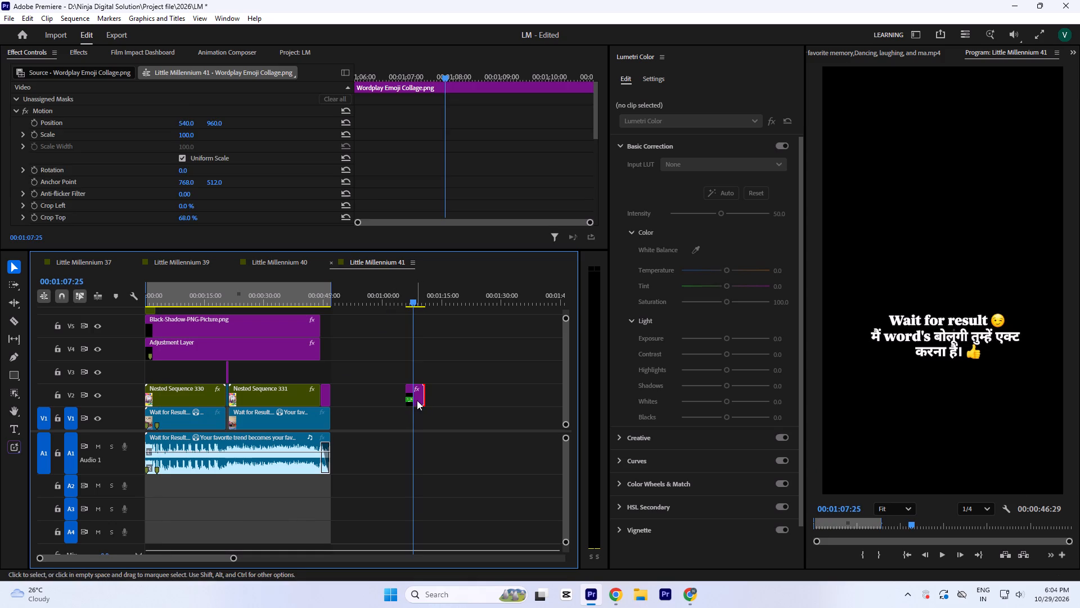
scroll(382, 185, down, 12)
scroll(97, 132, up, 4)
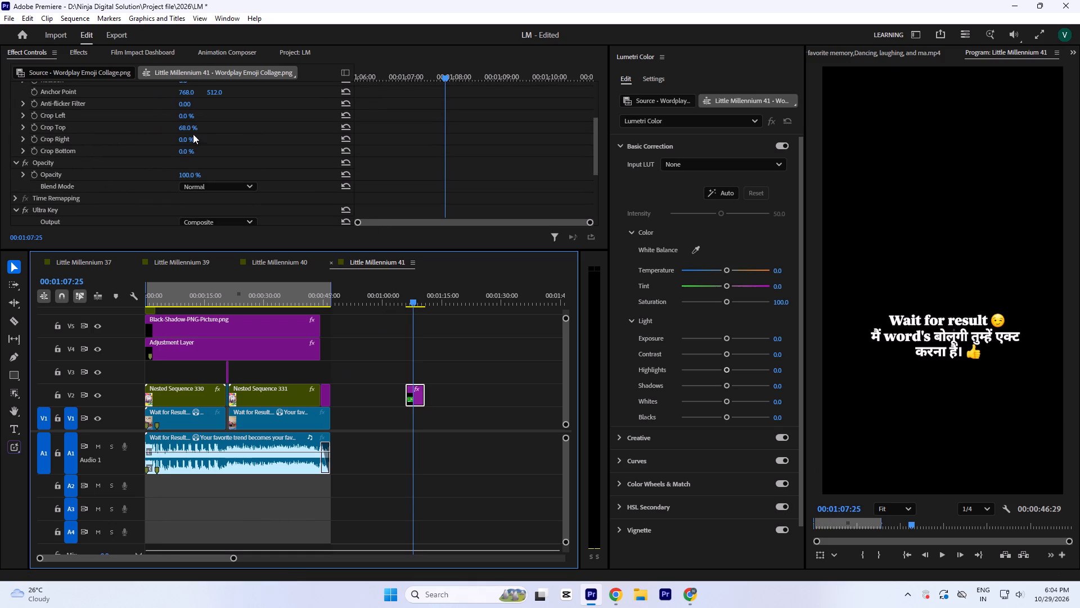
drag(188, 127, 186, 392)
click(484, 364)
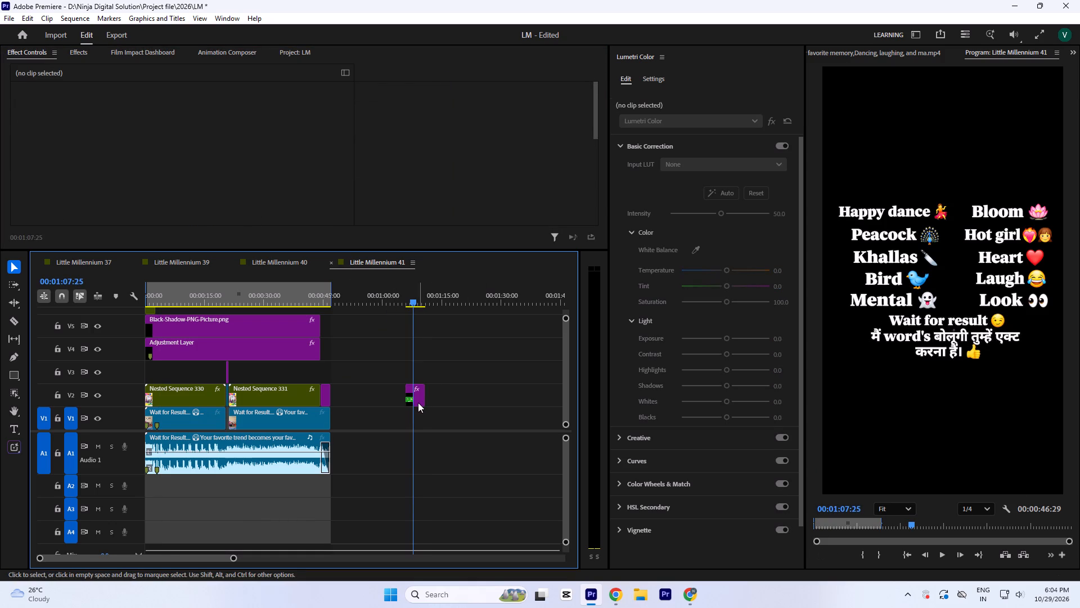
Extend the spare V2 collage clip at both ends to run from about 0:59 to about 1:35.
drag(417, 403, 389, 396)
drag(400, 396, 526, 399)
Nest the extended spare collage clip on V2, accepting the default sequence name.
click(447, 396)
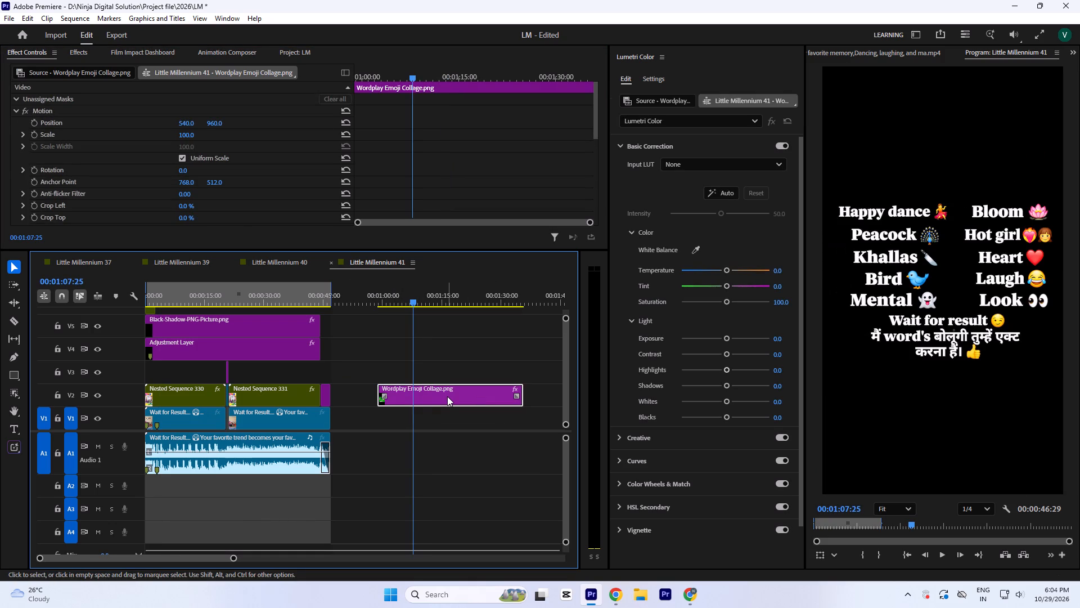
key(n)
key(Return)
Duplicate the nested collage clip onto V3, starting at about 1:14.
click(442, 397)
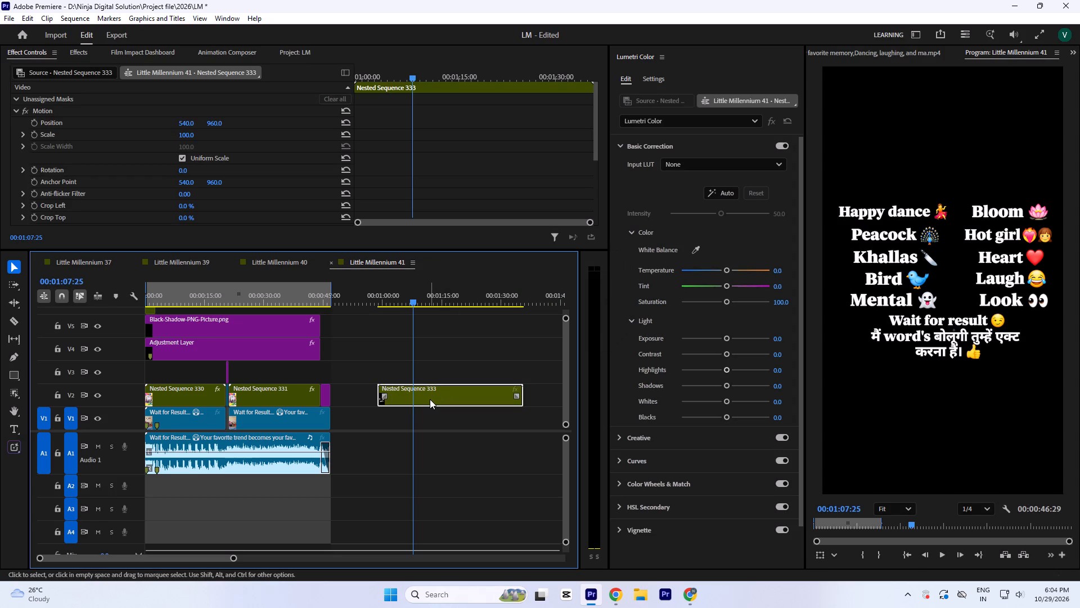
drag(466, 394, 525, 361)
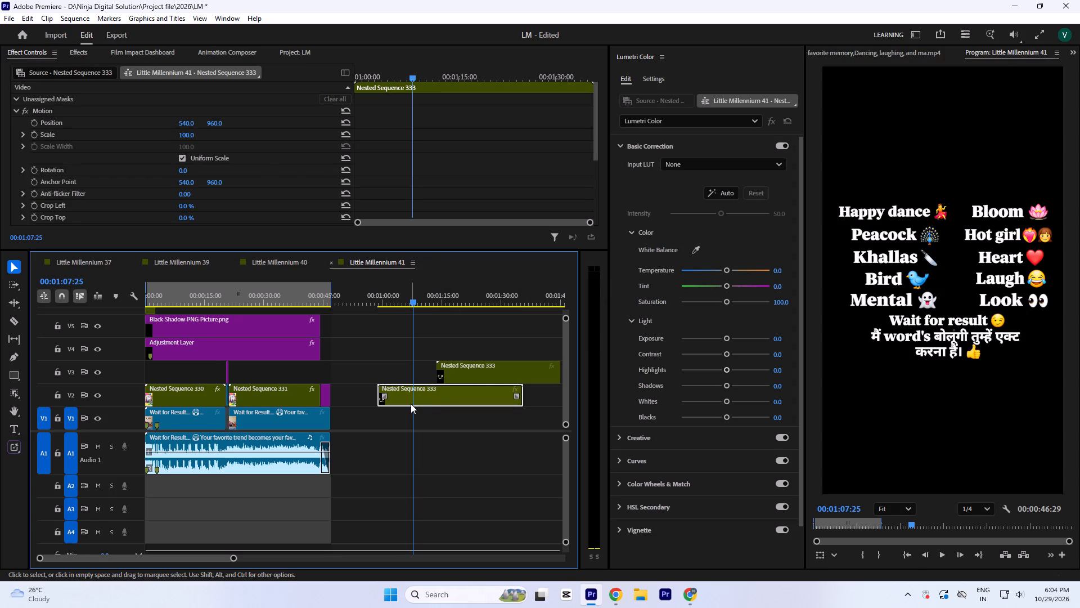
Set Crop Left to 62% on the nested collage clip on V2 to remove the left-hand words.
click(411, 404)
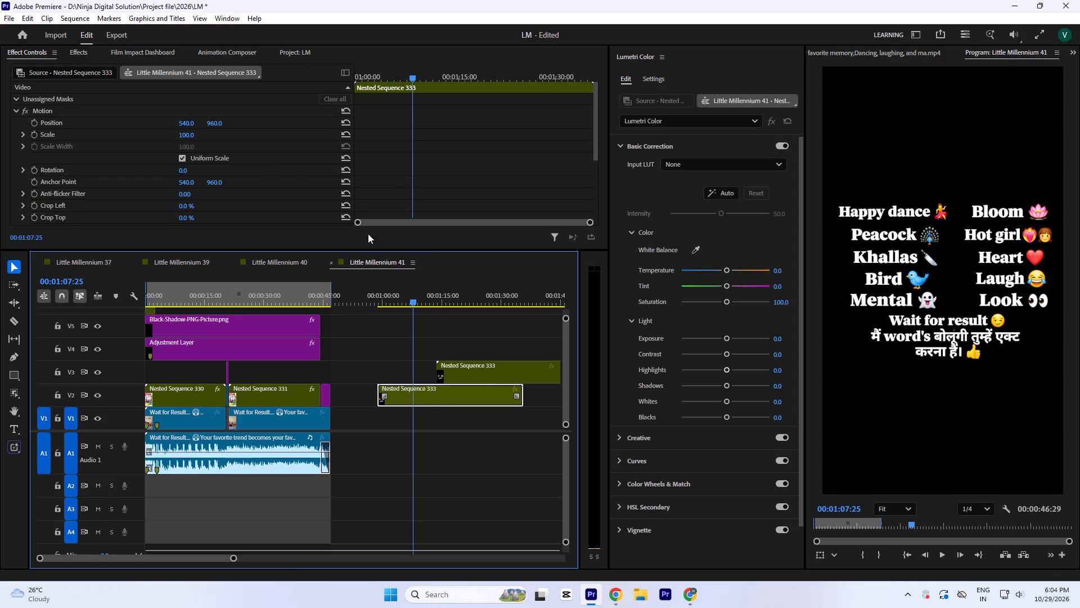
click(191, 204)
key(Up)
key(Up)
key(Up)
key(Up)
key(Up)
key(Up)
key(Up)
key(Up)
key(Up)
key(Up)
key(Up)
key(Up)
key(Up)
key(Up)
key(Up)
key(Up)
key(Up)
key(Up)
key(Up)
key(Up)
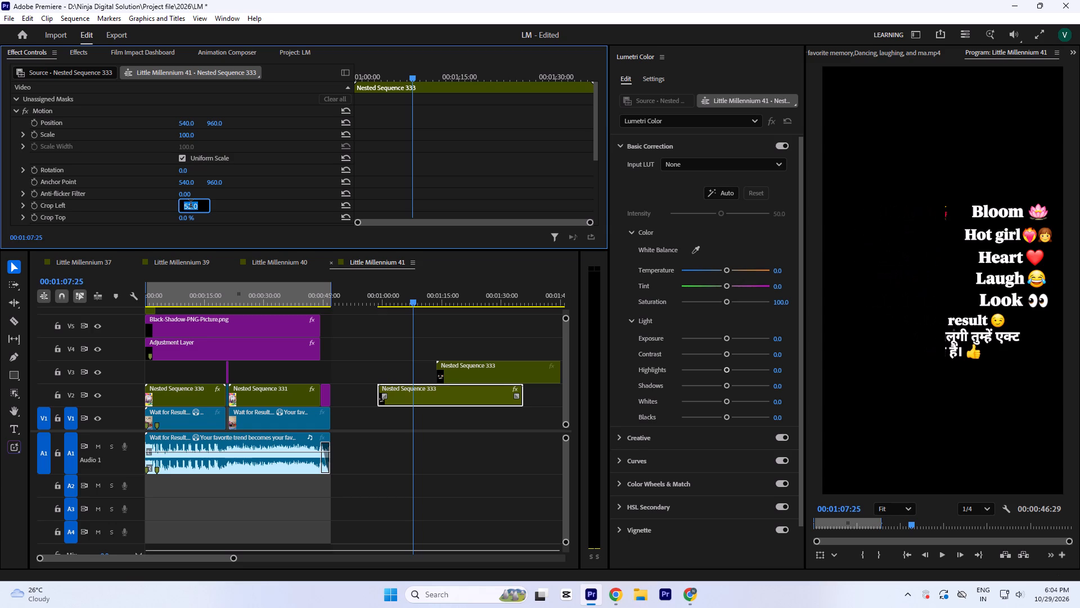
key(Up)
key(Up)
key(Up)
key(Up)
key(Up)
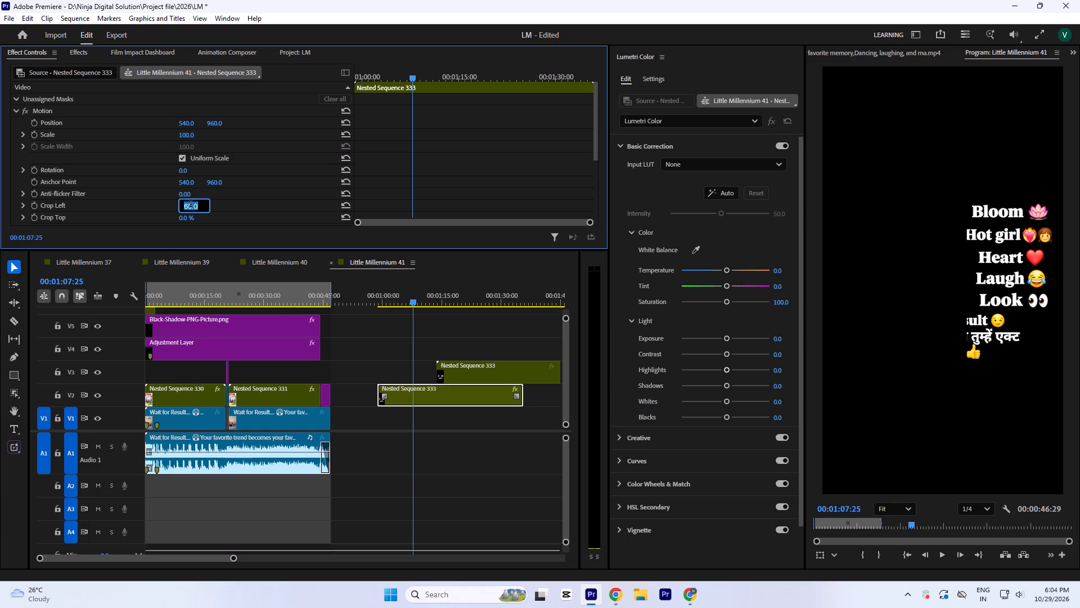
key(Up)
key(Up)
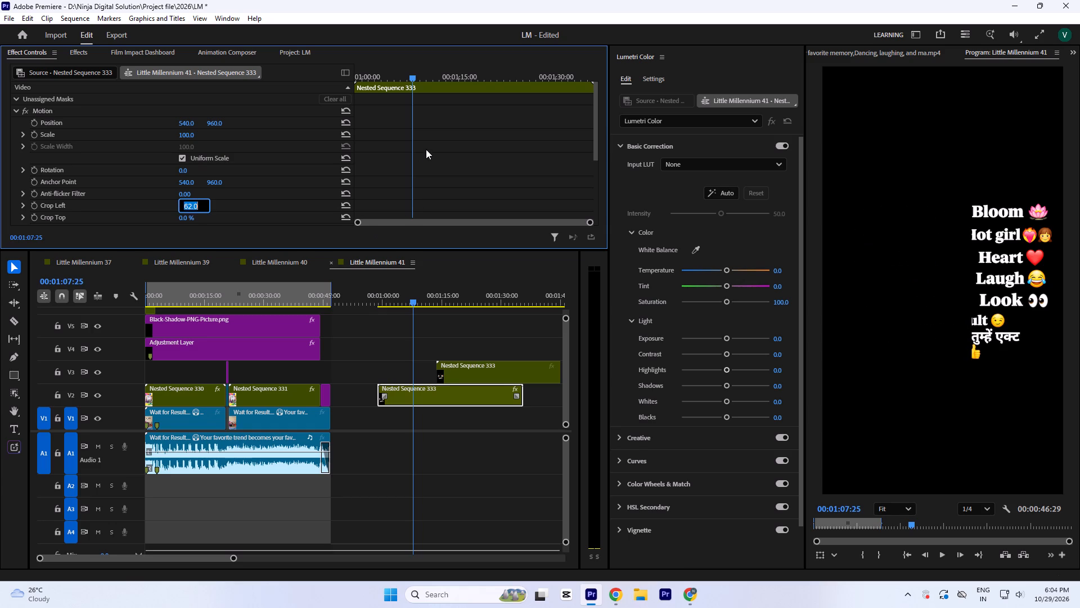
click(426, 149)
Set Crop Top to 52% on the nested V2 collage clip to hide the words above "Look 👀".
scroll(274, 178, down, 3)
click(186, 183)
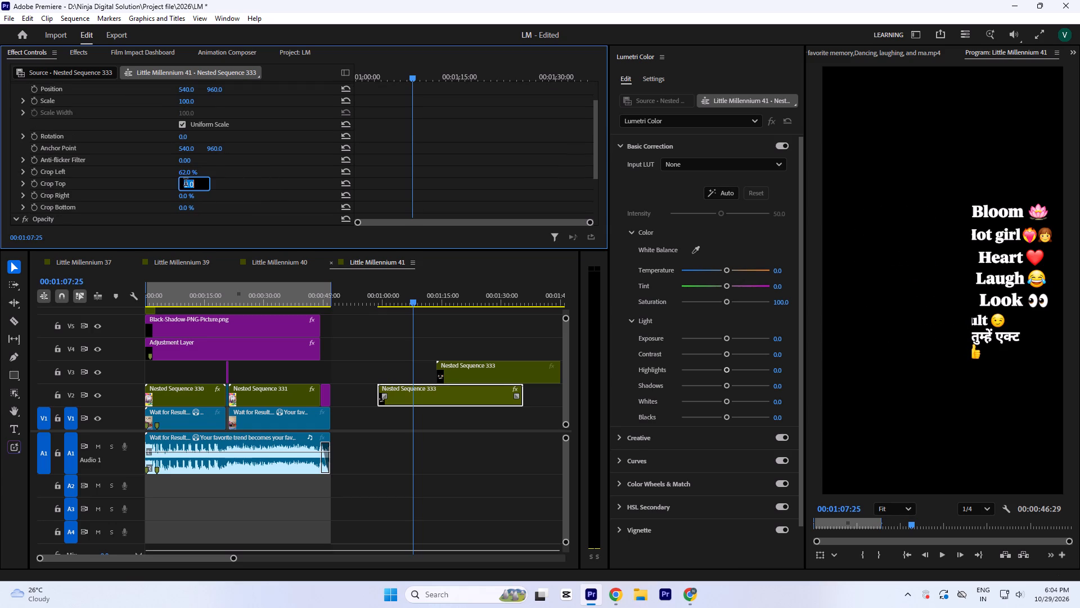
key(Up)
key(Up)
key(Up)
key(Up)
key(Up)
key(Up)
key(Up)
key(Up)
key(Up)
key(Up)
key(Up)
key(Up)
key(Up)
key(Up)
key(Up)
key(Up)
key(Up)
key(Up)
key(Up)
key(Up)
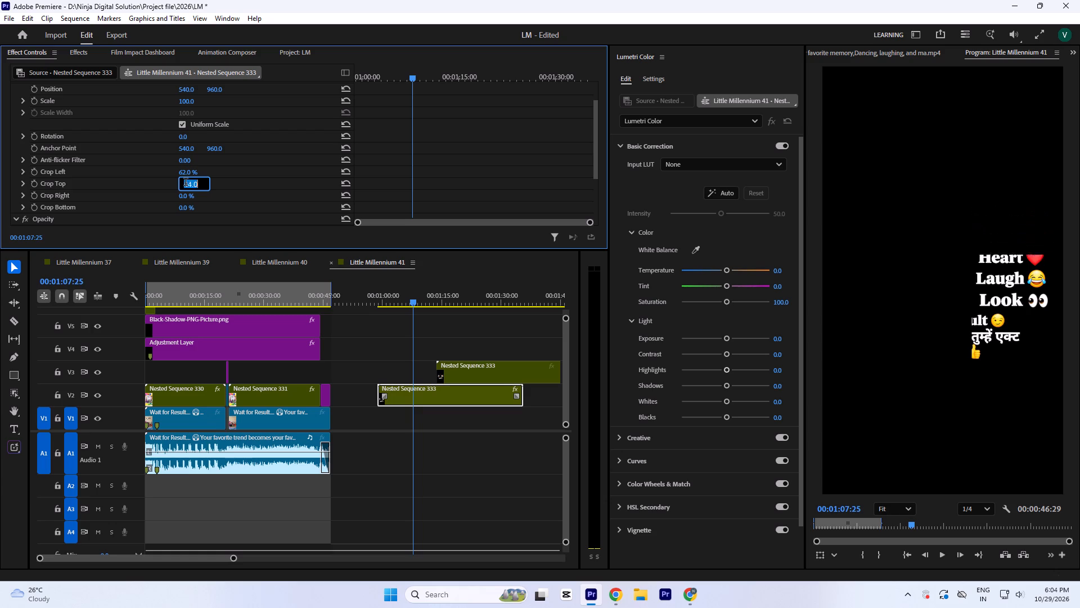
key(Up)
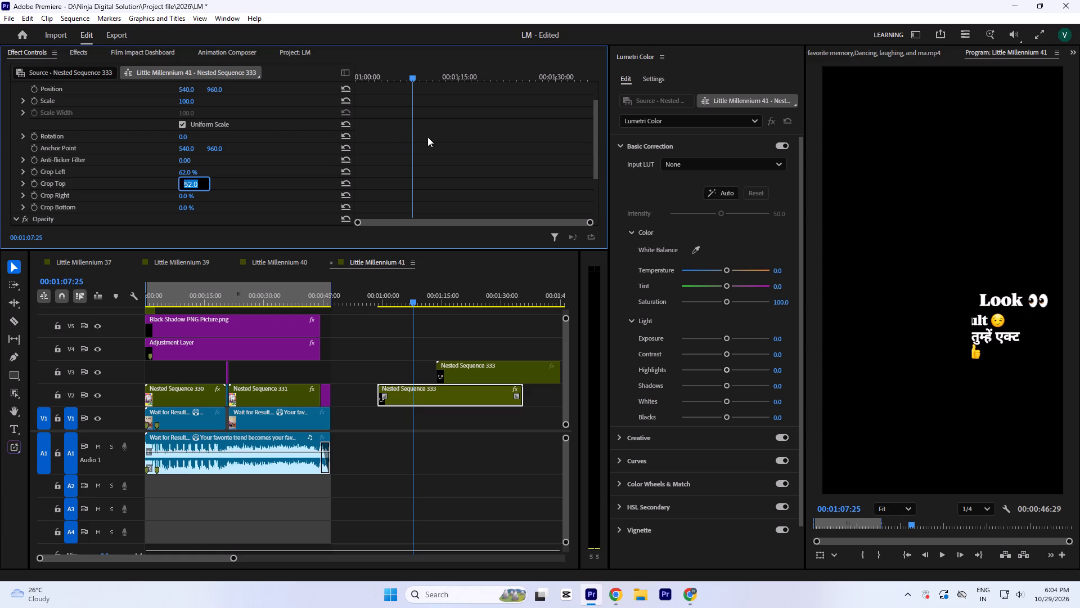
click(429, 136)
Set Crop Bottom to 43% on the nested V2 collage clip to isolate "Look 👀".
click(196, 205)
key(Up)
key(Up)
key(Up)
key(Up)
key(Up)
key(Up)
key(Up)
key(Up)
key(Up)
key(Up)
key(Up)
key(Up)
key(Up)
key(Up)
key(Up)
key(Up)
key(Up)
key(Up)
key(Up)
key(Up)
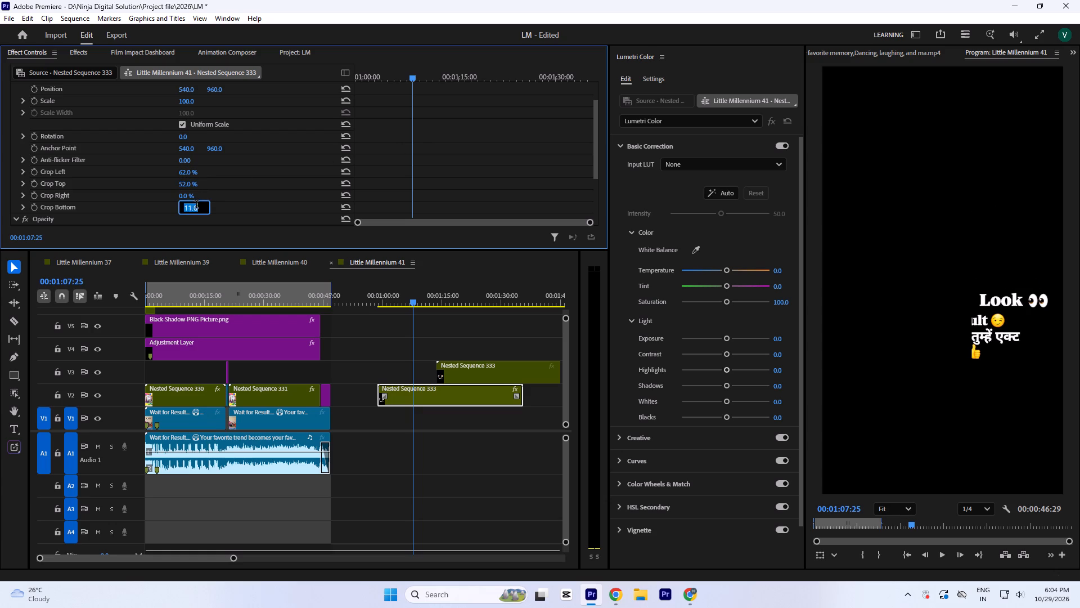
key(Down)
key(Up)
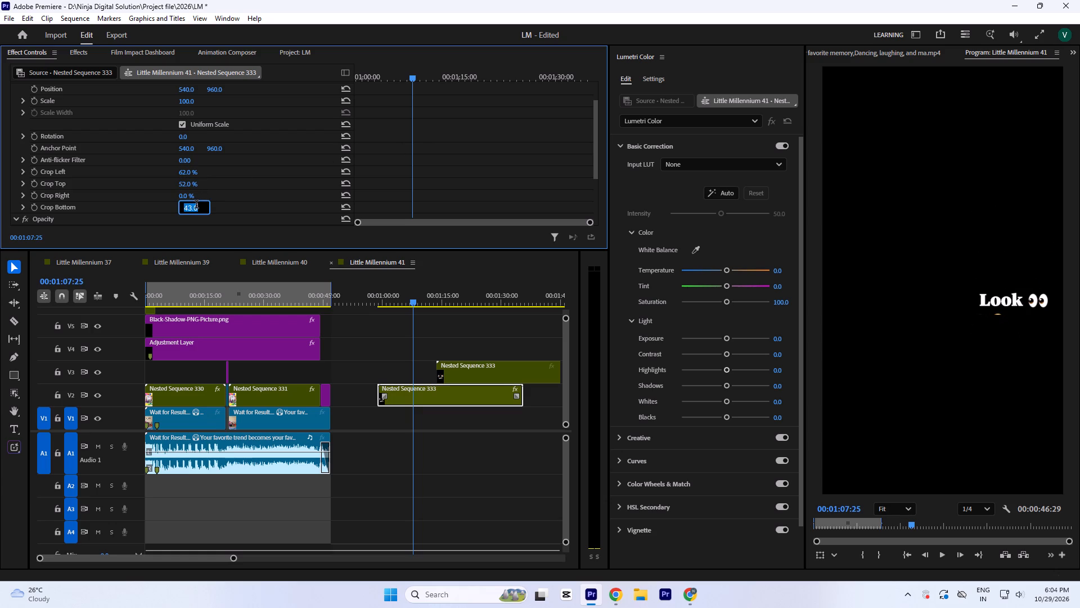
click(395, 156)
Move the cropped "Look 👀" clip from V2 to V6, directly after the opening caption clip at the marker near 0:03.
click(431, 435)
click(409, 396)
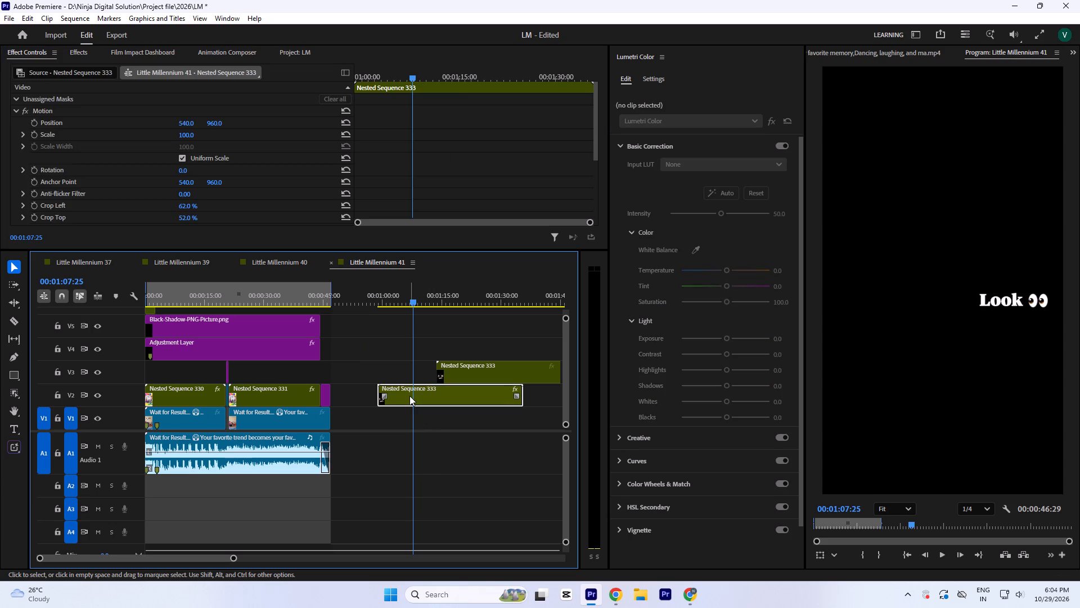
key(grave)
key(minus)
drag(247, 292, 214, 241)
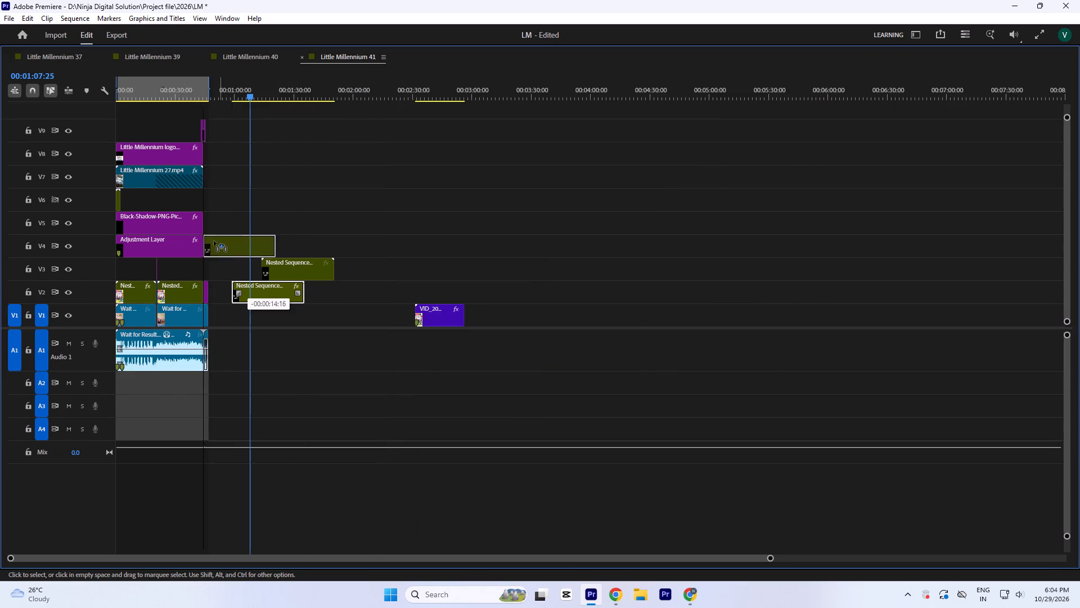
drag(214, 241, 146, 198)
drag(121, 90, 55, 93)
key(equal)
key(equal)
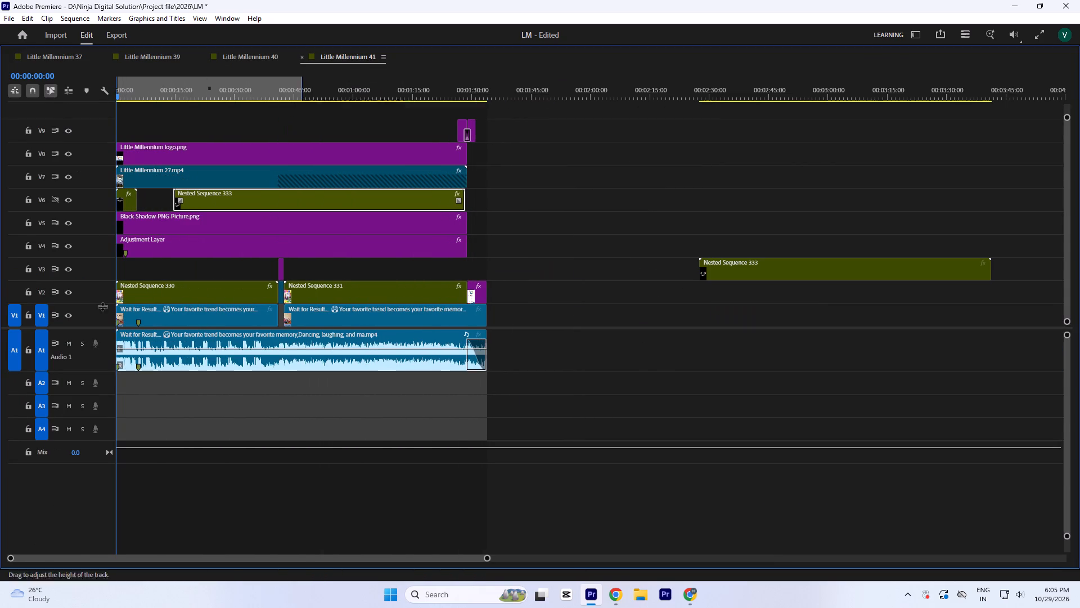
drag(99, 328, 90, 370)
key(equal)
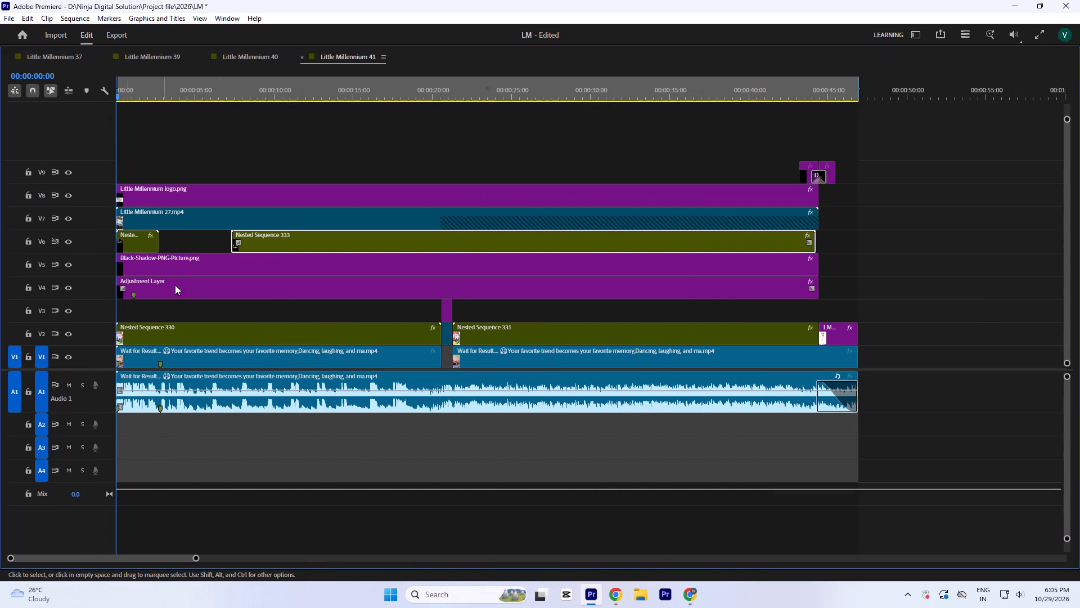
key(space)
key(equal)
drag(376, 246, 263, 245)
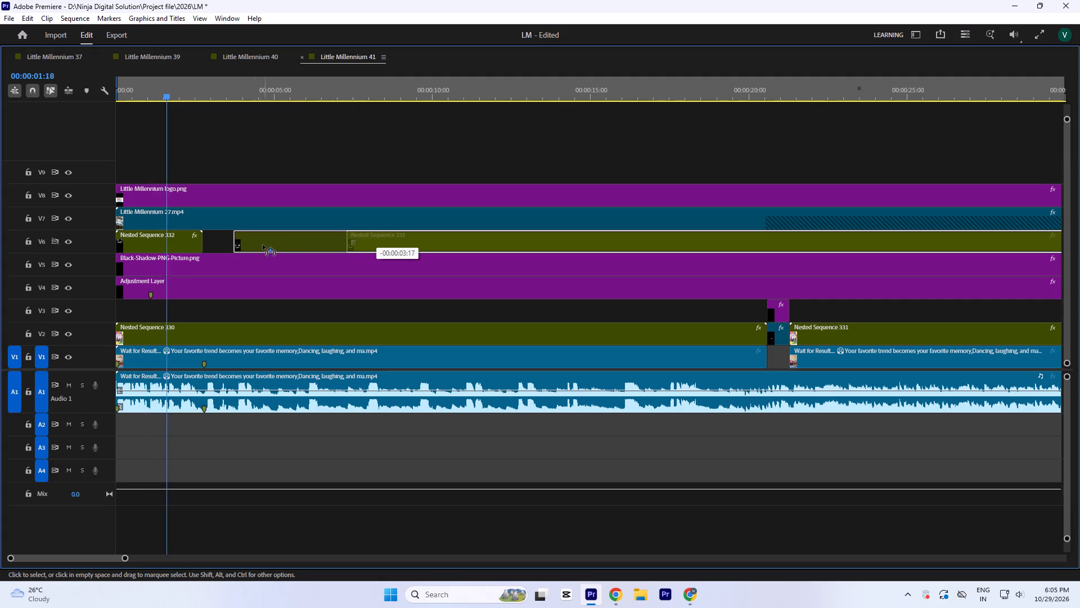
drag(263, 245, 237, 245)
key(equal)
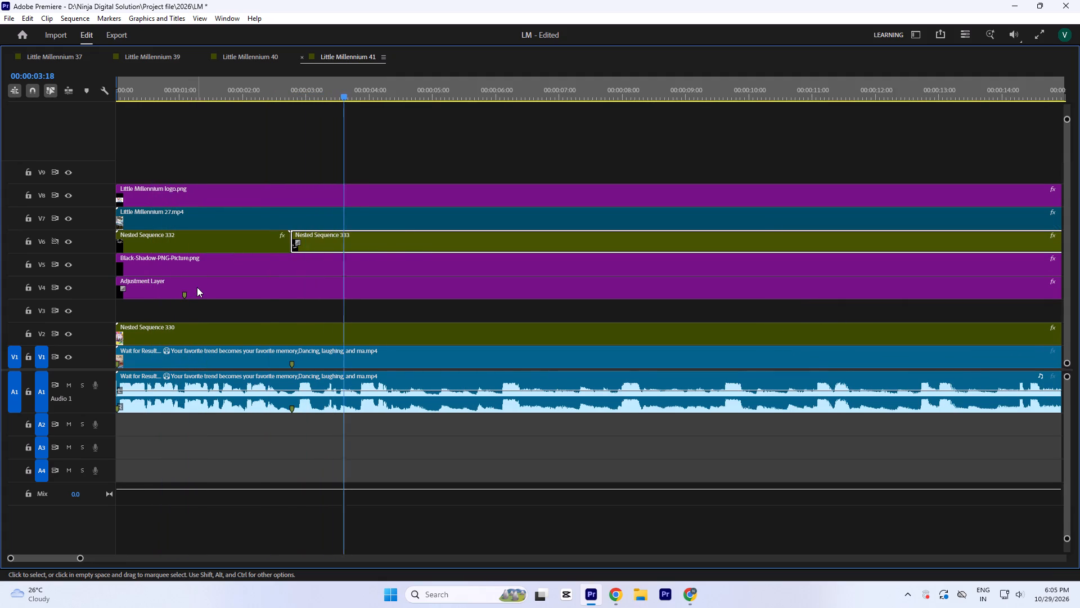
Find the end of the "Look" cue in playback and trim the V6 caption to end at 00:00:03:27.
key(space)
key(equal)
key(equal)
key(space)
key(space)
key(equal)
key(equal)
key(equal)
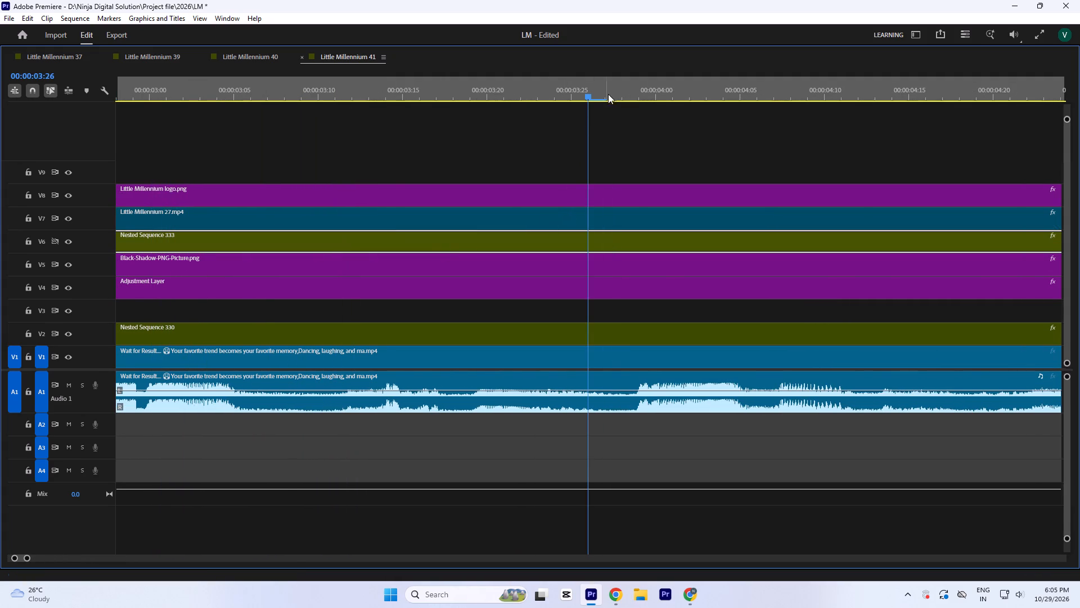
drag(609, 92, 613, 113)
key(minus)
key(minus)
key(minus)
key(minus)
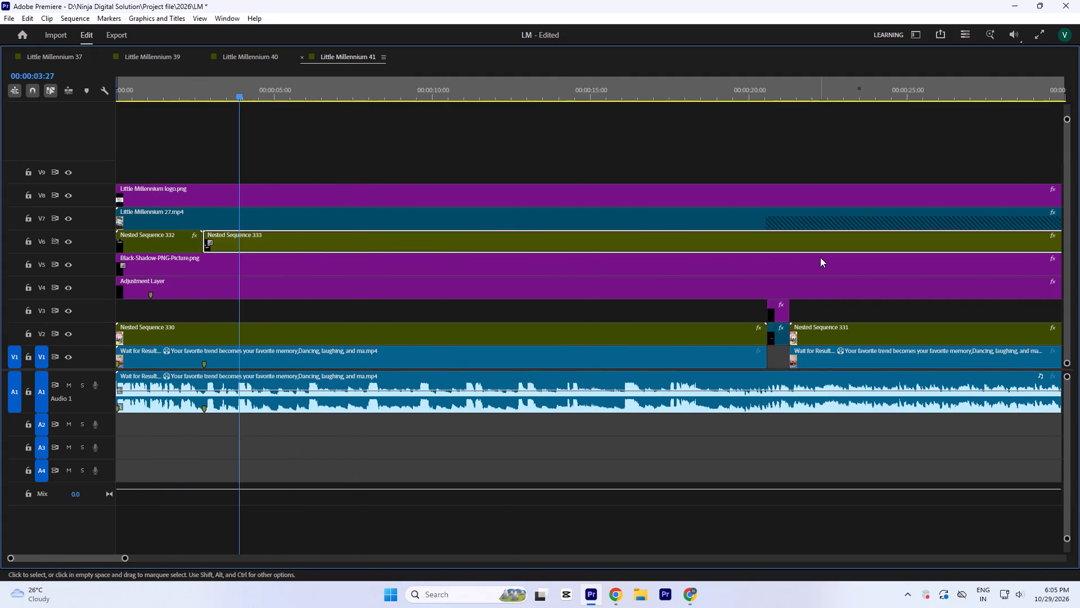
key(minus)
drag(744, 245, 187, 260)
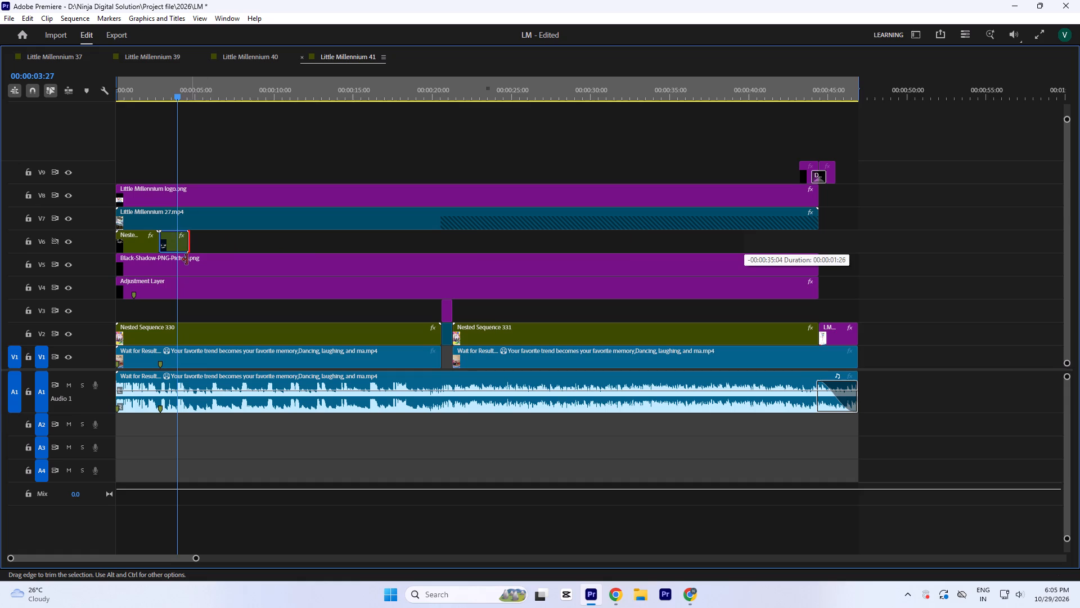
drag(187, 260, 178, 261)
Set the "Look 👀" caption's Position to 178, 349, checking it at 00:00:03:13.
key(equal)
key(equal)
key(equal)
click(528, 87)
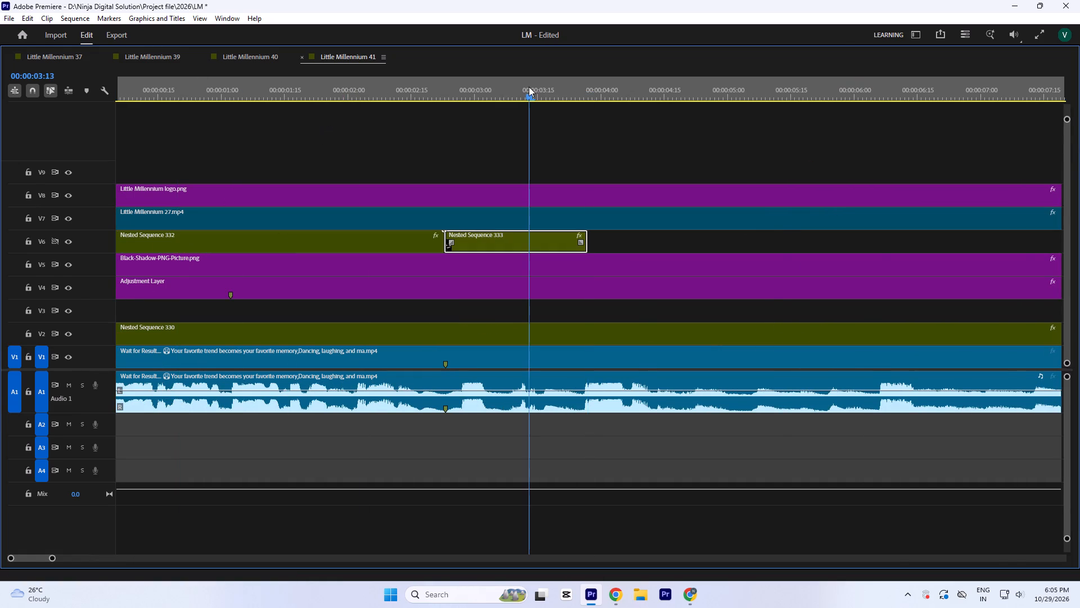
key(grave)
key(minus)
click(409, 396)
click(364, 328)
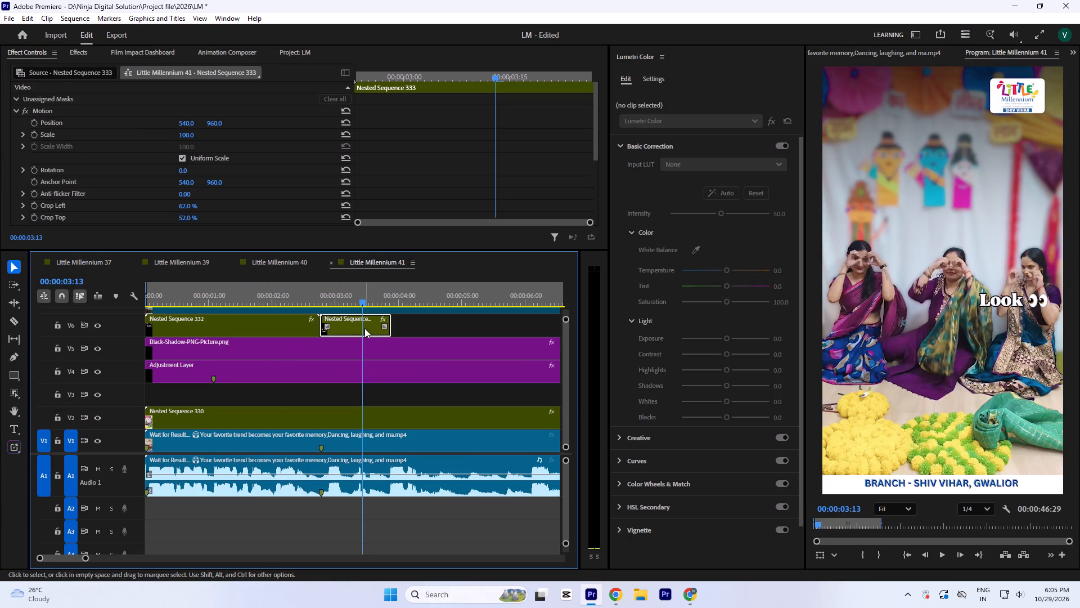
drag(186, 120, 70, 320)
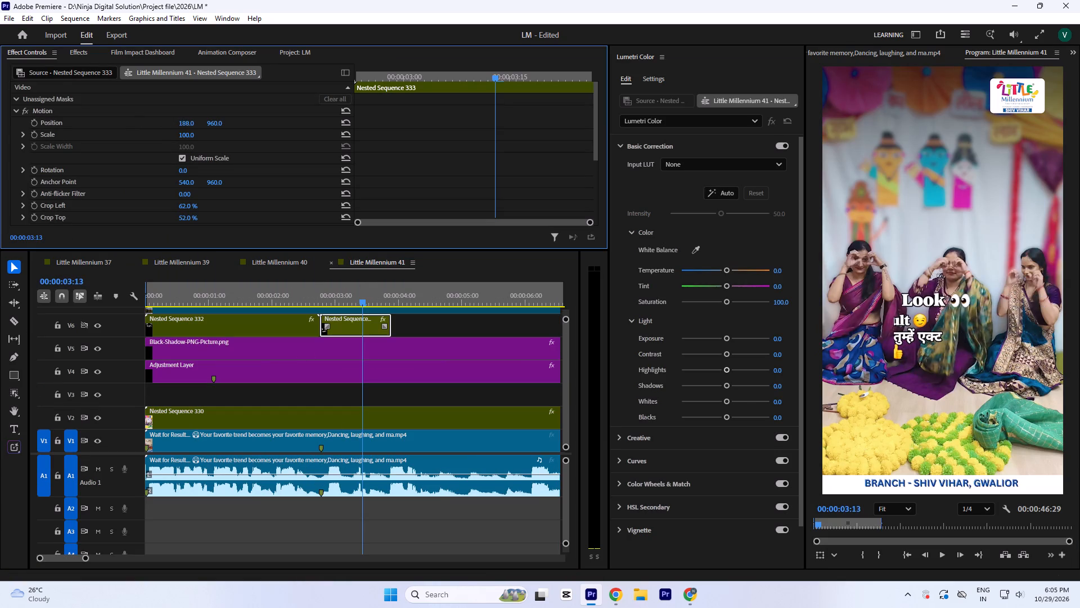
drag(70, 320, 69, 321)
drag(217, 120, 208, 463)
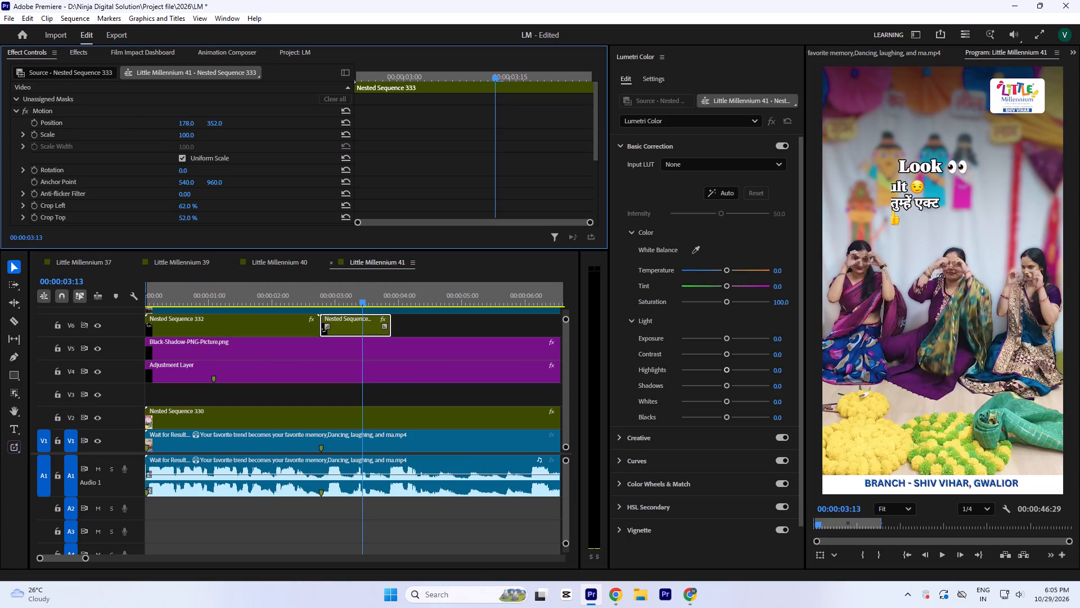
drag(208, 463, 208, 463)
Enlarge the "Look 👀" caption to Scale 173 and centre it with Position X at 13.
drag(185, 133, 184, 130)
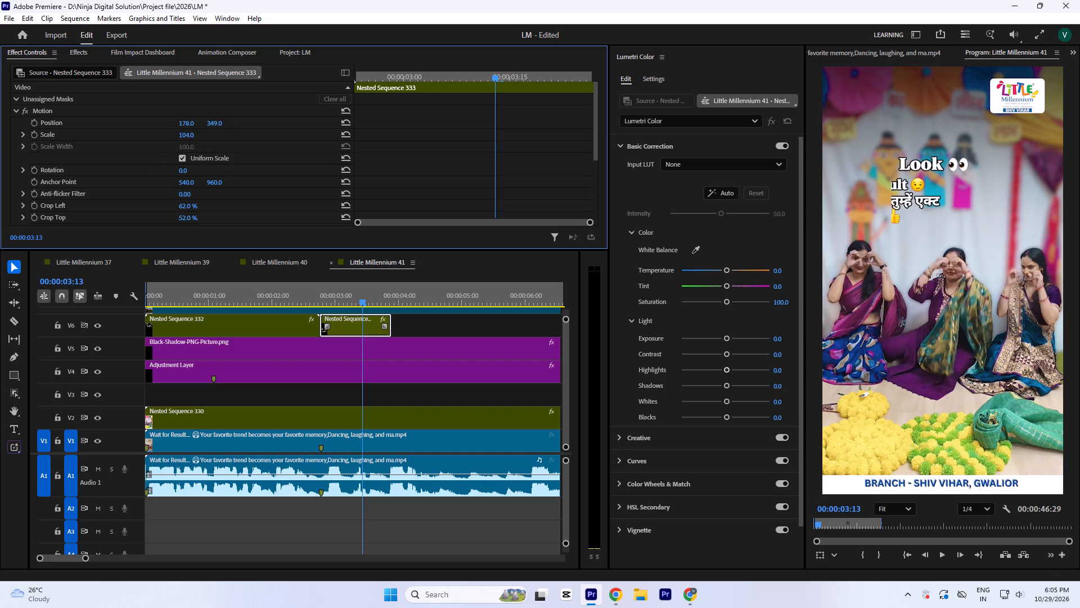
drag(184, 130, 176, 90)
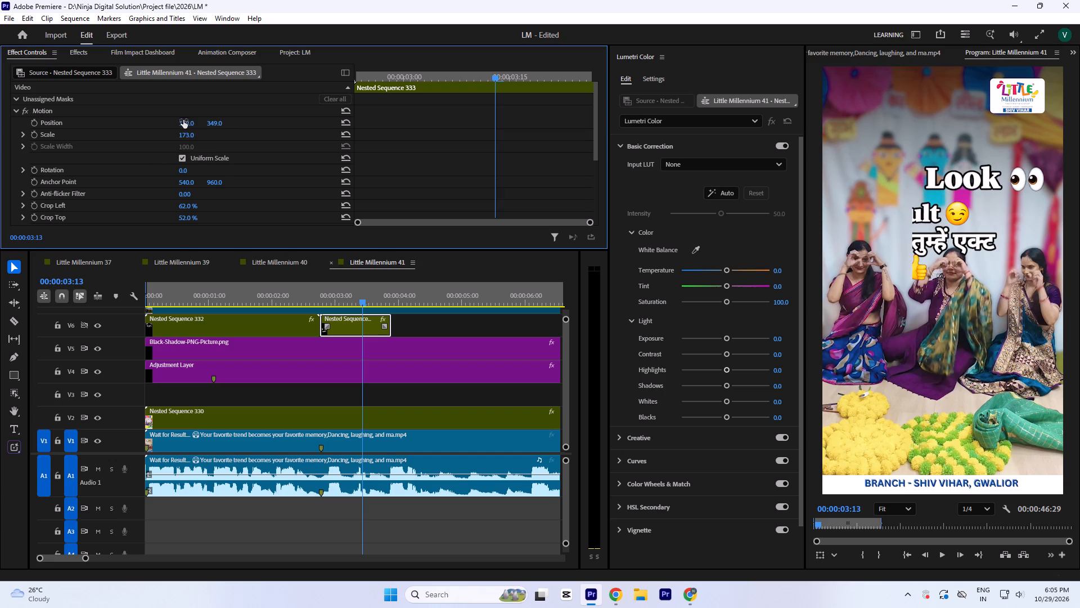
drag(183, 120, 142, 208)
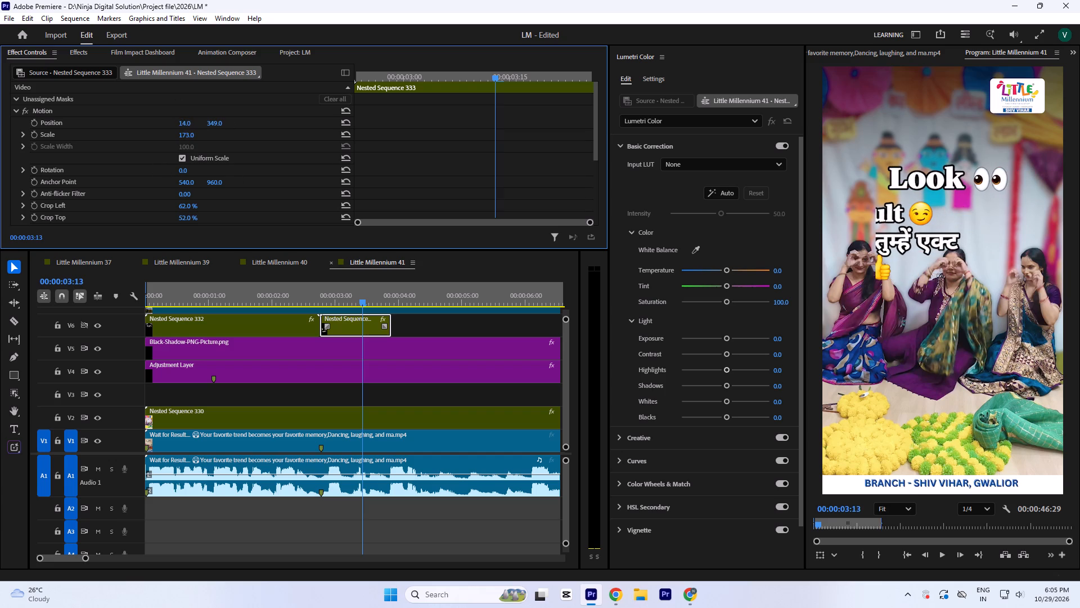
drag(142, 208, 139, 214)
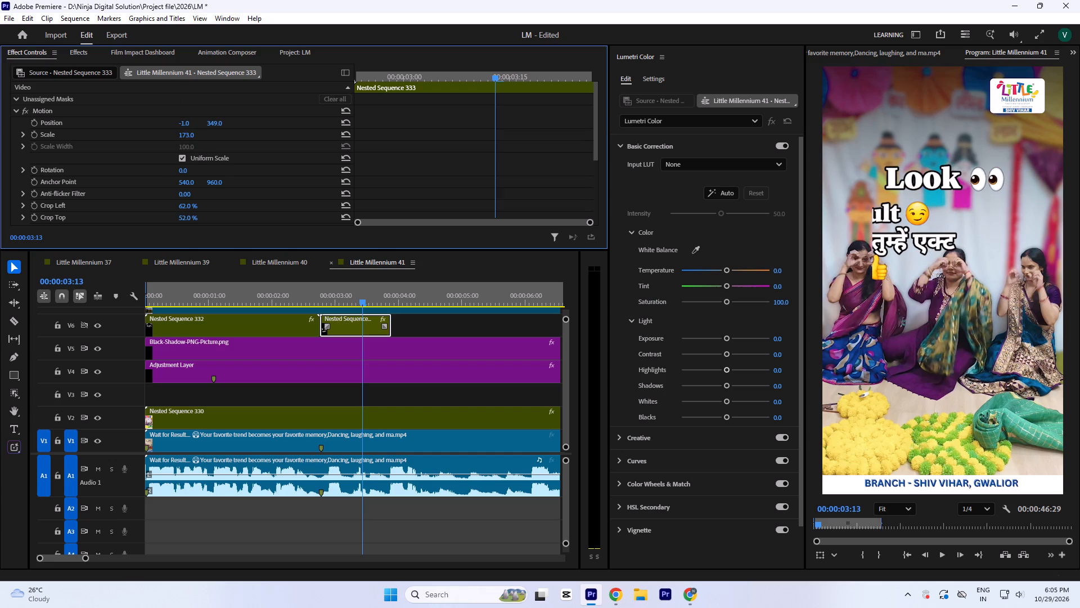
drag(139, 214, 142, 208)
Set Crop Bottom to 43% on the V6 "Look 👀" caption to hide the text beneath it.
scroll(300, 180, down, 5)
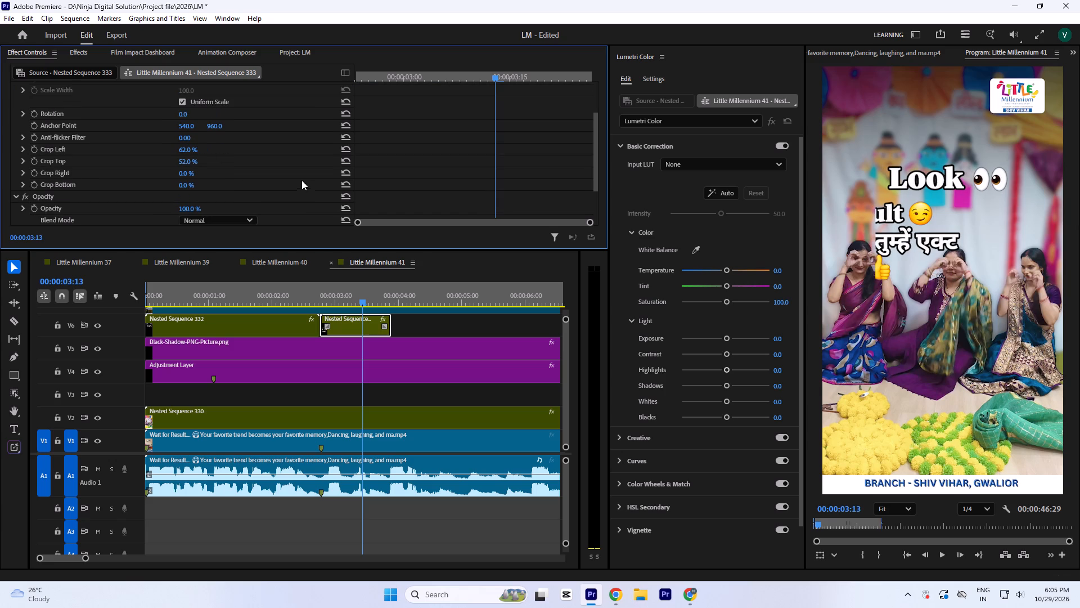
click(183, 182)
key(Up)
key(Up)
key(Up)
key(Up)
key(Up)
key(Up)
key(Up)
key(Up)
key(Up)
key(Up)
key(Up)
key(Up)
key(Up)
key(Up)
key(Up)
key(Up)
key(Up)
key(Up)
key(Up)
key(Up)
key(Down)
key(Down)
key(Down)
key(Down)
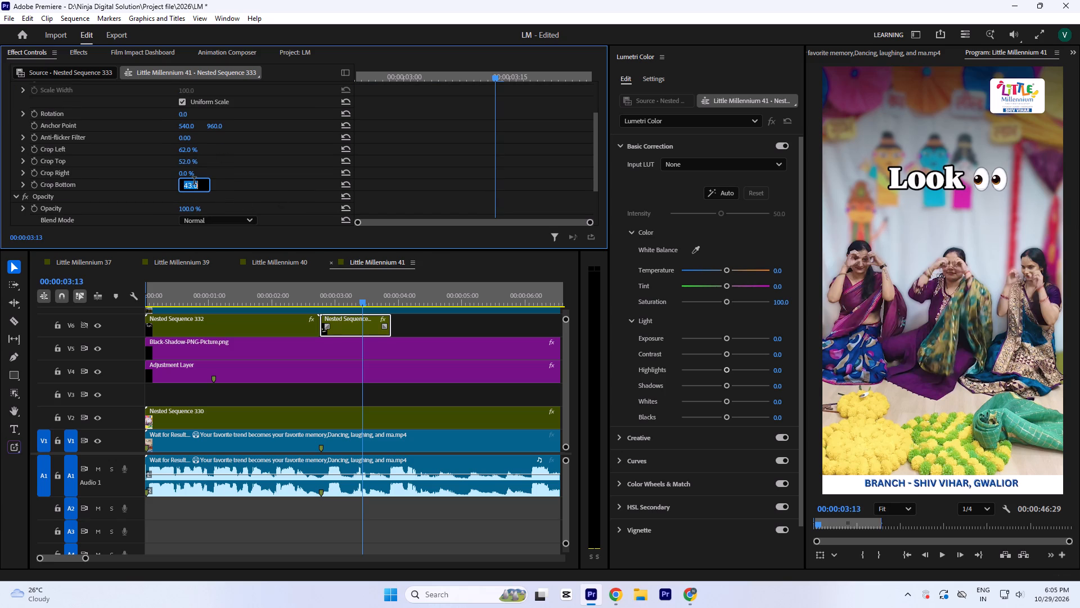
key(Down)
key(Up)
click(419, 402)
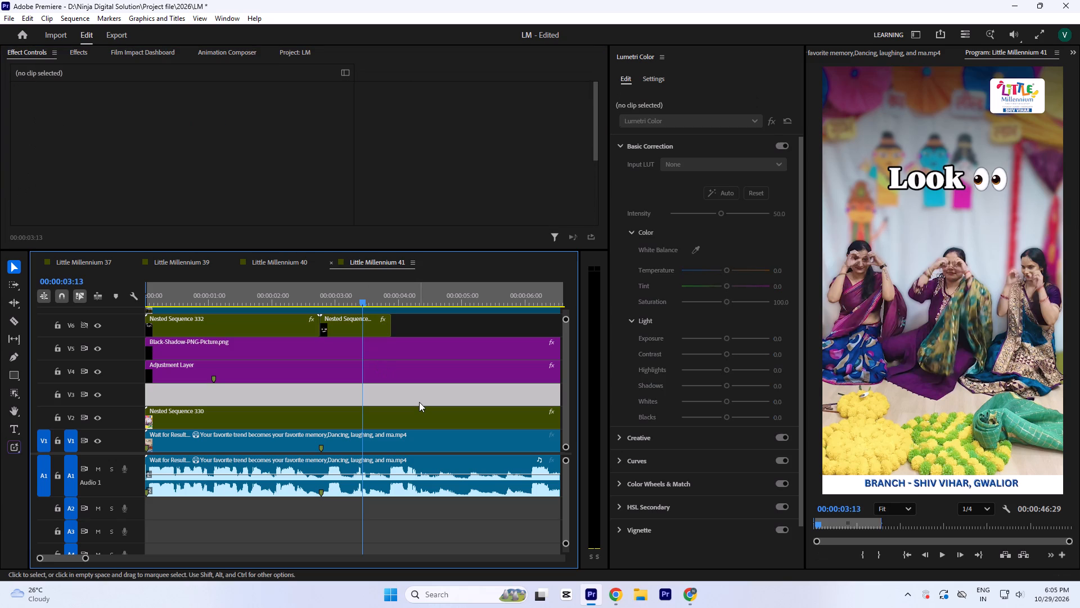
Save the project.
key(ctrl+s)
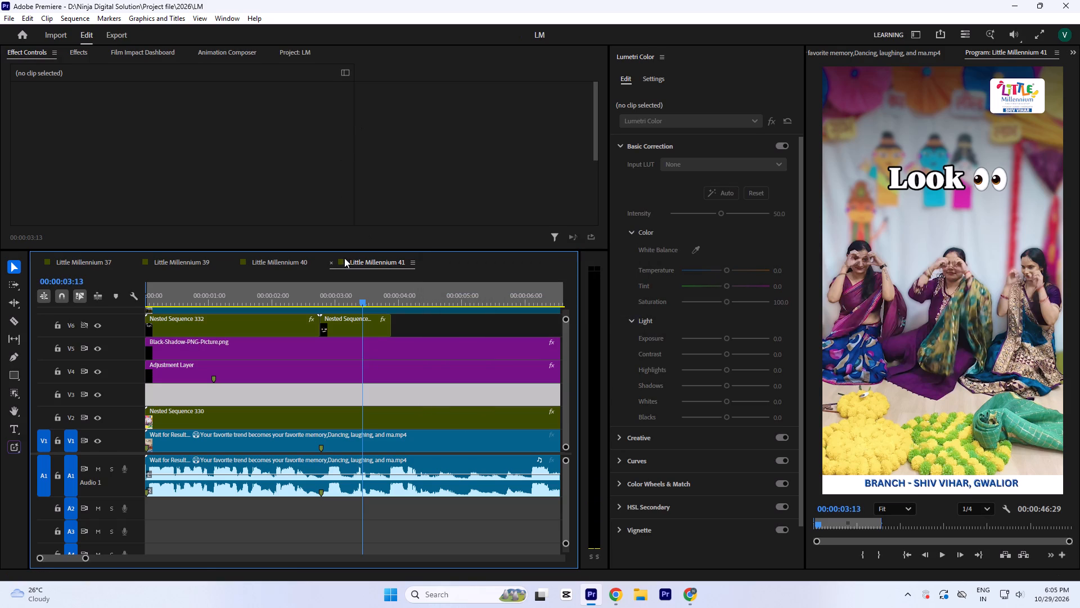
Raise the "Look 👀" caption slightly by reducing its Position Y to about 295.
click(371, 325)
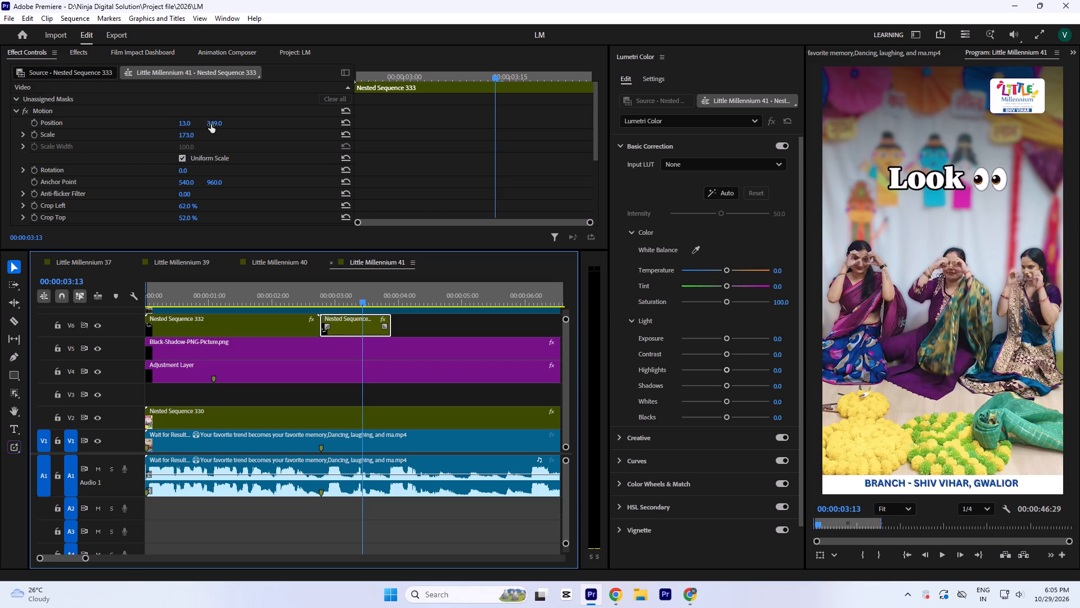
drag(211, 124, 211, 157)
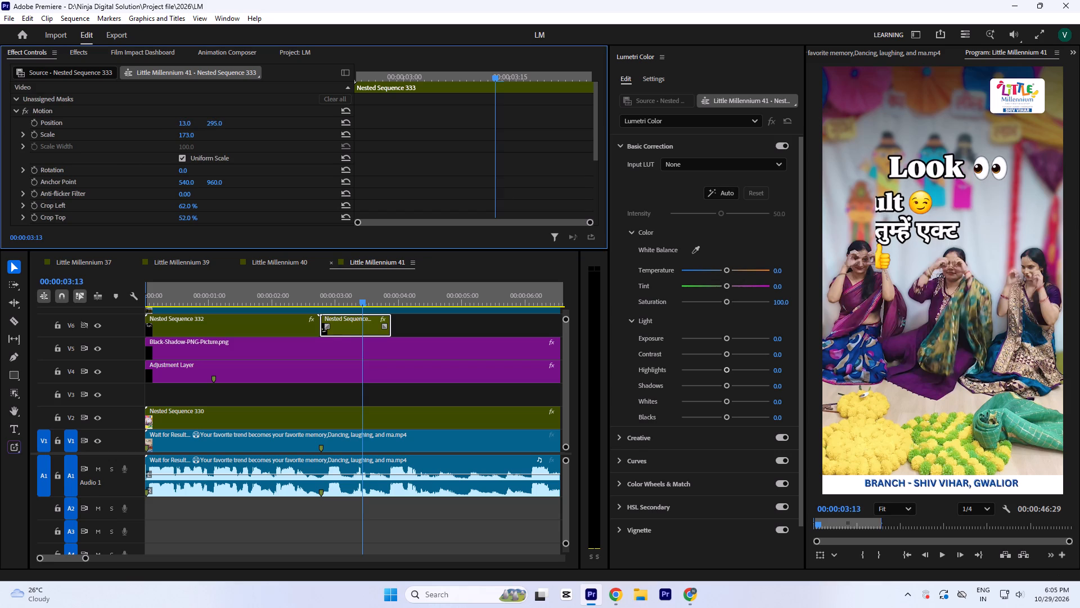
drag(211, 157, 211, 161)
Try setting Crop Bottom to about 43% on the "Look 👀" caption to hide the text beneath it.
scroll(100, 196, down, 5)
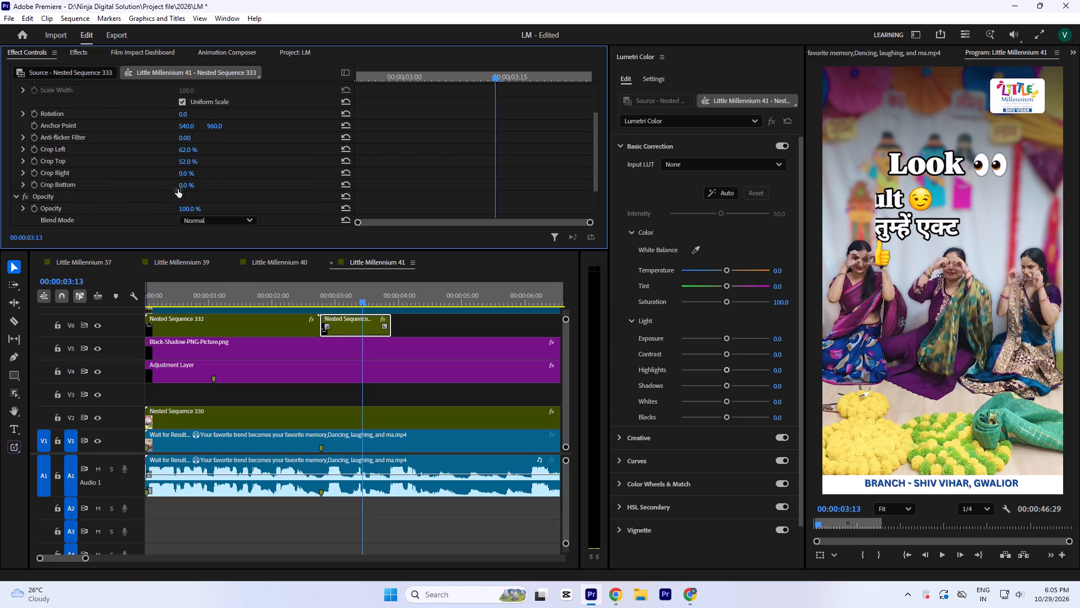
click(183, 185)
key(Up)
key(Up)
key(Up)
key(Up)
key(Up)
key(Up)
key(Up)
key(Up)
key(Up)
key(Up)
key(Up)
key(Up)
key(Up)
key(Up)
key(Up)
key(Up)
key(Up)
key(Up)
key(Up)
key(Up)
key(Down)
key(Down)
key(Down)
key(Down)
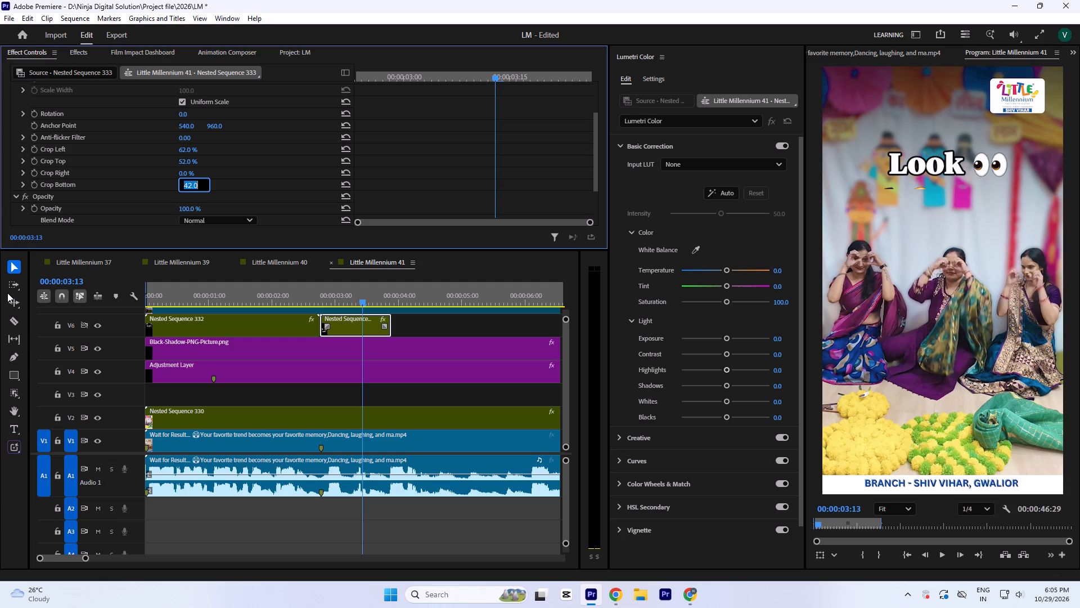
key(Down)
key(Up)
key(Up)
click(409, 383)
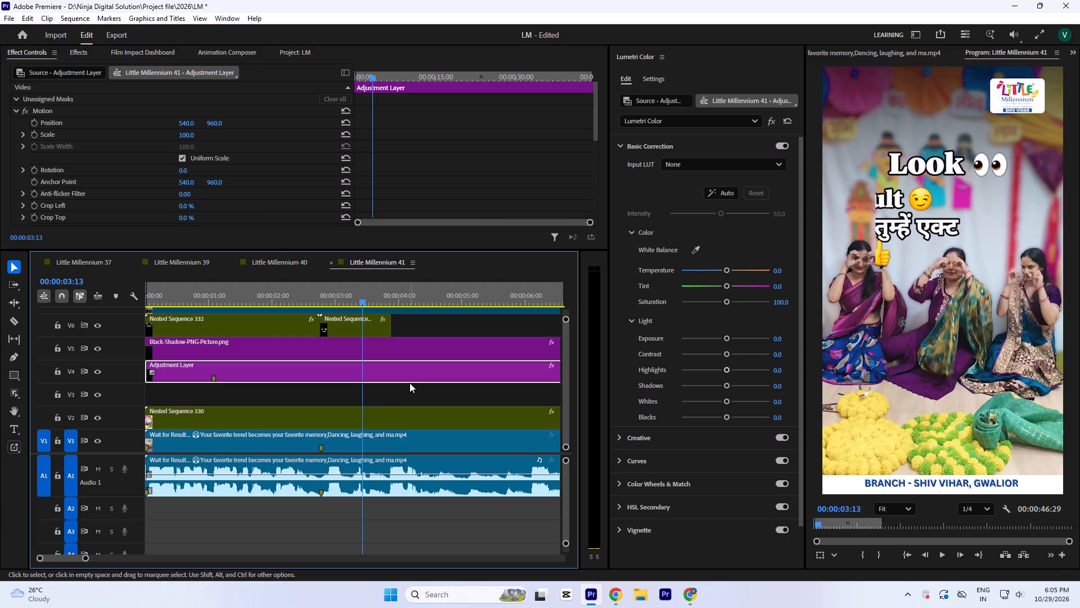
Save the project.
key(ctrl+s)
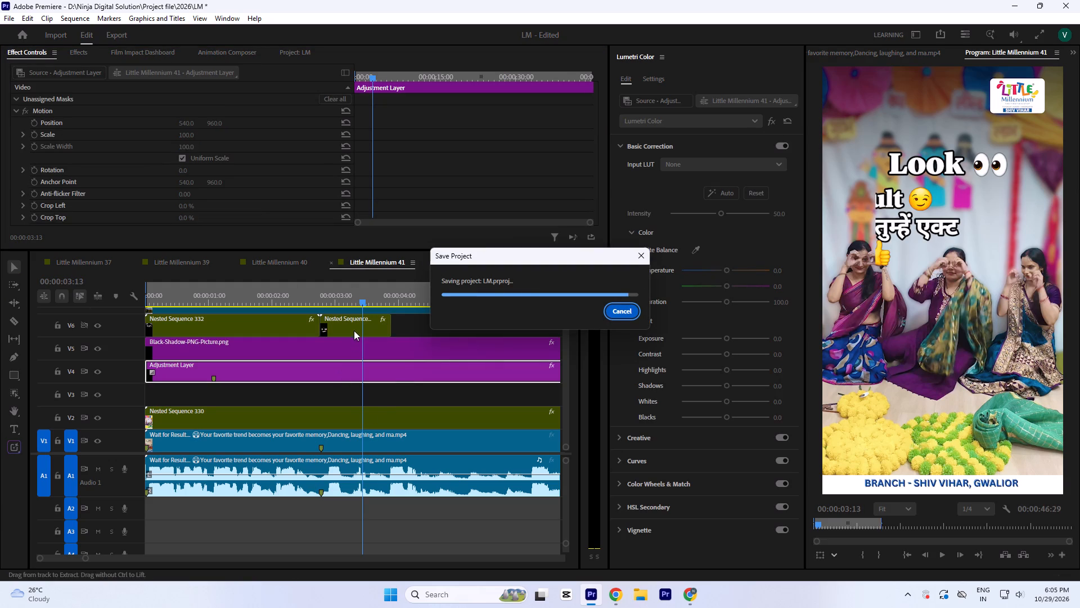
Set Crop Bottom to 43% on the V6 "Look 👀" caption so that only that word and emoji show.
click(352, 327)
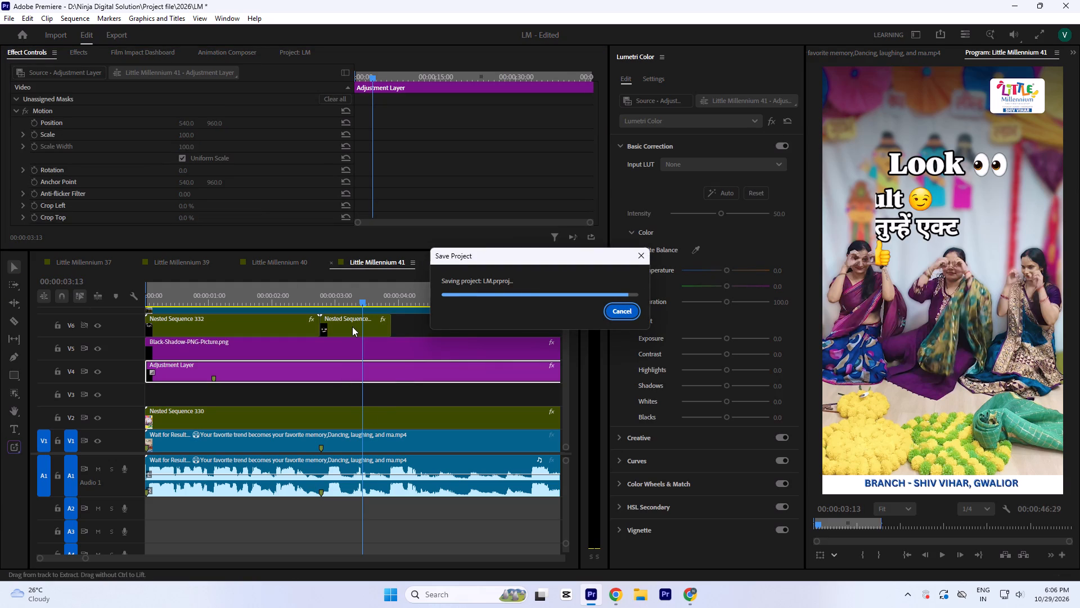
click(352, 327)
scroll(439, 147, down, 11)
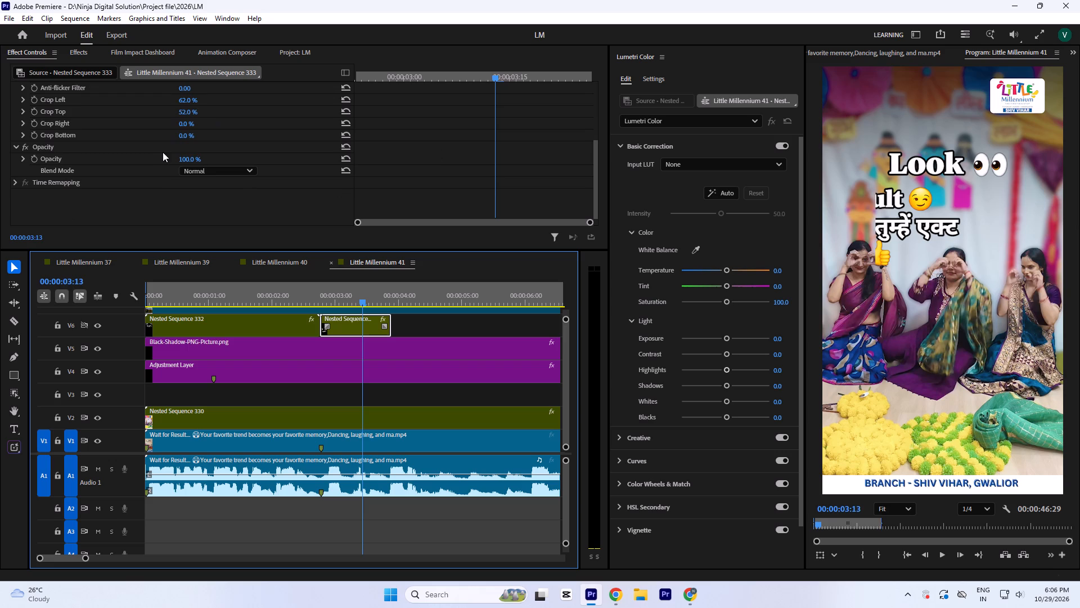
click(182, 137)
key(Up)
key(Up)
key(Up)
key(Up)
key(Up)
key(Up)
key(Up)
key(Up)
key(Up)
key(Up)
key(Up)
key(Up)
key(Up)
key(Up)
key(Up)
key(Up)
key(Up)
key(Up)
key(Up)
key(Up)
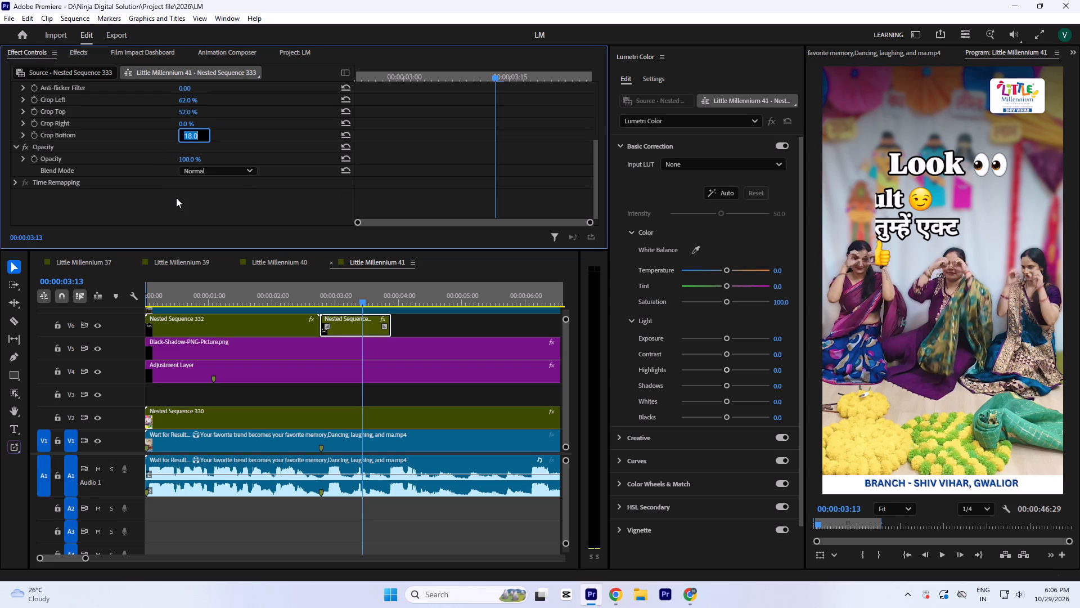
key(Down)
key(Down)
key(Down)
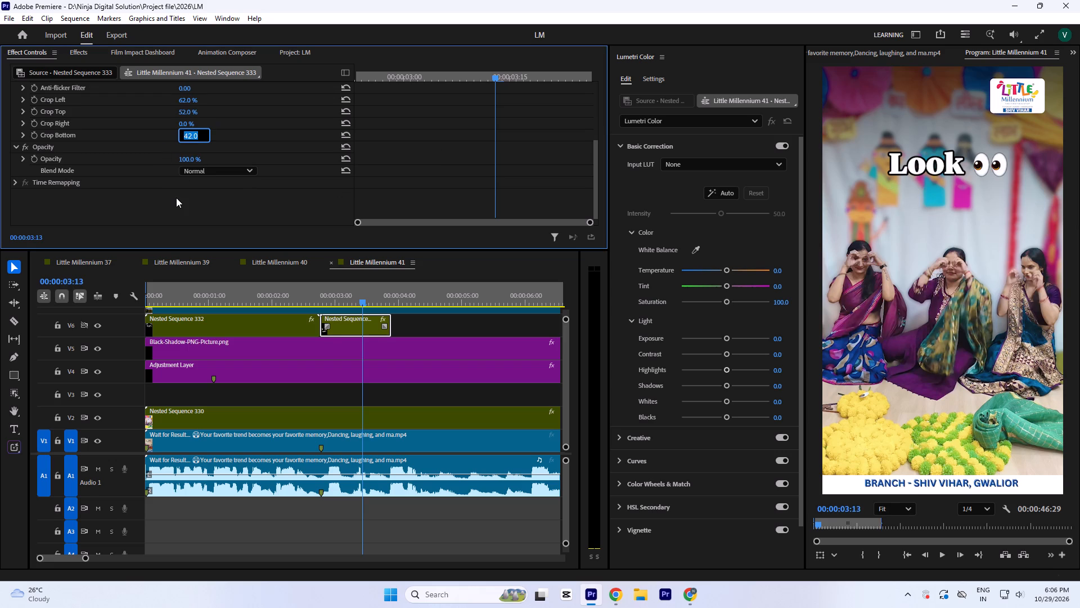
key(Up)
click(371, 140)
click(411, 326)
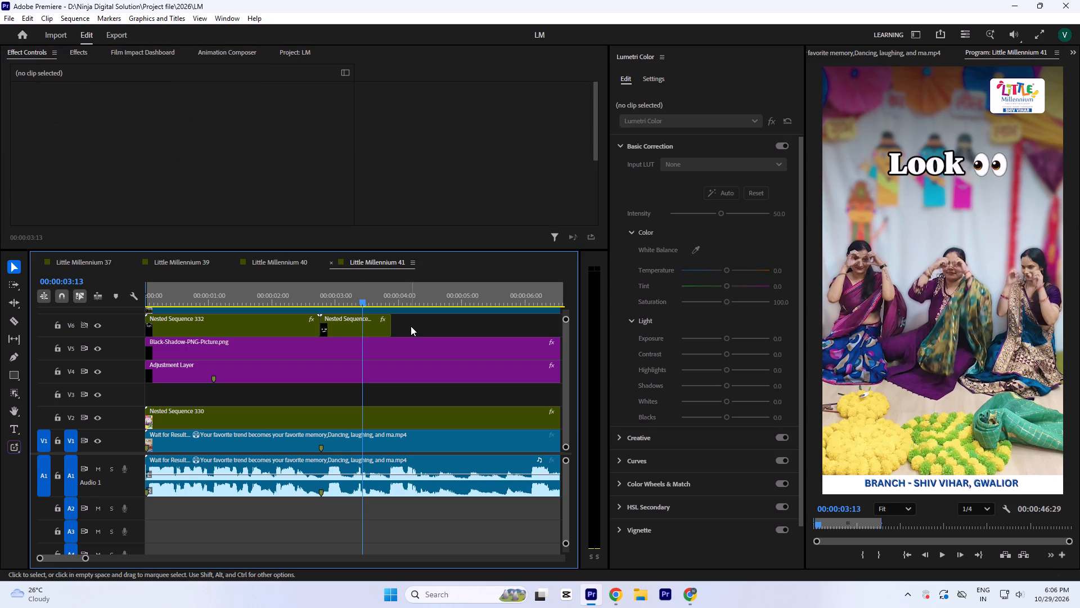
Bring the full word-and-emoji list nest from V3 near 00:01:16 onto V6, a few seconds past the "Look 👀" caption.
click(421, 290)
click(393, 292)
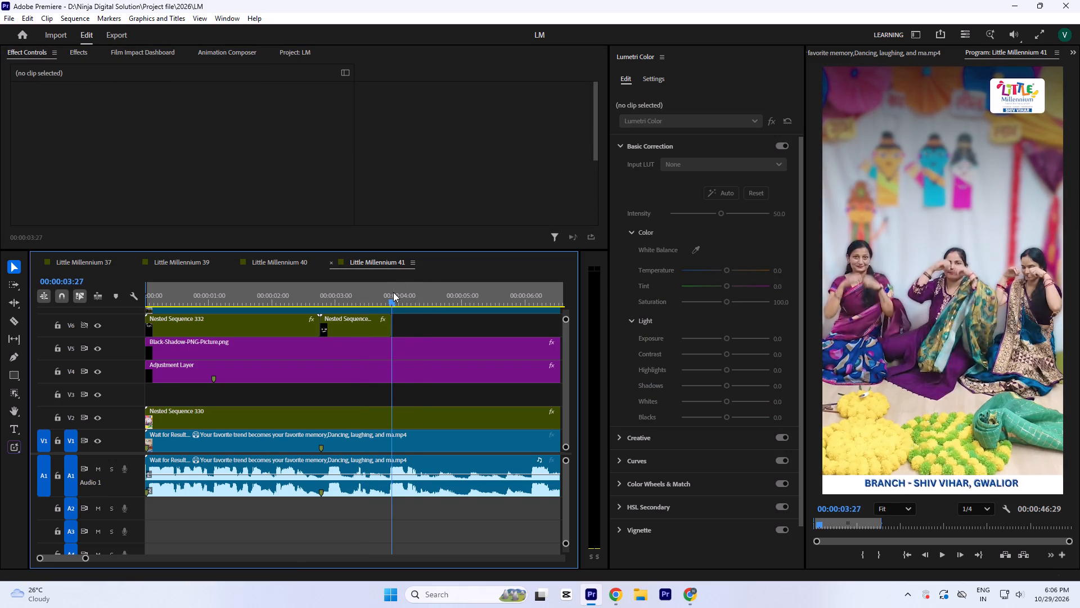
key(space)
key(minus)
key(space)
key(minus)
key(minus)
key(minus)
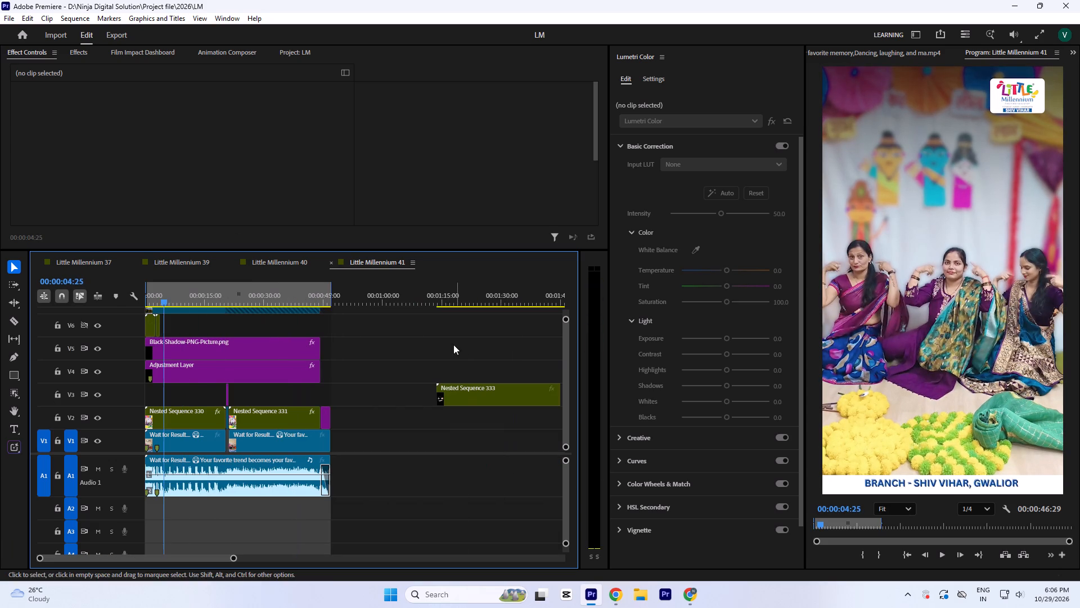
click(450, 303)
key(minus)
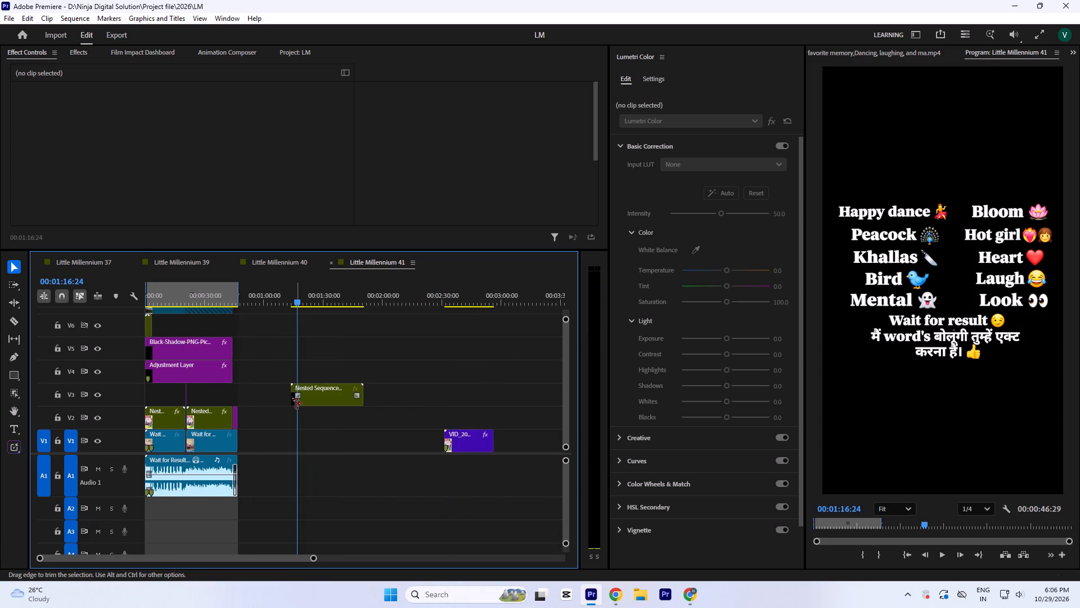
key(equal)
alt+drag(390, 397, 347, 362)
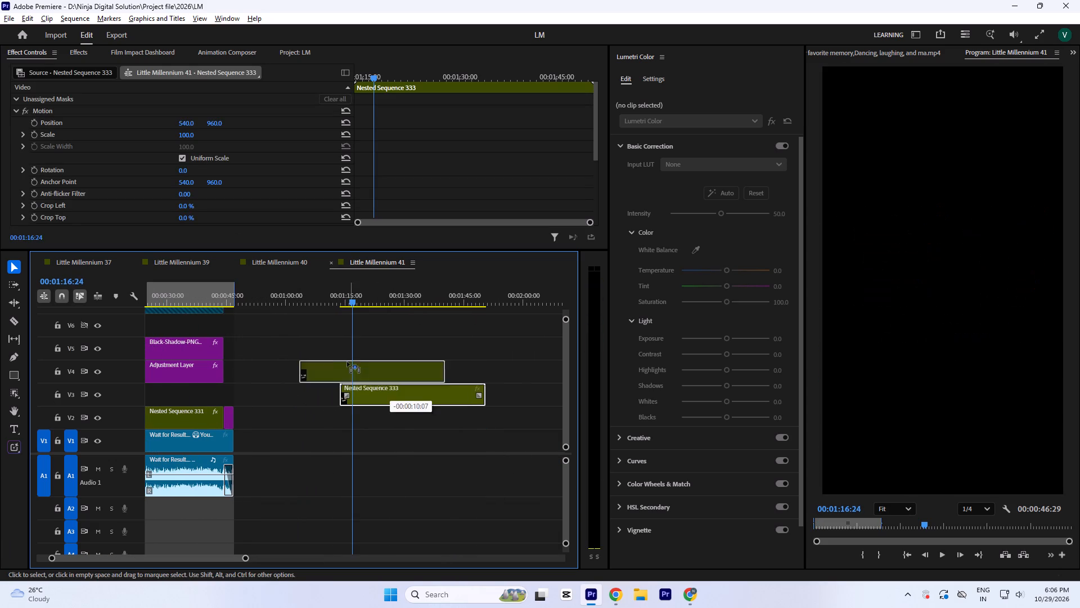
alt+drag(347, 362, 339, 353)
drag(337, 357, 233, 326)
Play the section around 00:00:05 to find the caption change, and mark the V2 dance clip at 00:00:06:04.
key(minus)
click(168, 293)
key(equal)
key(equal)
key(equal)
click(211, 296)
key(equal)
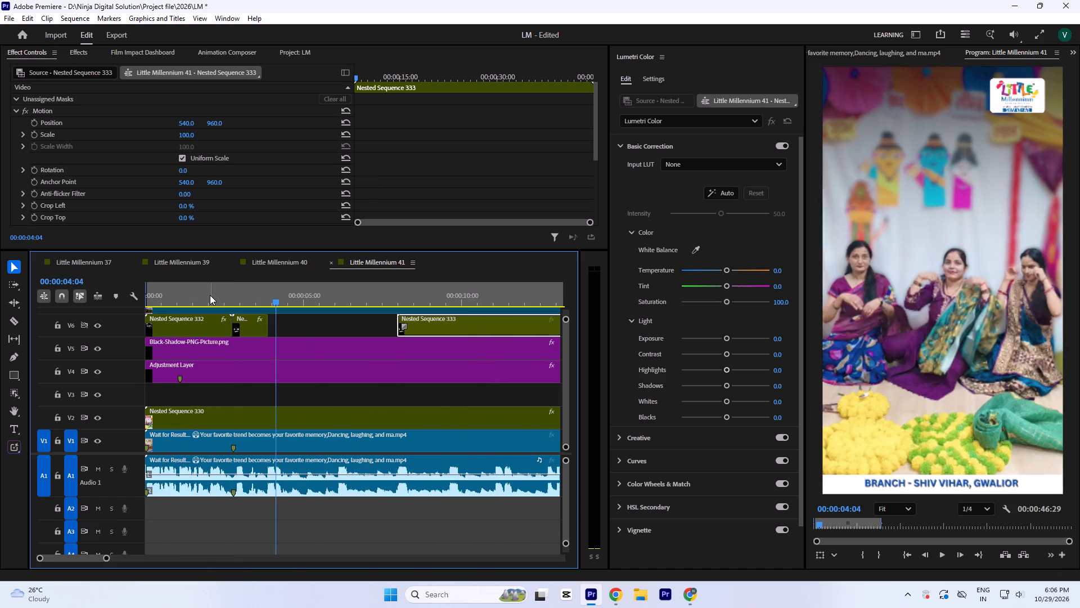
key(equal)
key(space)
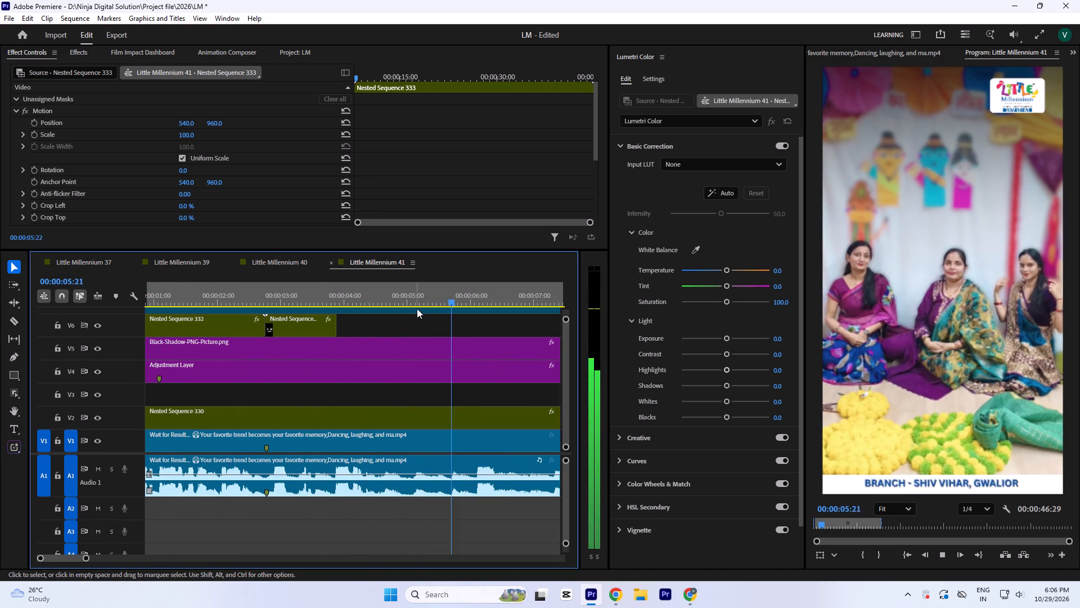
key(space)
key(space)
key(space)
drag(453, 296, 415, 327)
key(space)
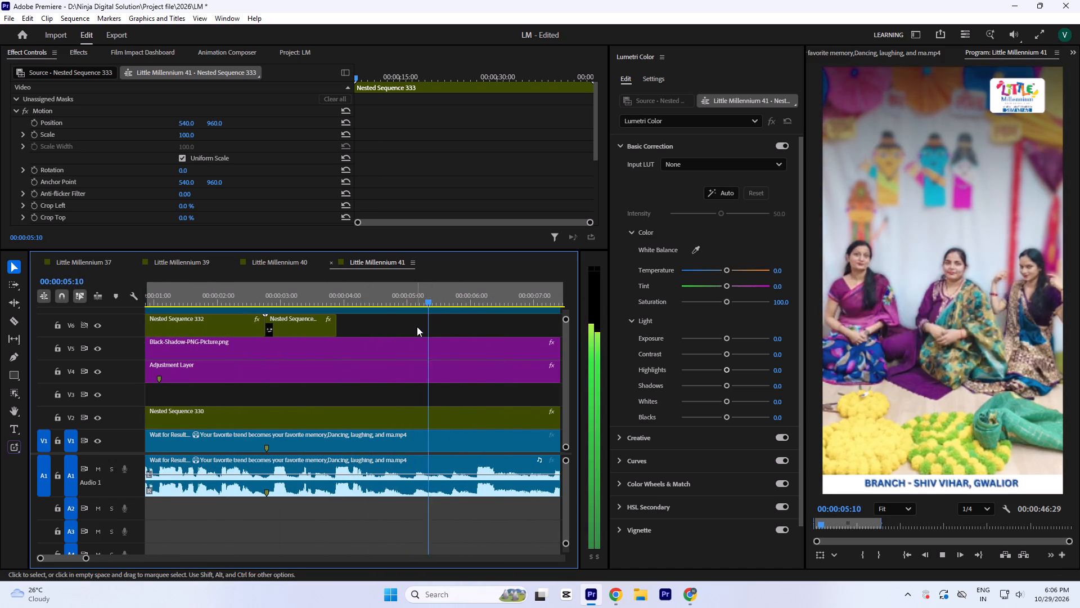
key(space)
key(space)
key(space)
drag(438, 297, 439, 299)
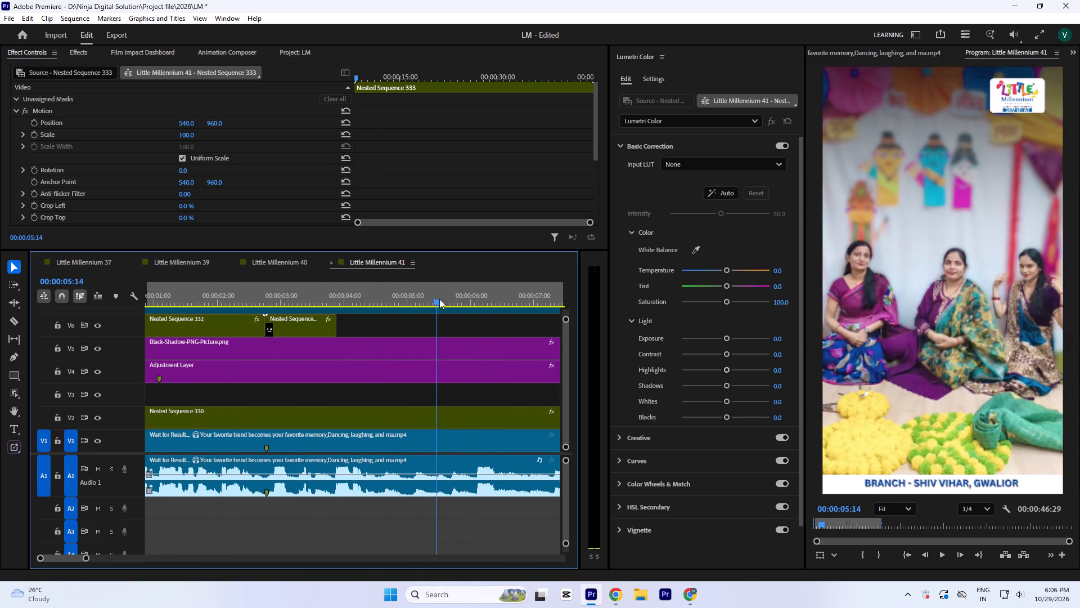
drag(439, 299, 469, 334)
key(equal)
key(equal)
key(equal)
key(equal)
drag(391, 288, 421, 317)
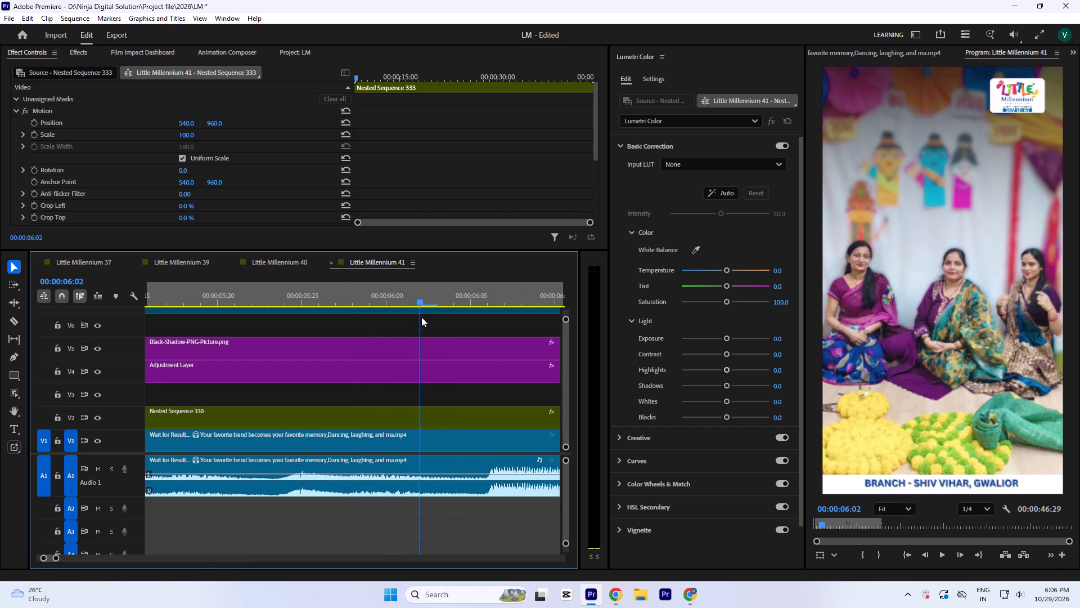
drag(421, 317, 440, 334)
click(441, 423)
click(448, 294)
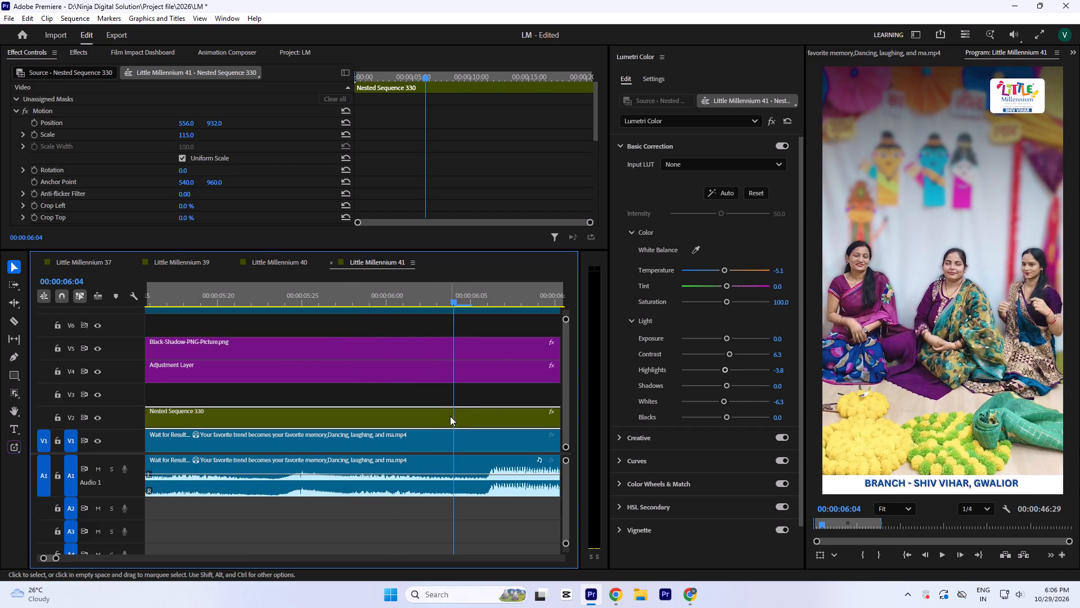
key(m)
Move the new word-list nest on V6 so it starts directly after the "Look 👀" caption.
key(minus)
key(minus)
key(minus)
key(minus)
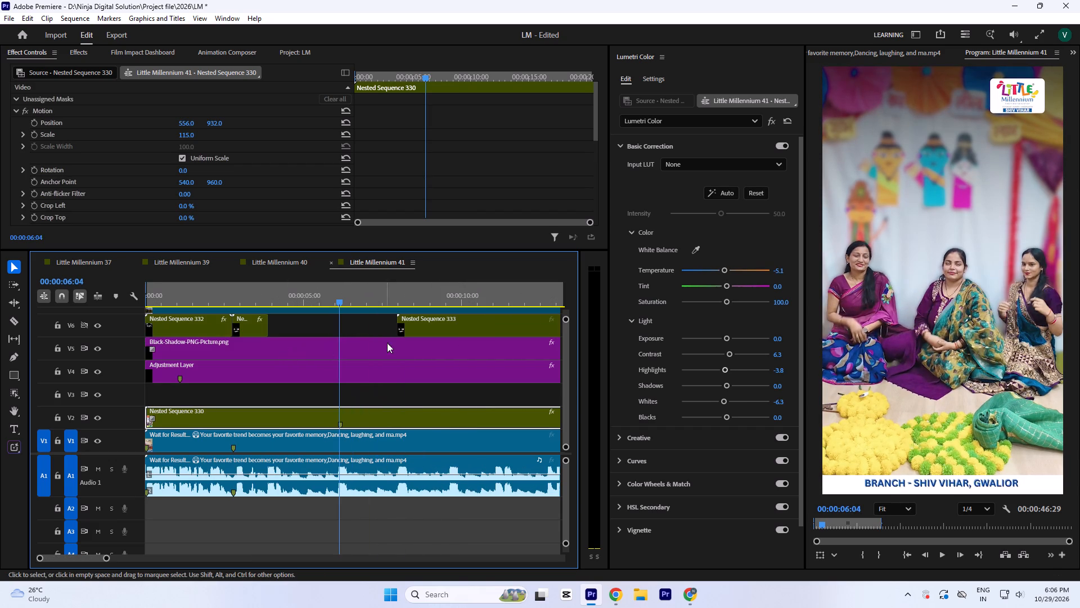
drag(429, 324, 303, 328)
Trim the end of the new V6 word-list nest back to the V2 marker at 00:00:06:04.
click(274, 298)
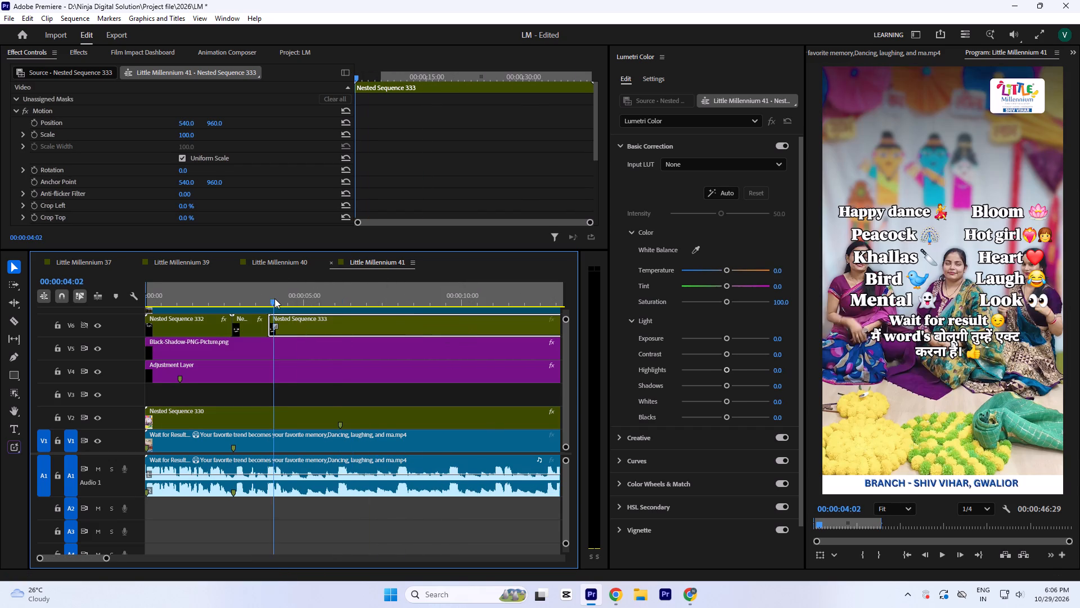
key(equal)
key(space)
key(space)
key(minus)
key(minus)
key(minus)
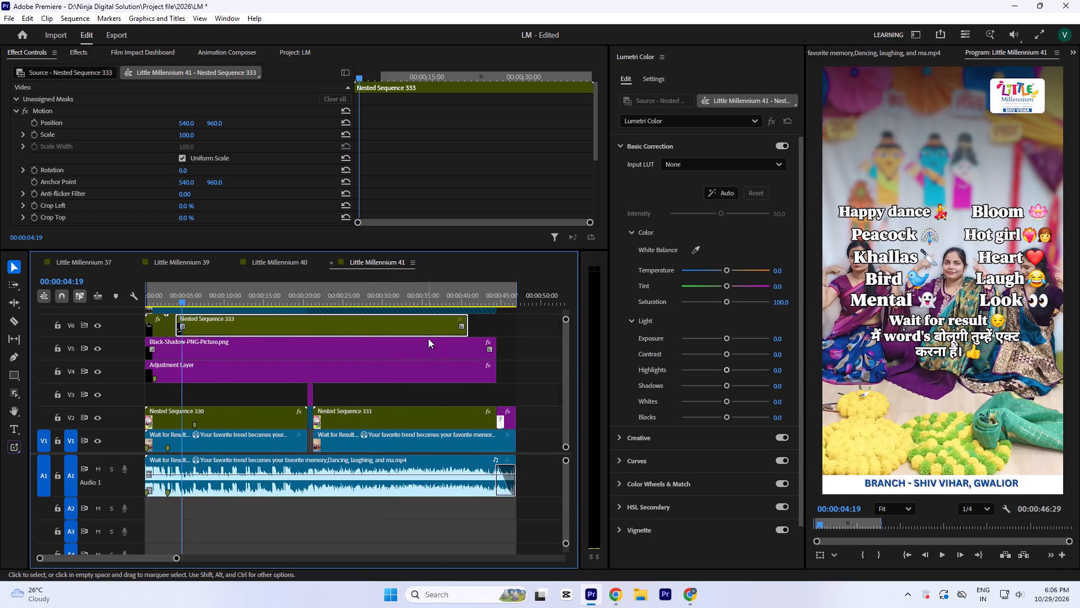
drag(467, 326, 195, 332)
Temporarily hide V2 and play the reference from about 00:00:04:19 to check the caption word and its timing against the V6 nest.
key(equal)
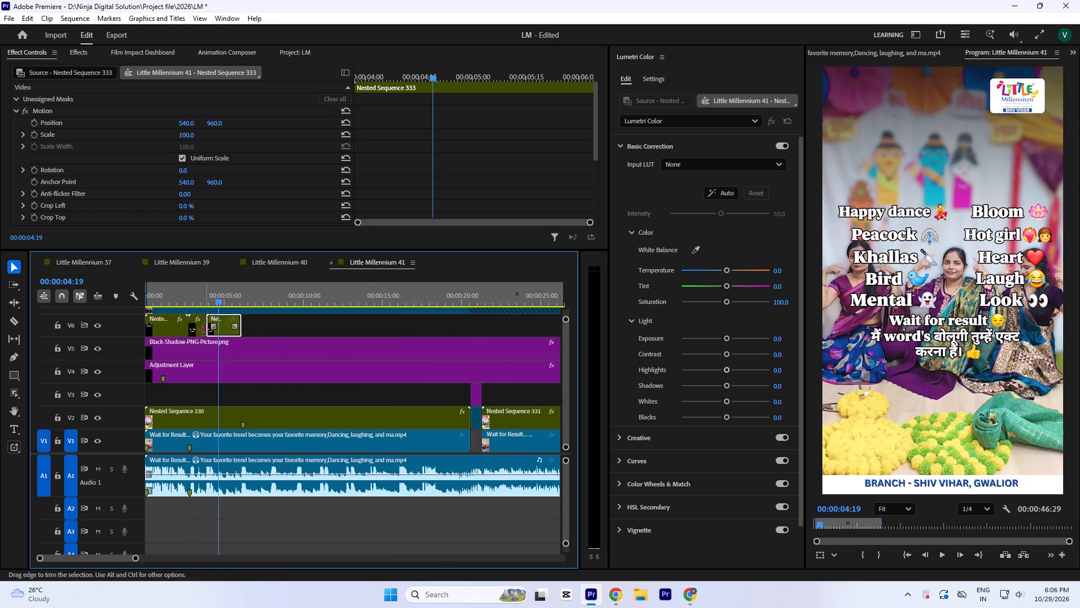
key(equal)
key(equal)
click(96, 415)
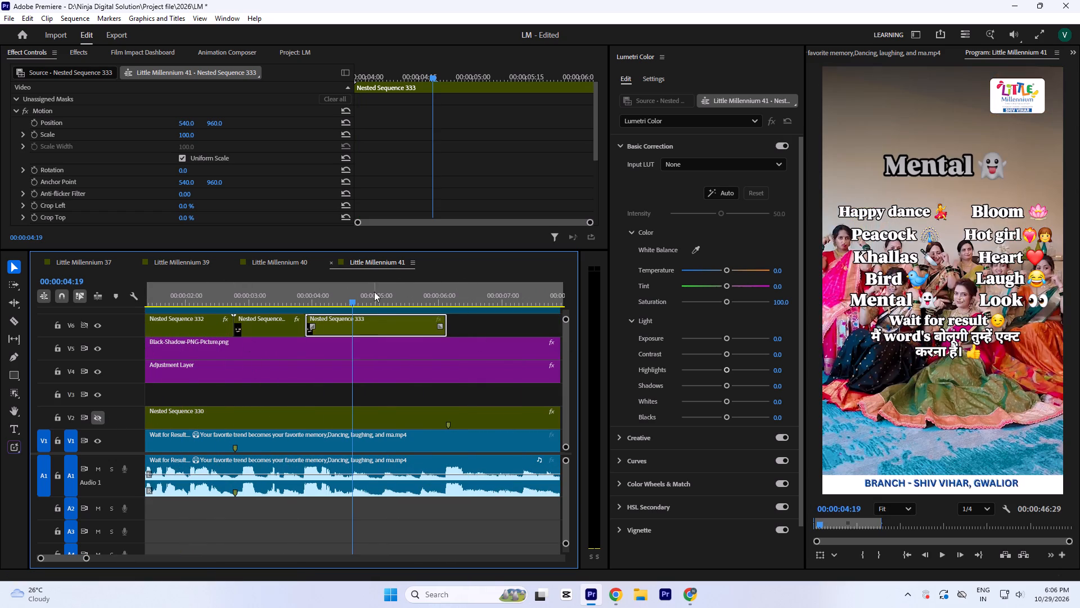
click(374, 292)
key(space)
key(space)
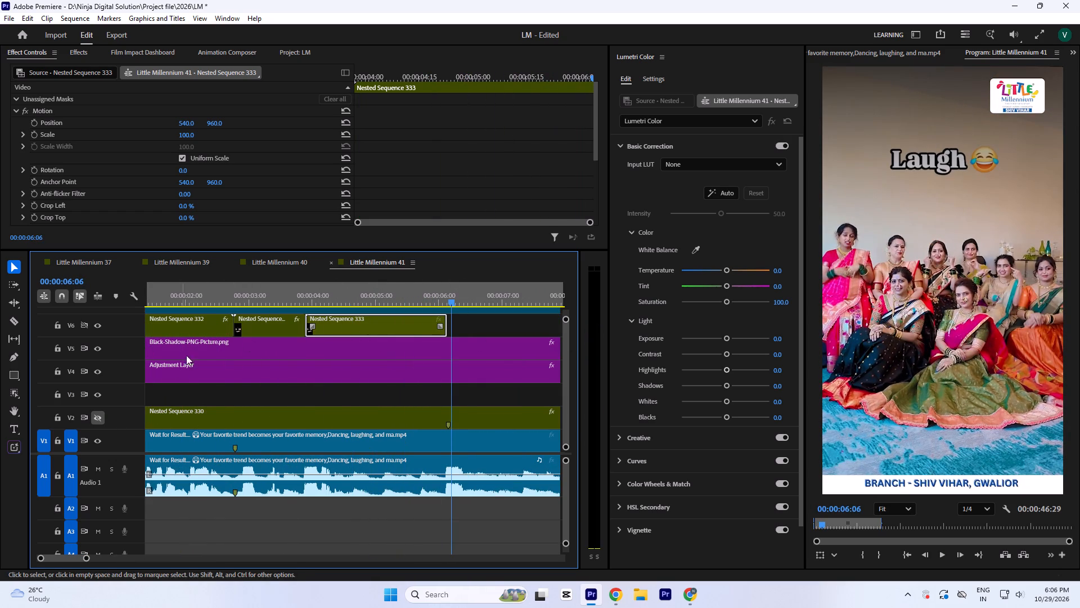
click(444, 301)
key(equal)
key(equal)
key(equal)
key(equal)
click(388, 296)
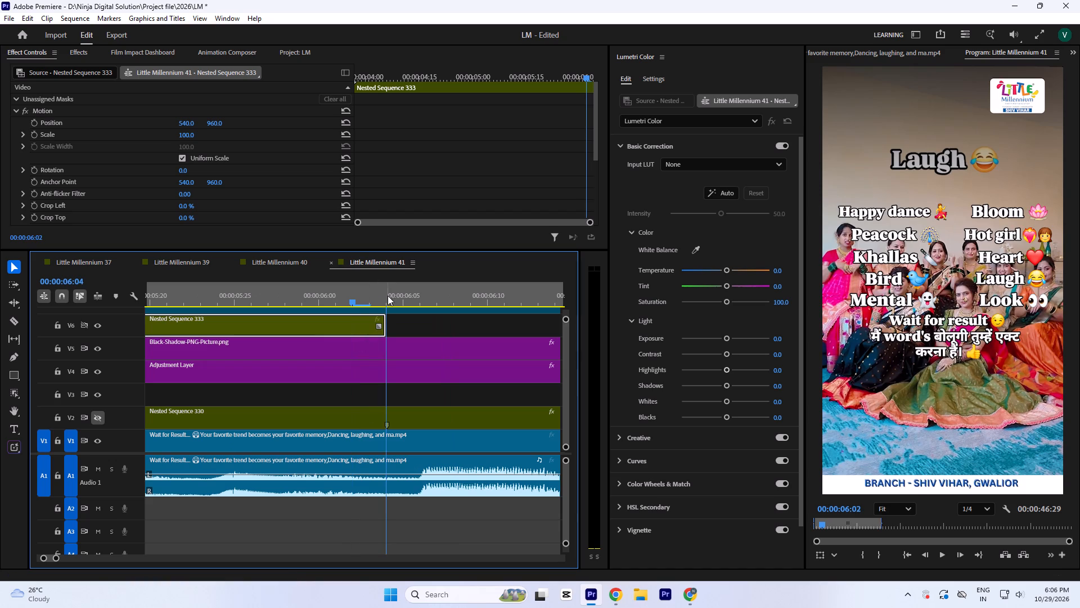
click(353, 295)
click(97, 414)
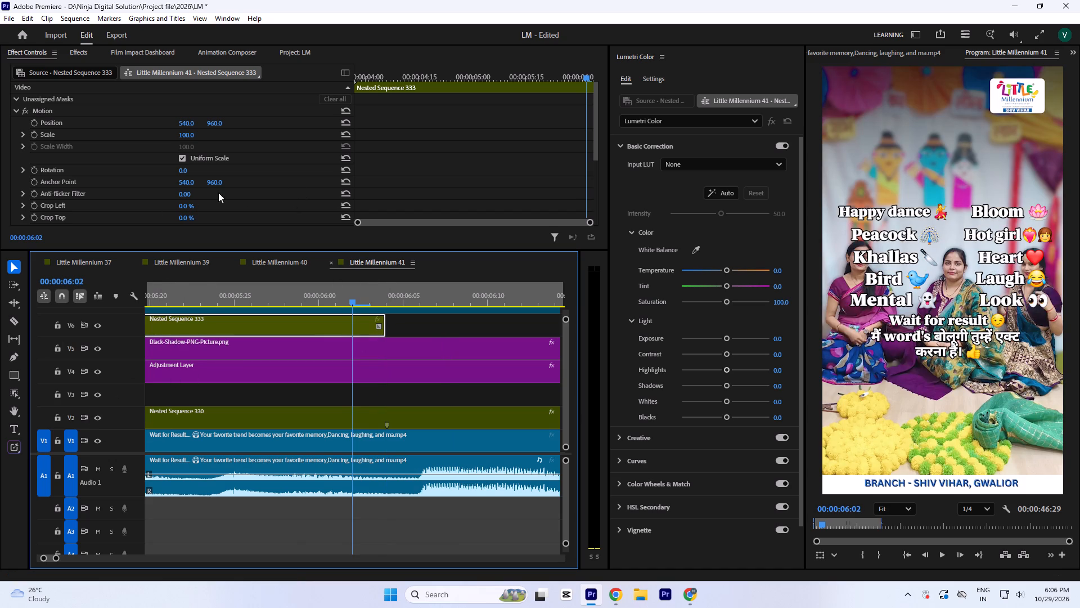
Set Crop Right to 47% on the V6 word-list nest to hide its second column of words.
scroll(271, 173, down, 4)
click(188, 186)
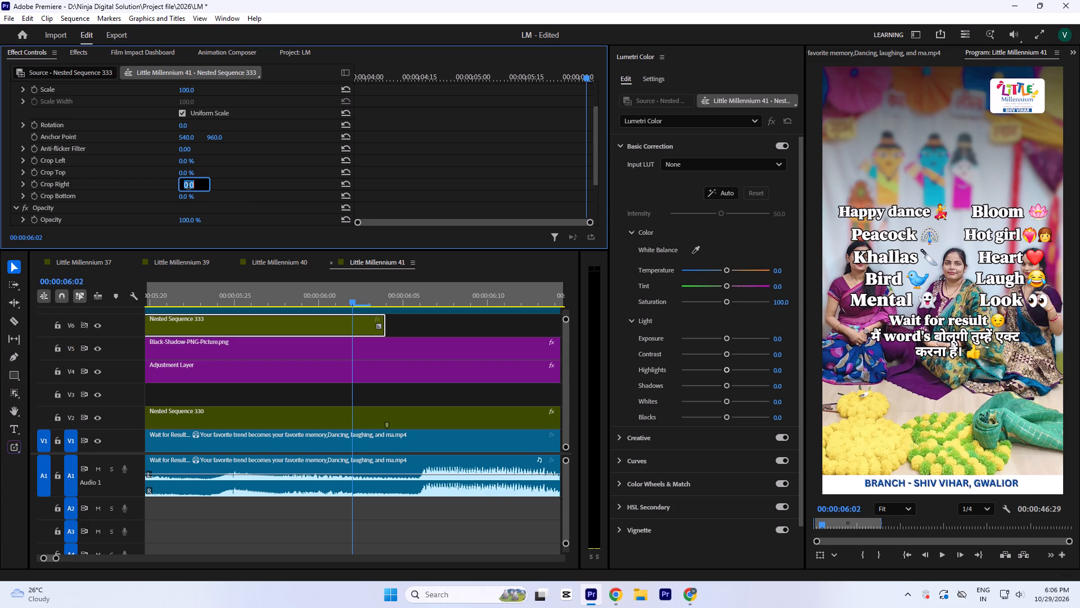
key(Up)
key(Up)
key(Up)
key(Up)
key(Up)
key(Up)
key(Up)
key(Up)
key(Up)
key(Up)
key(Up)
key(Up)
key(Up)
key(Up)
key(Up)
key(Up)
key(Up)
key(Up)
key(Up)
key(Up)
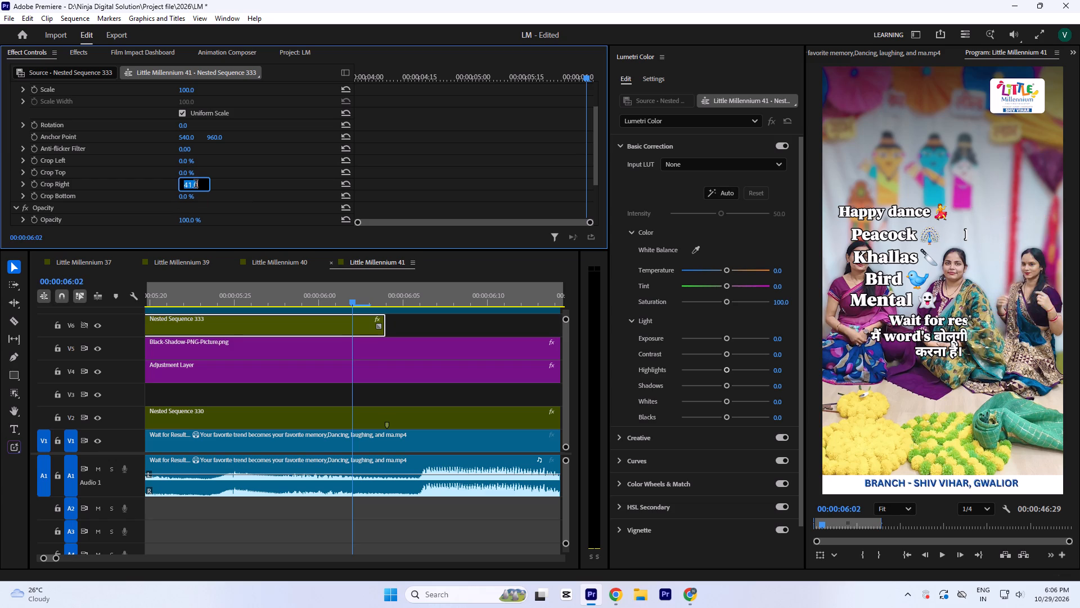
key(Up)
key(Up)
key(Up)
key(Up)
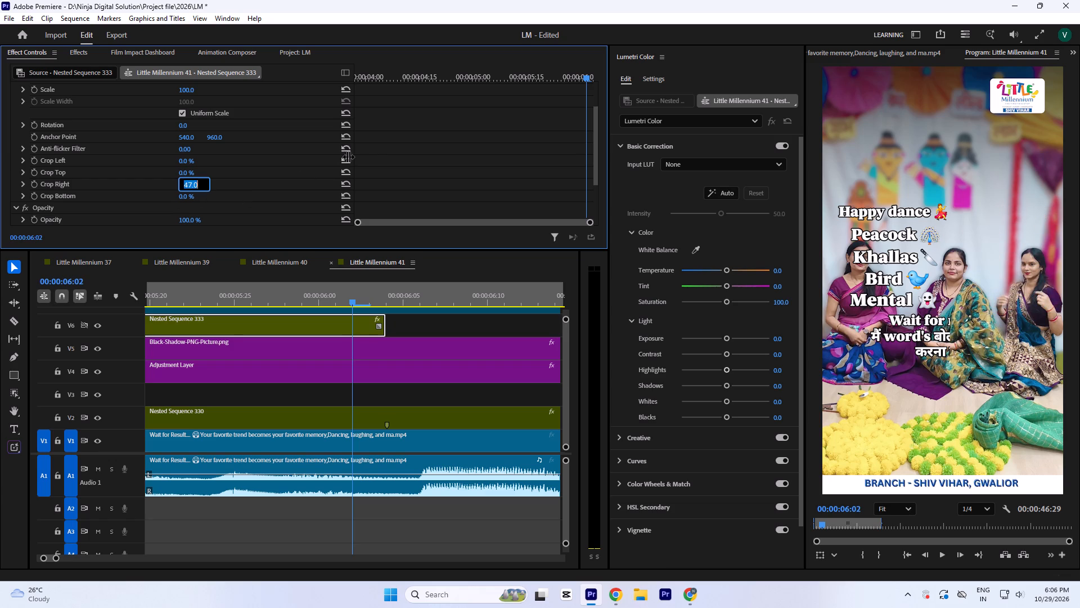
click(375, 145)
Raise the V6 word-list nest in the frame by setting its vertical position to 429.
click(416, 315)
click(337, 328)
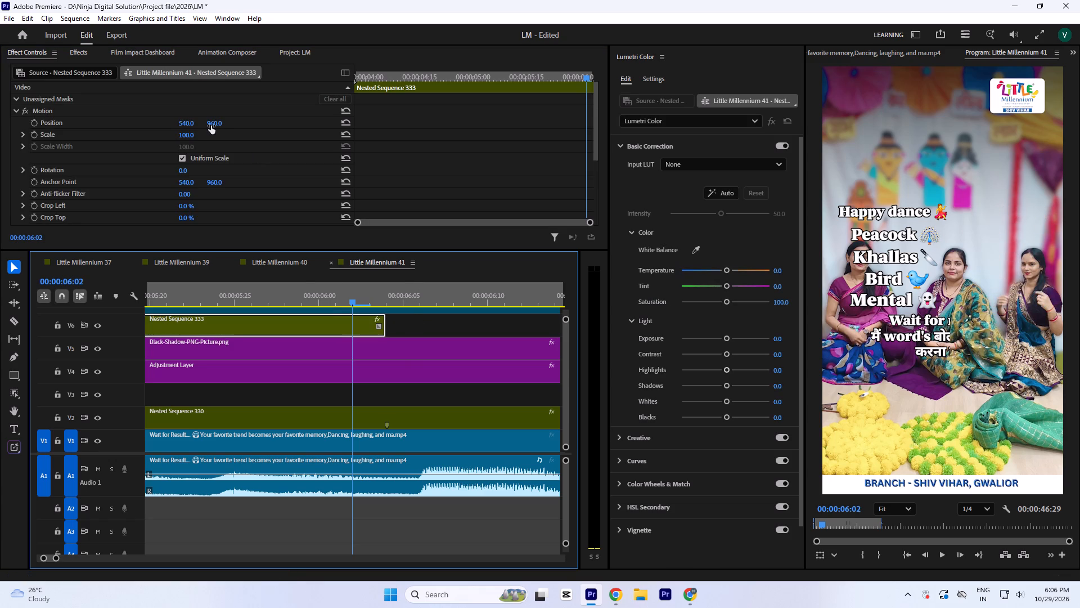
drag(211, 126, 218, 424)
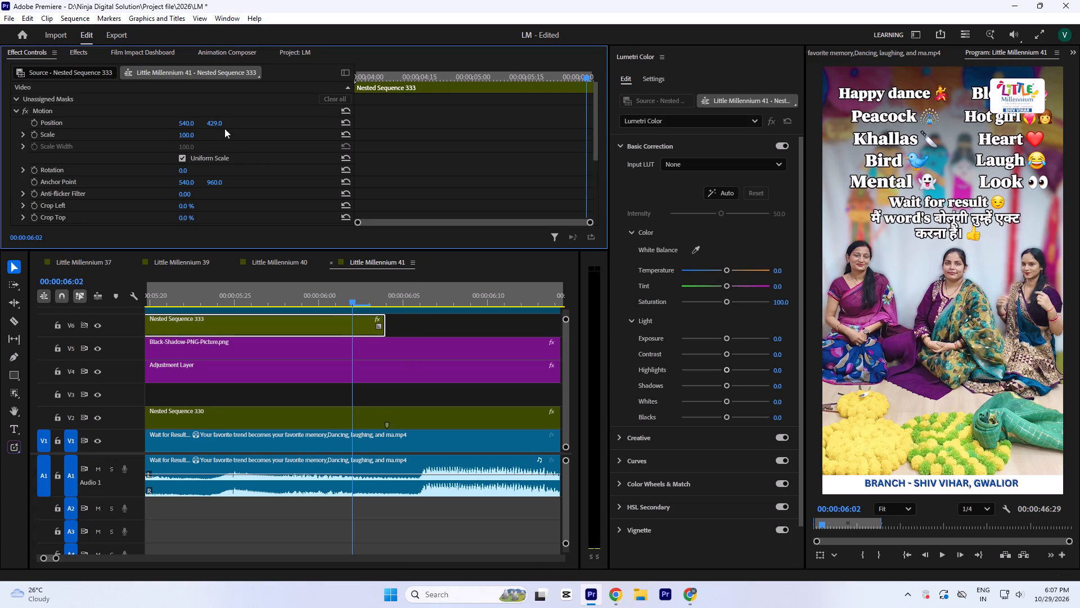
Set Crop Right to 48% on the raised V6 nest to hide the second word column.
scroll(404, 163, down, 5)
click(188, 171)
key(Up)
key(Up)
key(Up)
key(Up)
key(Up)
key(Up)
key(Up)
key(Up)
key(Up)
key(Up)
key(Up)
key(Up)
key(Up)
key(Up)
key(Up)
key(Up)
key(Up)
key(Up)
key(Up)
key(Up)
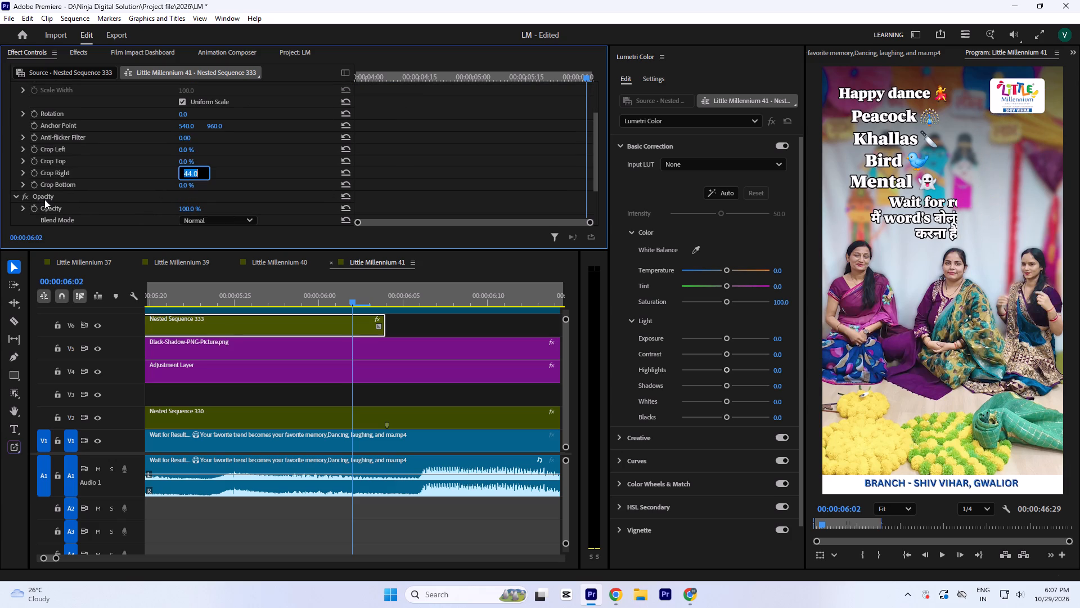
key(Up)
key(Up)
key(Up)
key(Up)
click(407, 124)
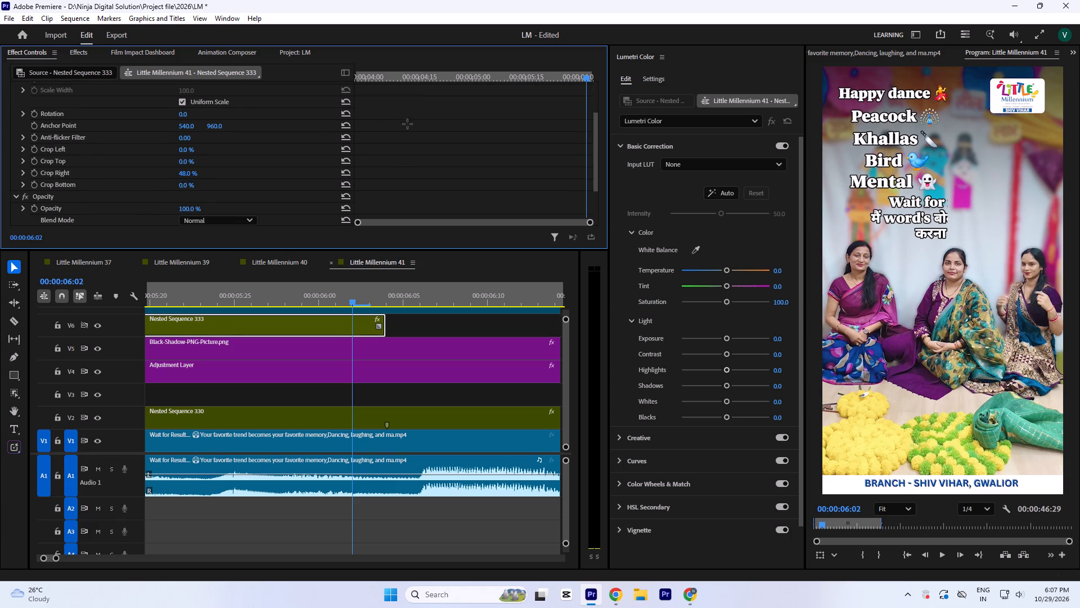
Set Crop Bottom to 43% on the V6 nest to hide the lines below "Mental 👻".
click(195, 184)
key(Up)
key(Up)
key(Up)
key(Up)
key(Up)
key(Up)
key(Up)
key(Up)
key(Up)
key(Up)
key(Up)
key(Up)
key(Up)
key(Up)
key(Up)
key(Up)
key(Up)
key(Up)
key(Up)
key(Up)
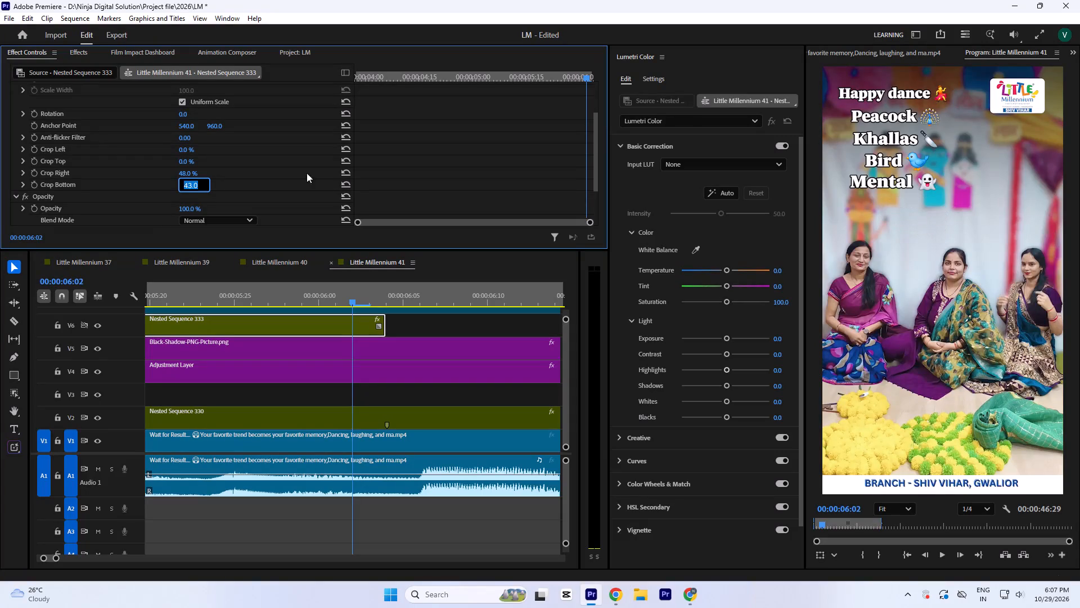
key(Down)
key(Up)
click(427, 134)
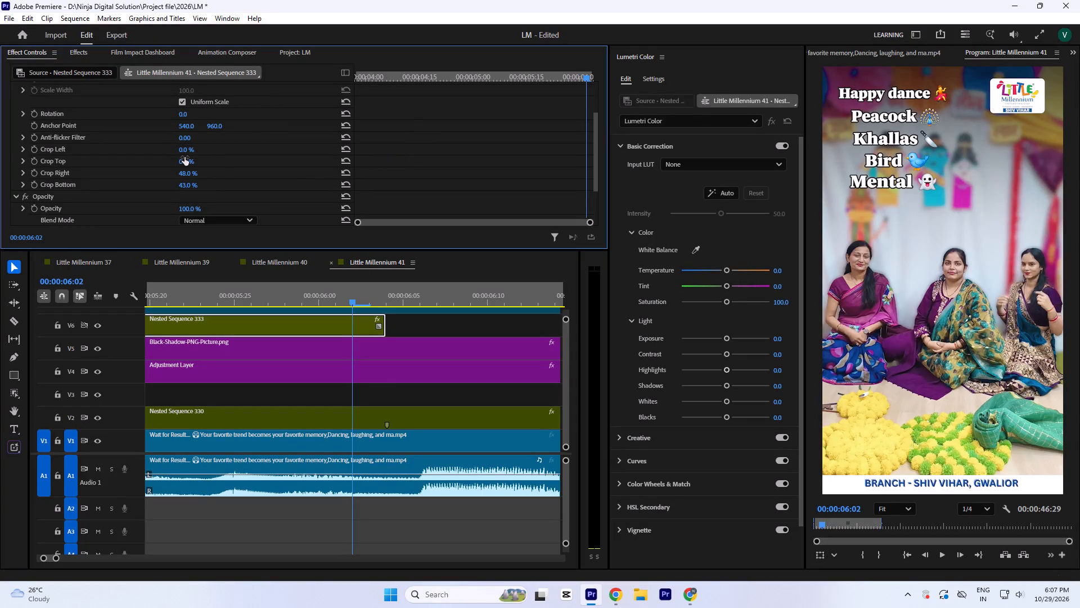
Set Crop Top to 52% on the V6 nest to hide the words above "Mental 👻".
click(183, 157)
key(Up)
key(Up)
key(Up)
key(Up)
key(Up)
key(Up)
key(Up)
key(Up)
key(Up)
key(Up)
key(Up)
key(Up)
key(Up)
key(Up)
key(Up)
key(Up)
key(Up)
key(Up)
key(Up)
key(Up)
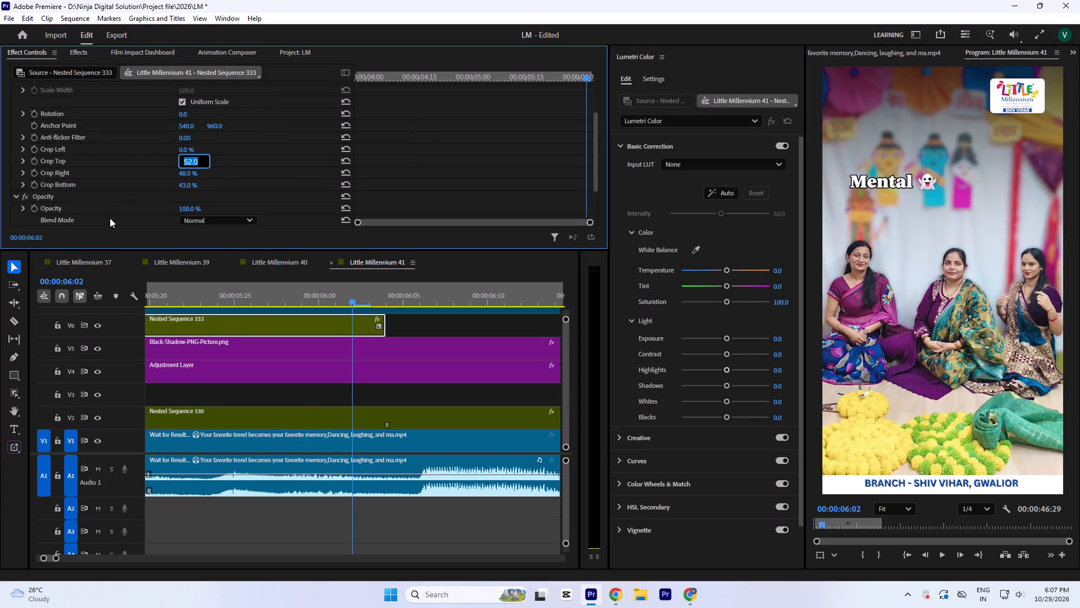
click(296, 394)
Scale the V6 nest to 151% and shift it horizontally so "Mental 👻" sits centred in the frame.
click(317, 329)
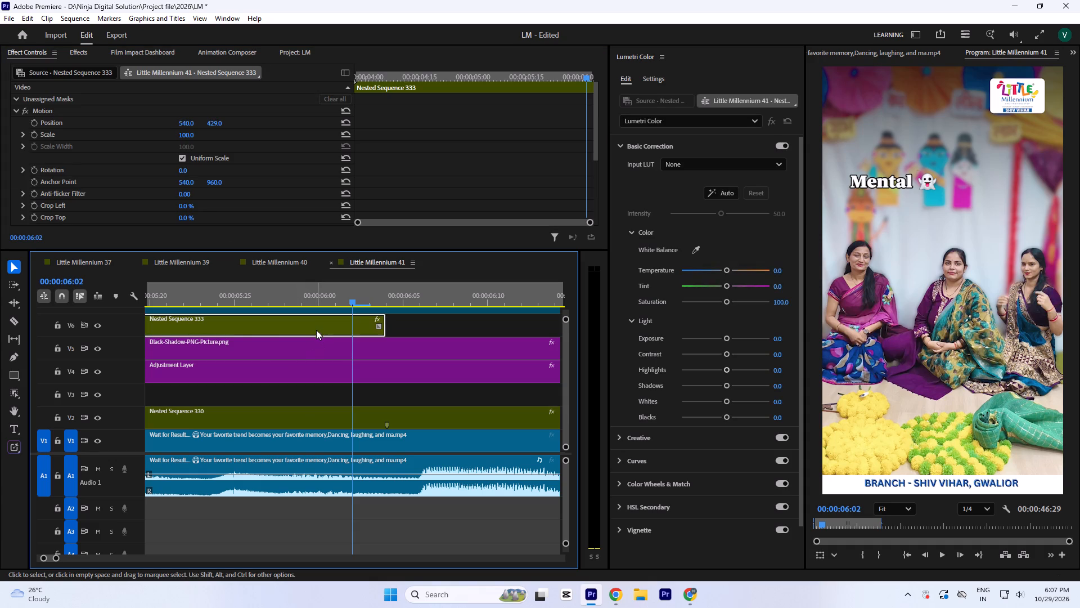
drag(191, 122, 237, 51)
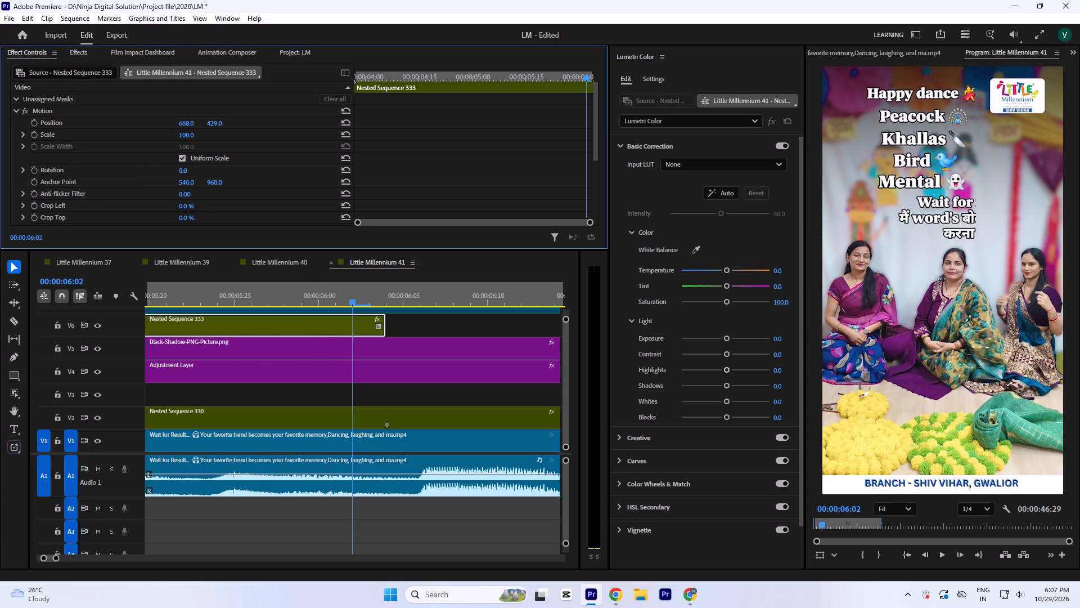
drag(237, 51, 308, 12)
drag(184, 138, 185, 121)
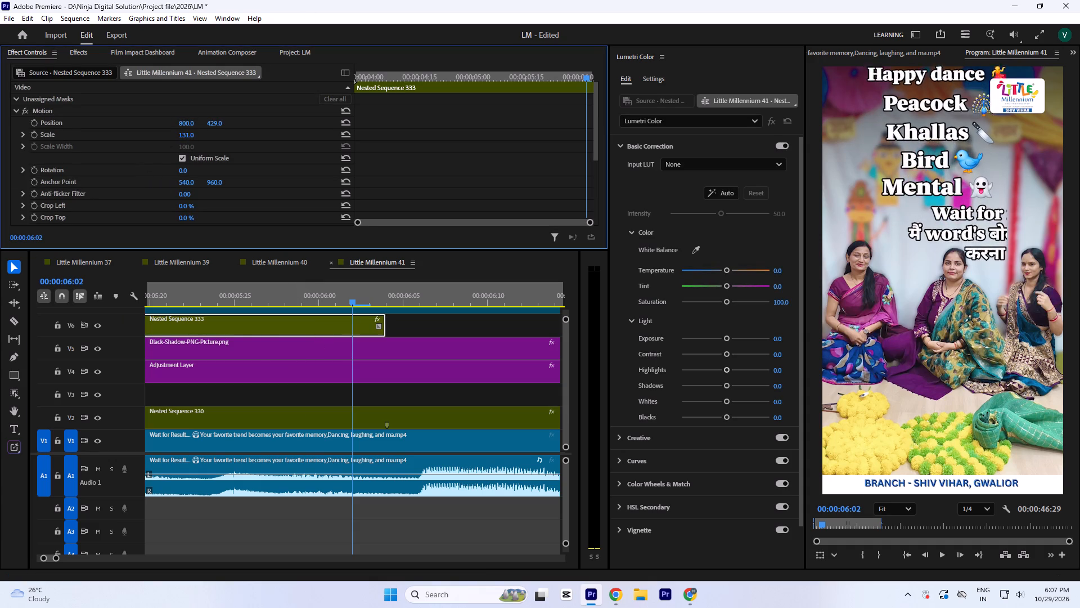
drag(185, 121, 189, 110)
drag(191, 121, 218, 64)
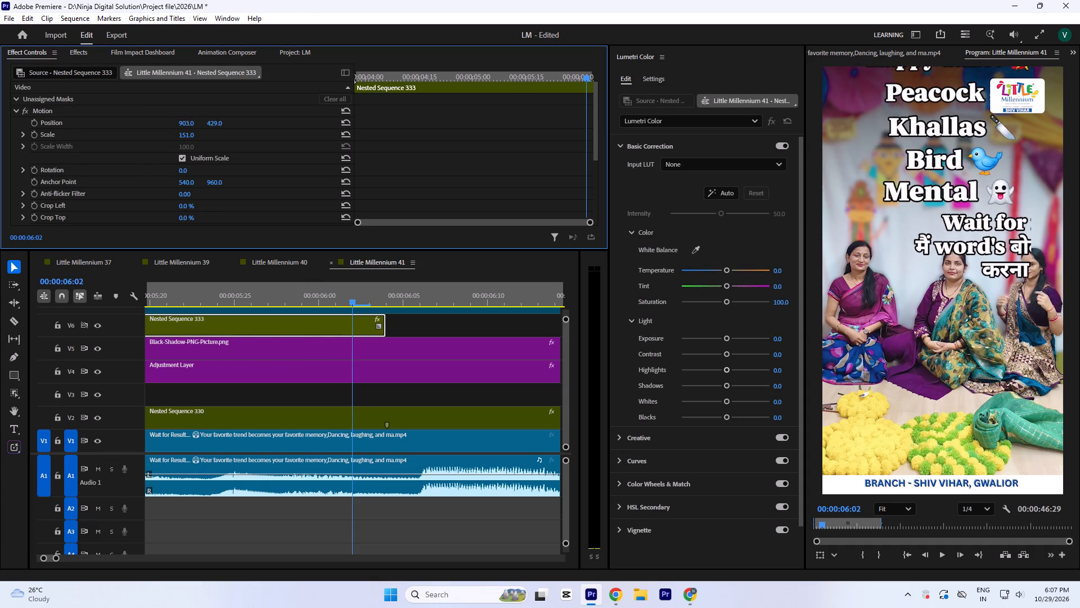
drag(218, 64, 222, 55)
Set Crop Bottom to 43% on the enlarged V6 nest to hide the lines under "Mental 👻".
scroll(311, 159, down, 4)
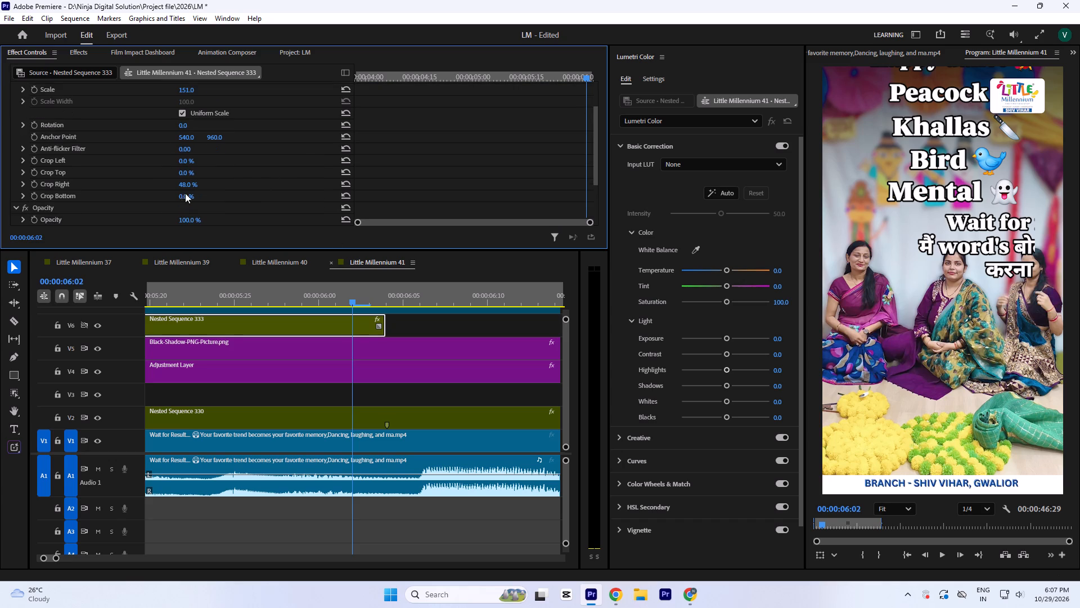
click(182, 195)
key(Up)
key(Up)
key(Up)
key(Up)
key(Up)
key(Up)
key(Up)
key(Up)
key(Up)
key(Up)
key(Up)
key(Up)
key(Up)
key(Up)
key(Up)
key(Up)
key(Up)
key(Up)
key(Up)
key(Up)
key(Down)
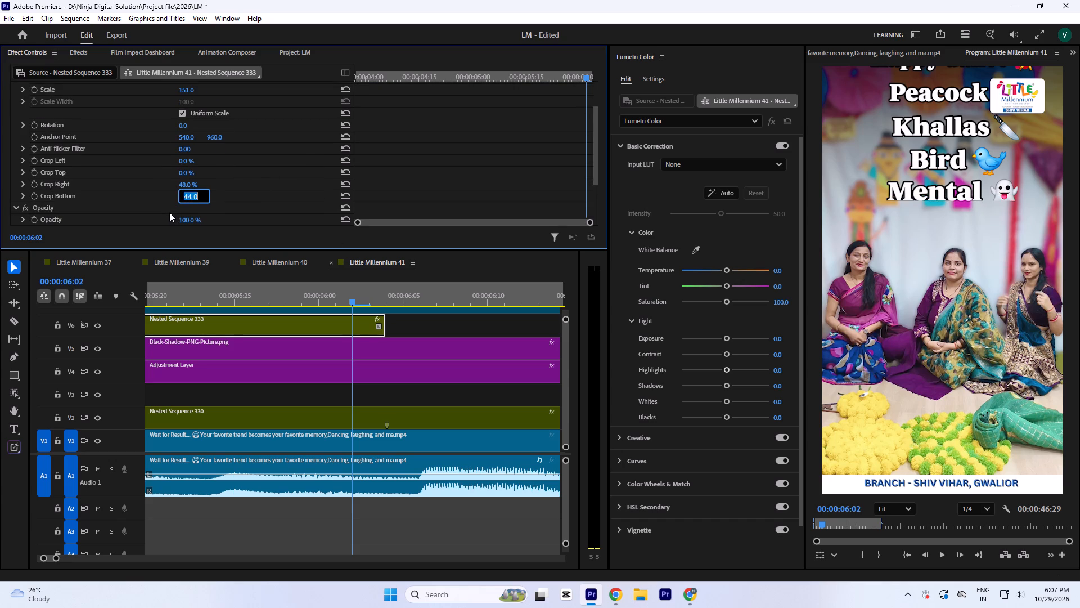
key(Down)
key(Down)
key(Up)
click(425, 170)
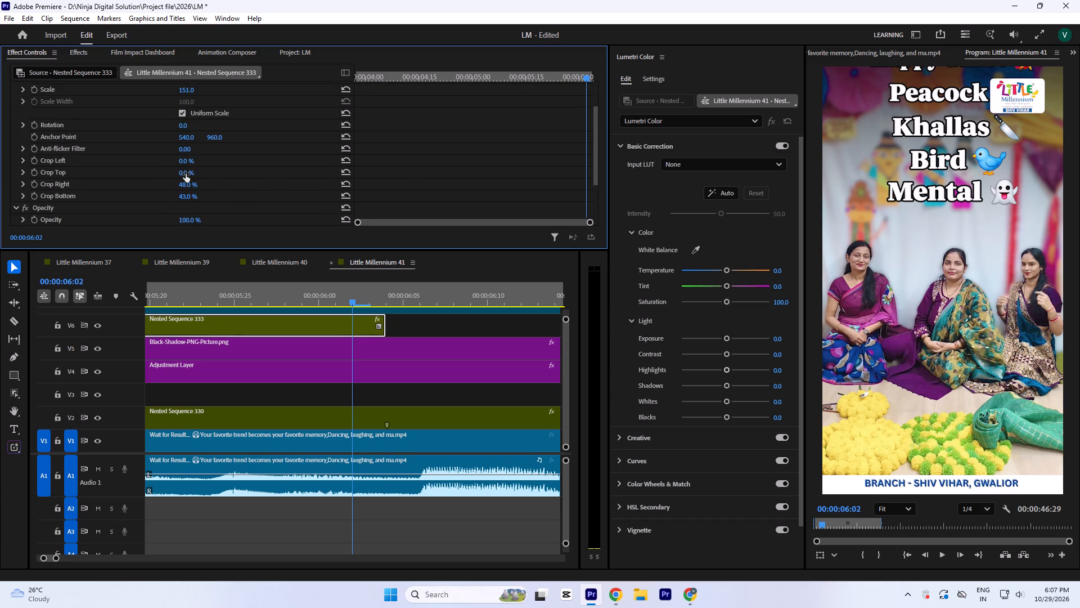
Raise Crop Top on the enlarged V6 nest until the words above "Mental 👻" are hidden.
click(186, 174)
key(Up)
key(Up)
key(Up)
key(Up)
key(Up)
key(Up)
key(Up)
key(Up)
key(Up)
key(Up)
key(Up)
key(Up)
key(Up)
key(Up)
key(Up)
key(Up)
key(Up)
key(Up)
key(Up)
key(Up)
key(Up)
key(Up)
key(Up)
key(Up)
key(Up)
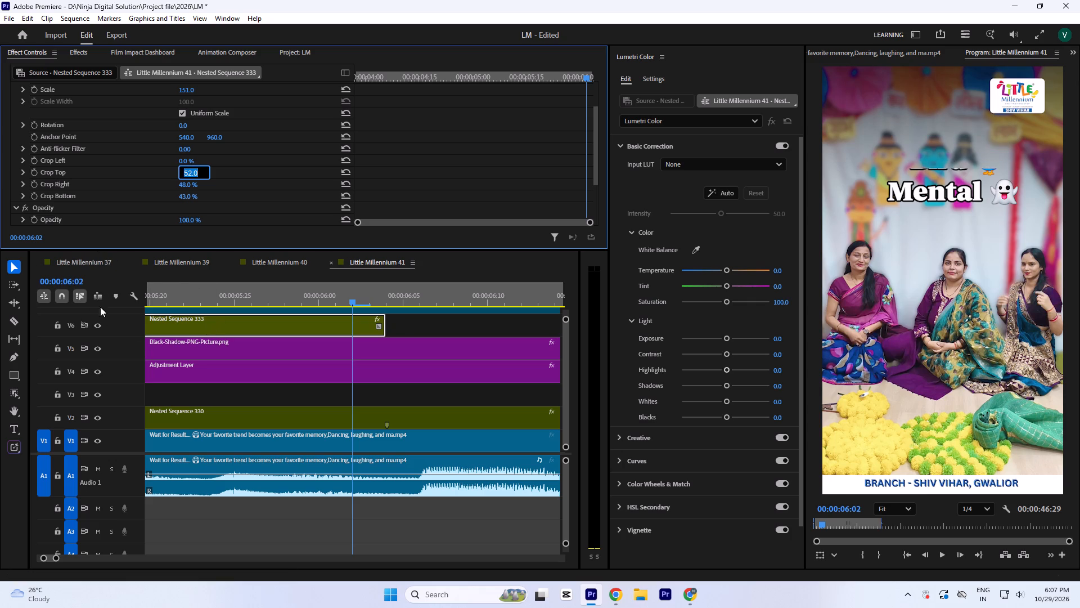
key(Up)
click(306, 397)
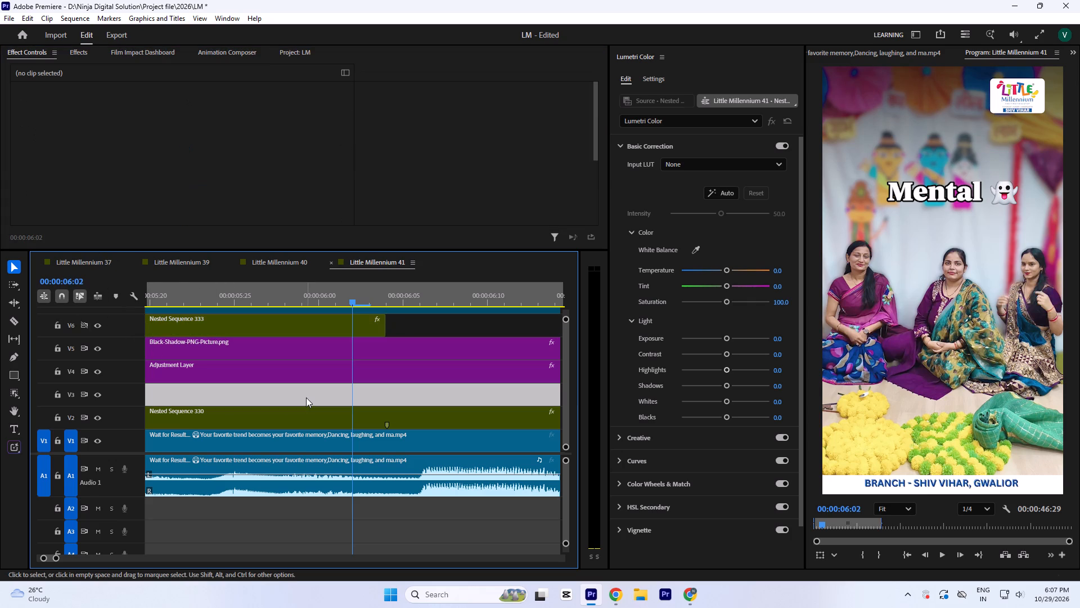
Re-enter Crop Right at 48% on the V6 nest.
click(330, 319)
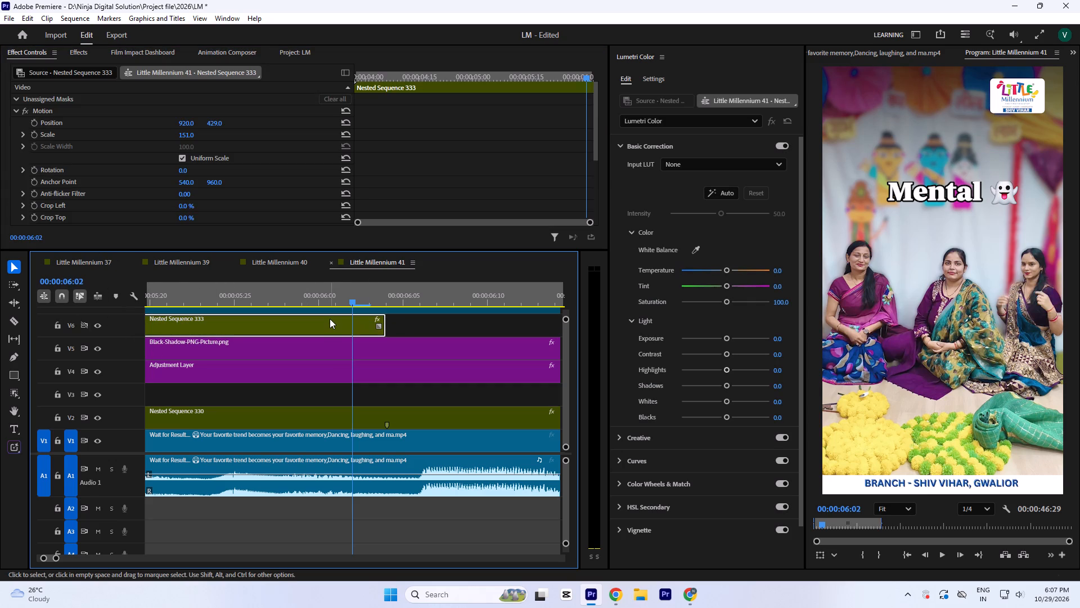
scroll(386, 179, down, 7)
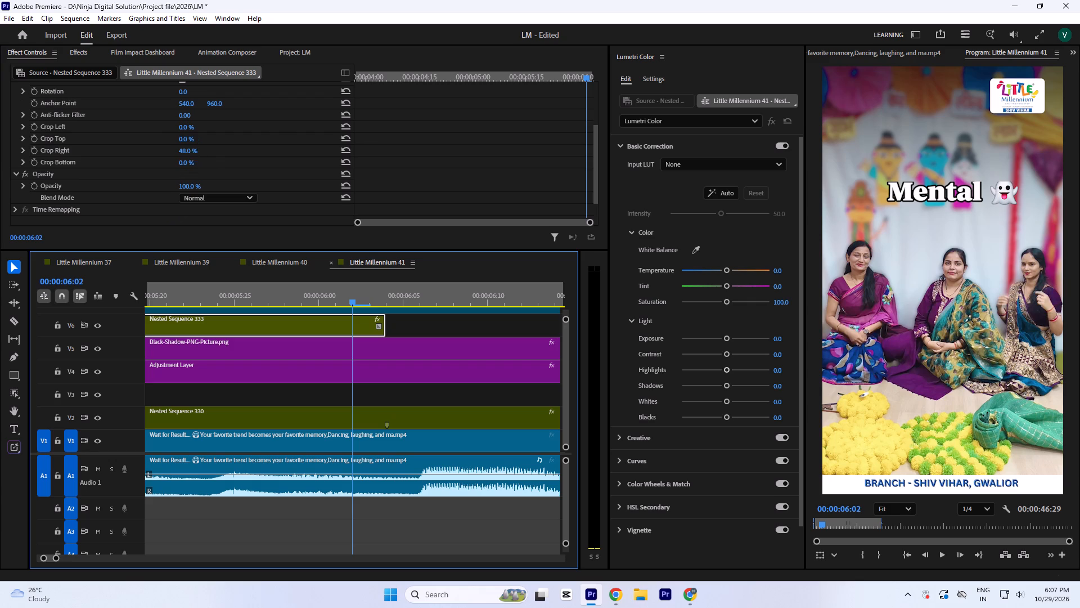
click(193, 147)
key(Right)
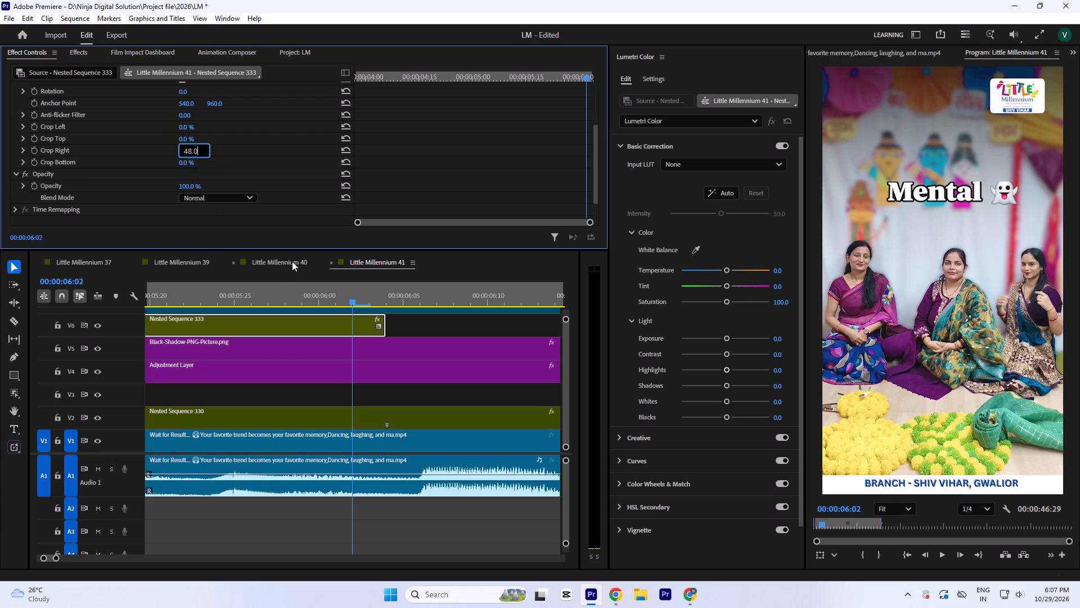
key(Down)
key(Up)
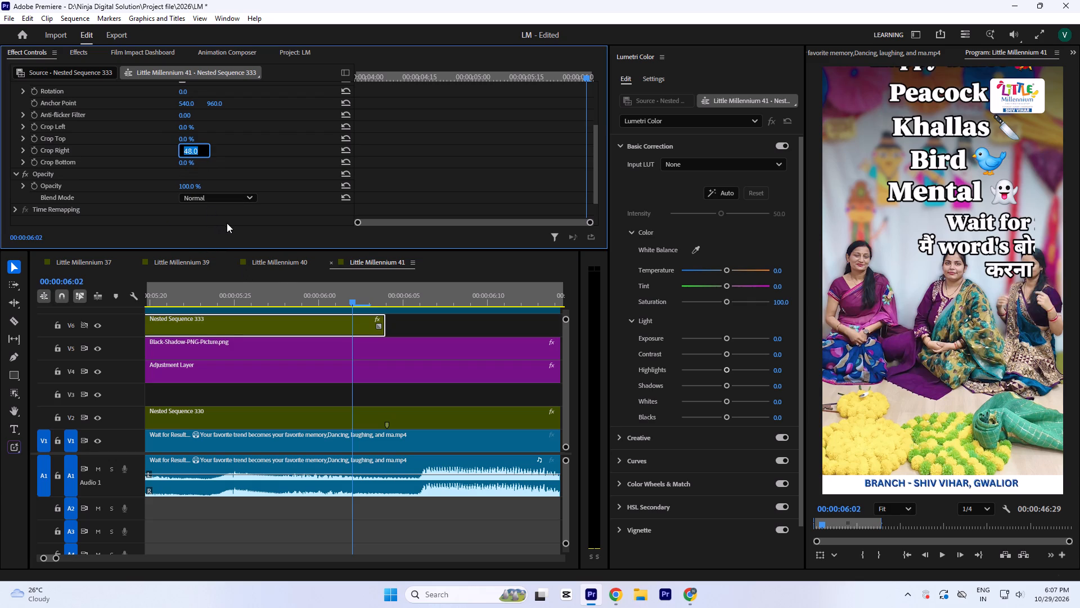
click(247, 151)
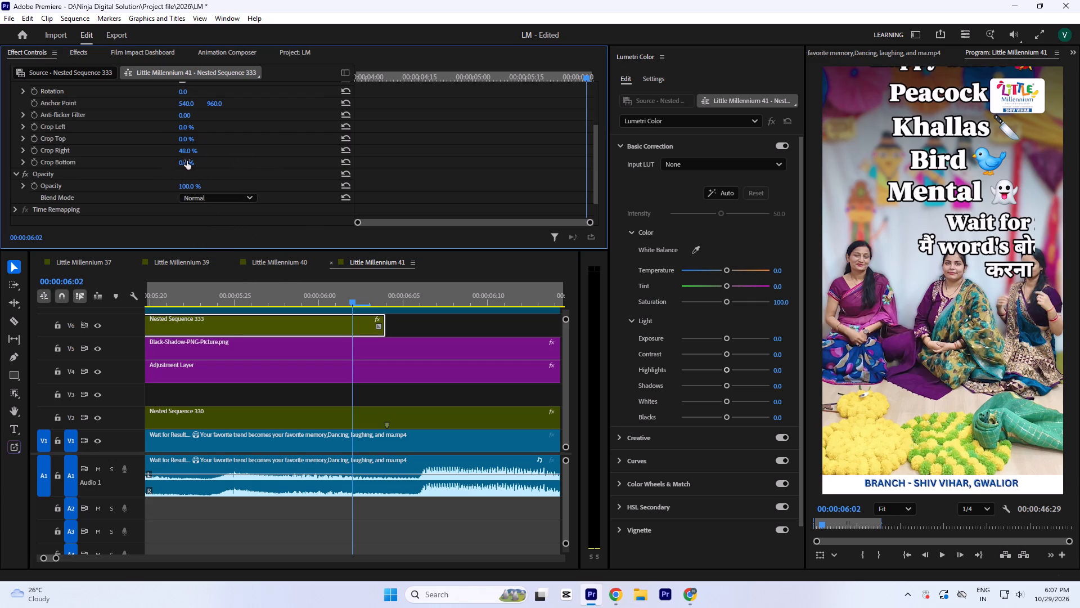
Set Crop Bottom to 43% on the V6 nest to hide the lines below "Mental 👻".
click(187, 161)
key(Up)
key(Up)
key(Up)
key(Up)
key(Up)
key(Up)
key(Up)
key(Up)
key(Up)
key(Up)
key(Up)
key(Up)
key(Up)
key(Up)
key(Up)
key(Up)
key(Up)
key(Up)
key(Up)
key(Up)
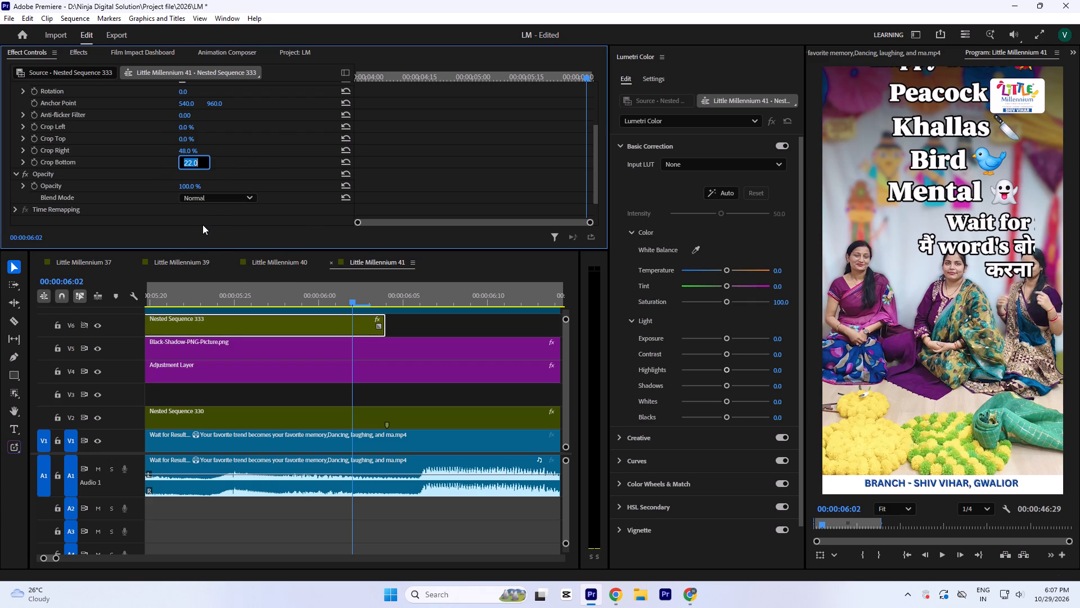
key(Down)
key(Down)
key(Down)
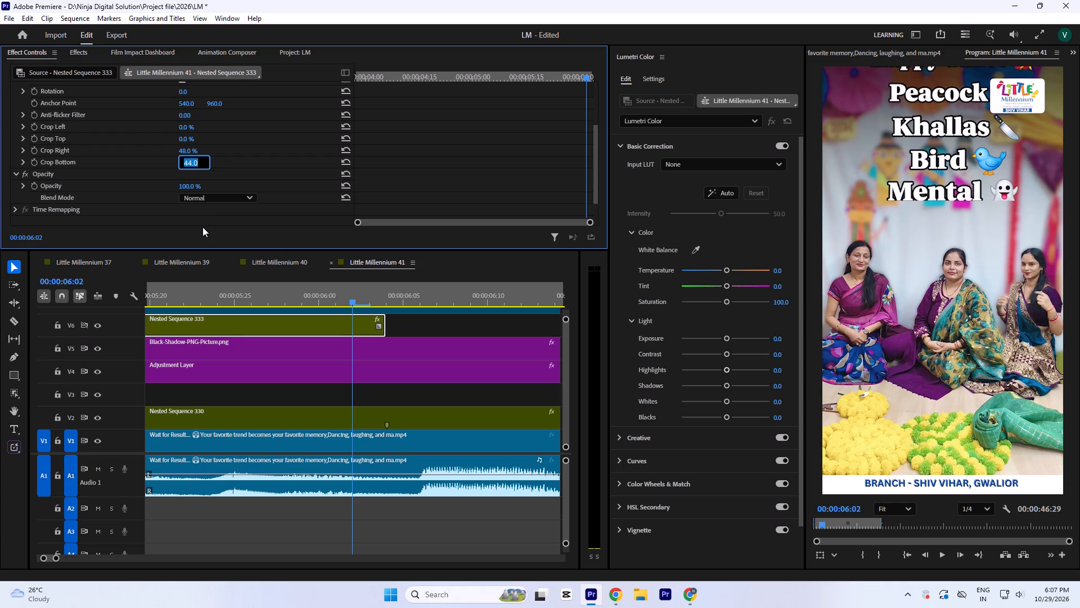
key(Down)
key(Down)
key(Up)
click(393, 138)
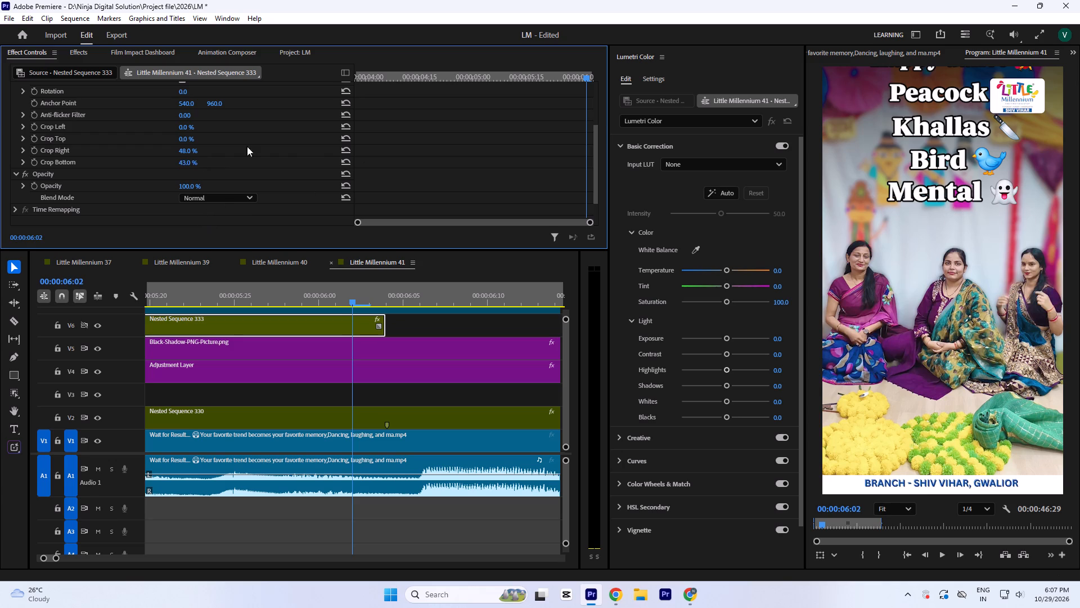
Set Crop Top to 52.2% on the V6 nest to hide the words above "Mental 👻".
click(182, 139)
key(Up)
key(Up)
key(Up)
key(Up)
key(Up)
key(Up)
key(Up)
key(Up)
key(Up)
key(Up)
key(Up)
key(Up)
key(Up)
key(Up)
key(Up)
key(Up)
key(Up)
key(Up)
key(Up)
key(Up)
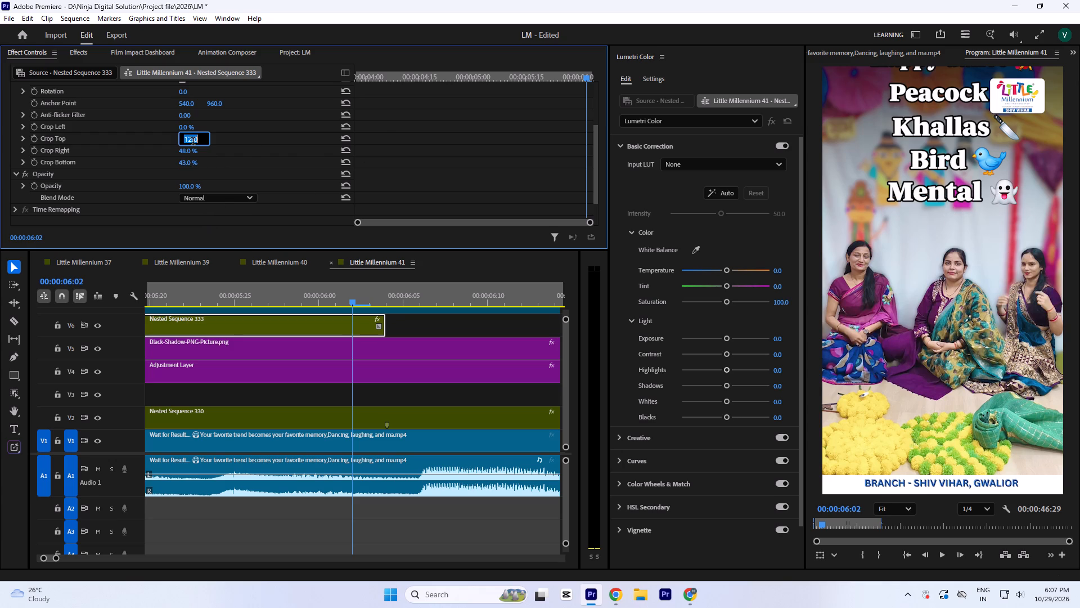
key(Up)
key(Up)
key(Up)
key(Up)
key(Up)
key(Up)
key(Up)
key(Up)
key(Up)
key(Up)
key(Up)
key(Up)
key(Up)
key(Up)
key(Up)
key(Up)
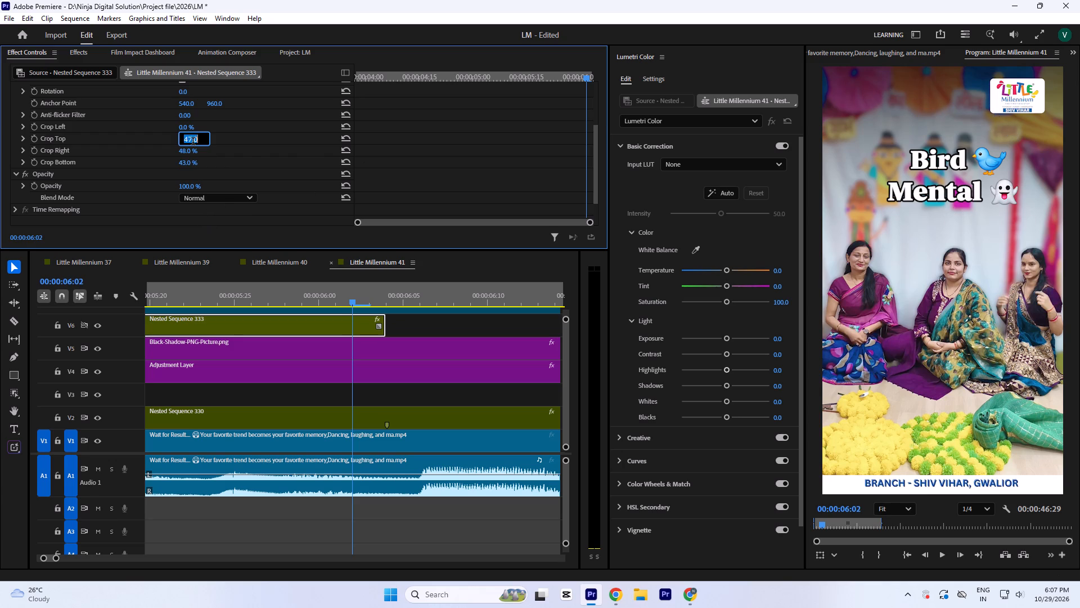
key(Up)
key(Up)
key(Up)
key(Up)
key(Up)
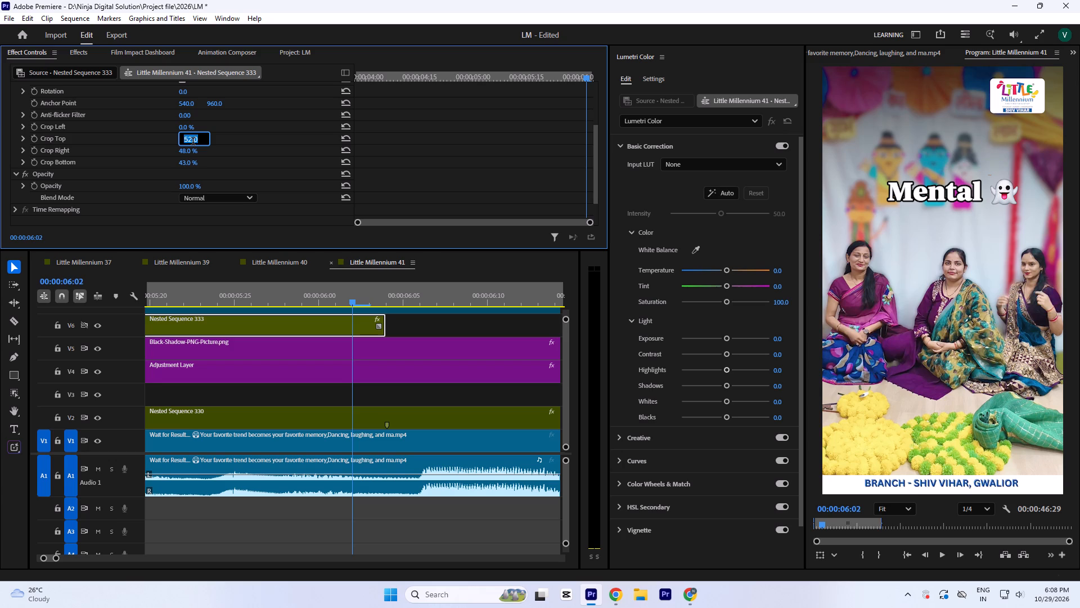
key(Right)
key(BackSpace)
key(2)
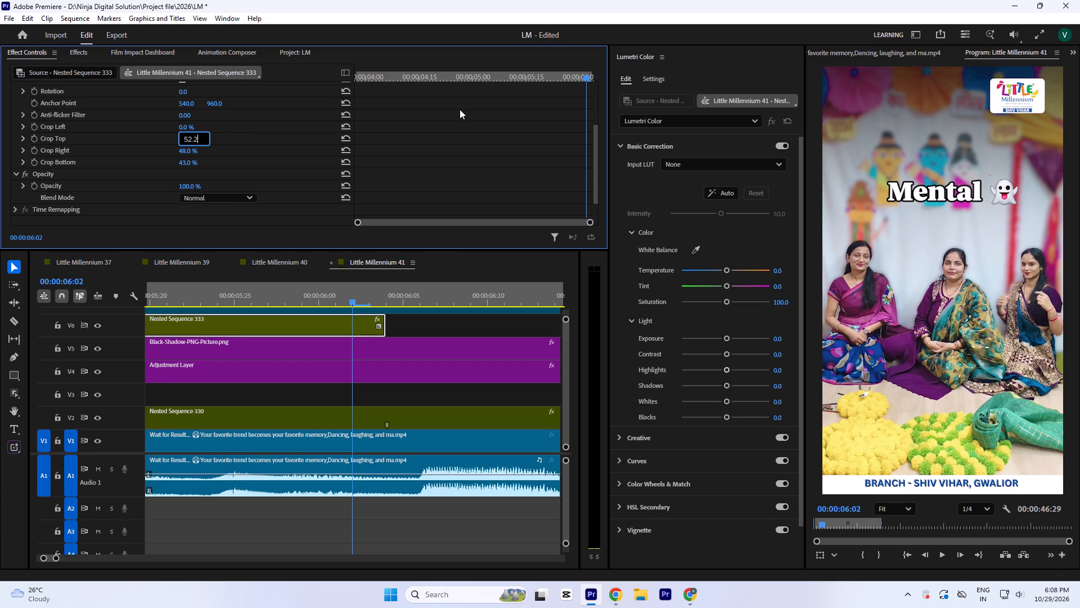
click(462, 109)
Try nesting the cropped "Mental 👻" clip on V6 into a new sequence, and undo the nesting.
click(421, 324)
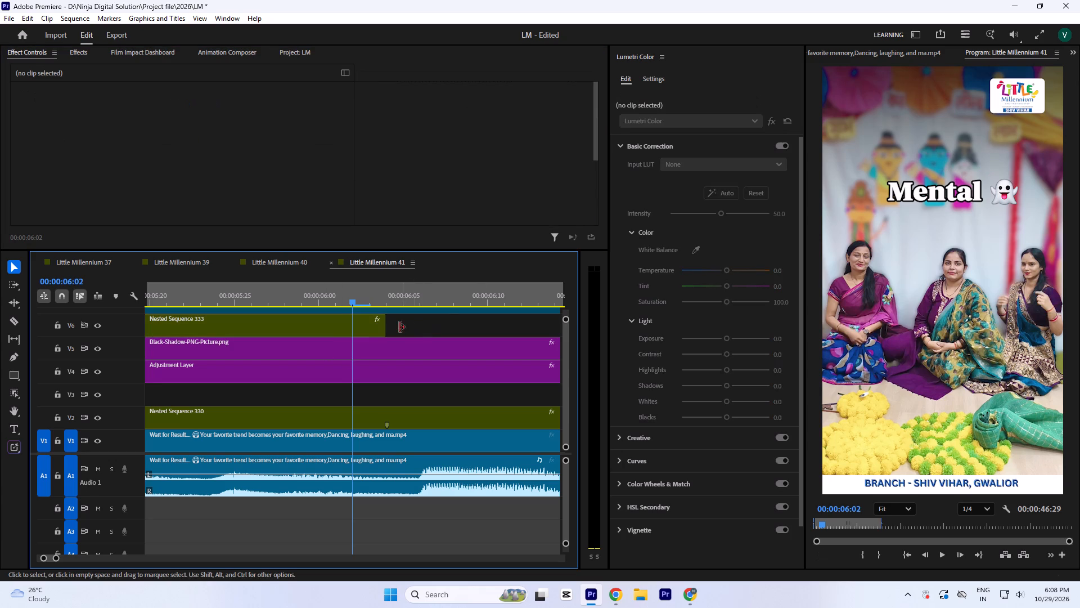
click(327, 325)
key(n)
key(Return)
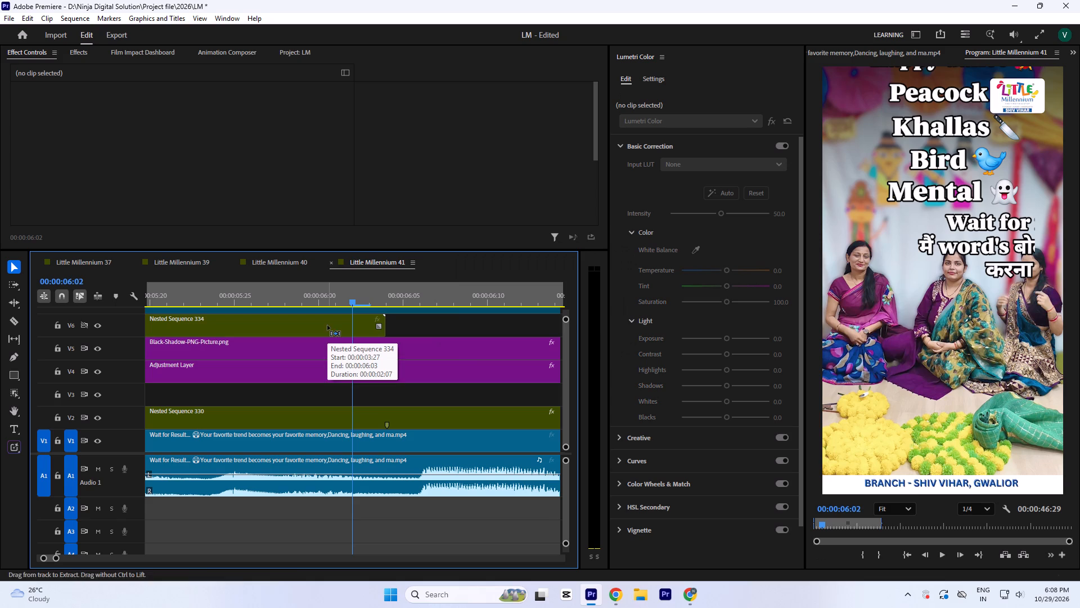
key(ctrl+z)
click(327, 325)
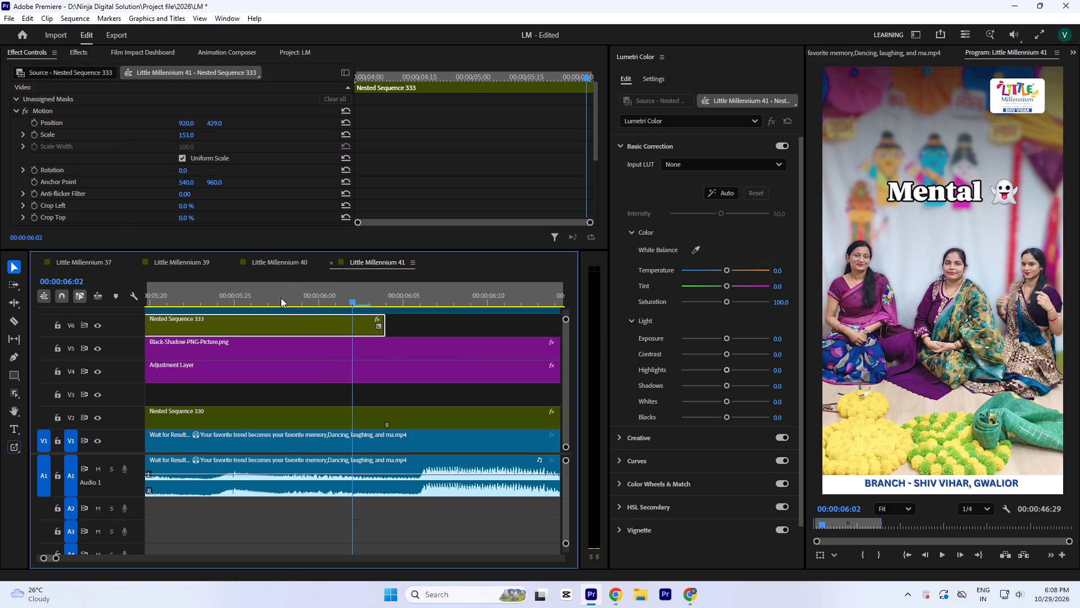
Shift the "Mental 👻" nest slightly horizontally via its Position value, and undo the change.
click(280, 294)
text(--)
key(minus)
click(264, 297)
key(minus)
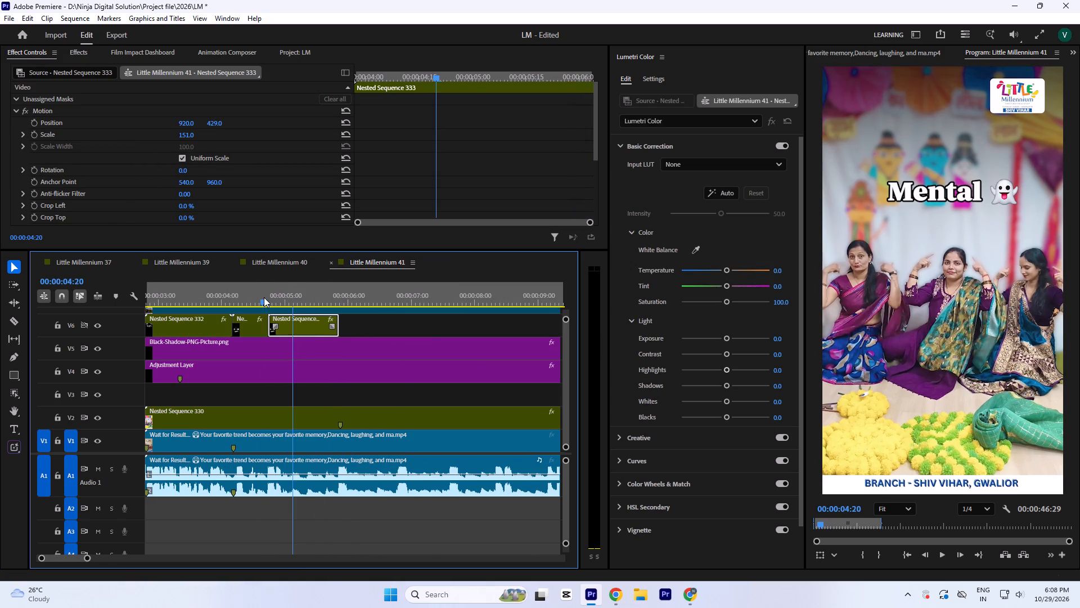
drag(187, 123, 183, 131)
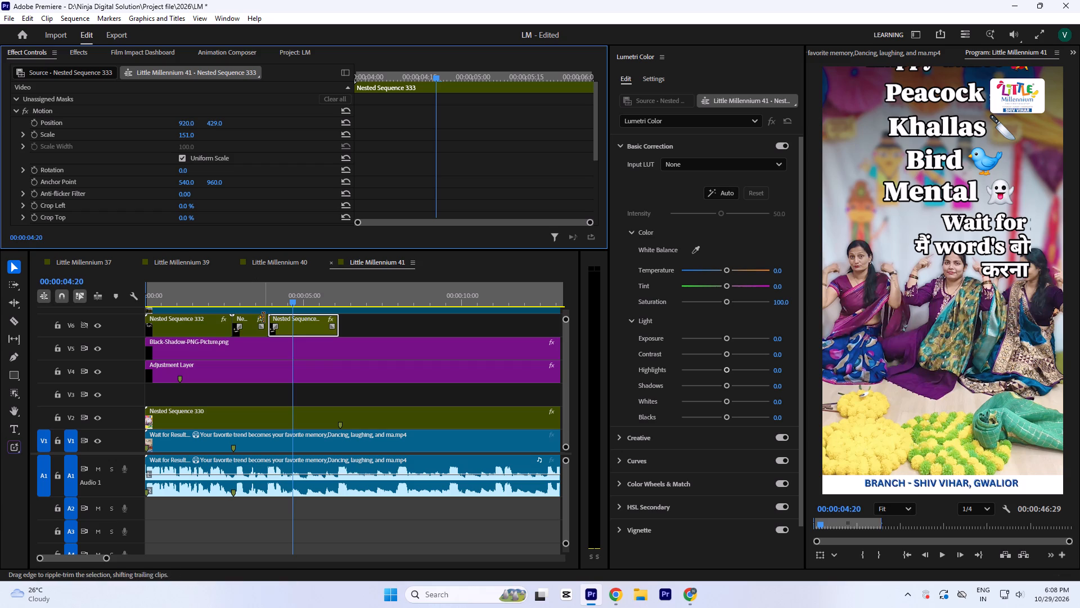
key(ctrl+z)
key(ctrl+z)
Play the sequence from the start to check the caption timing through the "Look 👀" caption.
click(244, 290)
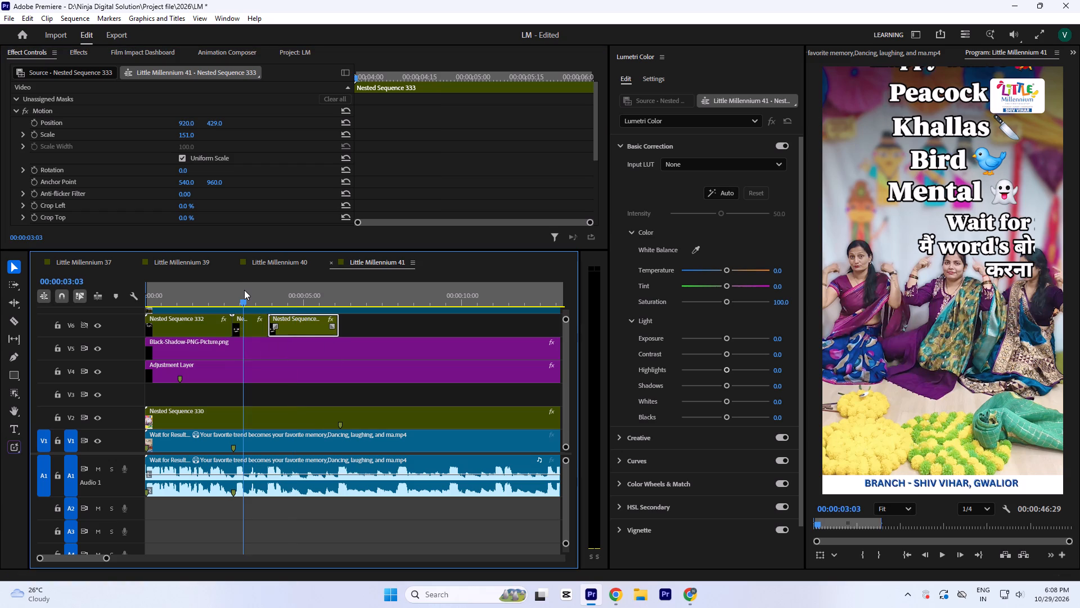
drag(244, 290, 8, 323)
key(space)
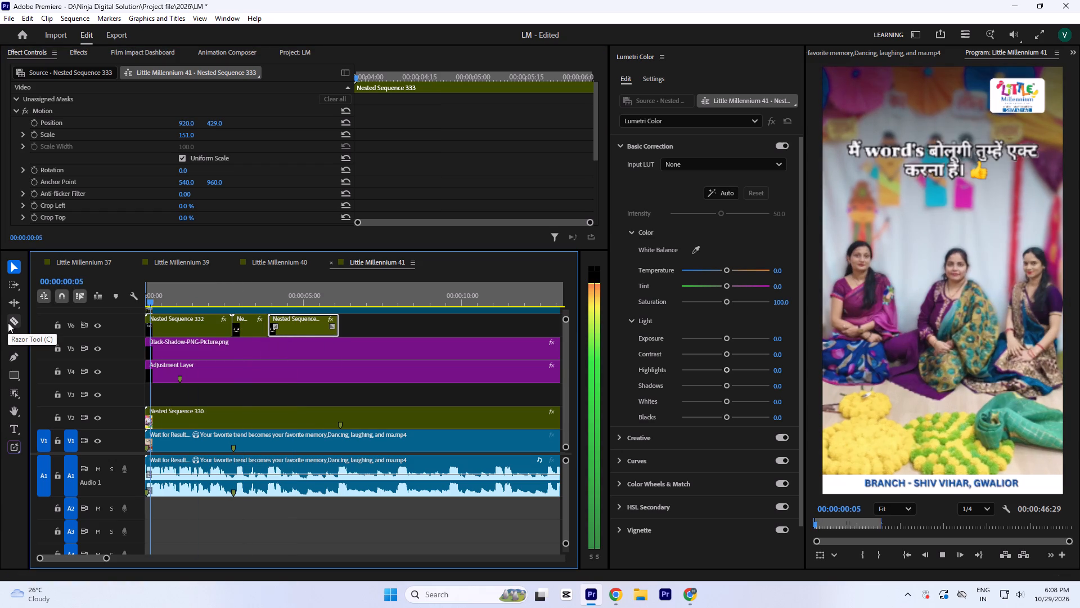
key(space)
key(space)
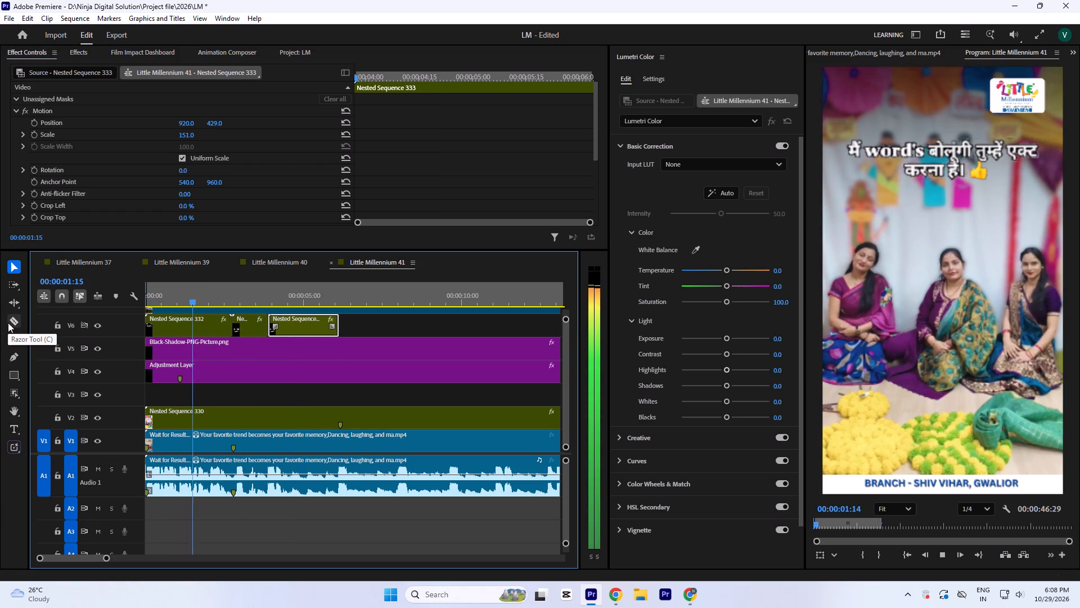
key(space)
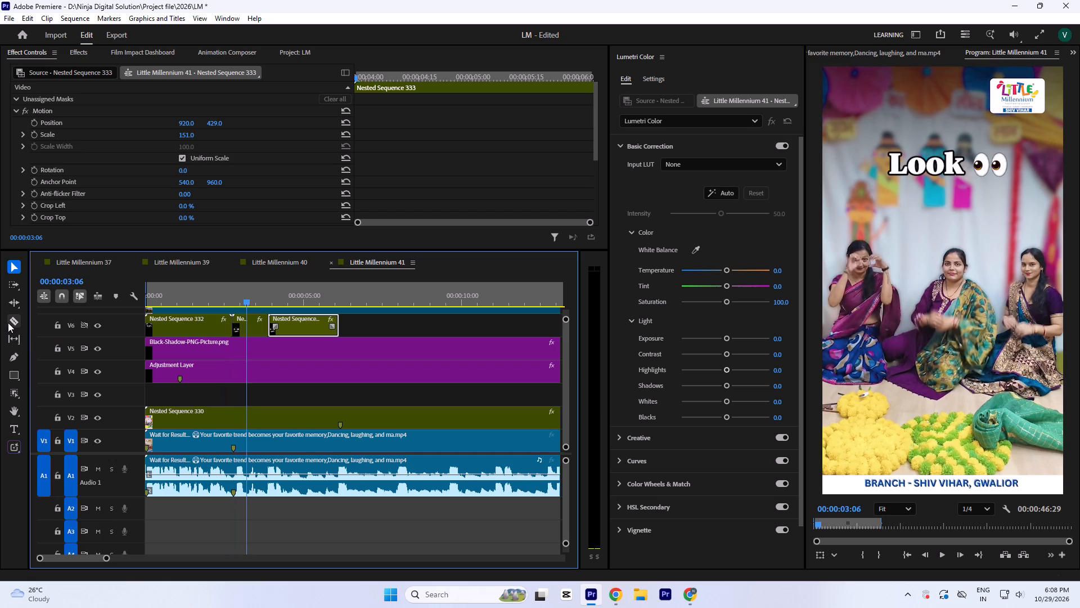
text(``)
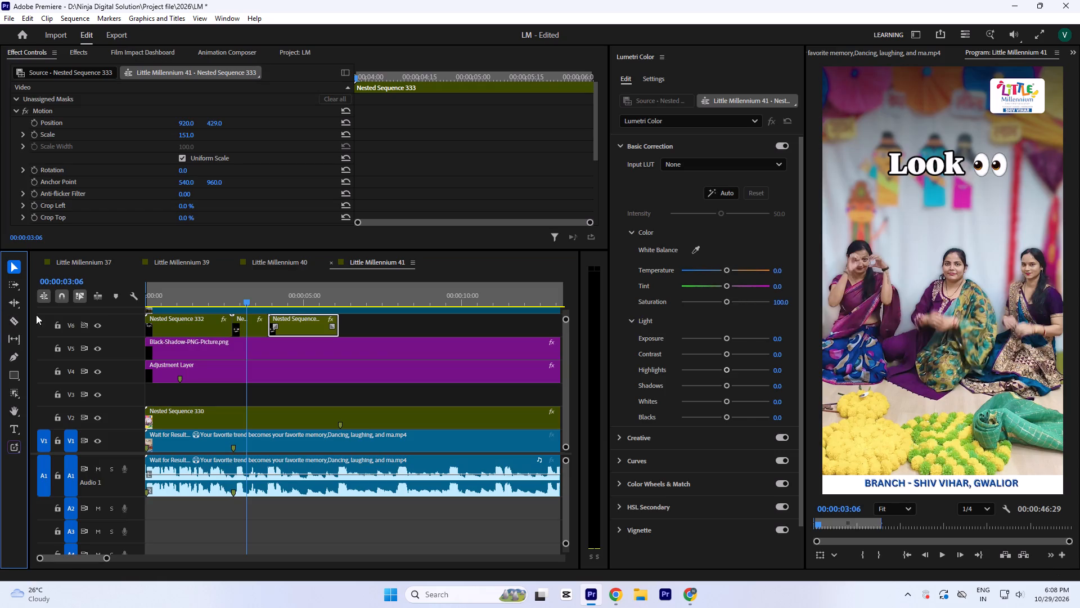
Move the caption nests, Little Millennium 27.mp4 and the logo up one track each, to V7, V8 and V9.
click(299, 293)
text(`--)
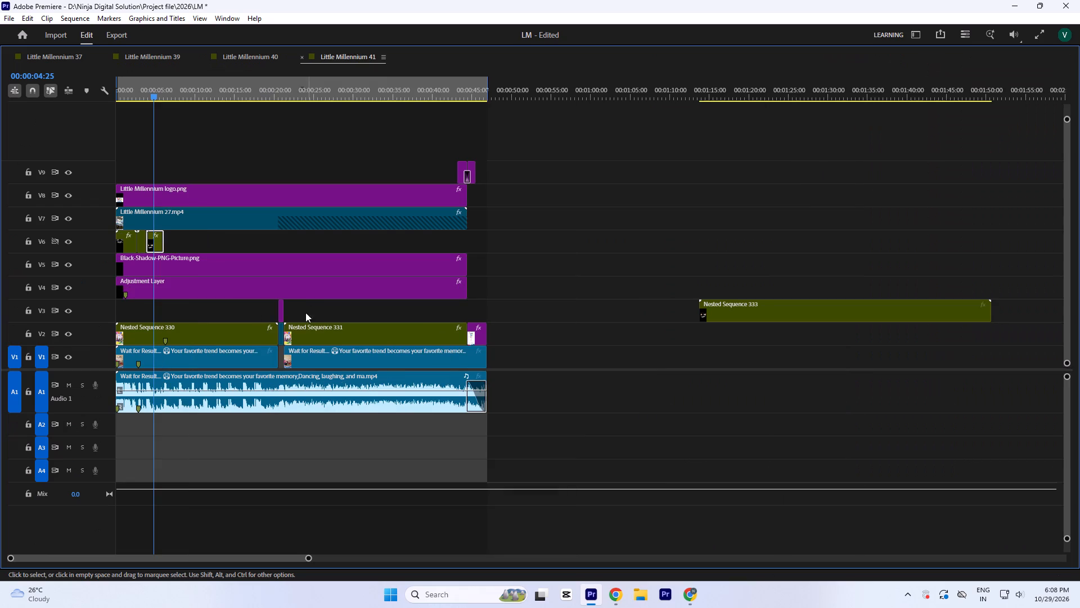
drag(224, 239, 75, 168)
drag(196, 222, 195, 220)
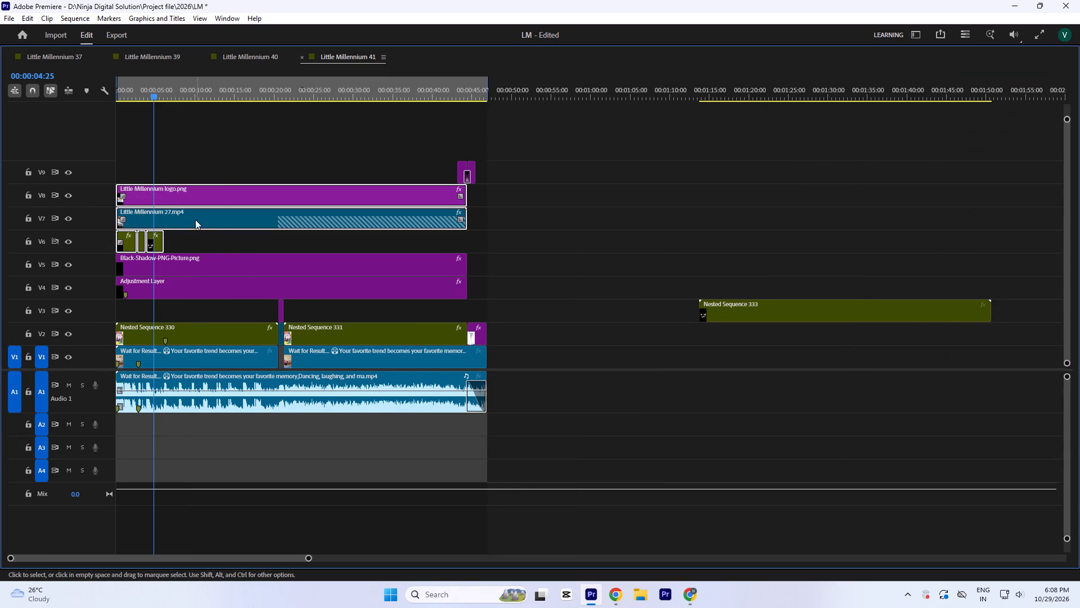
drag(195, 220, 192, 199)
click(255, 229)
Place the "Look 👀" nest on V6 and slide the "Mental 👻" nest on V7 to start directly above it.
key(equal)
key(equal)
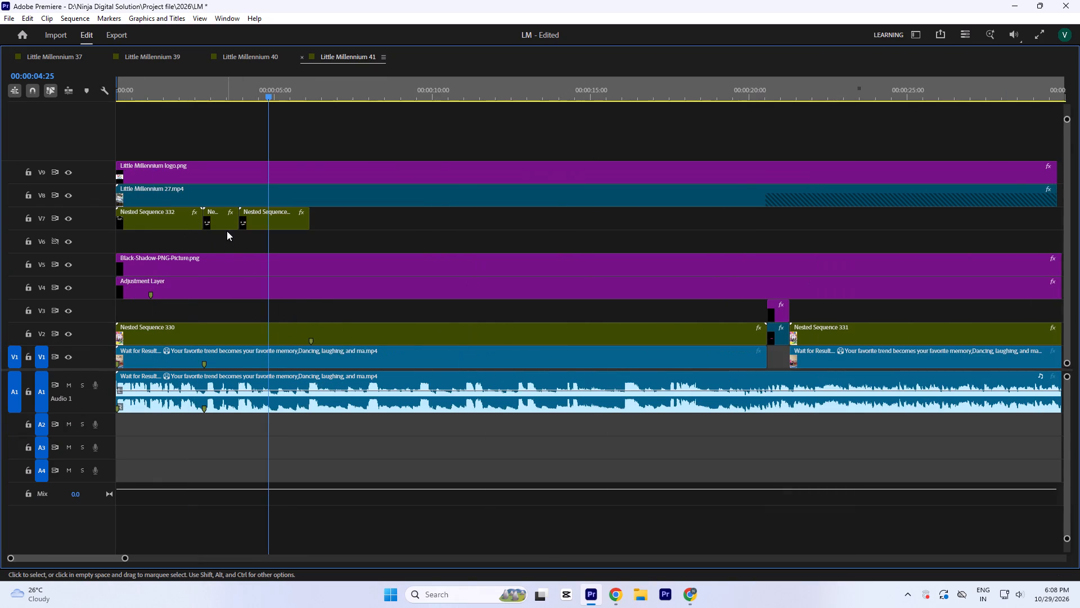
drag(227, 228, 228, 243)
drag(272, 227, 240, 225)
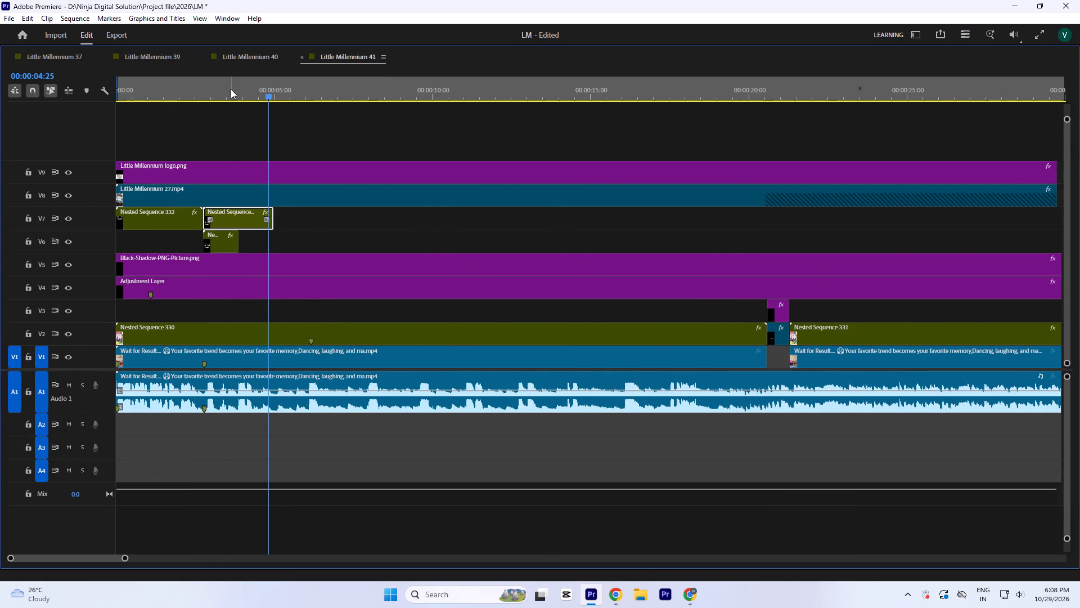
At 00:00:03:12, adjust the V7 nest's vertical Position so "Mental 👻" lines up with the height of "Look 👀".
click(224, 90)
text(`=)
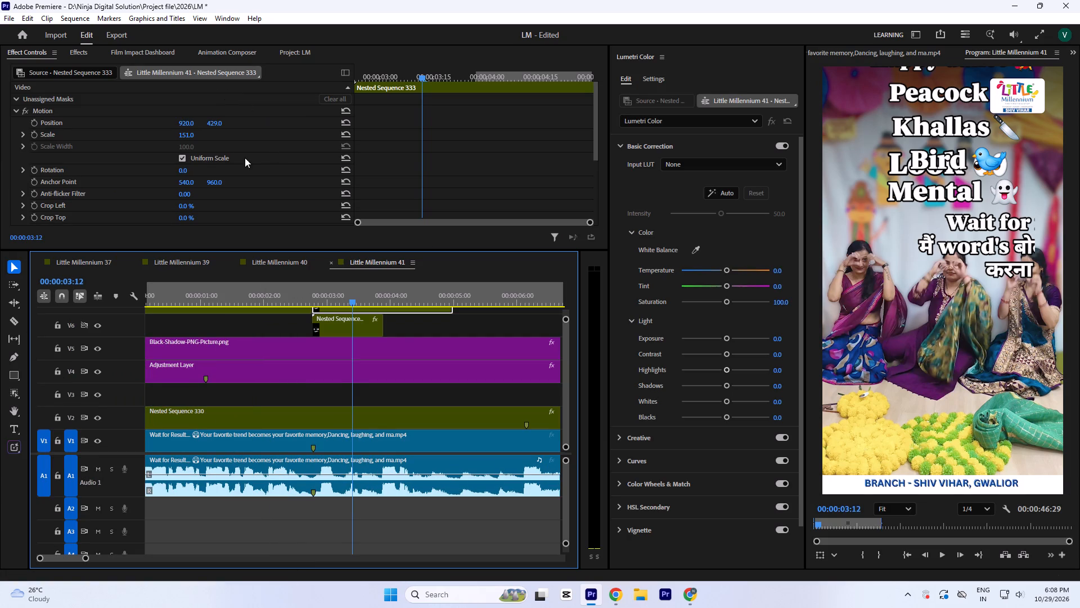
drag(215, 123, 205, 152)
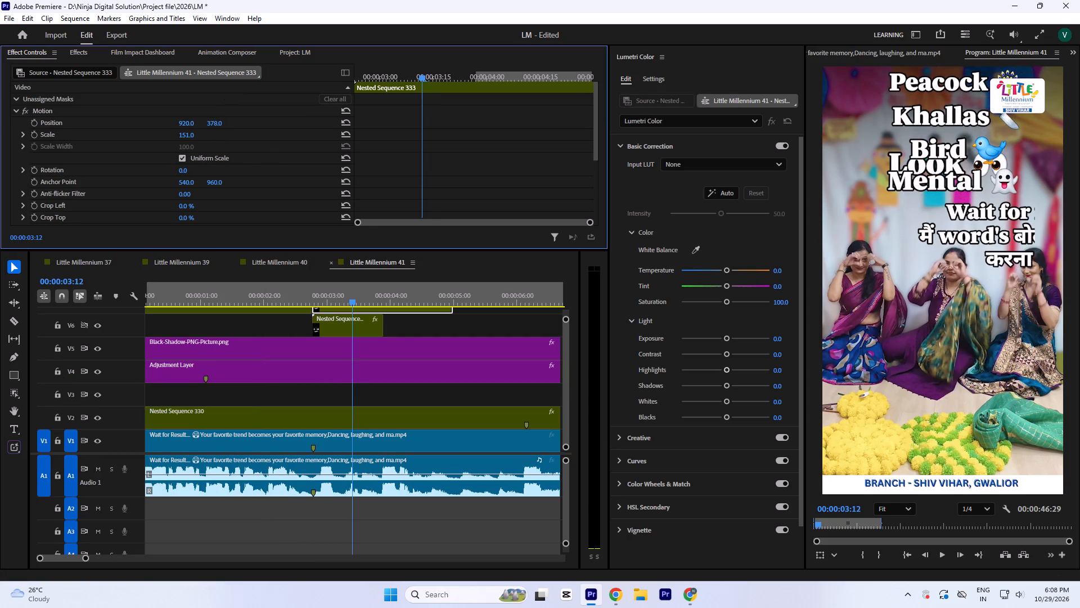
drag(205, 152, 206, 193)
scroll(282, 171, down, 4)
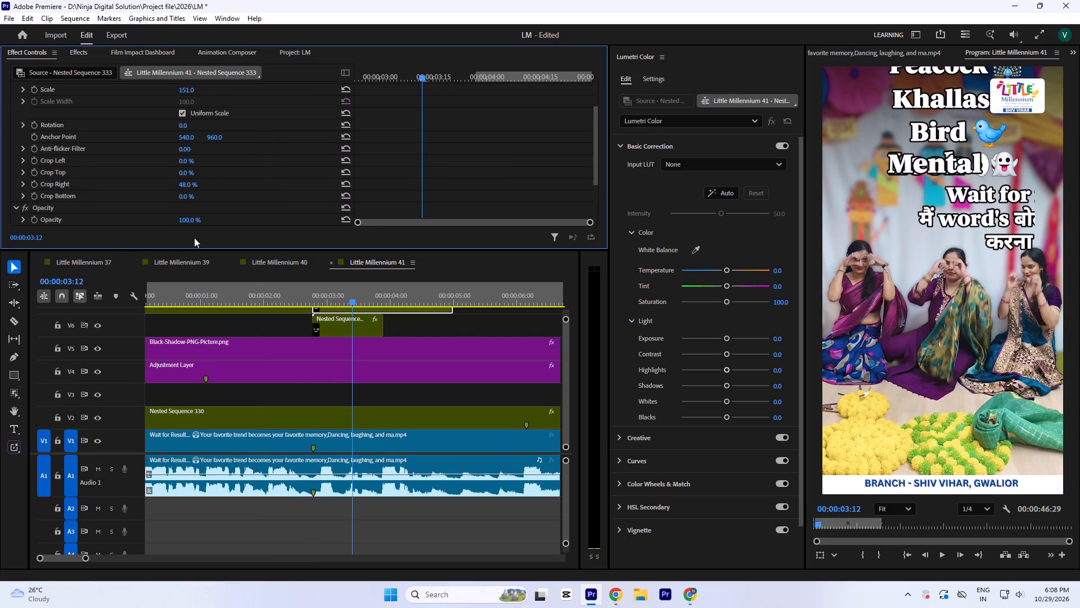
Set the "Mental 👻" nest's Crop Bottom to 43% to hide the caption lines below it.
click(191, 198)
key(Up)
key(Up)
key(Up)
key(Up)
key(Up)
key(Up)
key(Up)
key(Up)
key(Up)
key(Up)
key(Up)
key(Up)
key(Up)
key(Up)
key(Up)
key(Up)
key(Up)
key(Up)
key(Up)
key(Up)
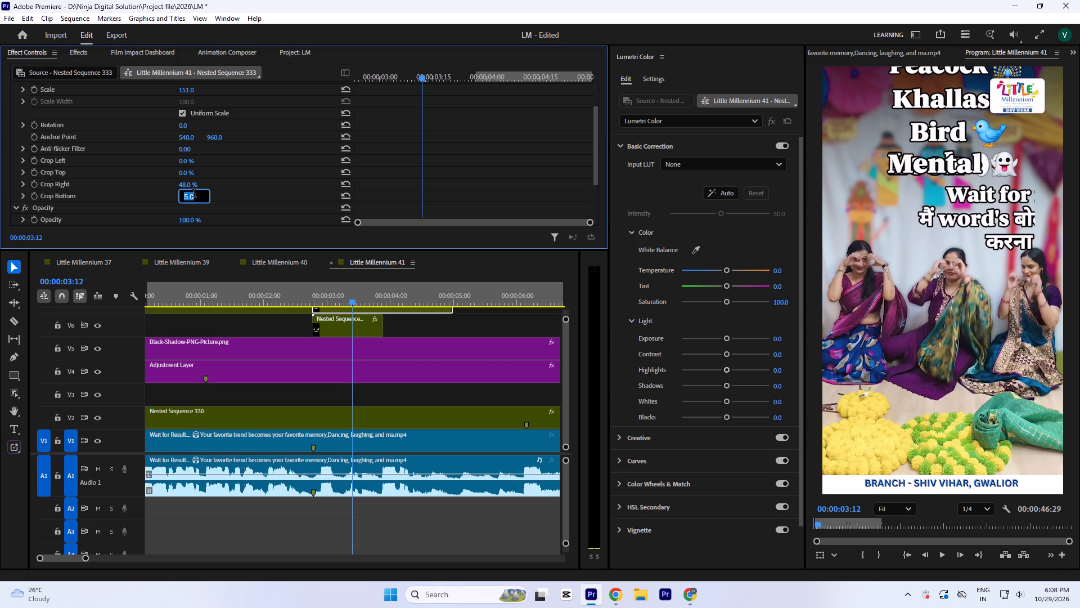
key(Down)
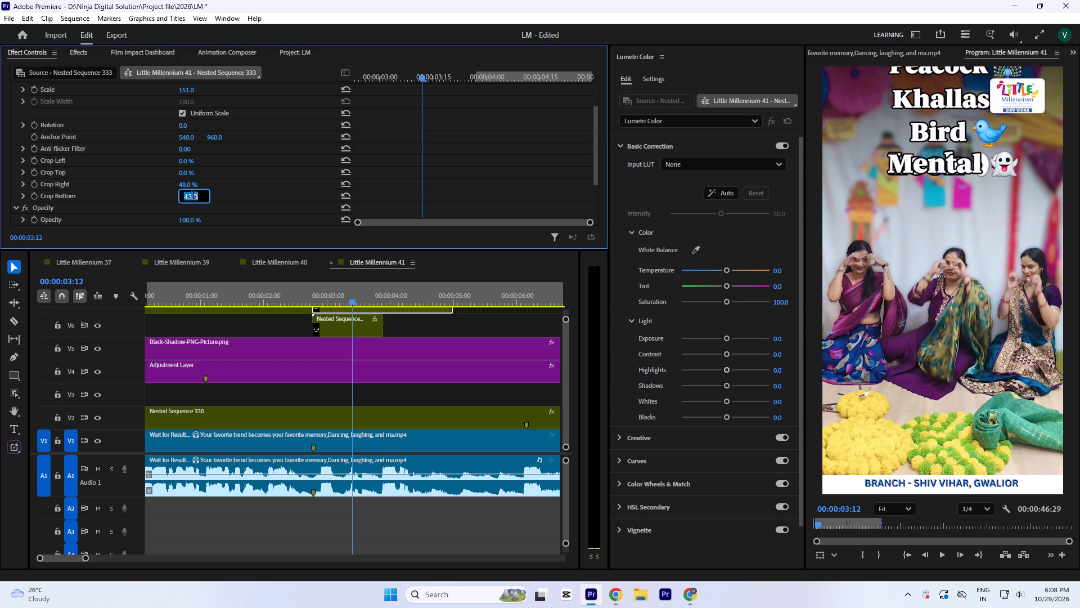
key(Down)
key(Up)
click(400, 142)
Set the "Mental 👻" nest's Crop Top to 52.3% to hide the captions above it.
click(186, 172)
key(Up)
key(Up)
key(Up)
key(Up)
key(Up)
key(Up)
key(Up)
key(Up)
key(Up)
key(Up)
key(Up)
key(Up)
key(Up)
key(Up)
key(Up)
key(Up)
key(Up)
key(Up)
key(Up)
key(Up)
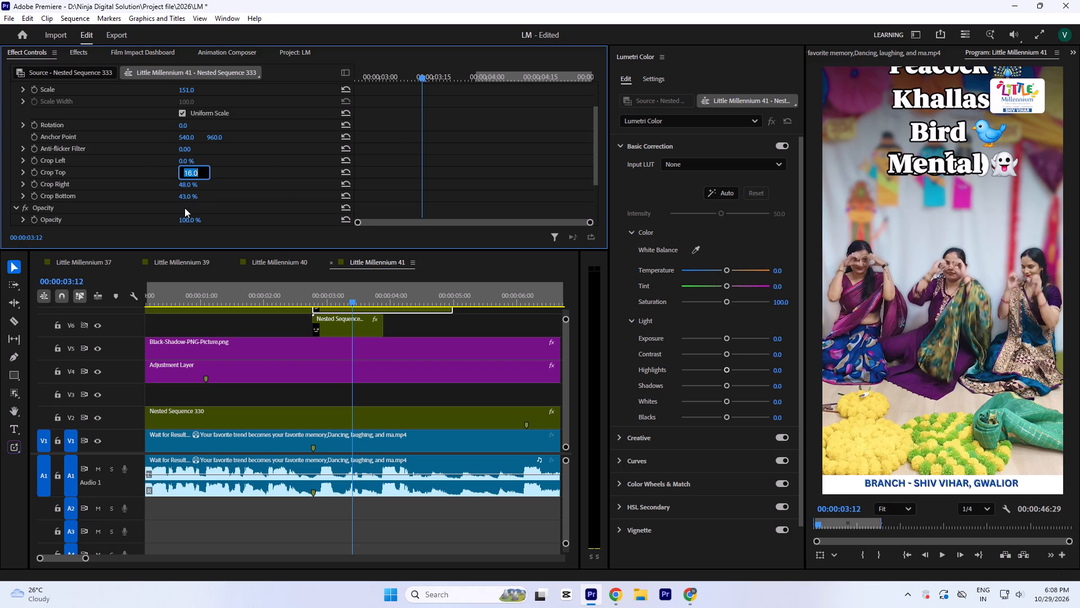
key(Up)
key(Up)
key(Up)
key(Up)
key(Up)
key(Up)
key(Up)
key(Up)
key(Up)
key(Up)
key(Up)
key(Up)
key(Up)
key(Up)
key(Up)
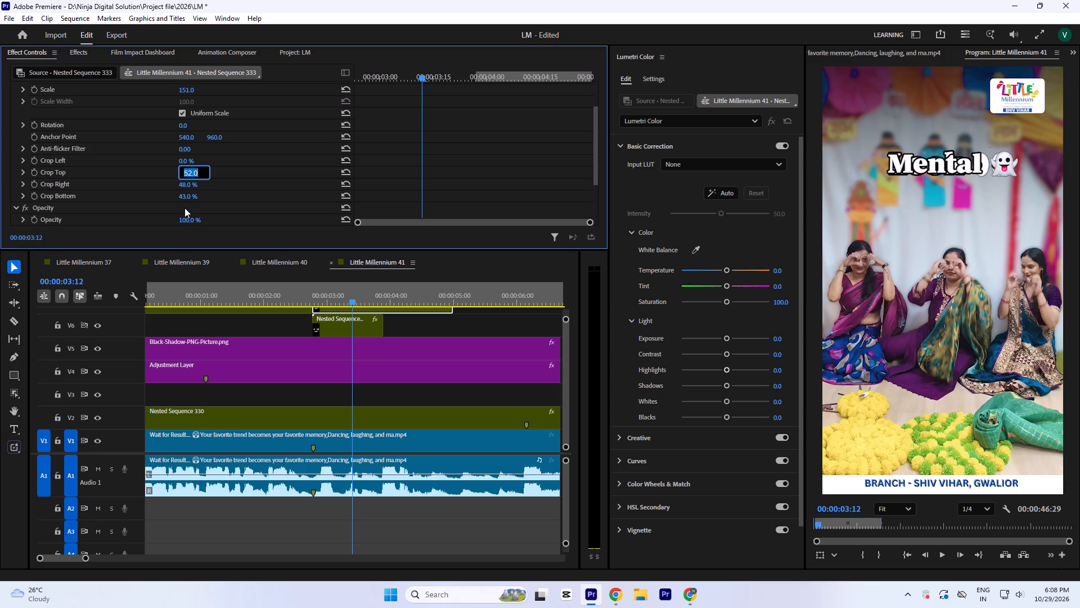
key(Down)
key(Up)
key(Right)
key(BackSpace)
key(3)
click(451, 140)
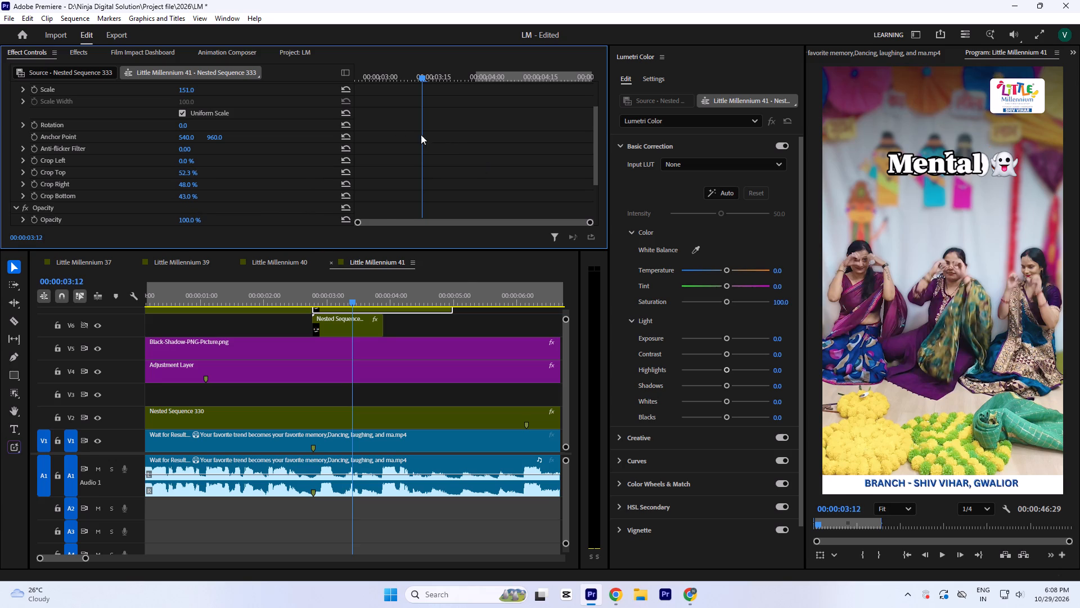
Move the "Mental 👻" nest down to V6 so it starts at 00:00:03:27, directly after the "Look 👀" nest.
click(439, 316)
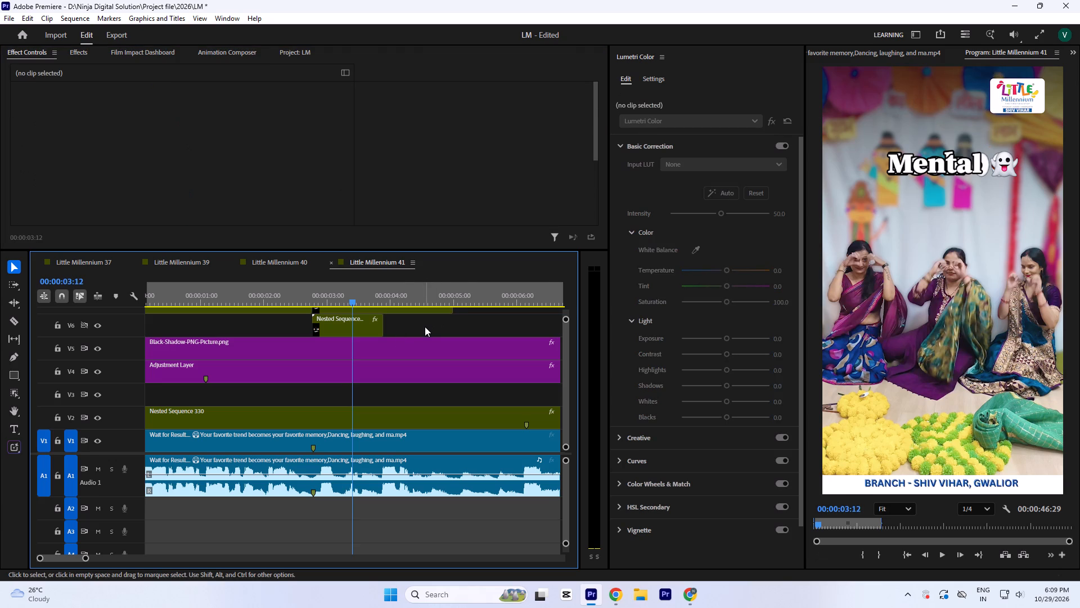
key(grave)
drag(355, 233, 381, 231)
key(ctrl+z)
drag(344, 222, 413, 222)
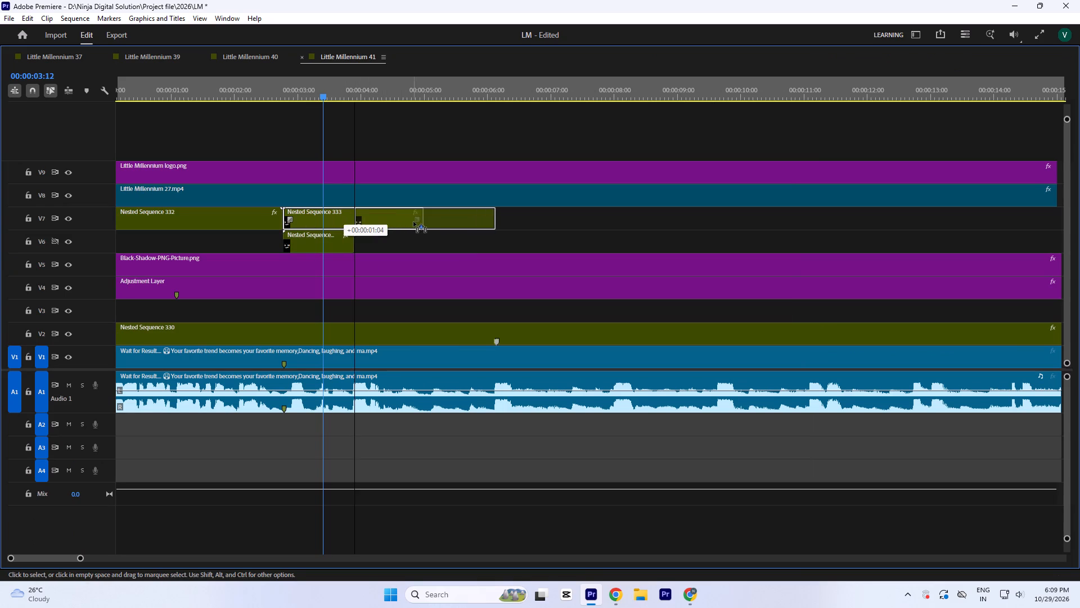
drag(413, 222, 415, 222)
key(equal)
key(equal)
click(719, 92)
key(equal)
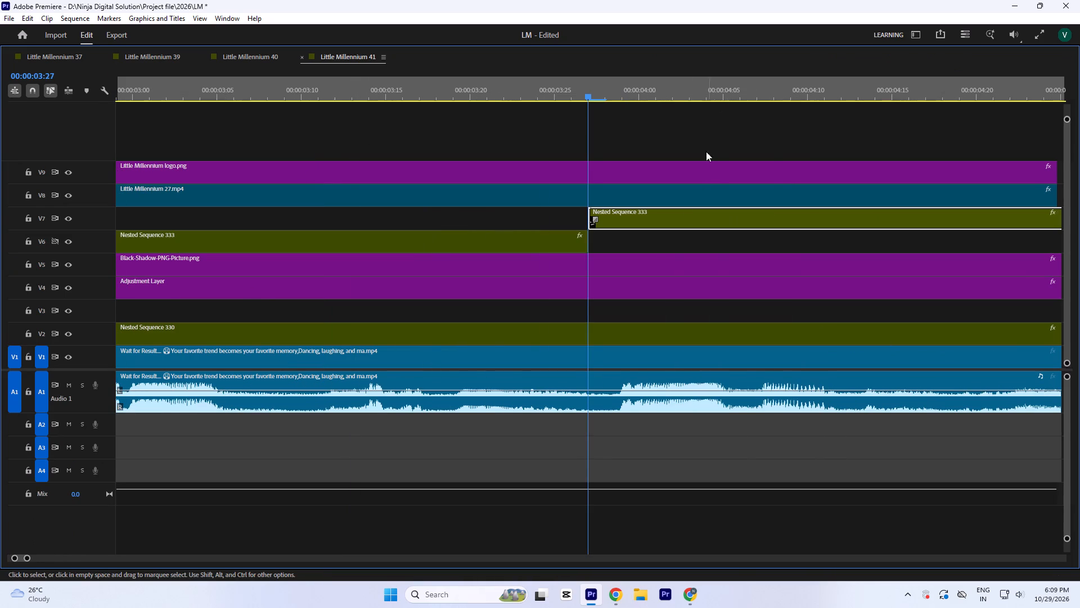
key(equal)
drag(657, 220, 660, 236)
key(Tab)
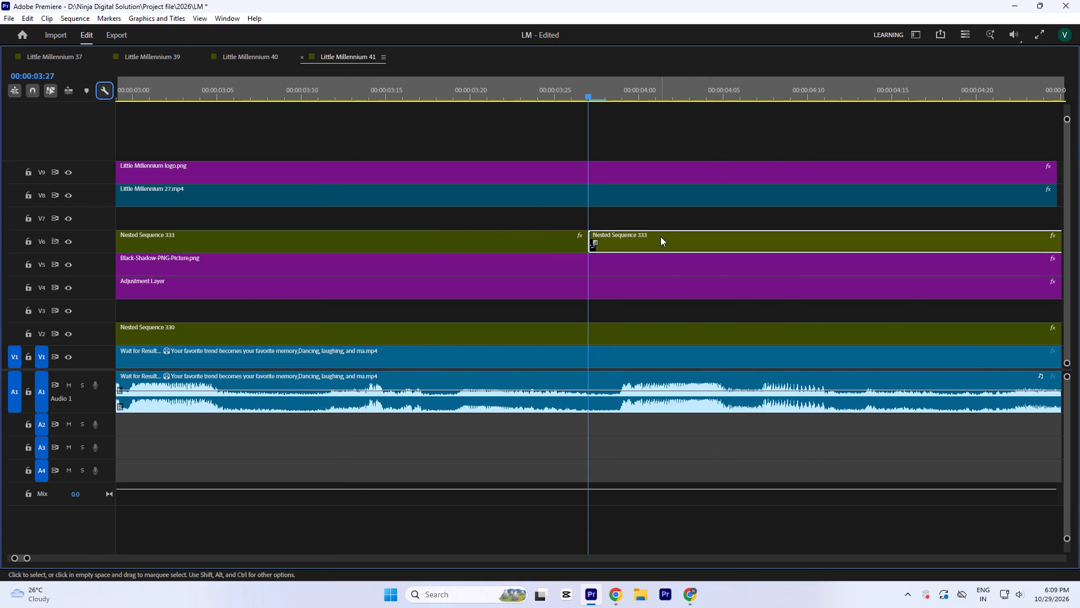
Play across the change from "Look 👀" to "Mental 👻" to check the caption timing.
text(`-)
key(minus)
key(space)
key(minus)
click(409, 288)
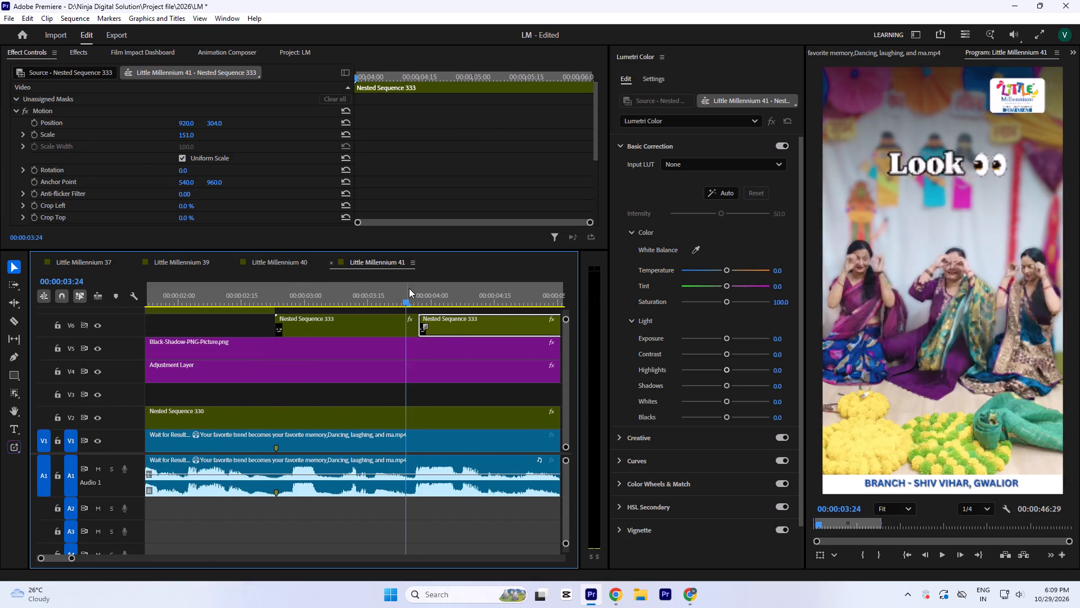
key(minus)
key(space)
key(space)
key(space)
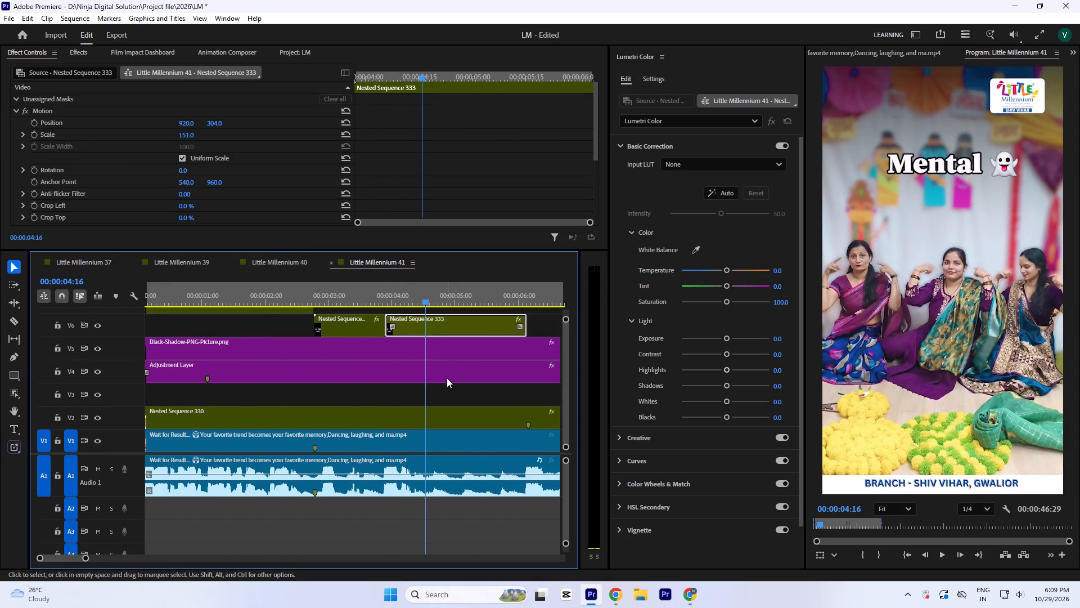
key(space)
click(448, 396)
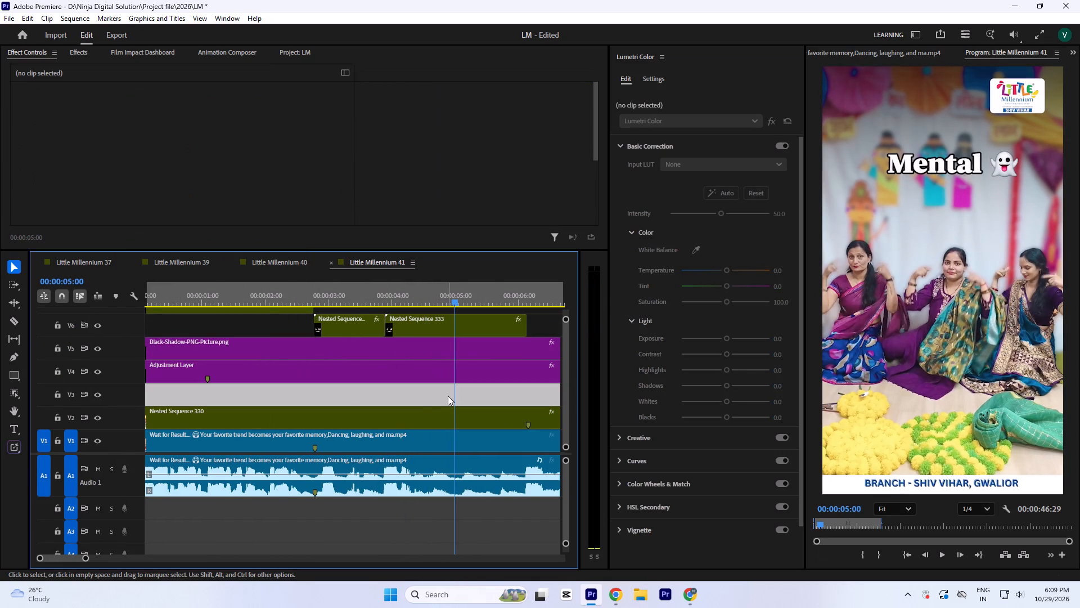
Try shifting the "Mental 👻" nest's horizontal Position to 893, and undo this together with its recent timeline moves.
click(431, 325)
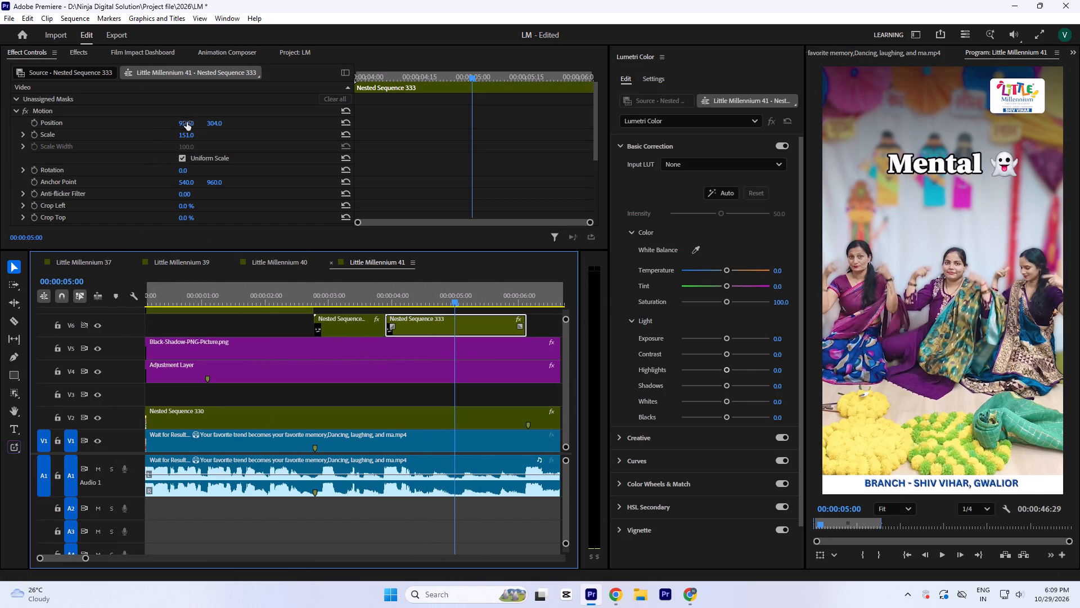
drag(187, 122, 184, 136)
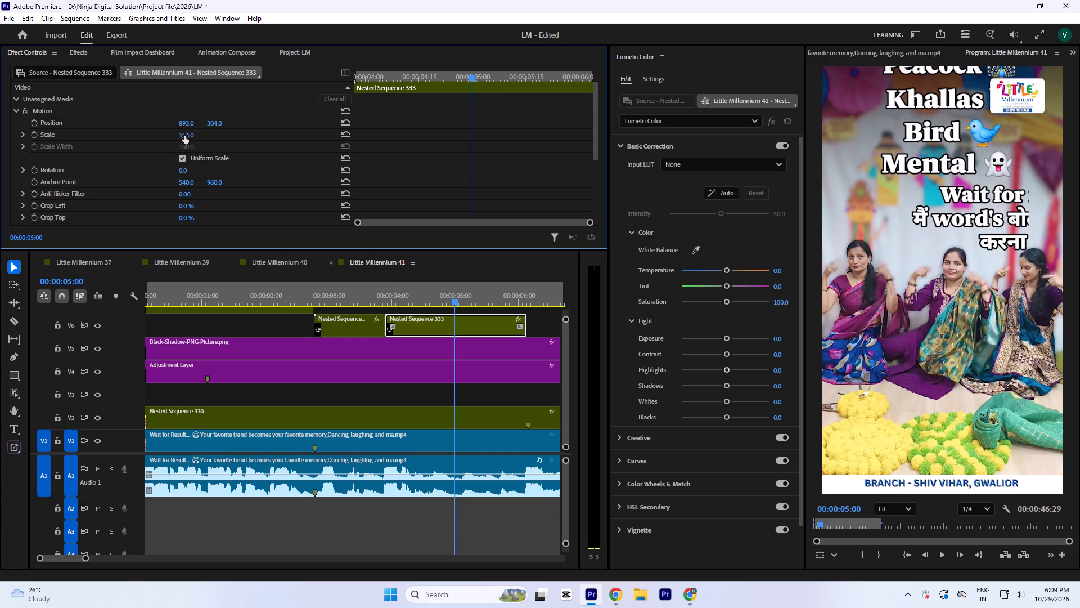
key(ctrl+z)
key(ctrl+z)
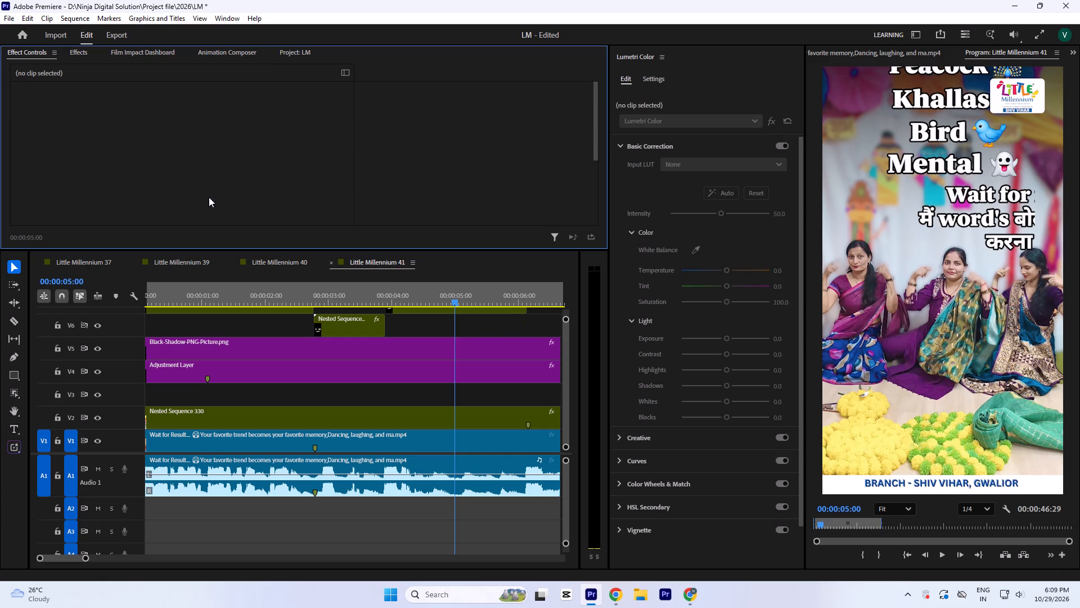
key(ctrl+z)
Redo the "Mental 👻" nest's move to the end of "Look 👀" and place it on V6.
click(357, 301)
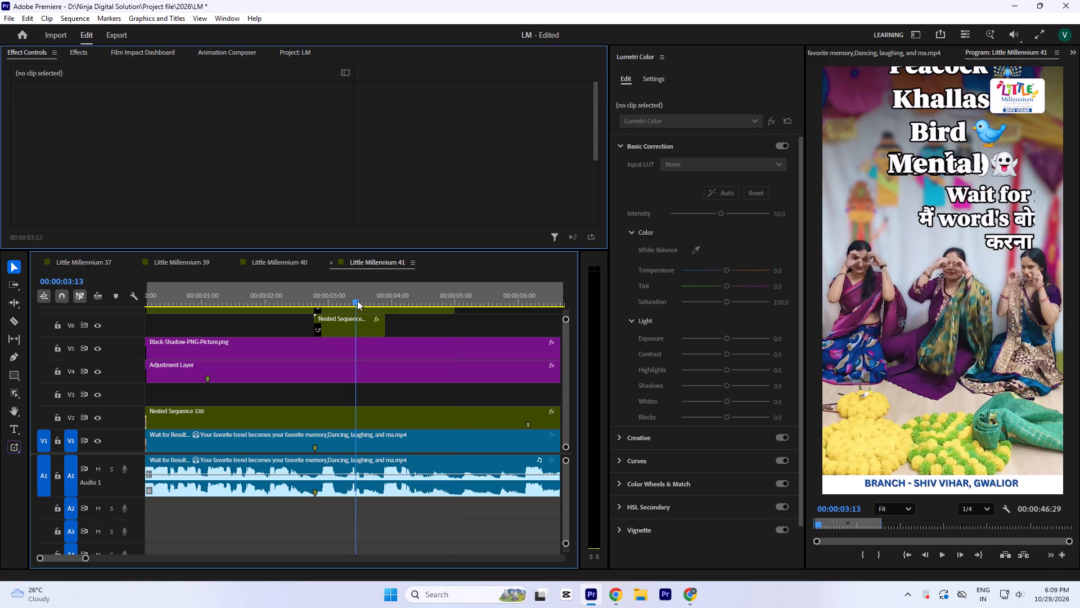
key(ctrl+shift+z)
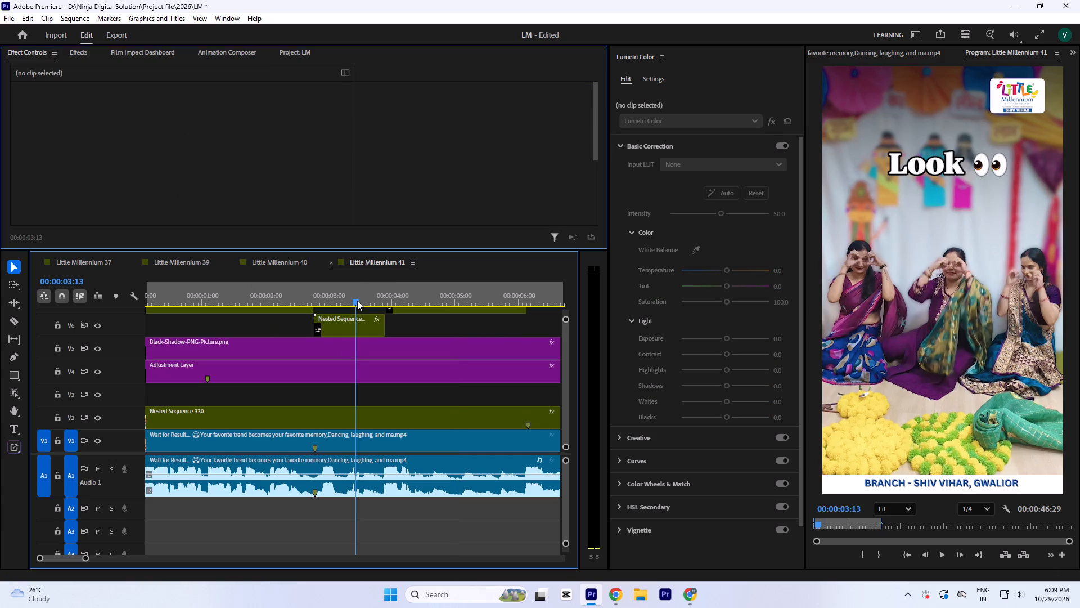
click(422, 285)
click(427, 311)
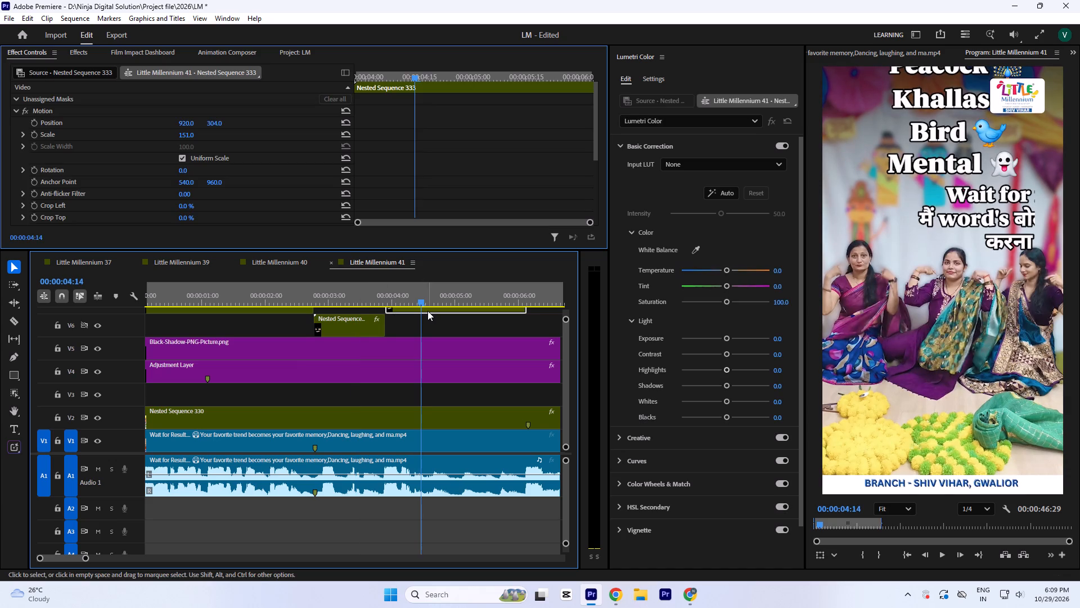
click(433, 316)
drag(430, 309, 431, 322)
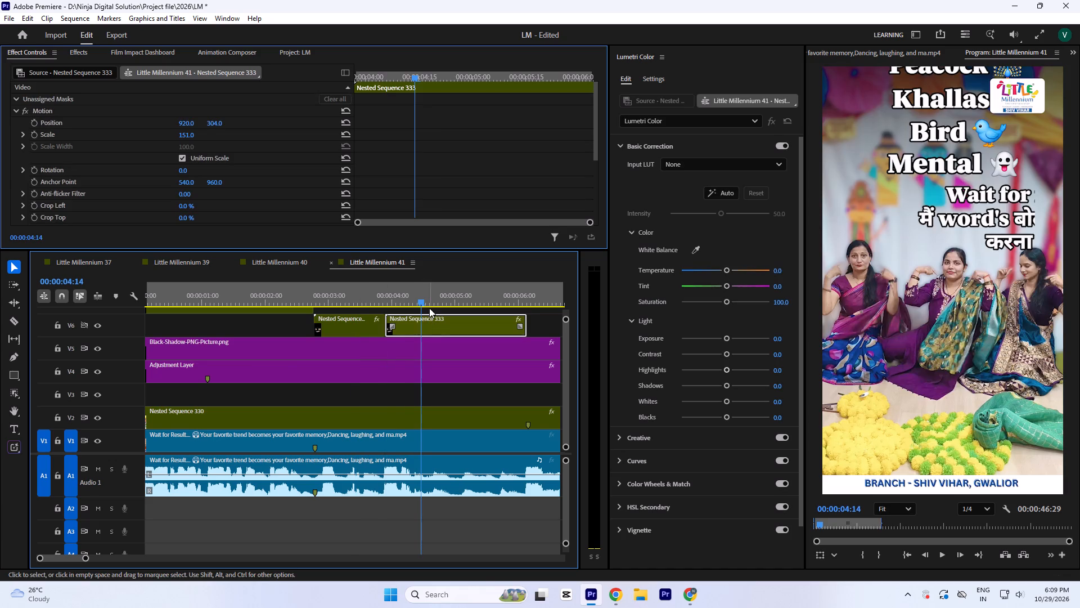
Save the LM project and close Adobe Premiere.
scroll(154, 173, down, 6)
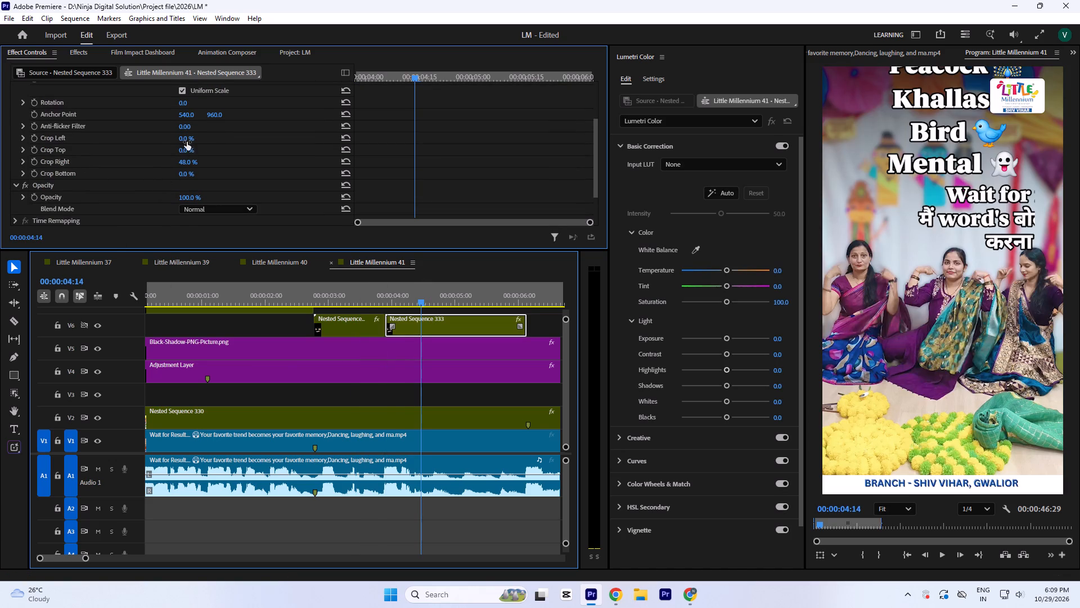
key(ctrl+s)
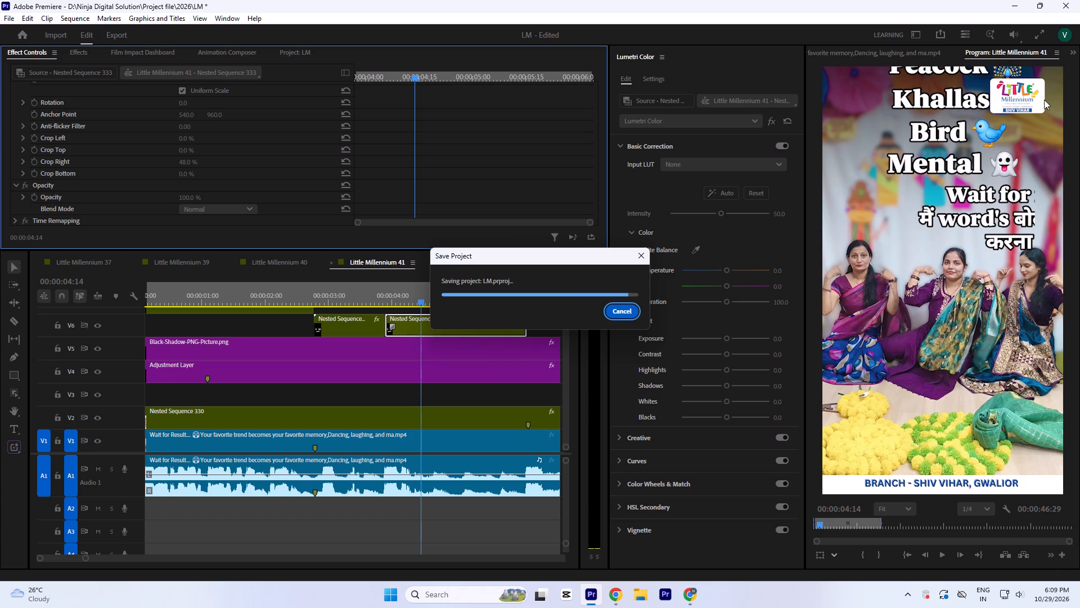
click(1073, 0)
Relaunch Adobe Premiere and reopen the LM project, skipping the relinking of missing media and mask files.
click(589, 591)
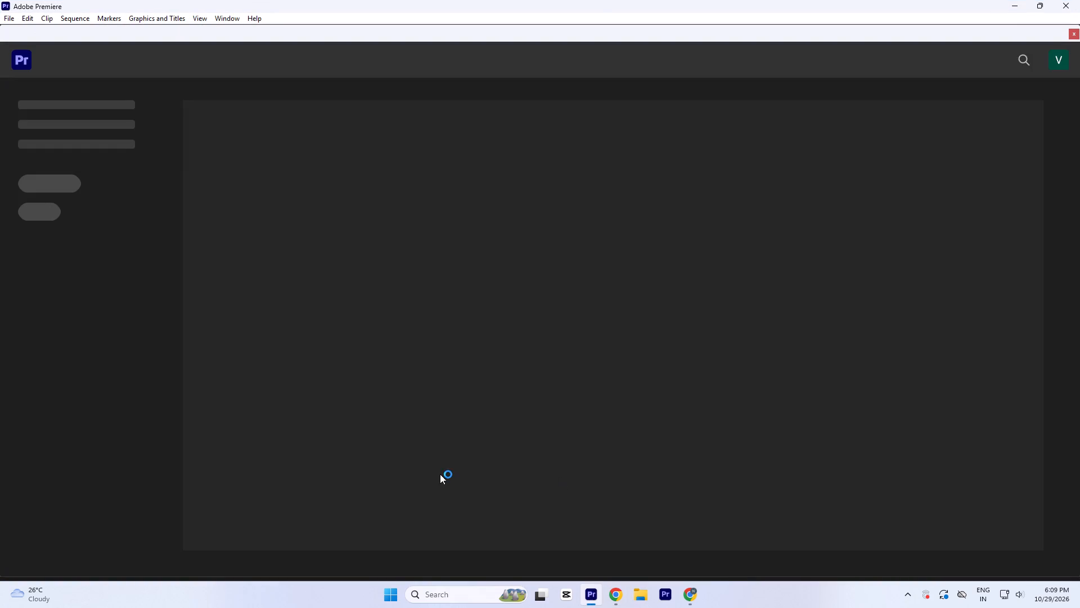
click(264, 239)
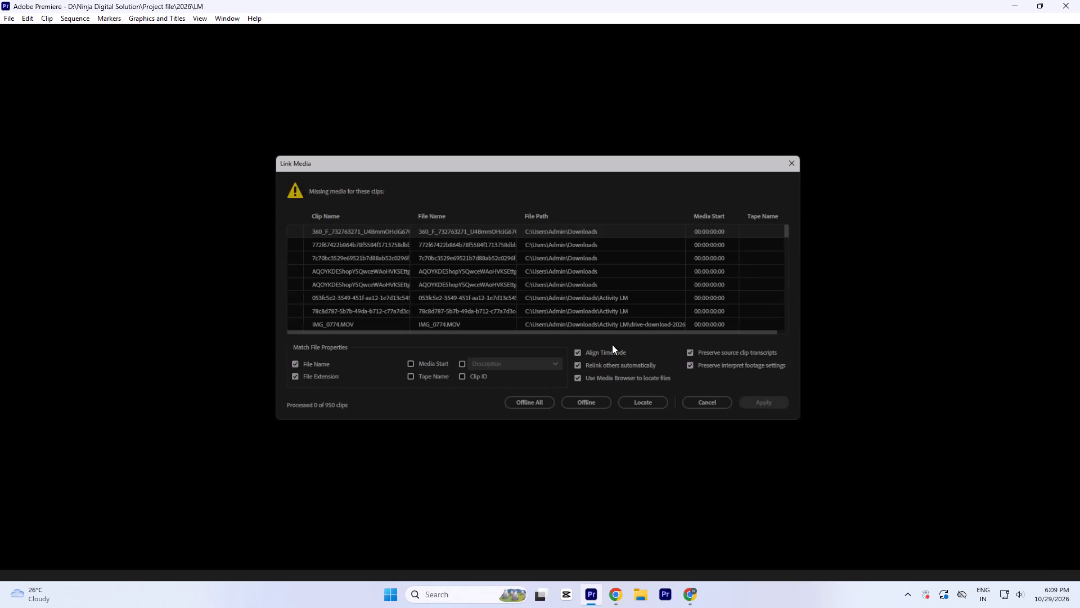
click(721, 411)
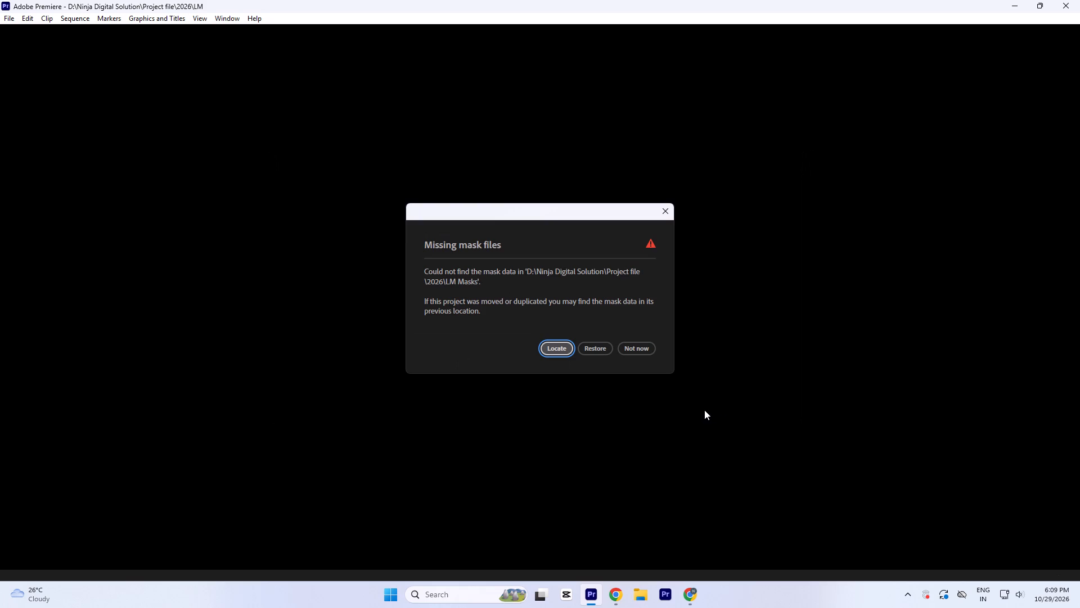
click(644, 347)
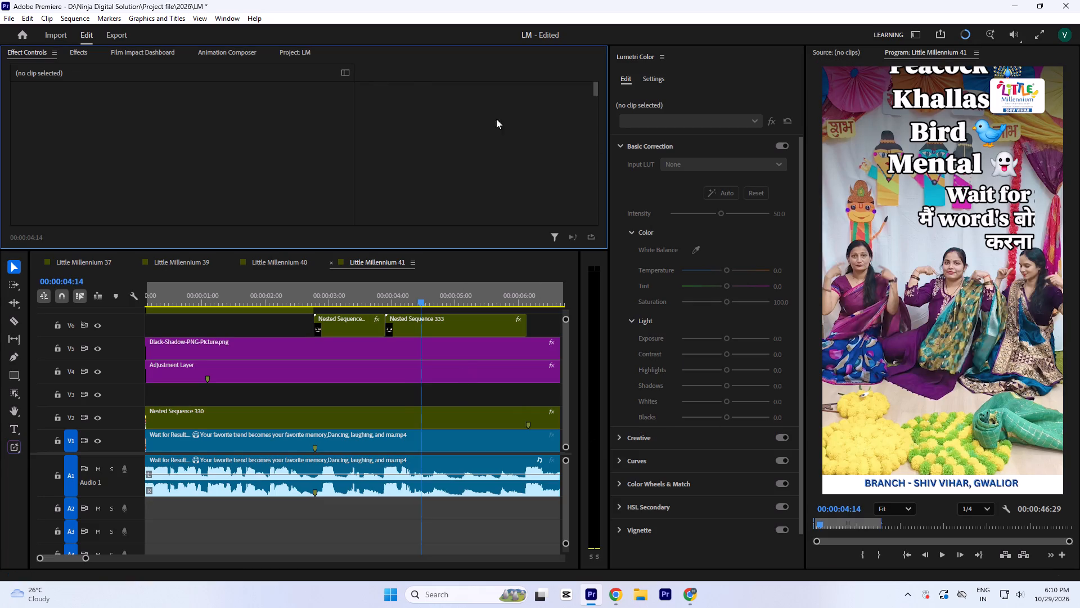
Set the "Mental 👻" nest's Crop Top to 52% to hide the captions above it.
click(460, 326)
scroll(404, 159, down, 4)
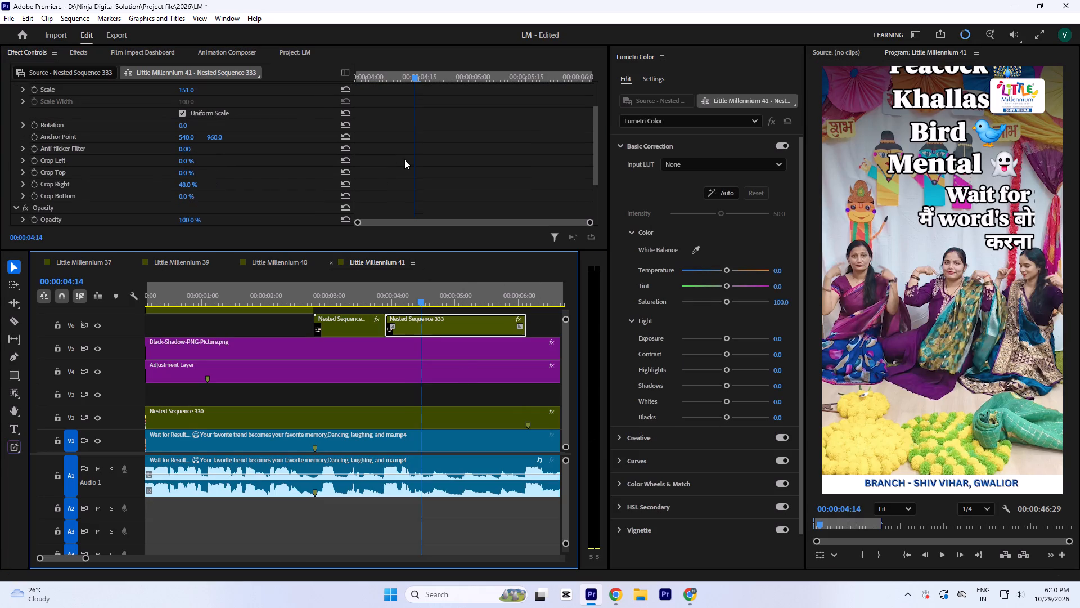
scroll(407, 172, down, 3)
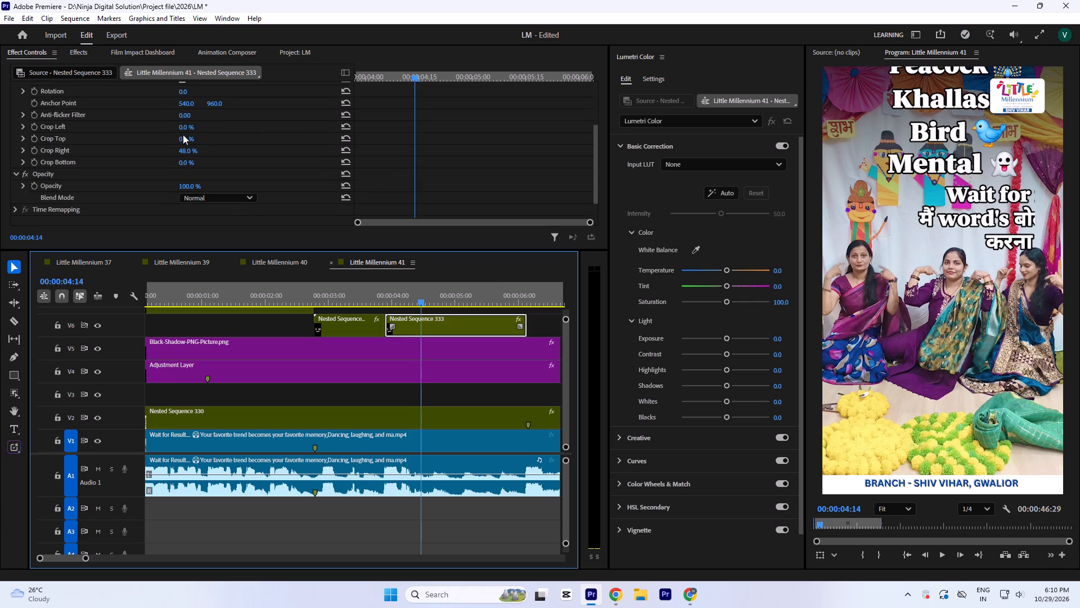
click(183, 132)
click(183, 138)
key(Up)
key(Up)
key(Up)
key(Up)
key(Up)
key(Up)
key(Up)
key(Up)
key(Up)
key(Up)
key(Up)
key(Up)
key(Up)
key(Up)
key(Up)
key(Up)
key(Up)
key(Up)
key(Up)
key(Up)
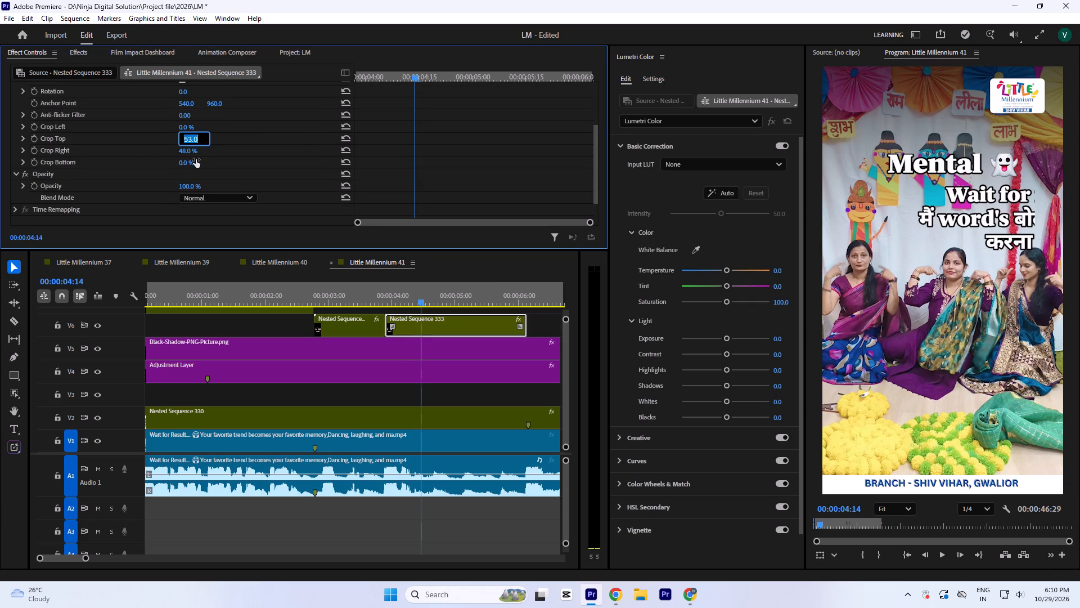
key(Down)
click(457, 153)
Reduce the "Mental 👻" nest's horizontal Position to shift the caption left toward the frame's centre.
scroll(179, 141, up, 10)
drag(187, 120, 184, 128)
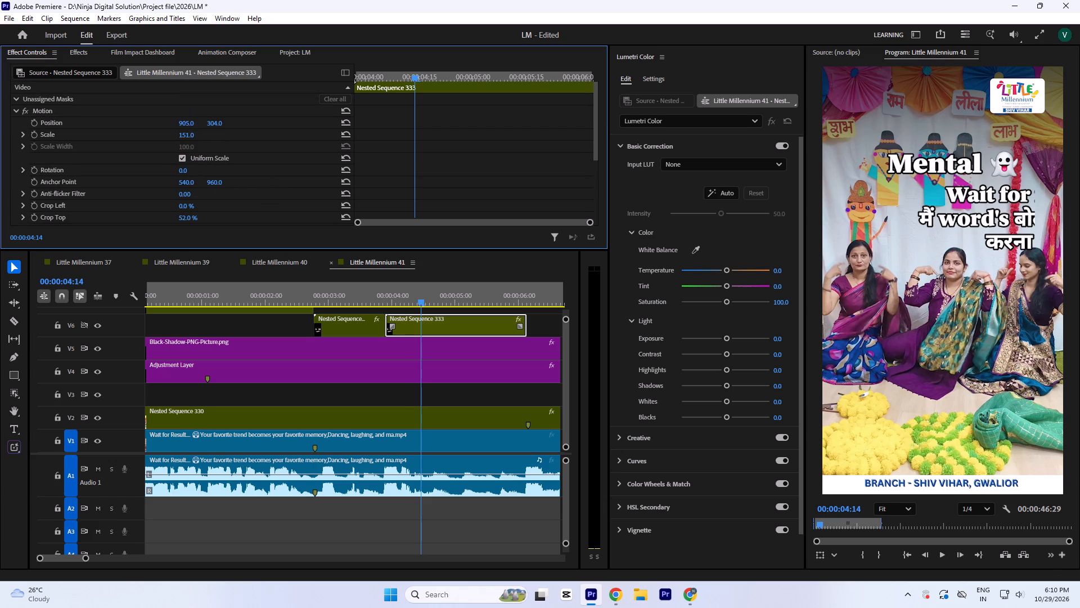
drag(184, 128, 184, 133)
scroll(296, 175, down, 5)
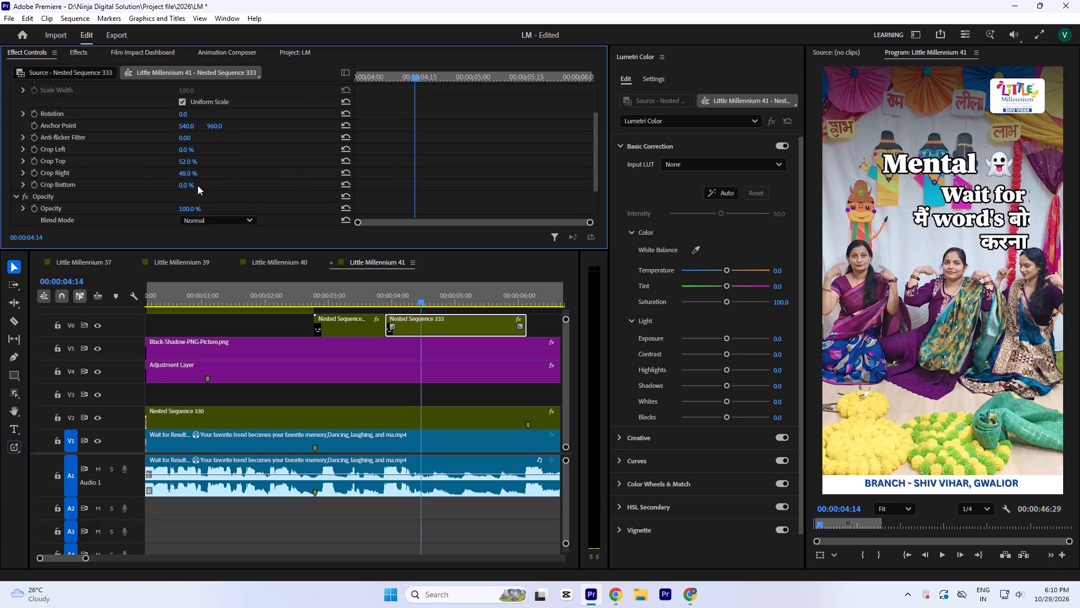
Set the "Mental 👻" nest's Crop Bottom to 43% to hide the captions below it.
click(186, 186)
key(Up)
key(Up)
key(Up)
key(Up)
key(Up)
key(Up)
key(Up)
key(Up)
key(Up)
key(Up)
key(Up)
key(Up)
key(Up)
key(Up)
key(Up)
key(Up)
key(Up)
key(Up)
key(Up)
key(Up)
key(Up)
key(Up)
key(Up)
key(Up)
key(Up)
key(Up)
key(Up)
key(Up)
key(Up)
key(Up)
key(Up)
key(Up)
key(Up)
key(Up)
key(Up)
key(Up)
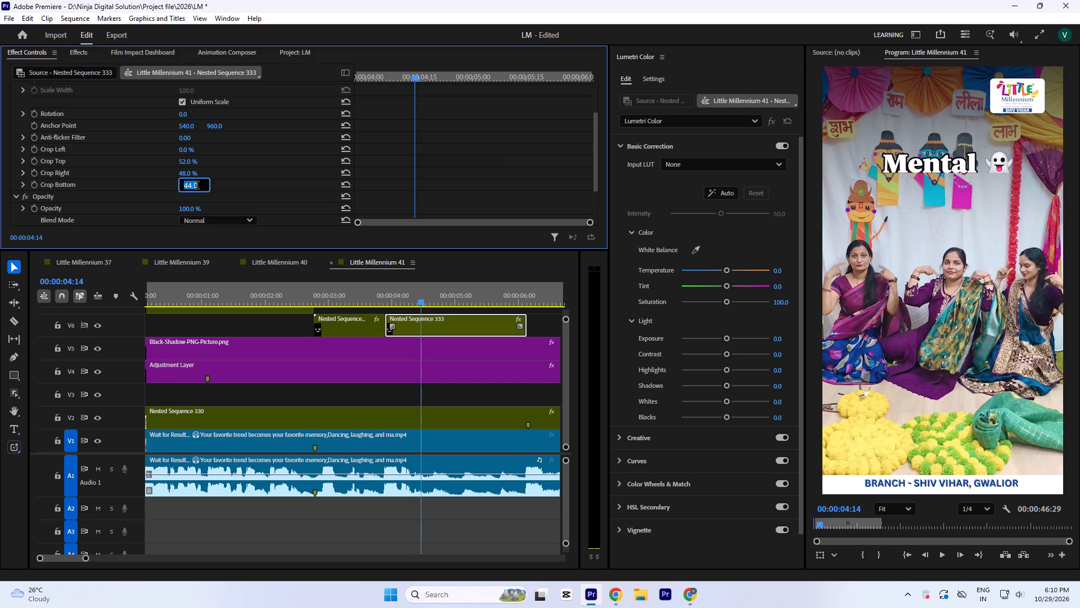
key(Up)
key(Down)
key(Down)
key(Down)
key(Up)
click(457, 135)
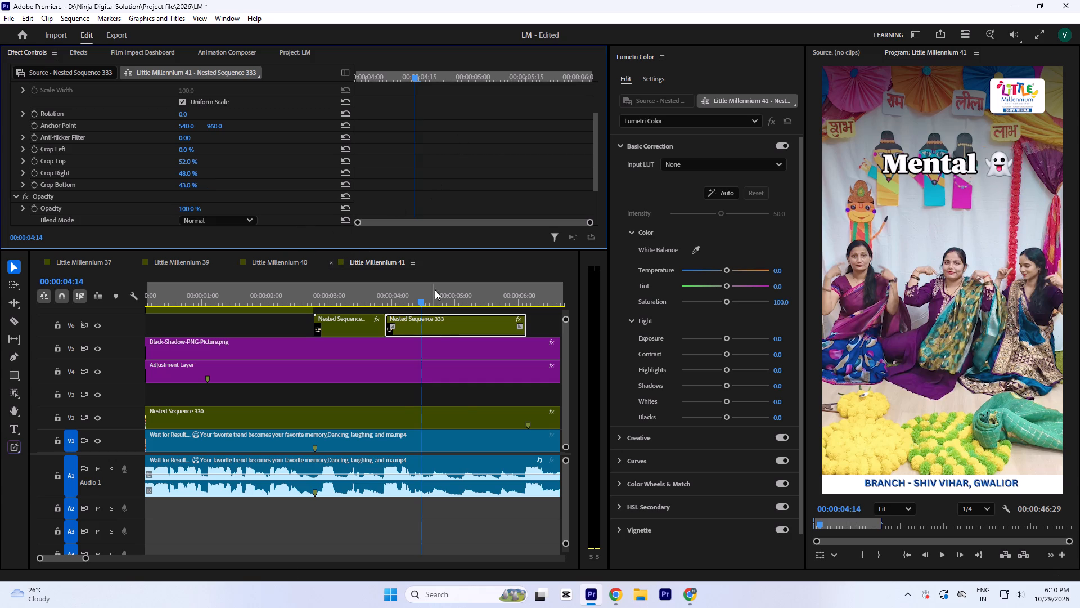
Set the "Look 👀" nest's Crop Bottom to 43% to hide the captions below it.
click(462, 399)
click(522, 293)
key(minus)
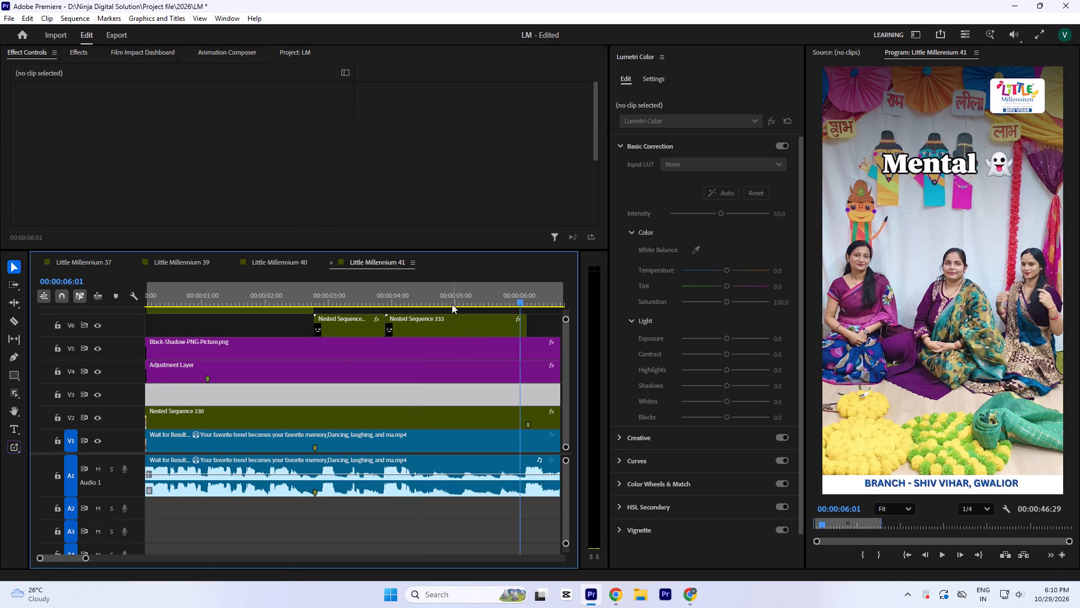
click(233, 288)
key(space)
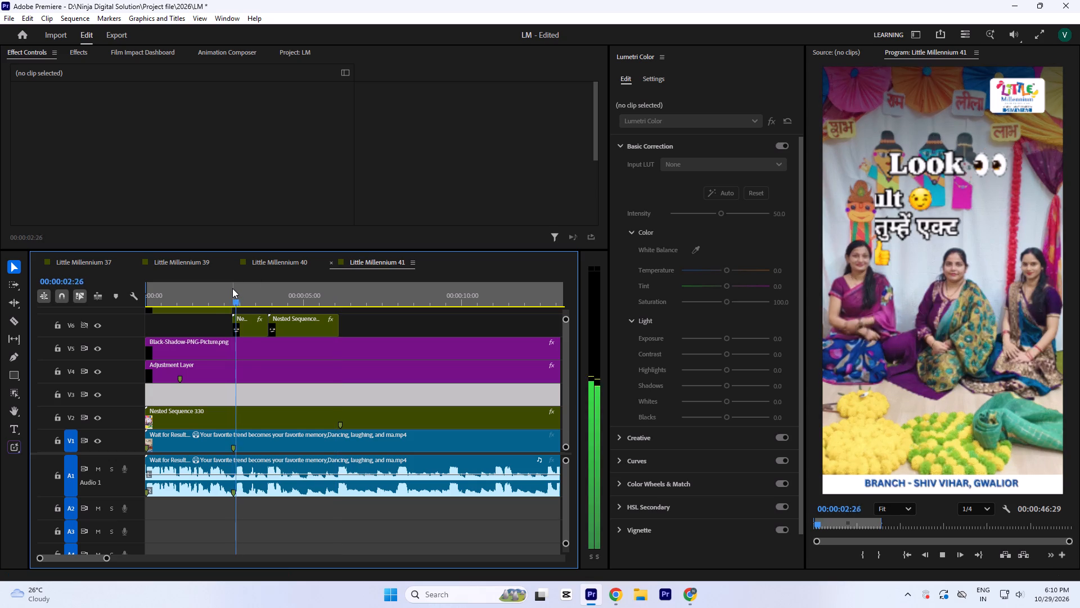
key(space)
click(239, 330)
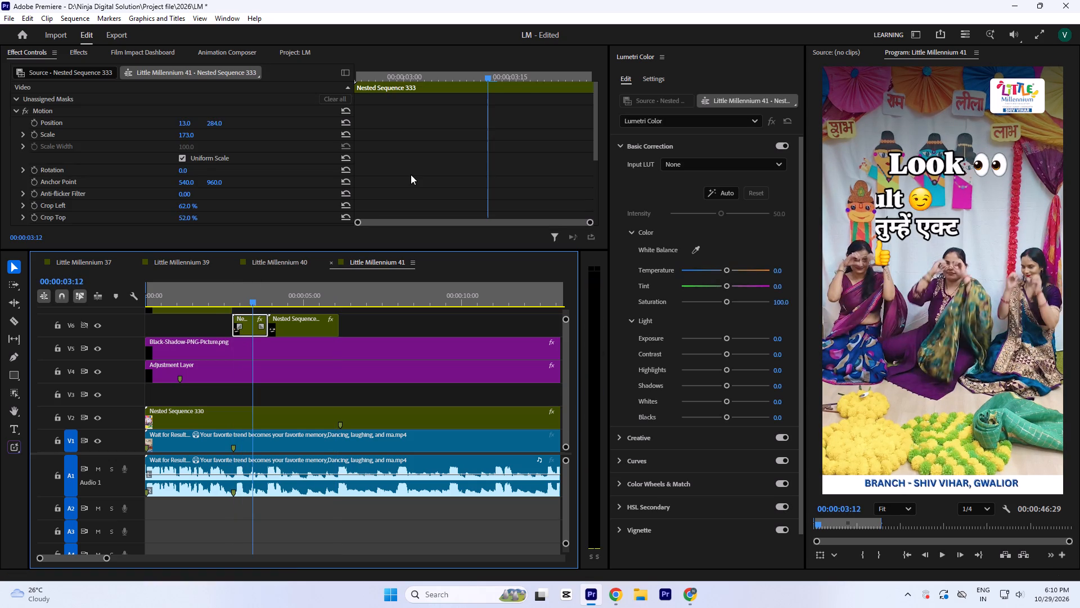
scroll(416, 166, down, 9)
click(193, 139)
key(Up)
key(Up)
key(Up)
key(Up)
key(Up)
key(Up)
key(Up)
key(Up)
key(Up)
key(Up)
key(Up)
key(Up)
key(Up)
key(Up)
key(Up)
key(Up)
key(Up)
key(Up)
key(Up)
key(Up)
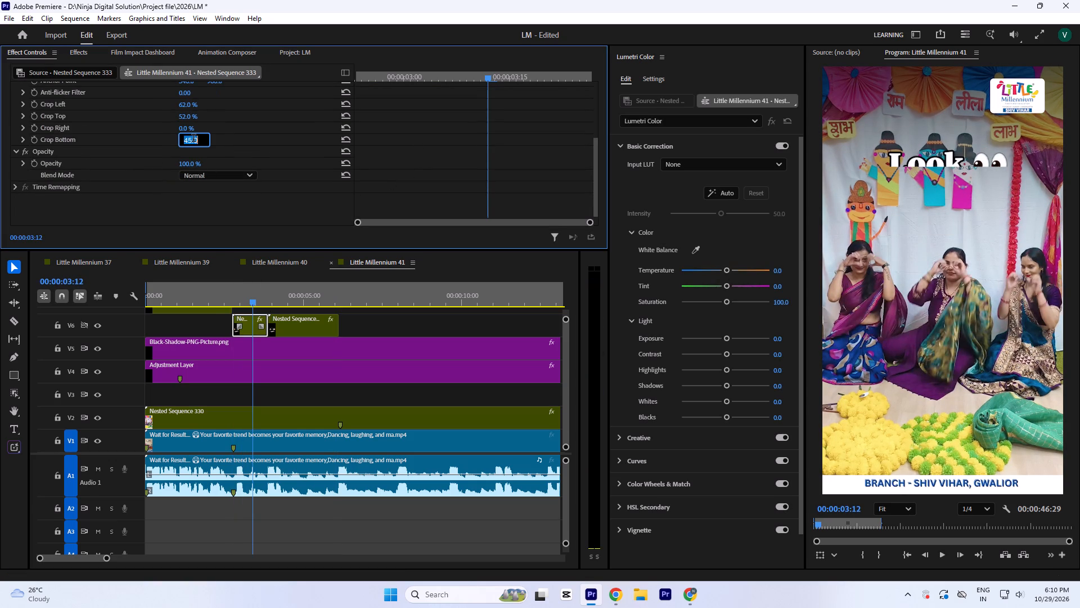
key(Down)
key(Down)
key(Down)
key(Up)
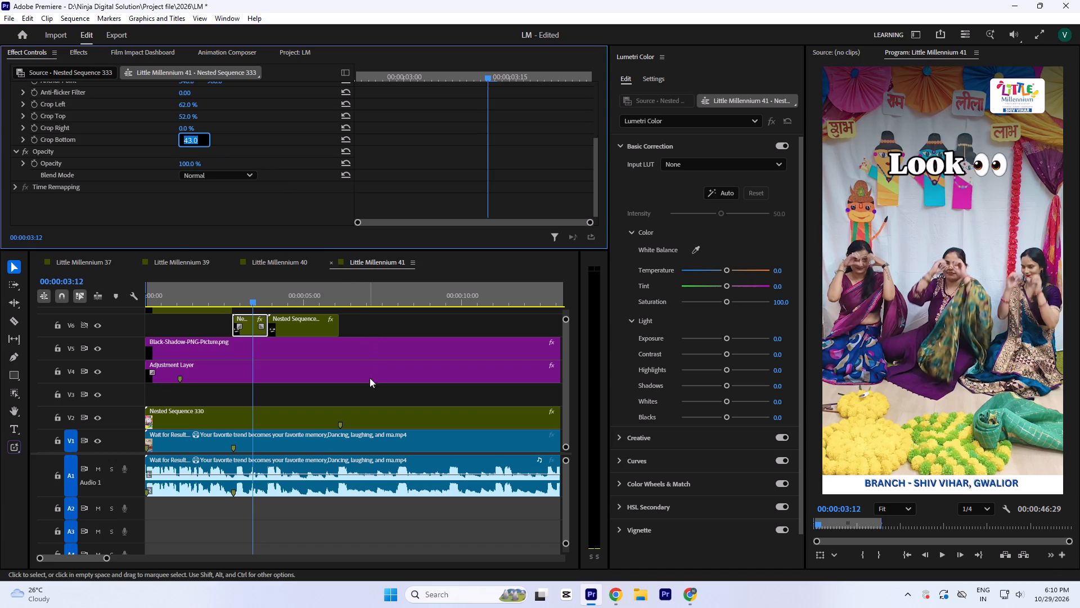
click(373, 388)
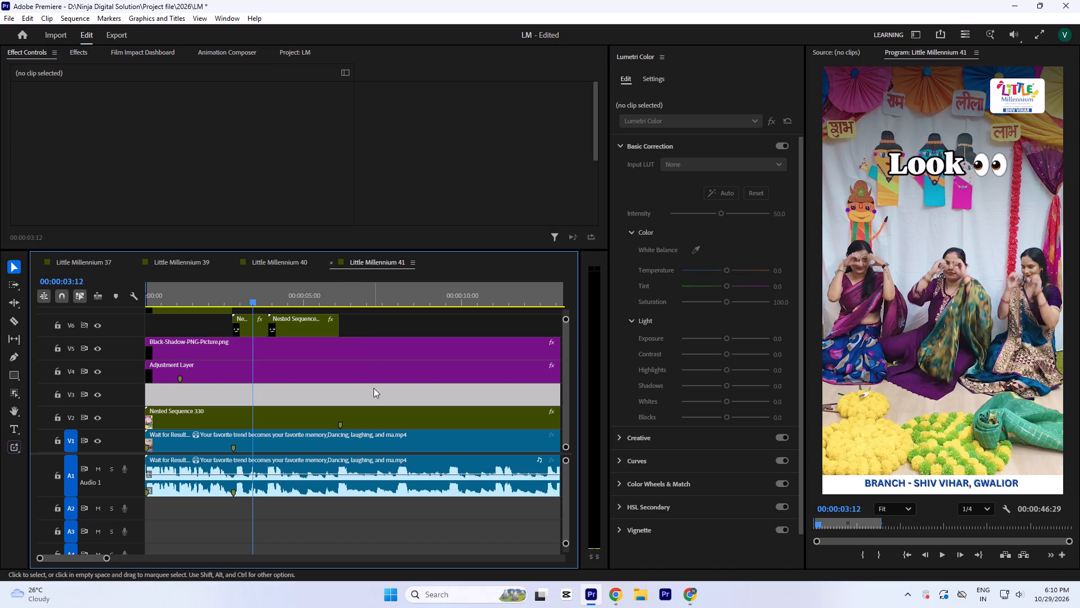
Play through the opening captions, and move the "Look 👀" and "Mental 👻" nests up from V6 to V7.
click(215, 296)
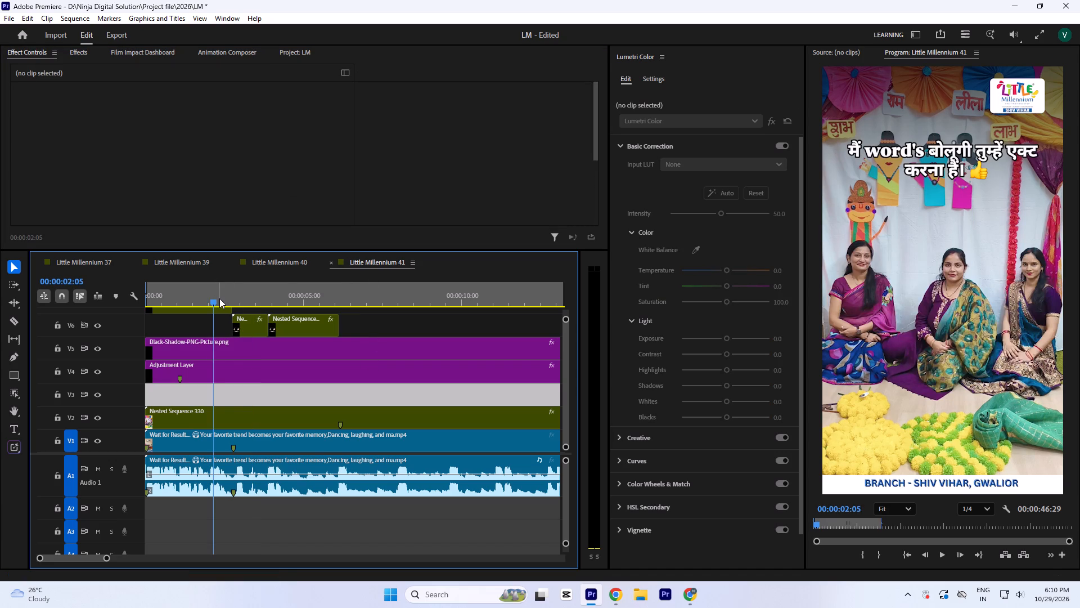
key(space)
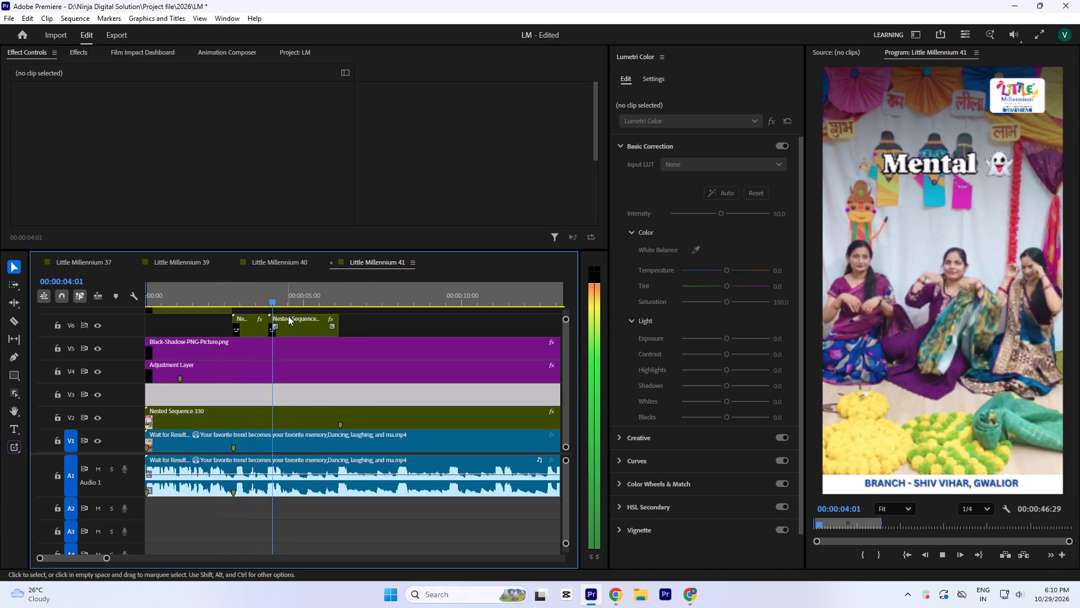
key(space)
key(space)
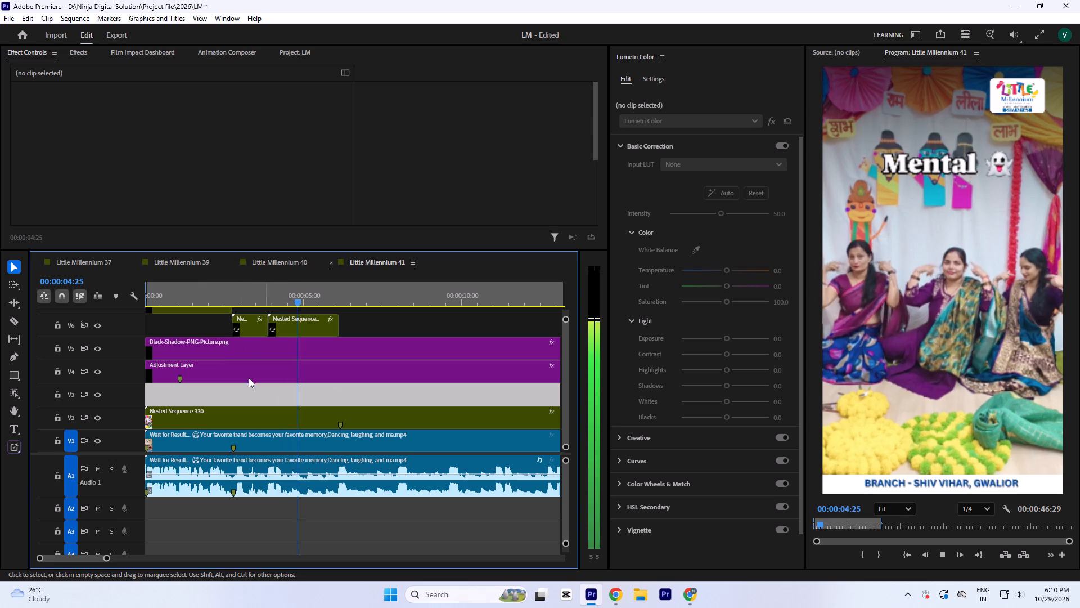
key(space)
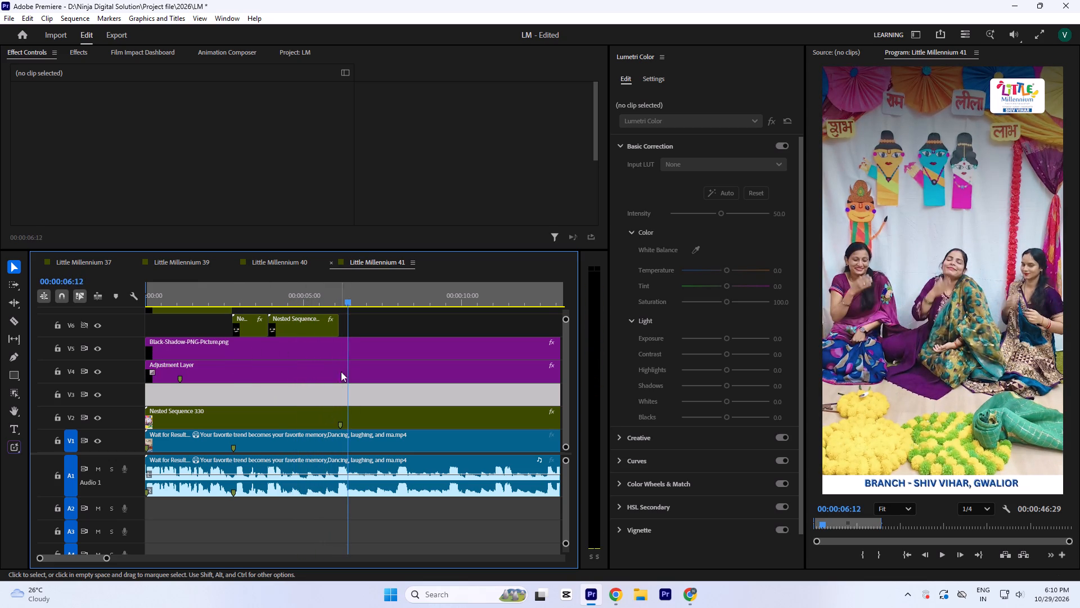
key(grave)
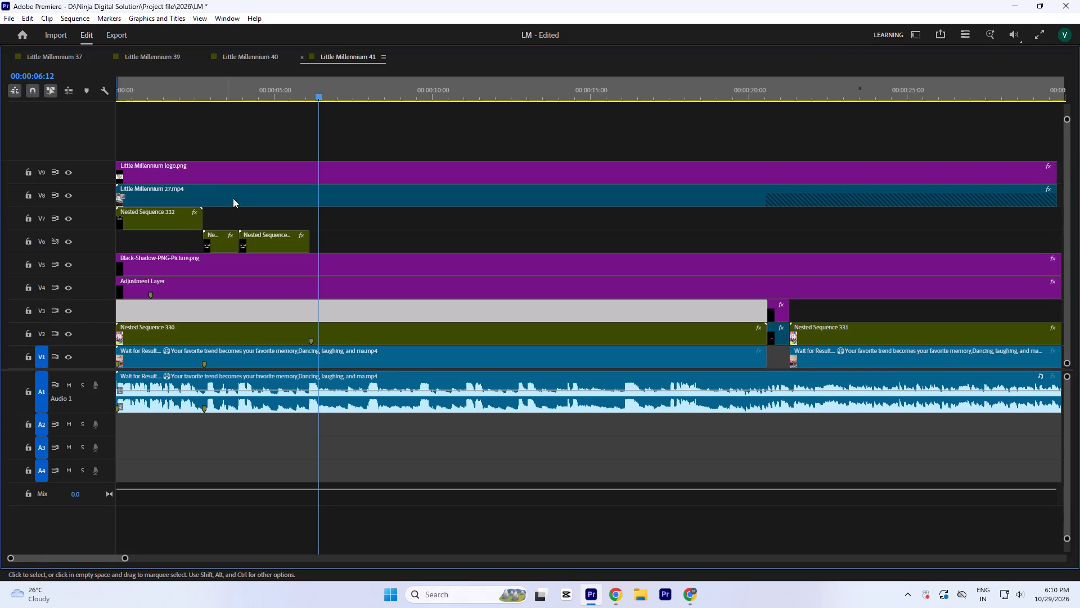
drag(332, 242, 217, 233)
drag(224, 243, 225, 227)
click(236, 93)
key(equal)
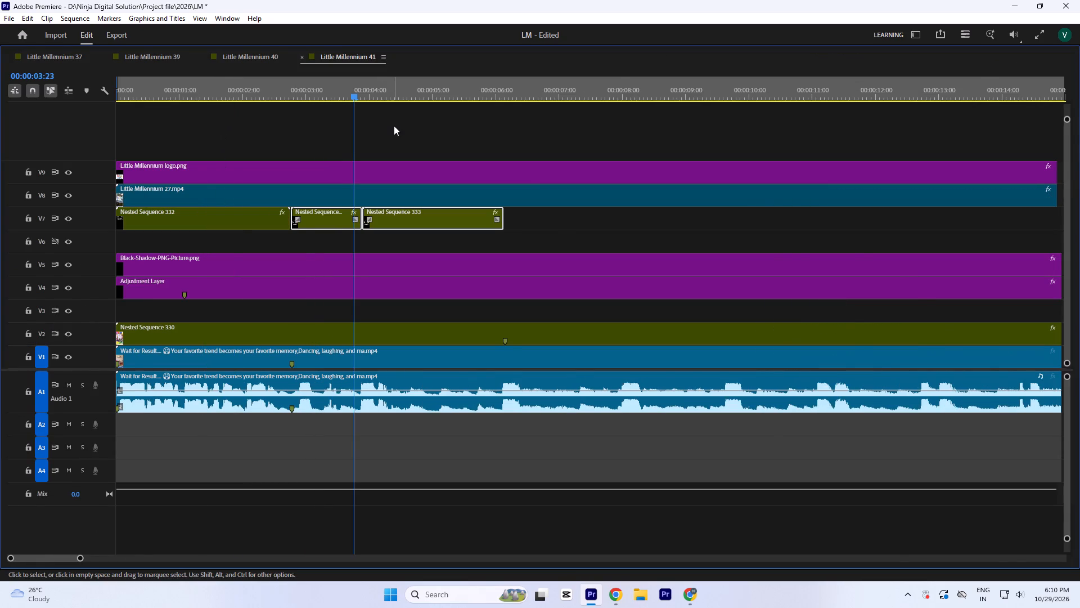
key(grave)
Create a red Color Matte at 1080 × 1920, 30 fps, with square pixels and the default name.
key(minus)
key(minus)
click(265, 293)
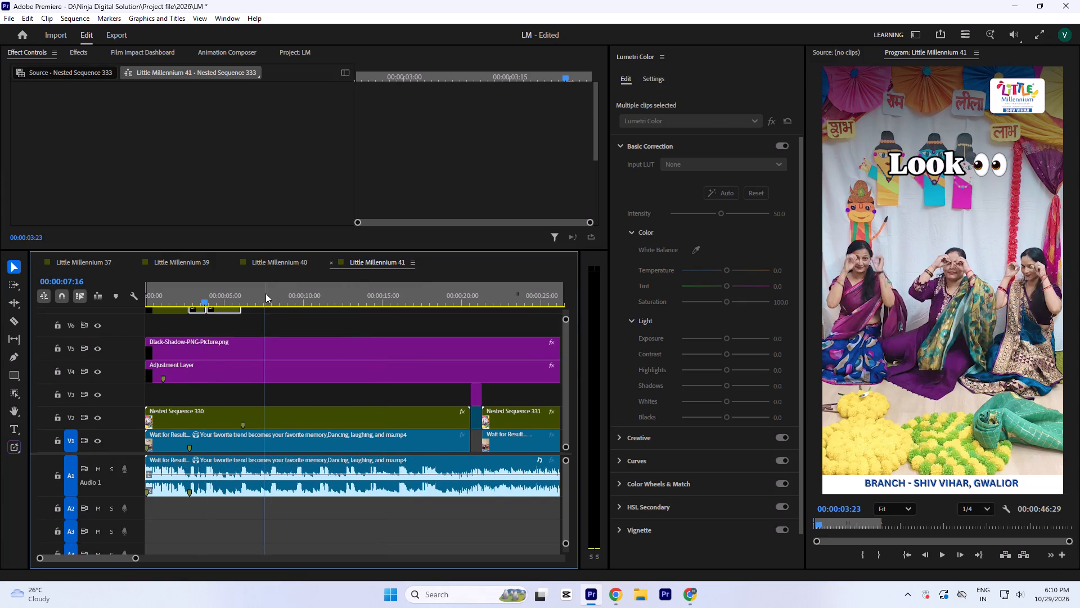
click(295, 39)
click(298, 50)
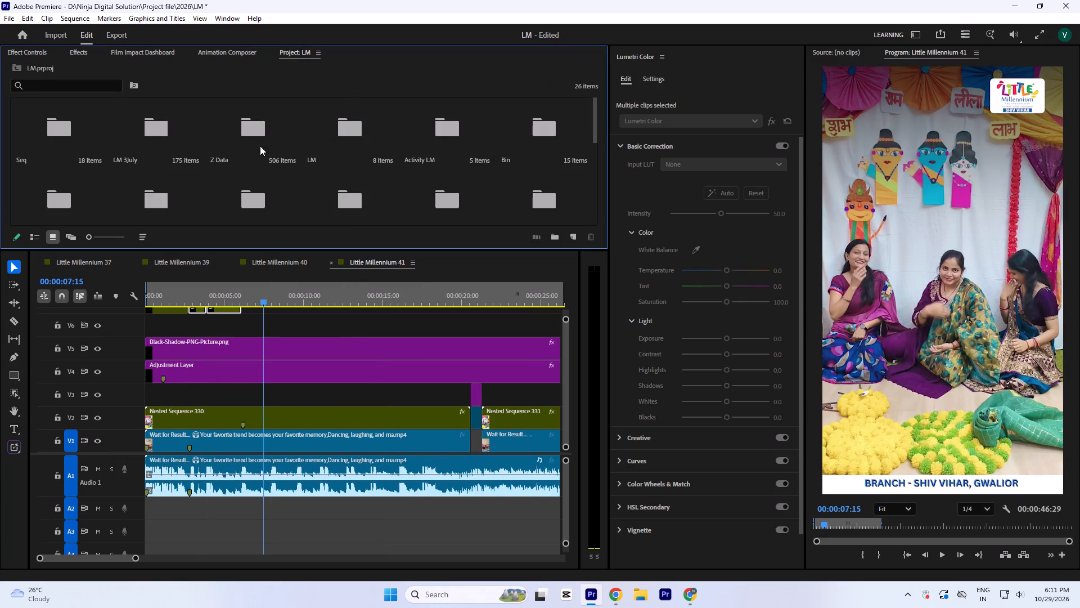
click(222, 289)
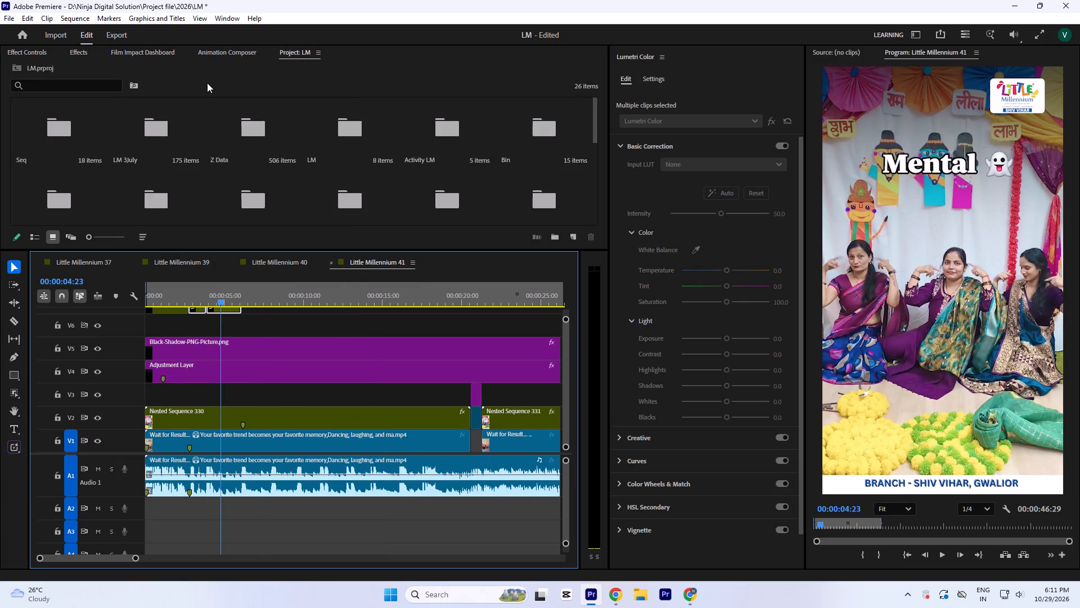
click(235, 54)
click(317, 54)
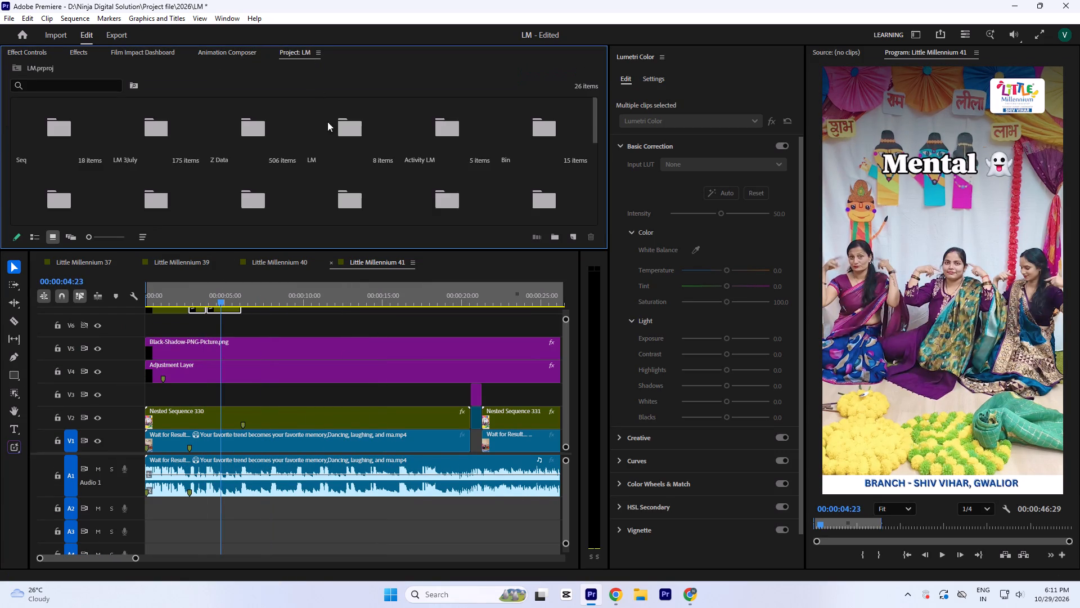
scroll(335, 142, down, 7)
click(366, 184)
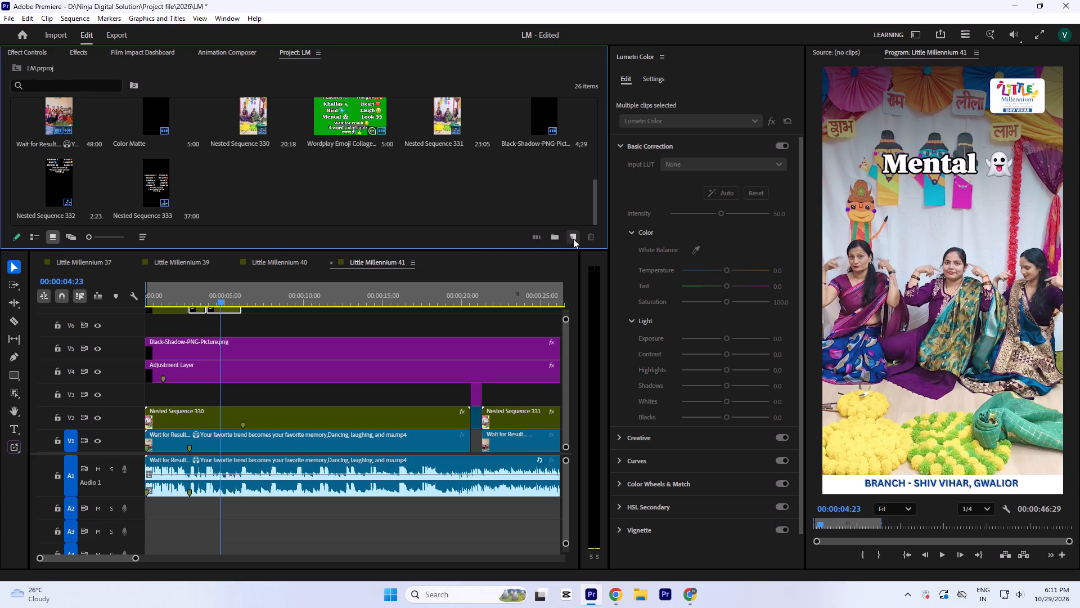
click(573, 239)
click(603, 336)
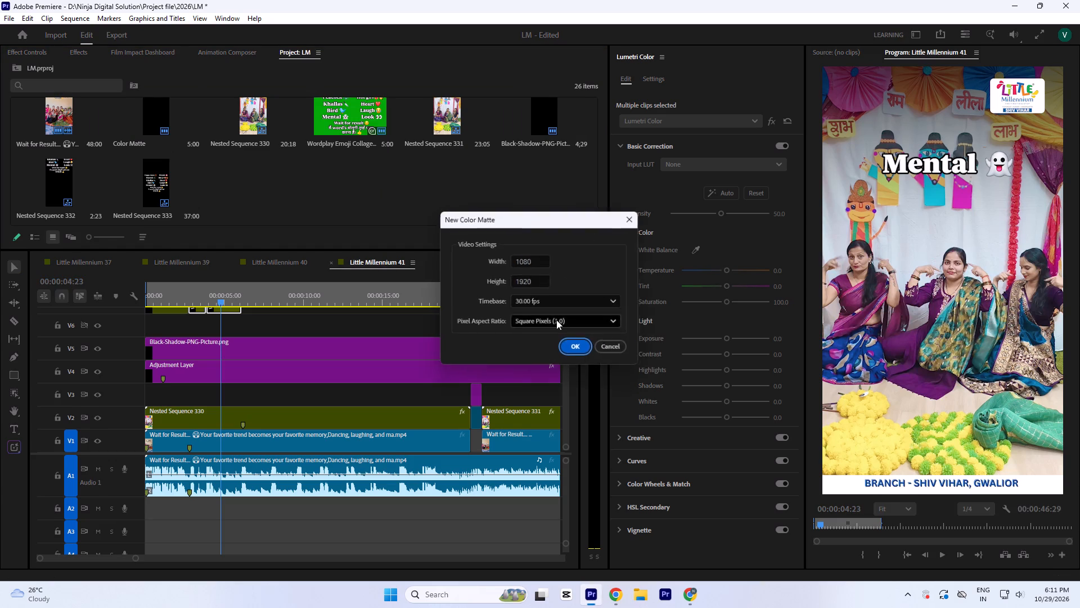
key(Return)
drag(512, 267, 562, 391)
key(Return)
key(Return)
Place the red Color Matte on V6 at the start of the sequence, beneath the caption nests.
drag(241, 170, 305, 315)
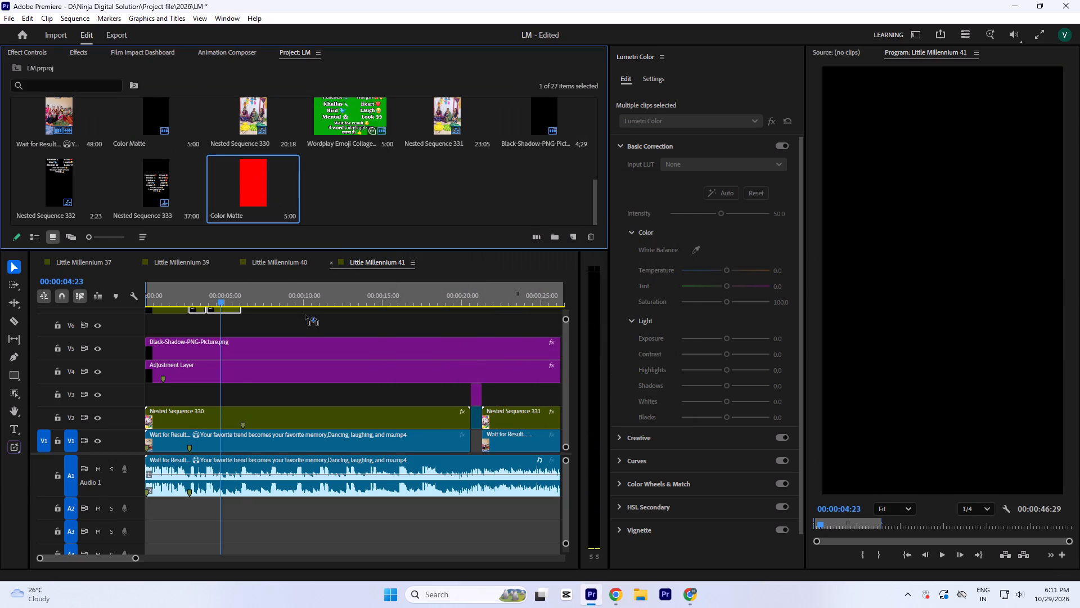
drag(305, 315, 134, 330)
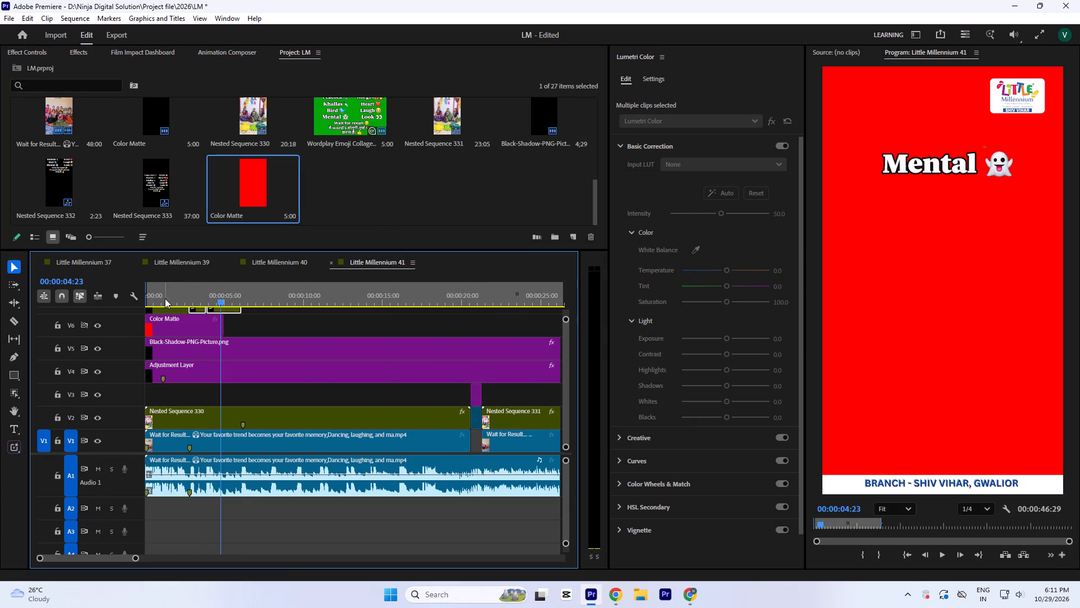
Set the Color Matte's vertical Position to 1442 so its top edge lines up with the bottom of the "Mental 👻" caption.
click(163, 293)
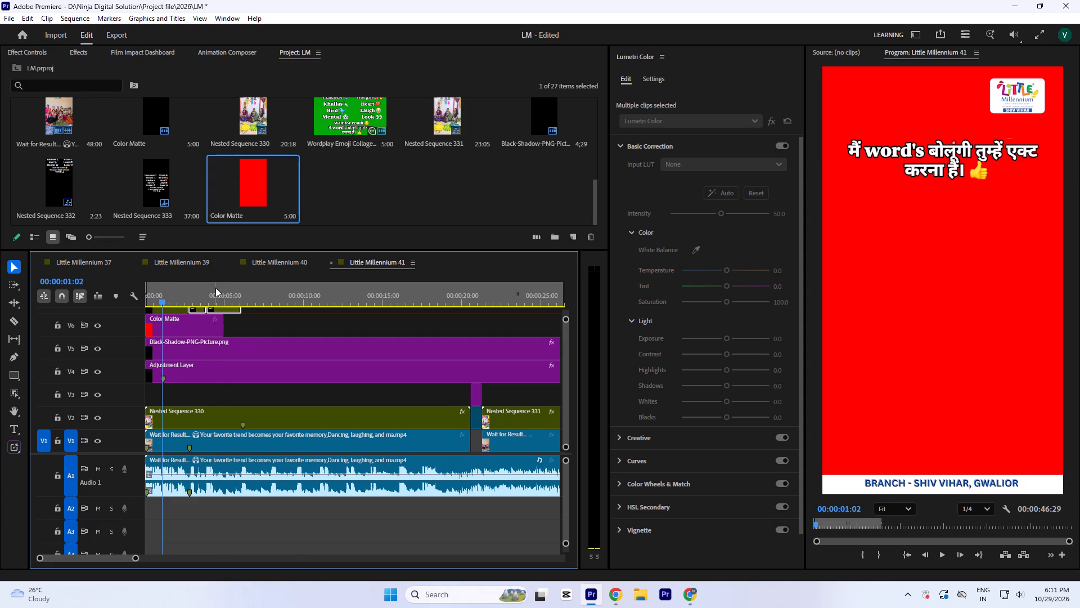
click(215, 287)
click(204, 332)
click(36, 53)
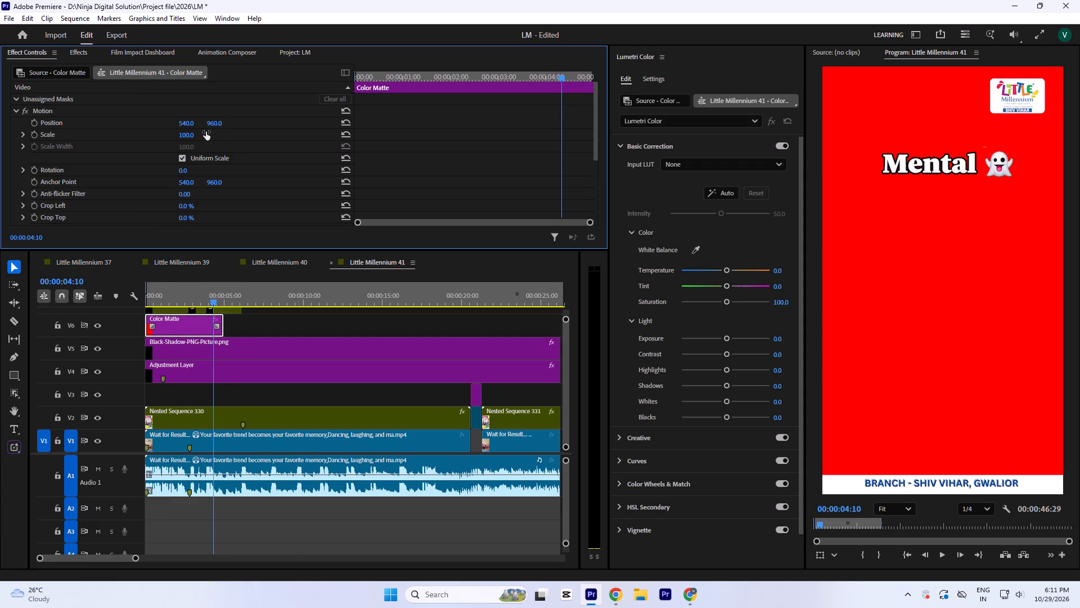
drag(217, 126, 213, 101)
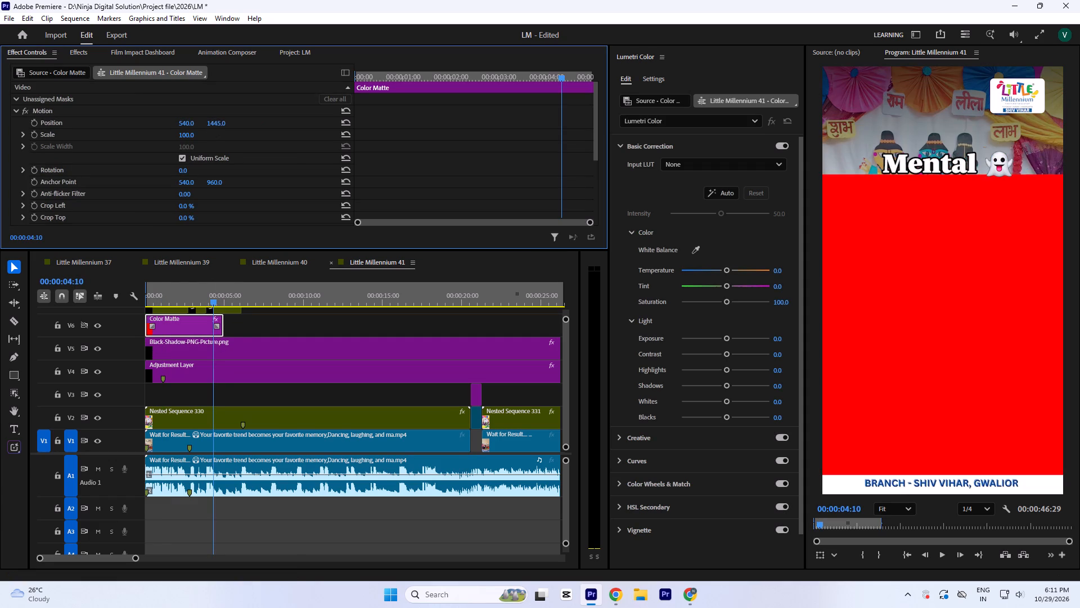
drag(213, 101, 214, 102)
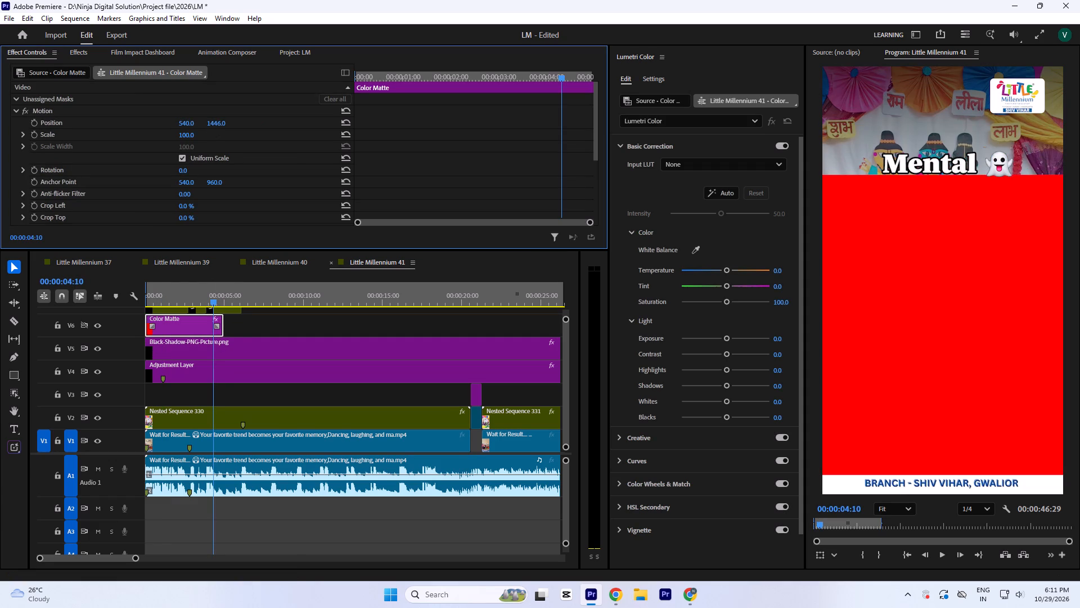
drag(214, 102, 215, 106)
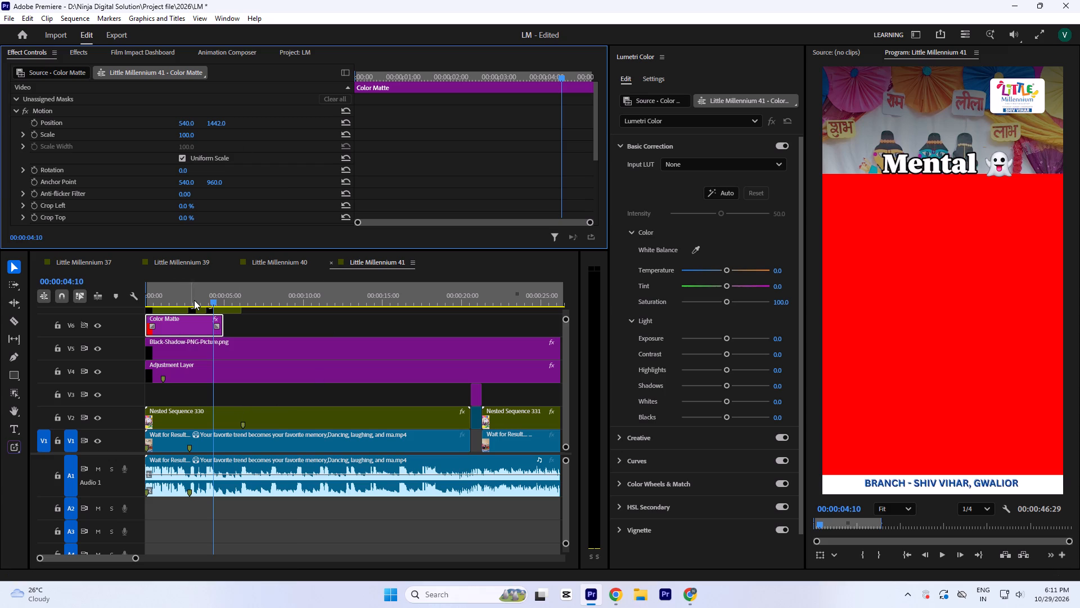
Extend the end of the Color Matte on V6 to about 24 seconds, past the start of Nested Sequence 331.
click(194, 300)
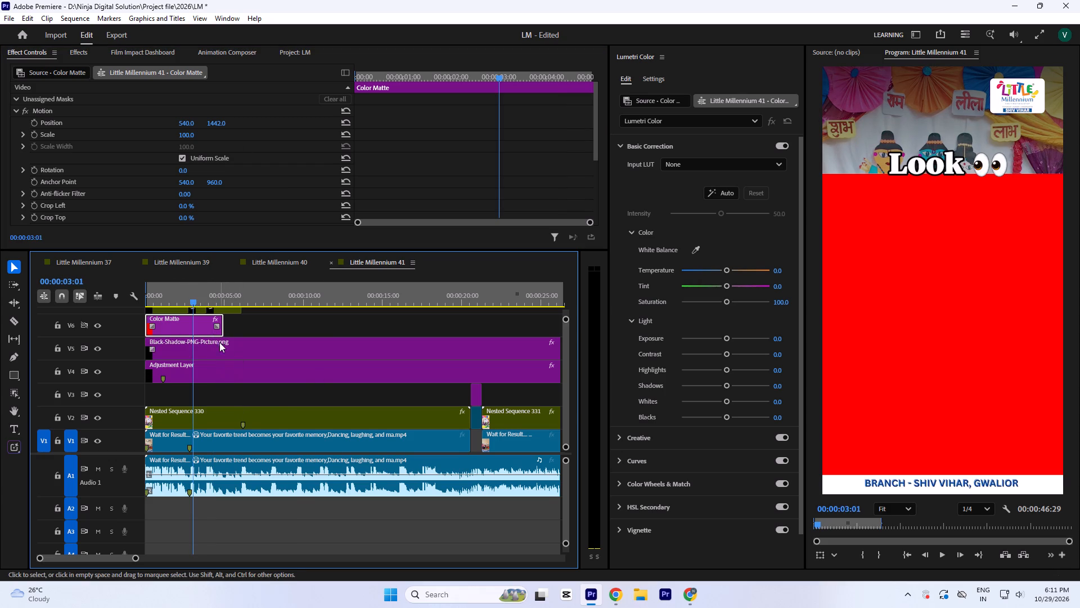
drag(222, 329, 524, 346)
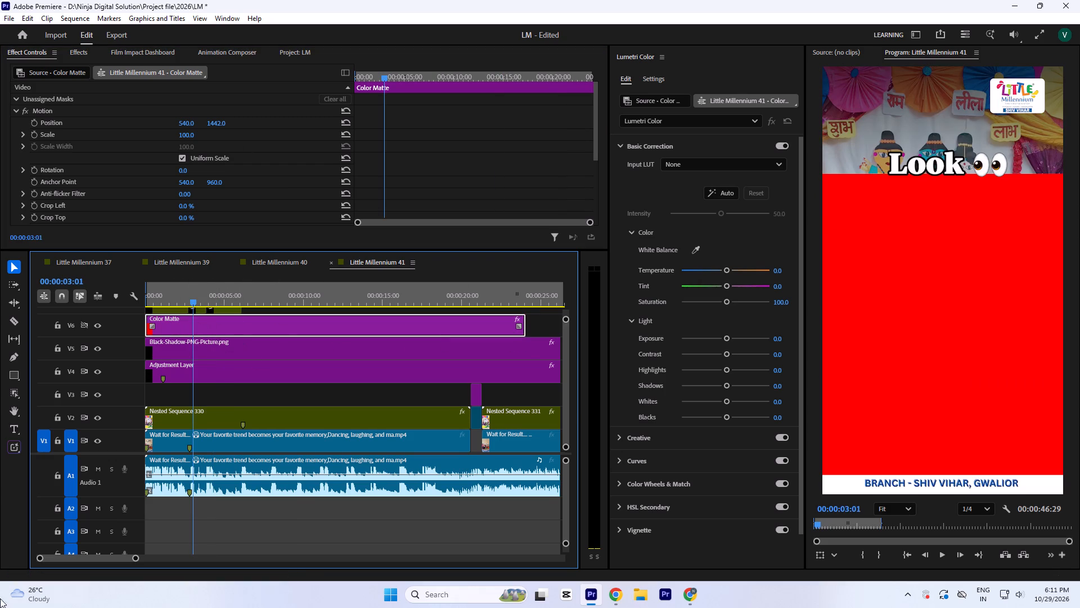
Set the "Look 👀" nest's vertical Position to 280 to align the caption with the red matte's top edge.
click(193, 311)
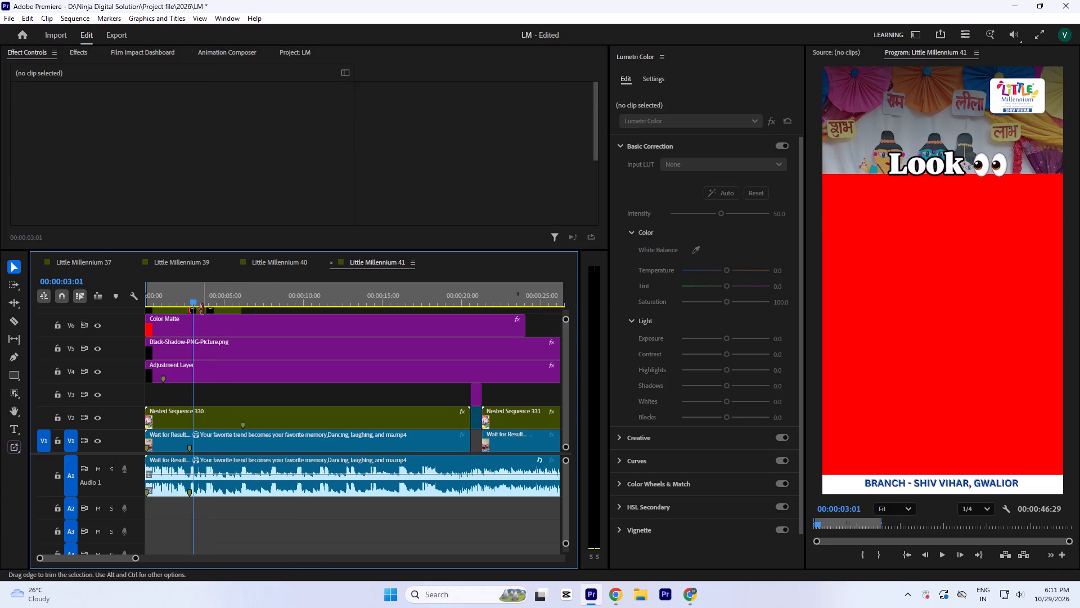
click(196, 309)
click(214, 125)
key(Down)
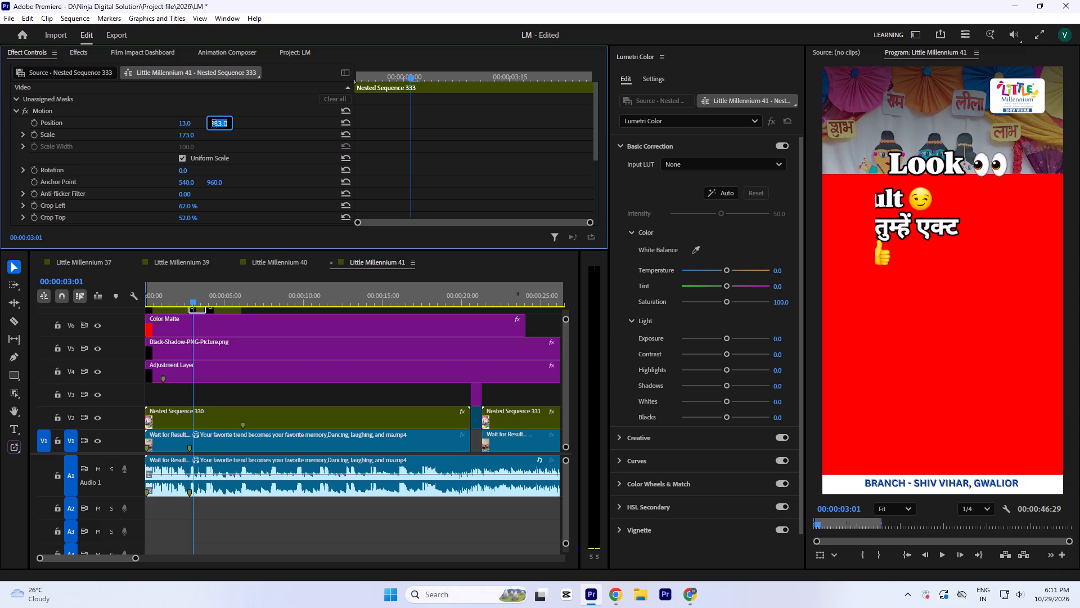
key(Down)
key(Down)
key(Down)
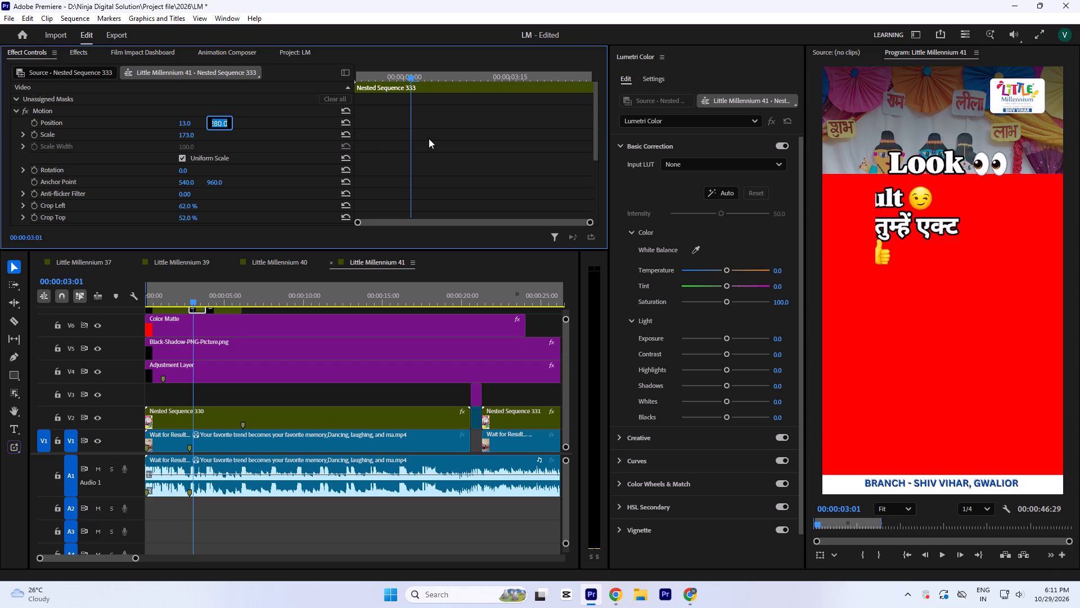
click(471, 120)
Set the "Look 👀" nest's Crop Bottom to 43% to hide the text lines beneath the caption.
scroll(148, 209, down, 5)
click(188, 183)
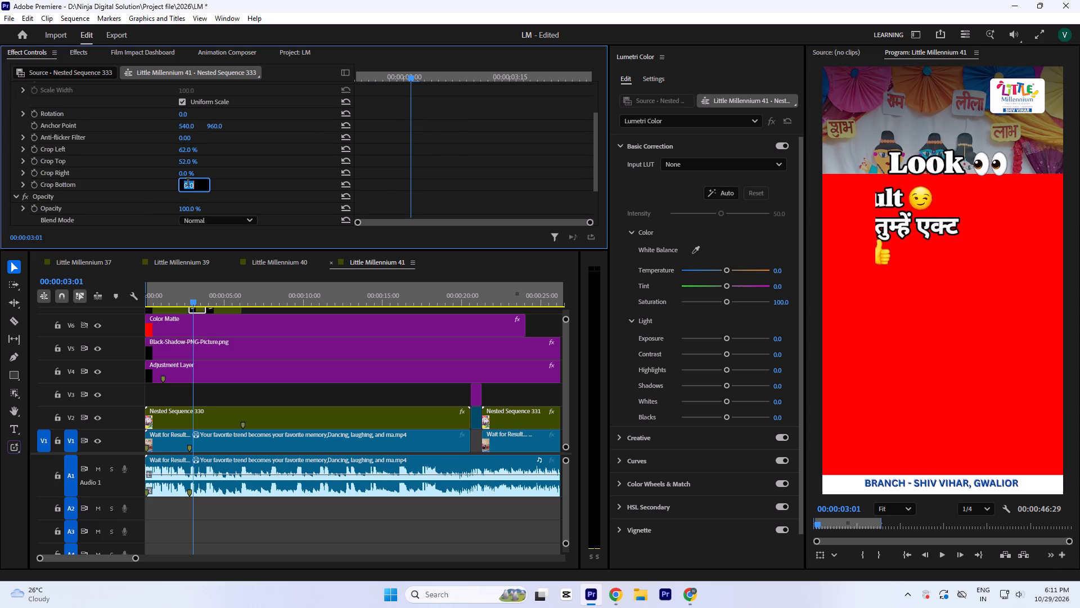
key(Up)
key(Up)
key(Up)
key(Up)
key(Up)
key(Up)
key(Up)
key(Up)
key(Up)
key(Up)
key(Up)
key(Up)
key(Up)
key(Up)
key(Up)
key(Up)
key(Up)
key(Up)
key(Up)
key(Up)
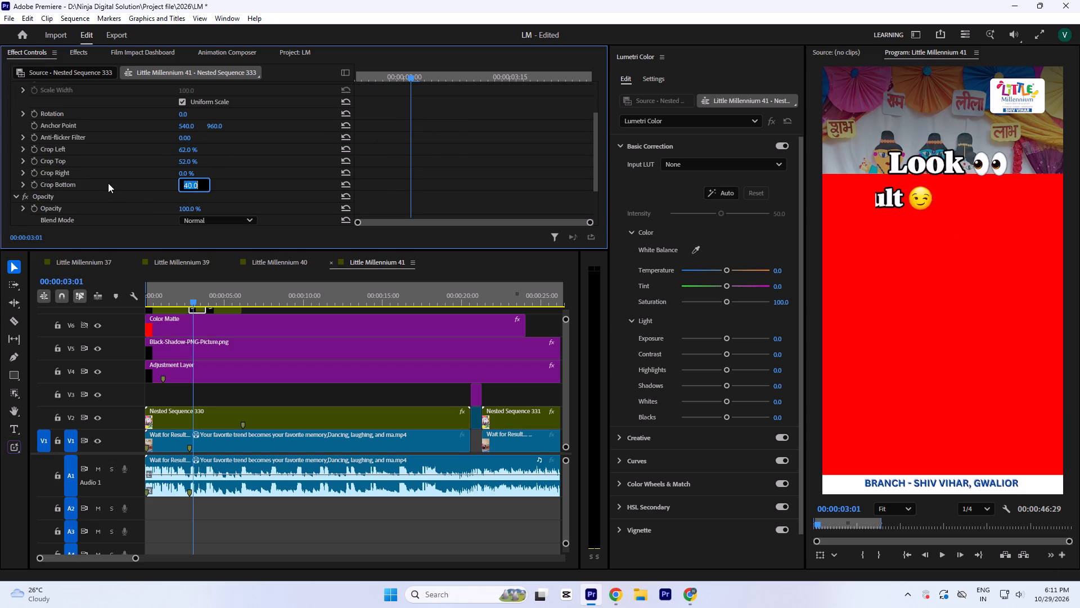
key(Down)
key(Down)
key(Down)
key(Up)
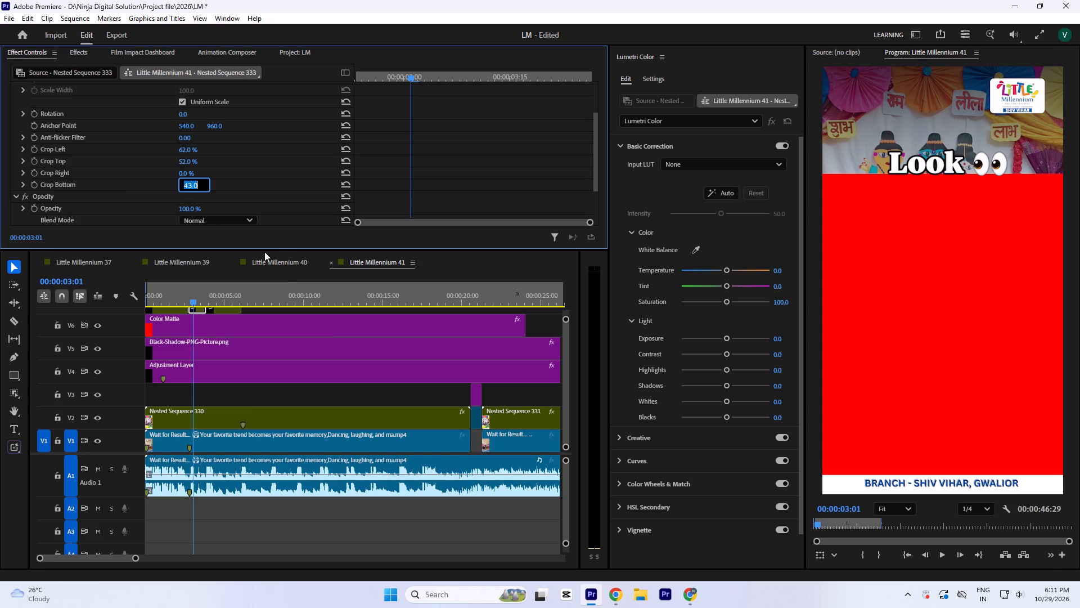
Extend the end of the Color Matte on V6 to about 44 seconds, level with the shadow and adjustment layers below.
click(256, 402)
click(229, 306)
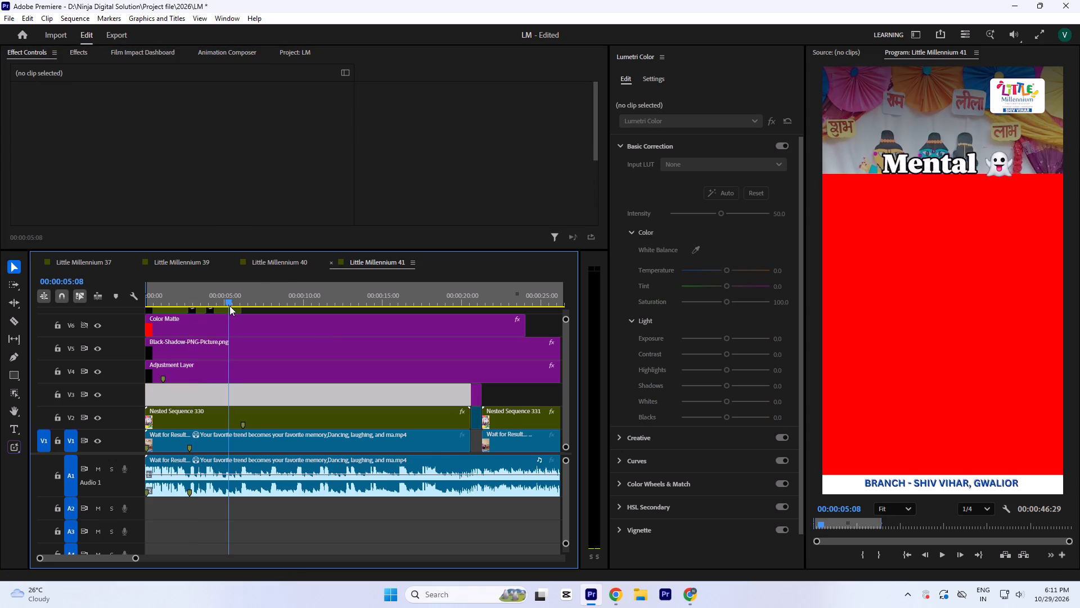
key(grave)
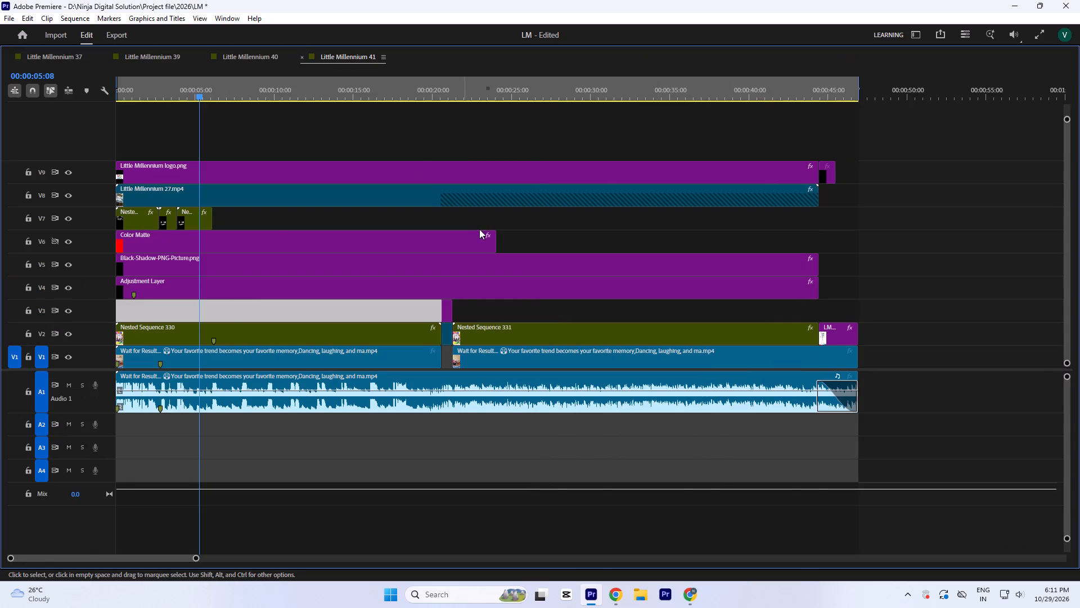
drag(496, 238, 819, 253)
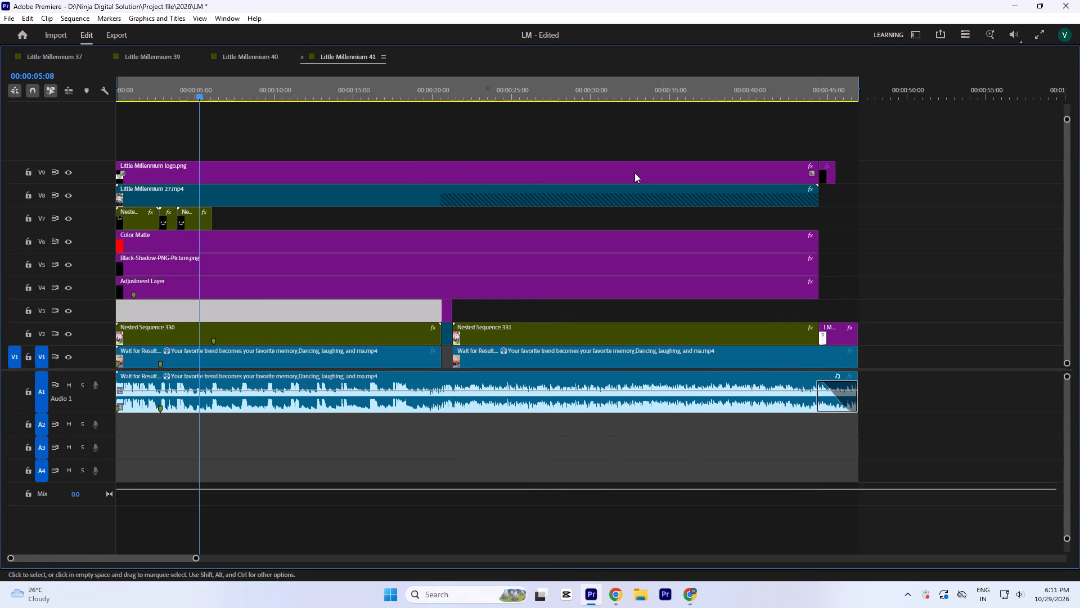
Save the project.
click(213, 91)
key(grave)
key(ctrl+s)
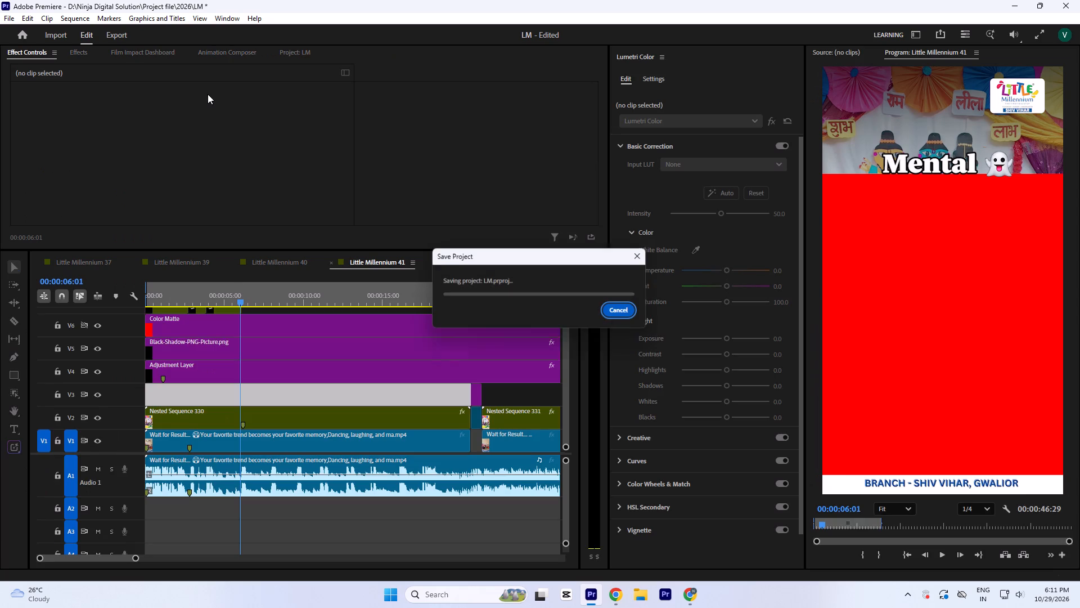
Play on past the "Mental 👻" caption to find the next word change and add a marker on Nested Sequence 330 at 00:00:08:00.
click(229, 302)
key(space)
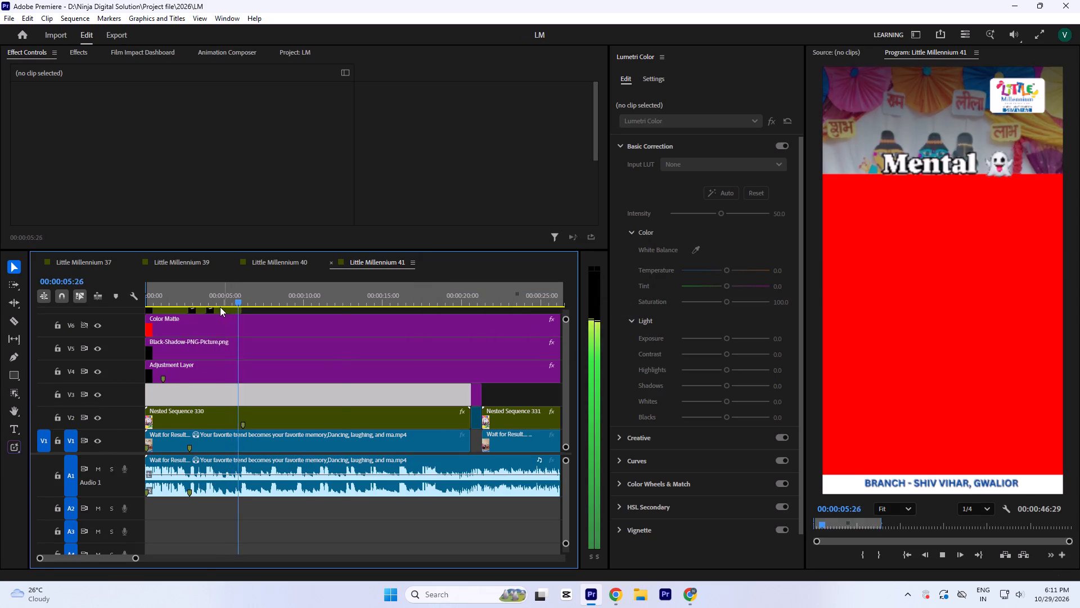
key(equal)
key(equal)
key(minus)
key(space)
key(space)
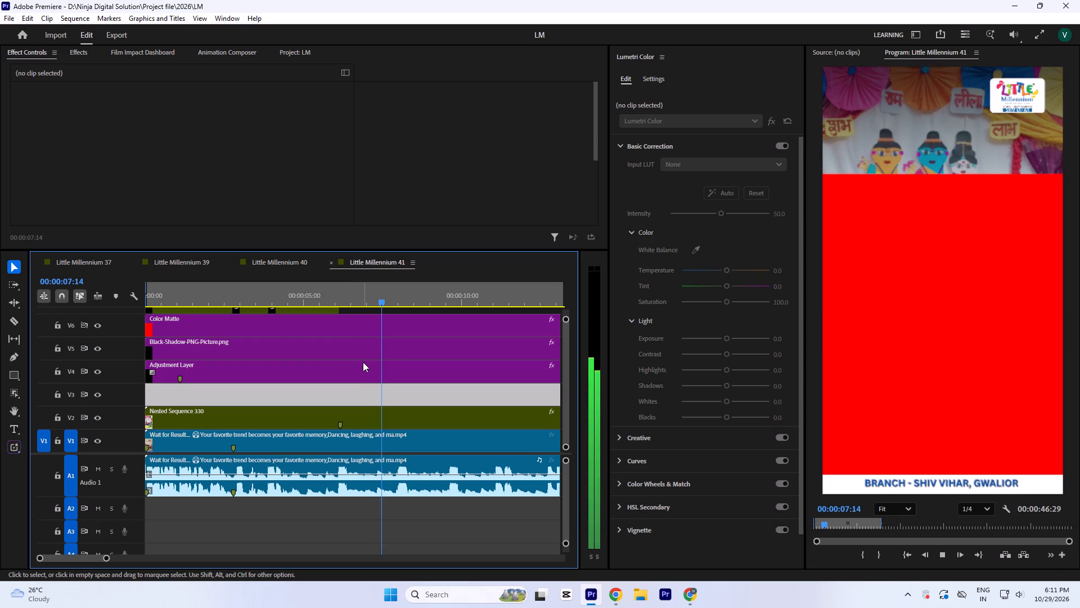
key(space)
key(equal)
key(equal)
key(equal)
key(equal)
key(space)
key(space)
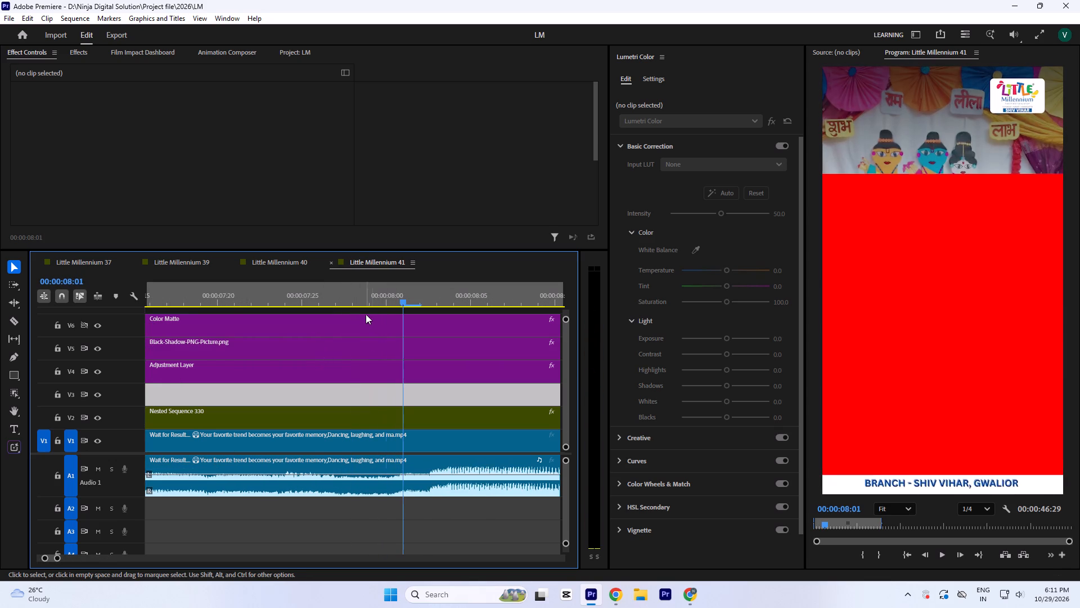
key(space)
key(space)
drag(389, 294, 385, 306)
click(370, 421)
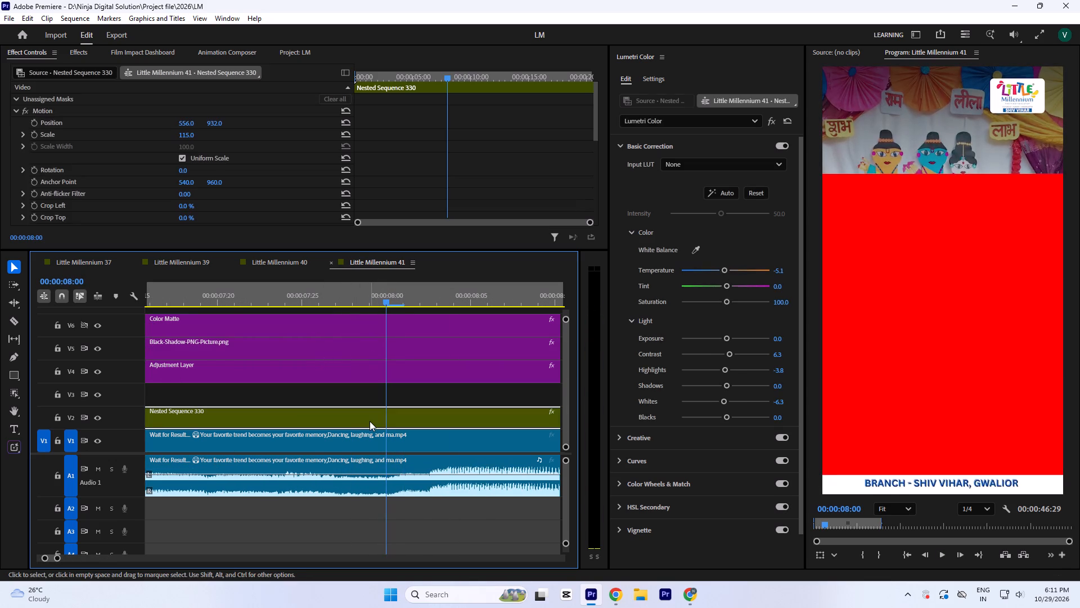
key(m)
Duplicate the full word-list Nested Sequence 333 parked on V3 after the video and bring the copy onto V7 behind the existing captions.
key(minus)
key(minus)
key(minus)
key(minus)
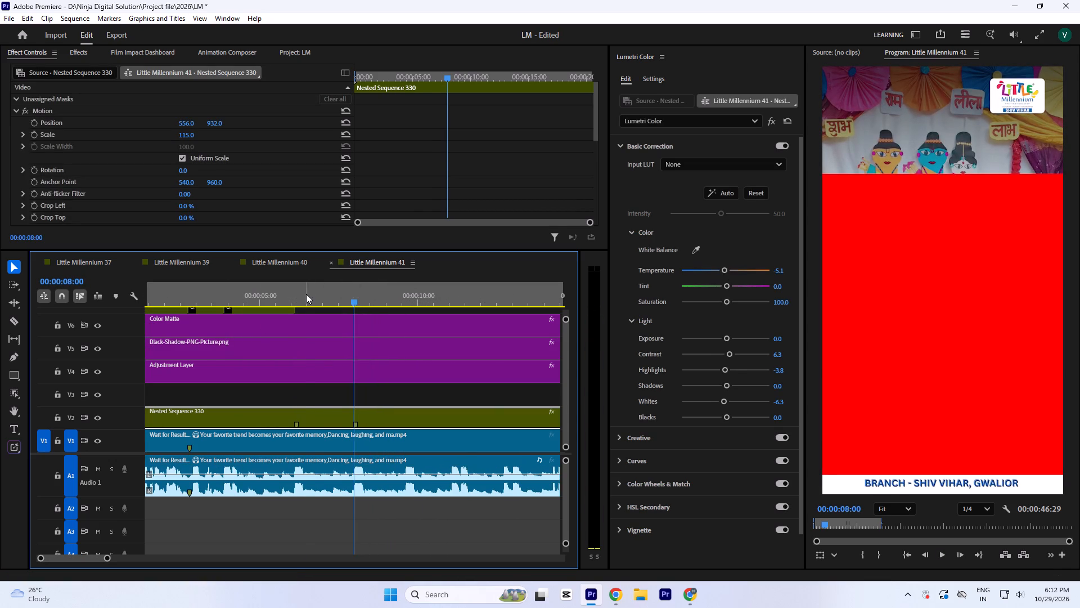
drag(307, 294, 313, 302)
key(minus)
key(minus)
key(minus)
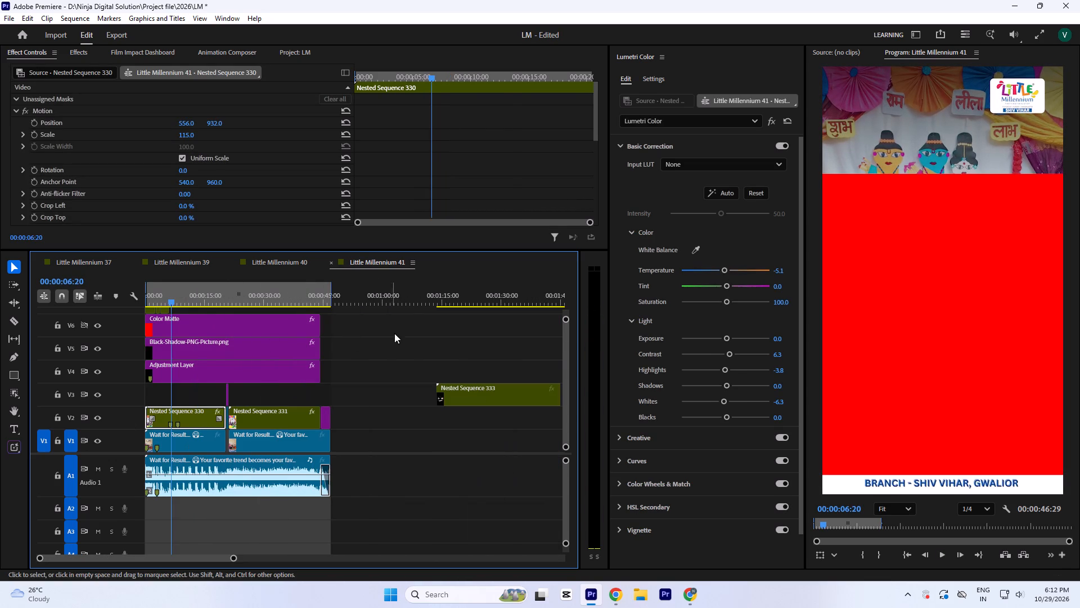
drag(429, 304, 454, 319)
key(minus)
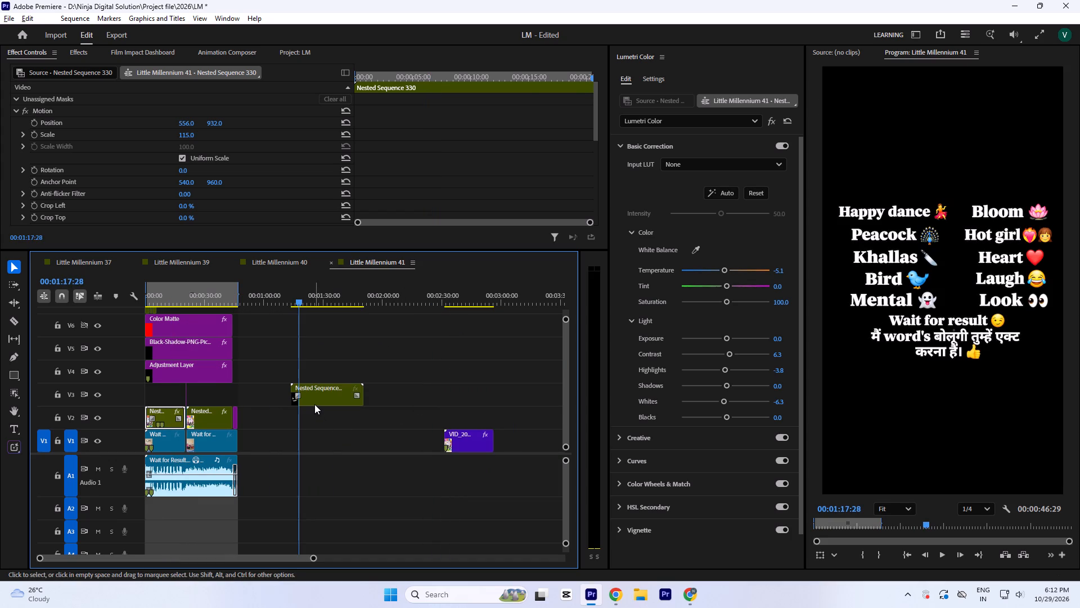
alt+drag(314, 404, 283, 351)
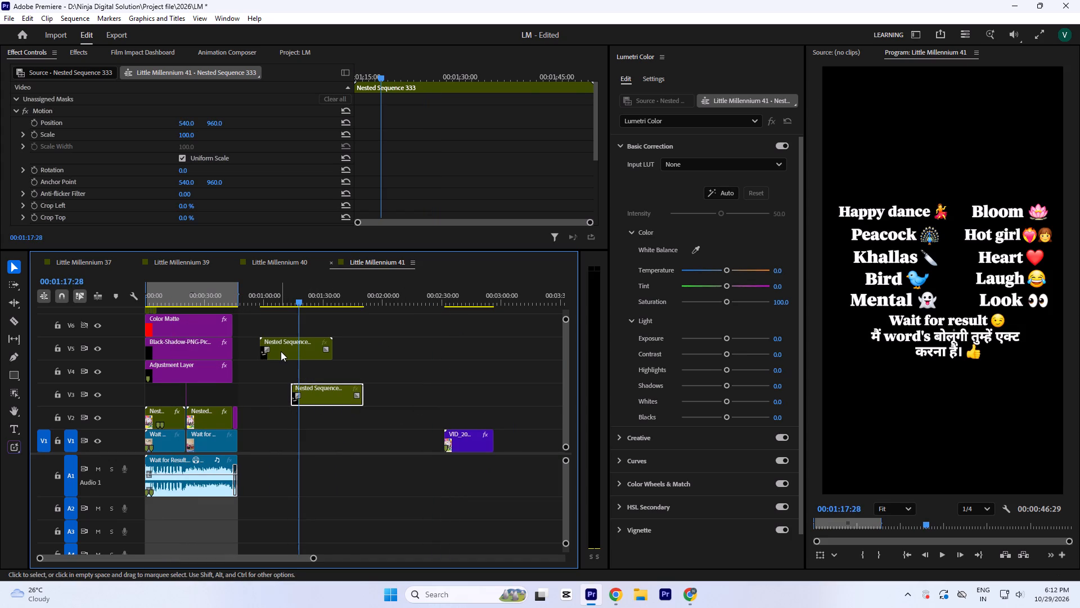
click(276, 288)
text(`=)
drag(386, 268, 232, 229)
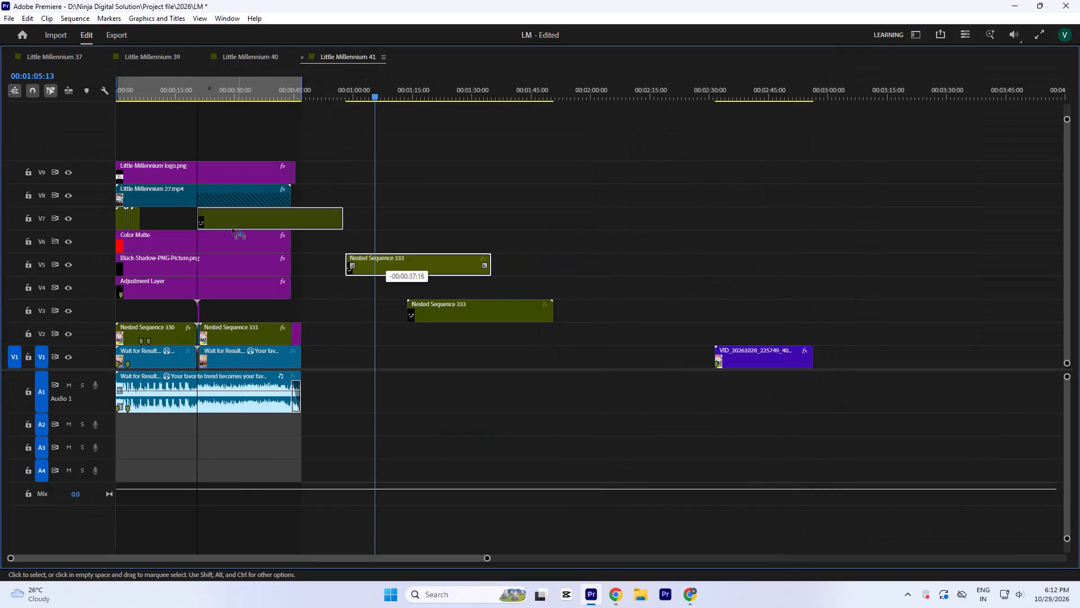
drag(232, 229, 191, 222)
Move the copied nest on V7 so it starts directly after the "Mental 👻" caption, at the marker near 6 seconds.
click(141, 88)
key(equal)
key(equal)
key(equal)
key(equal)
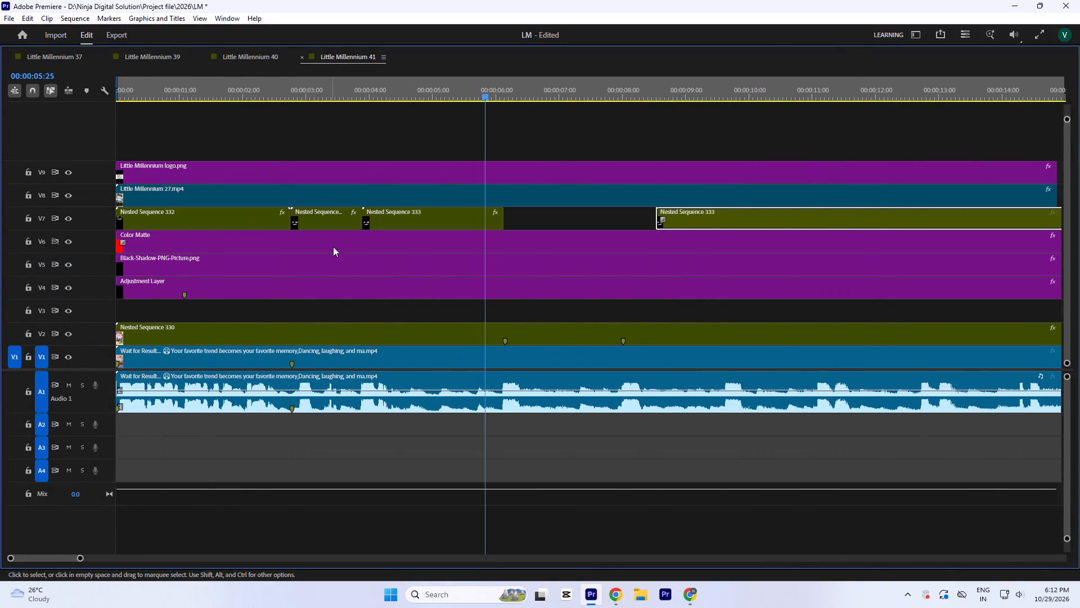
drag(694, 217, 549, 223)
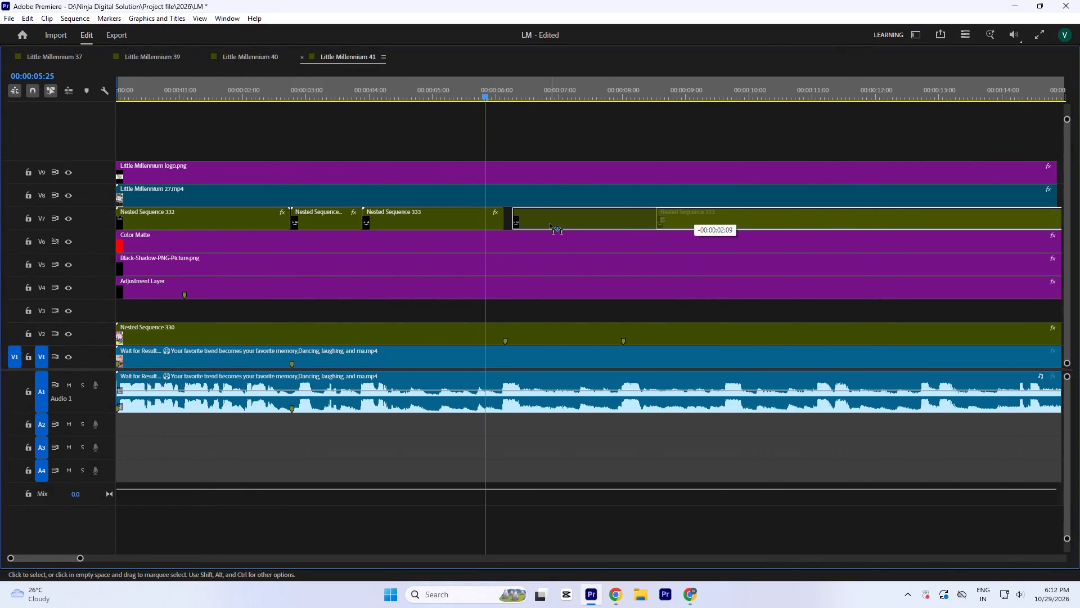
drag(549, 223, 547, 223)
Trim the end of the copied nest on V7 back to the marker at 8 seconds.
key(minus)
key(minus)
drag(805, 227, 502, 220)
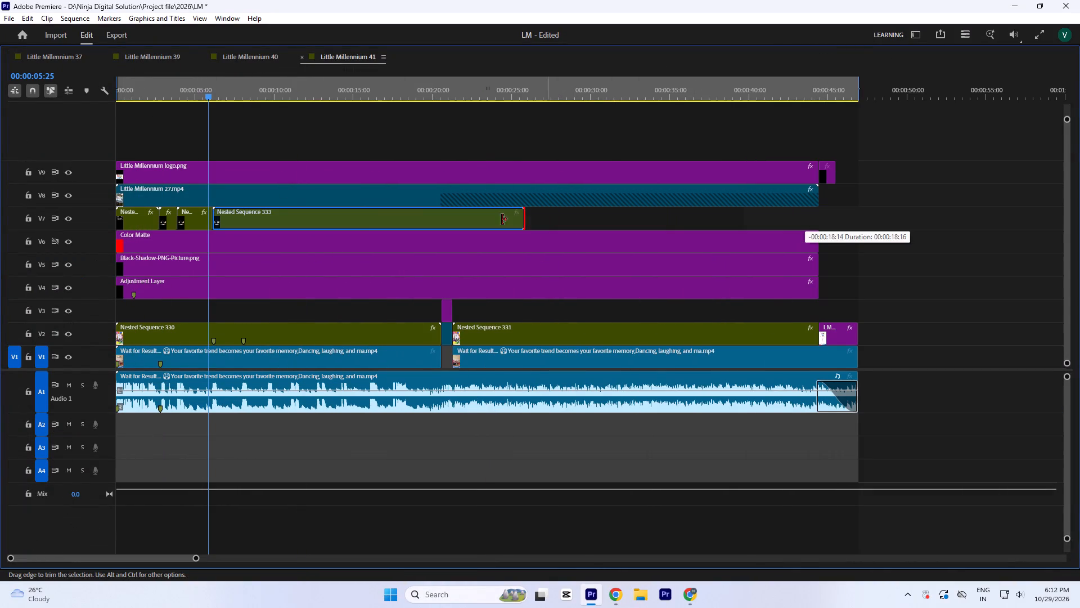
drag(502, 220, 252, 234)
Move the short Adjustment Layer over the end card from V9 to V8, past the end of the video at about 50 seconds.
key(minus)
click(477, 84)
key(equal)
key(equal)
key(equal)
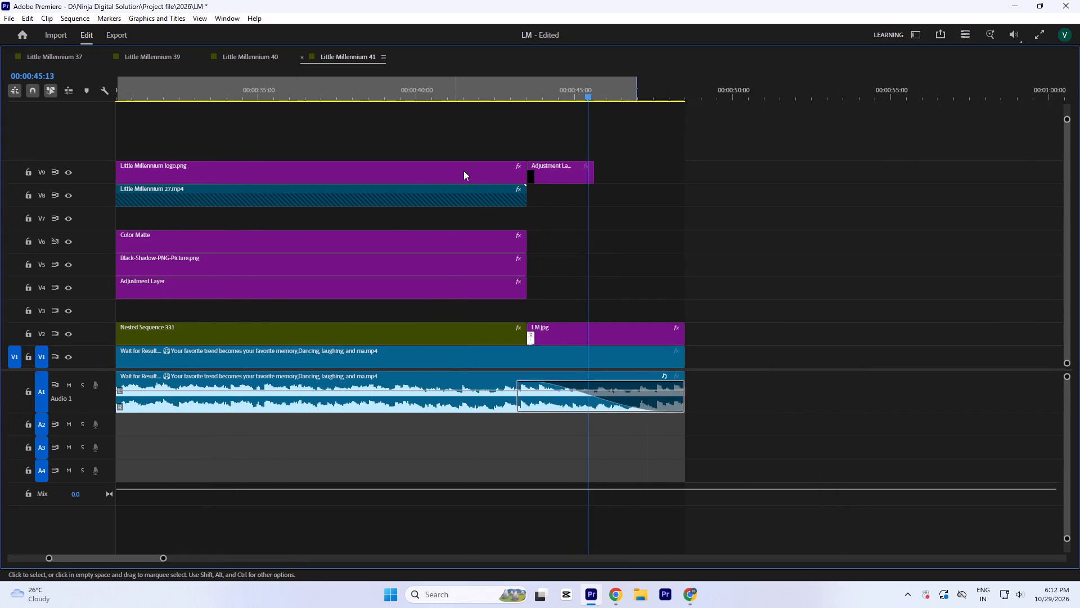
key(equal)
click(535, 178)
drag(540, 176, 884, 195)
key(minus)
key(minus)
key(minus)
key(minus)
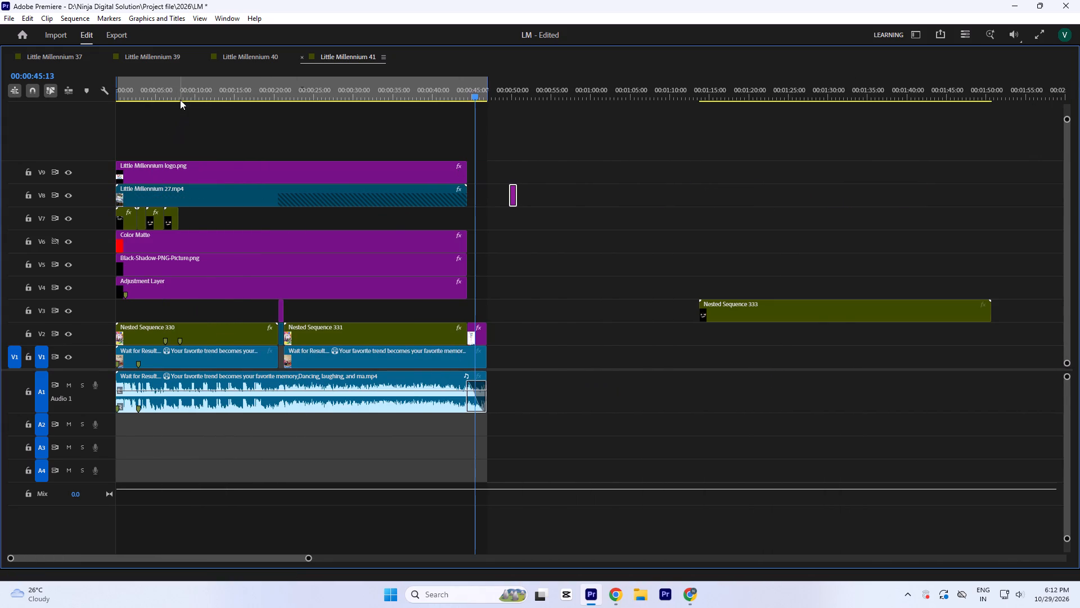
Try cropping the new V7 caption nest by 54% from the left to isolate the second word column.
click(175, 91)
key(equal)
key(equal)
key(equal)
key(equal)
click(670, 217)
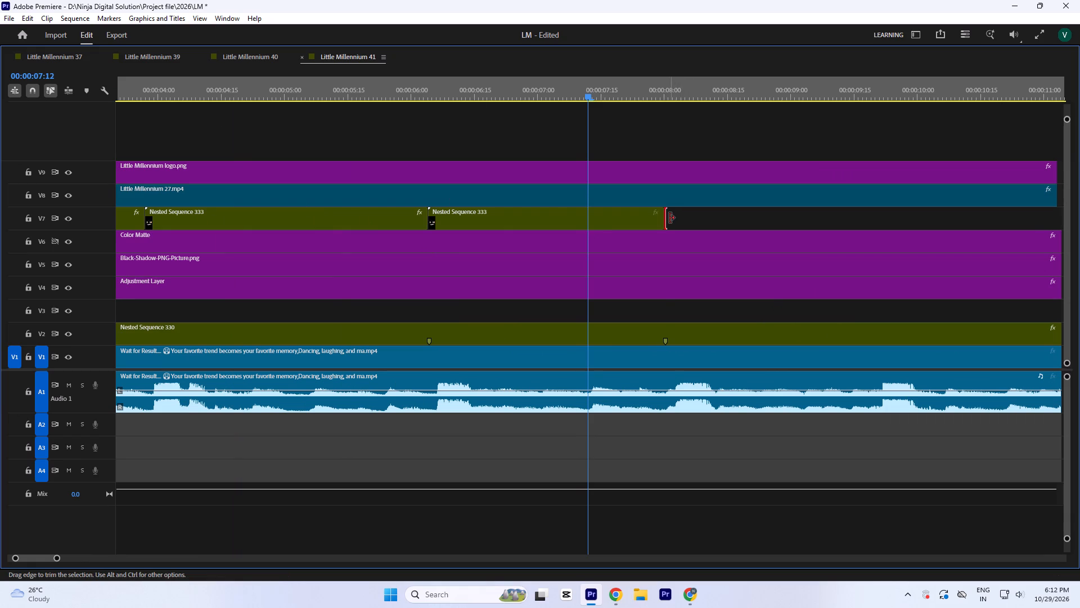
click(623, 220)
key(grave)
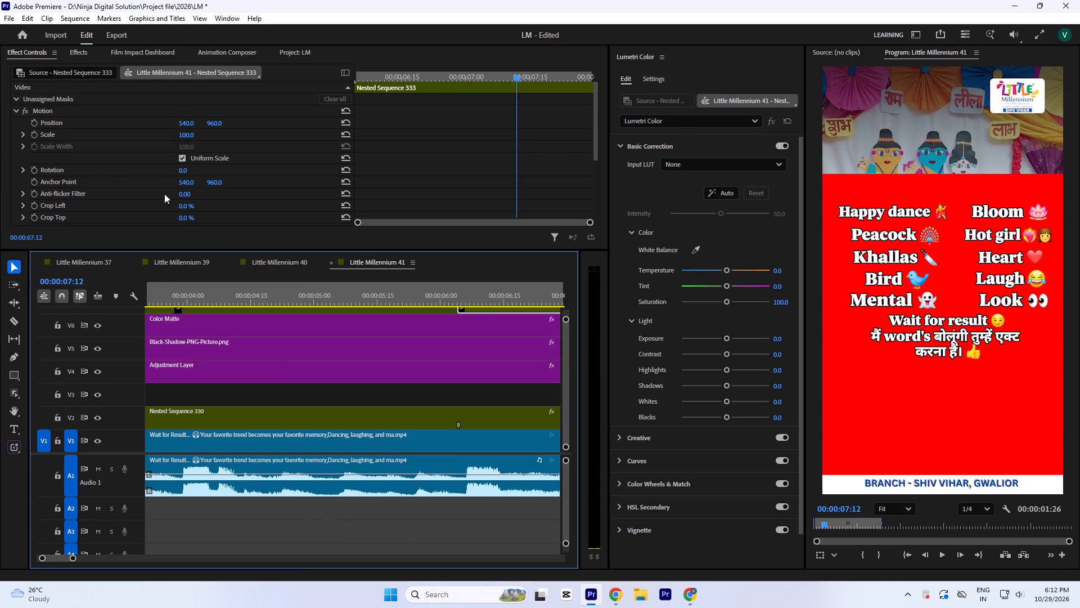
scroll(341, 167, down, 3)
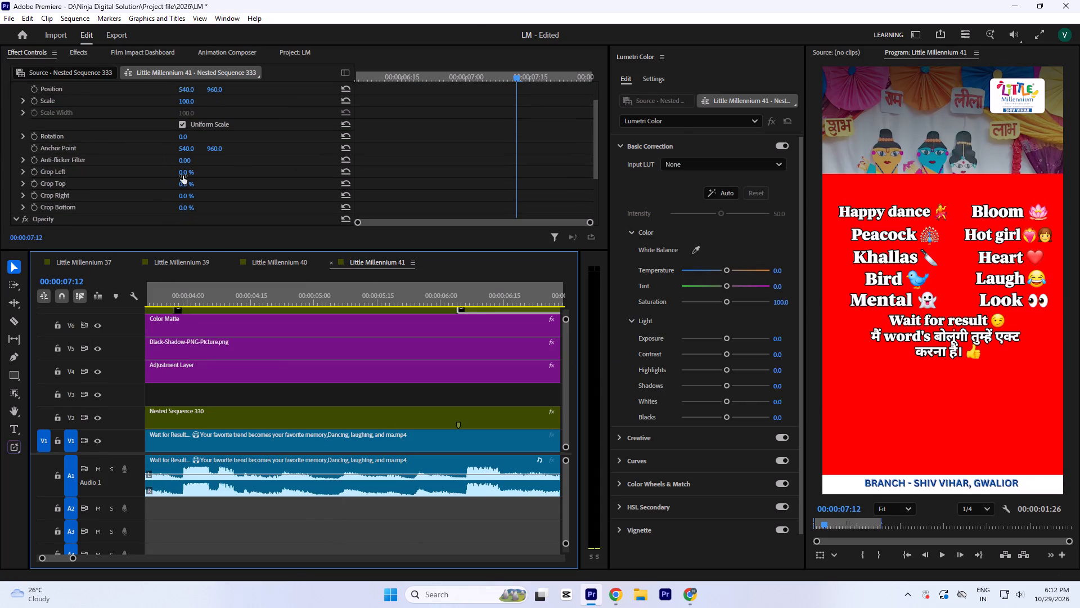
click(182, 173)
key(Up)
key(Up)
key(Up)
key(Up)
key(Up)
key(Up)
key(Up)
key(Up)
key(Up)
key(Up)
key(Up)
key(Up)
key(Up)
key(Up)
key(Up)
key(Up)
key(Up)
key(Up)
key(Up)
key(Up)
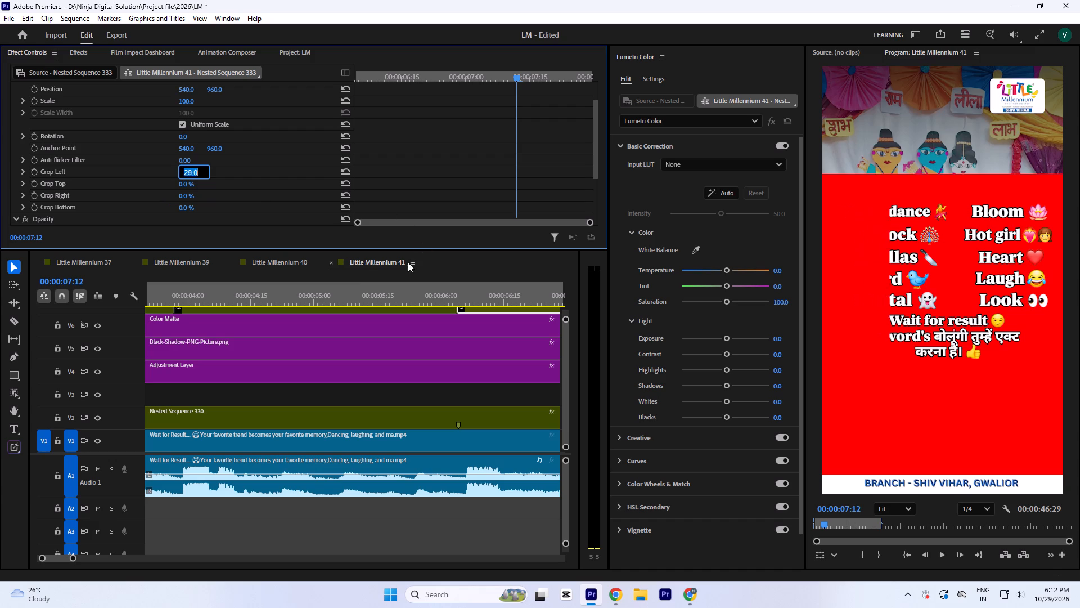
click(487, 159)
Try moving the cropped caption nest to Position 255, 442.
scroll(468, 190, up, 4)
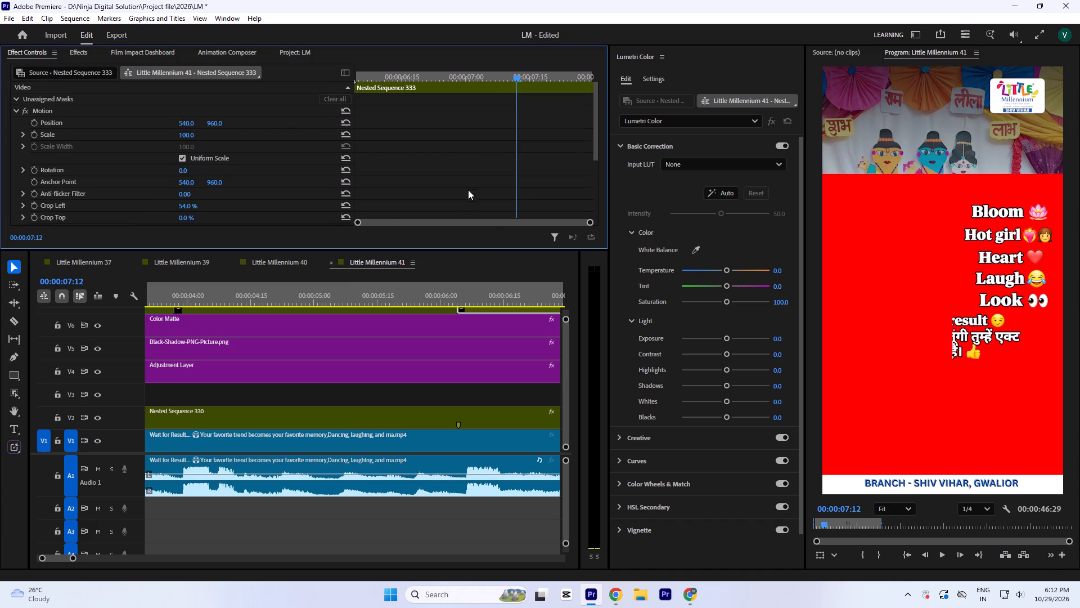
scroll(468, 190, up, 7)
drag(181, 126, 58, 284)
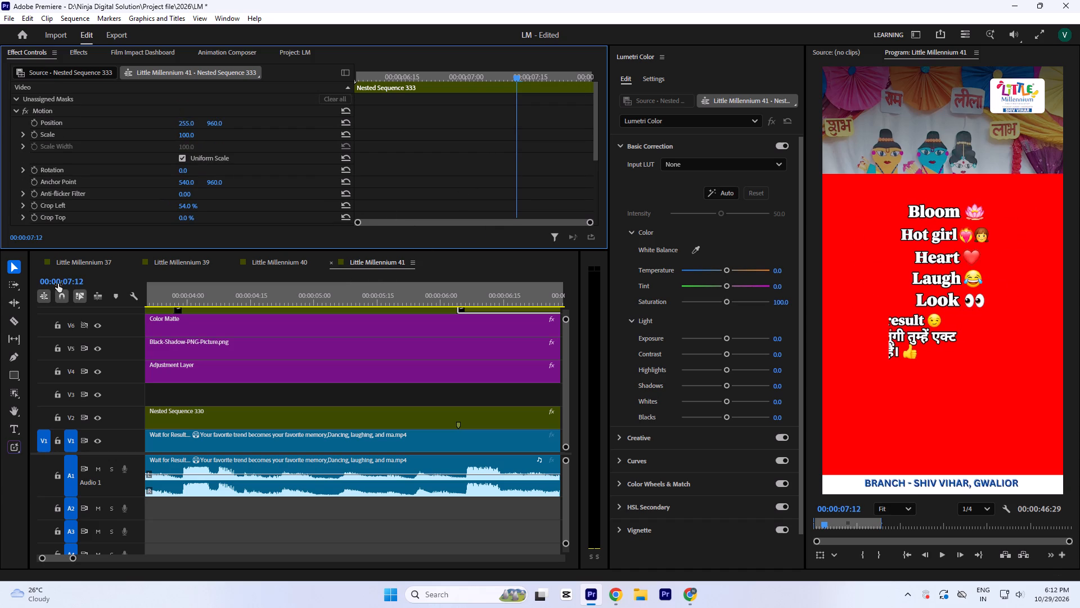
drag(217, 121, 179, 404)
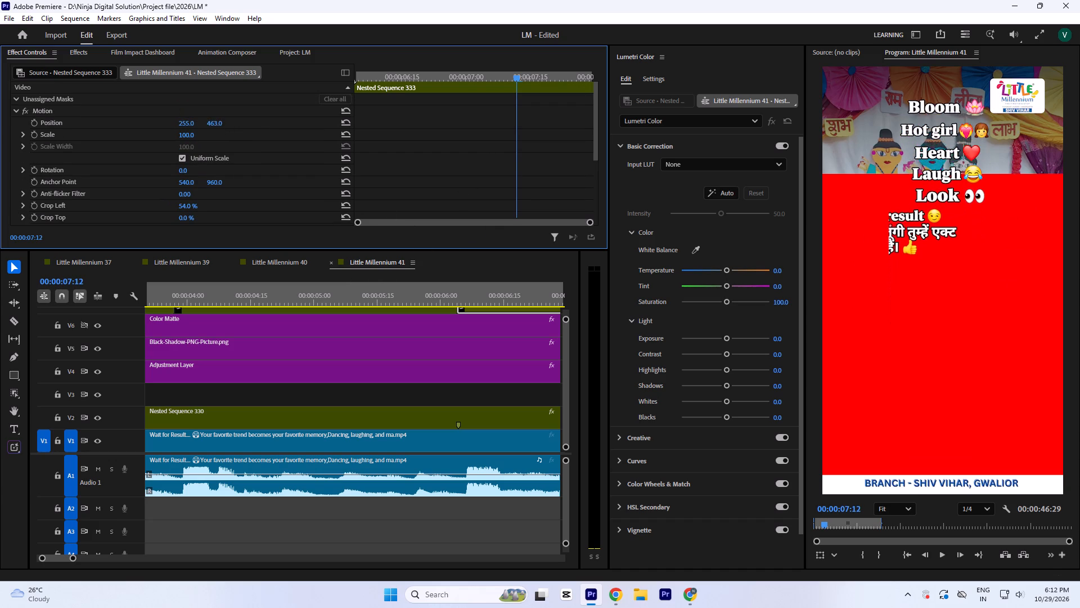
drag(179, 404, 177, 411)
Examine the Motion and crop settings of the "Mental 👻" and "Look 👀" nests as a reference for the new caption.
click(430, 311)
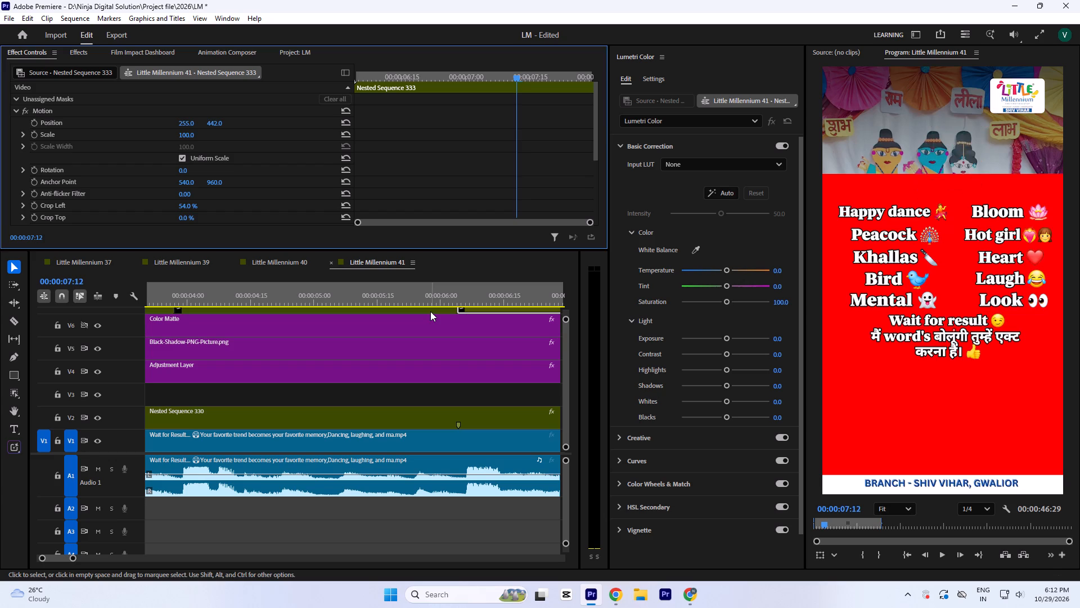
click(389, 294)
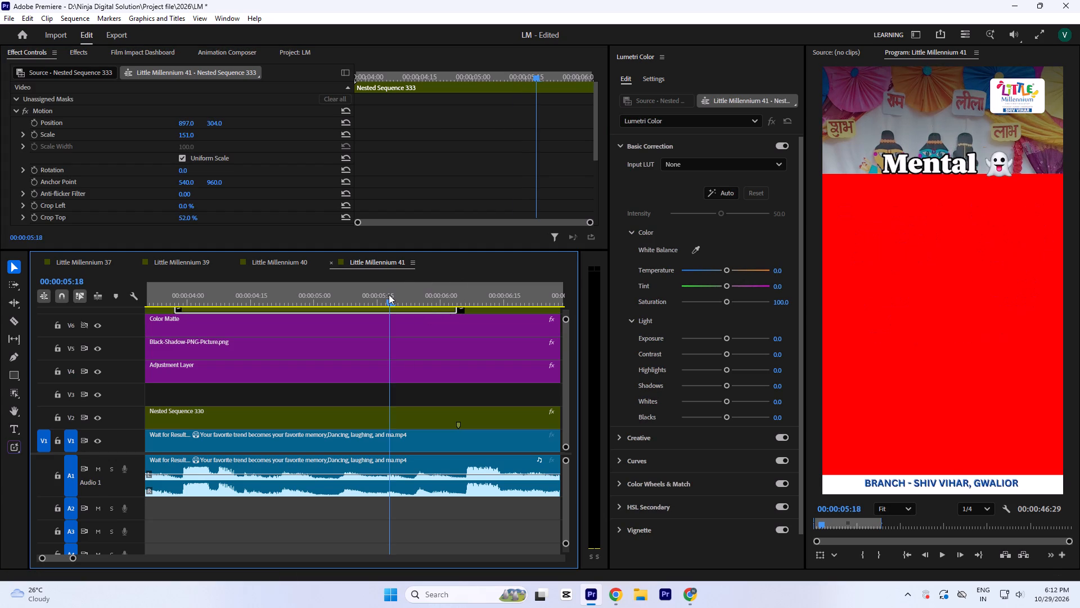
click(394, 292)
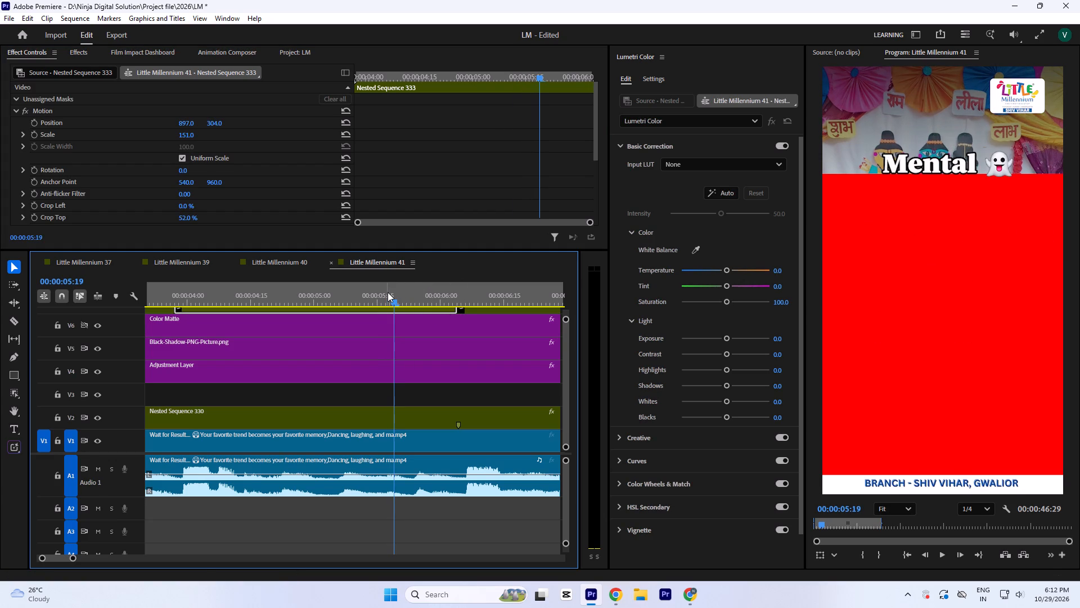
key(equal)
key(minus)
key(minus)
click(204, 312)
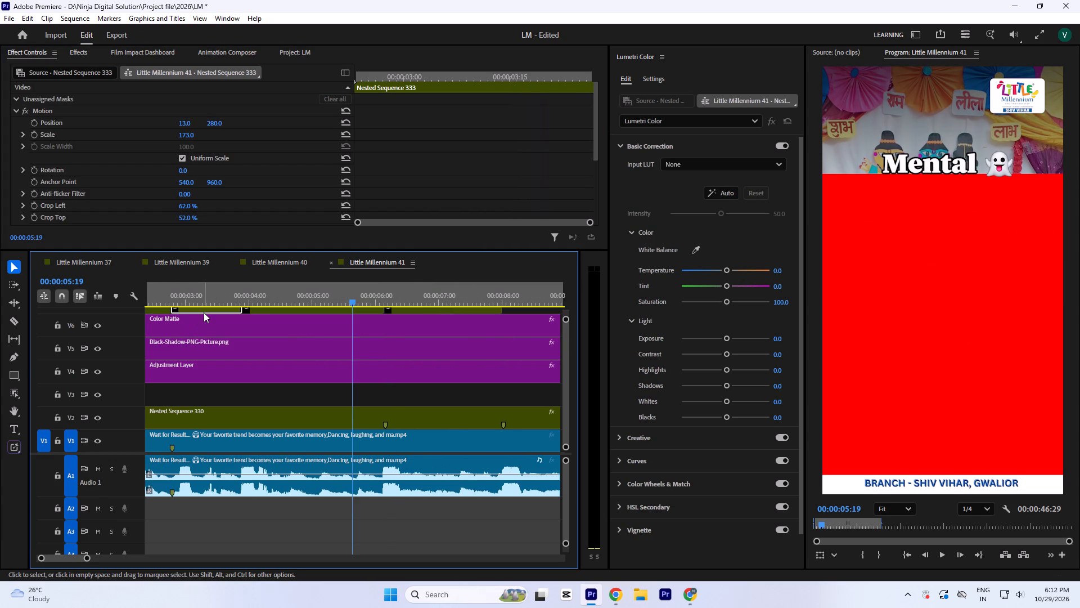
Scale the uncropped V7 caption nest at about 6 seconds to 144 and reposition it at vertical Position 457, with "Laugh 😂" over the banner photo.
click(417, 295)
click(423, 314)
click(420, 310)
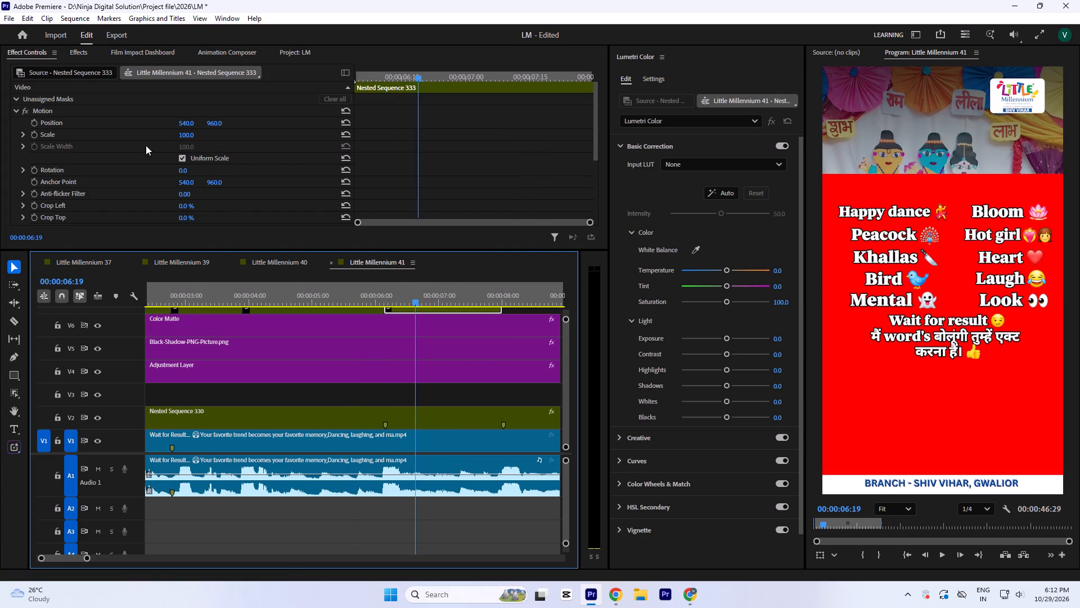
drag(188, 137, 185, 111)
drag(185, 118, 32, 281)
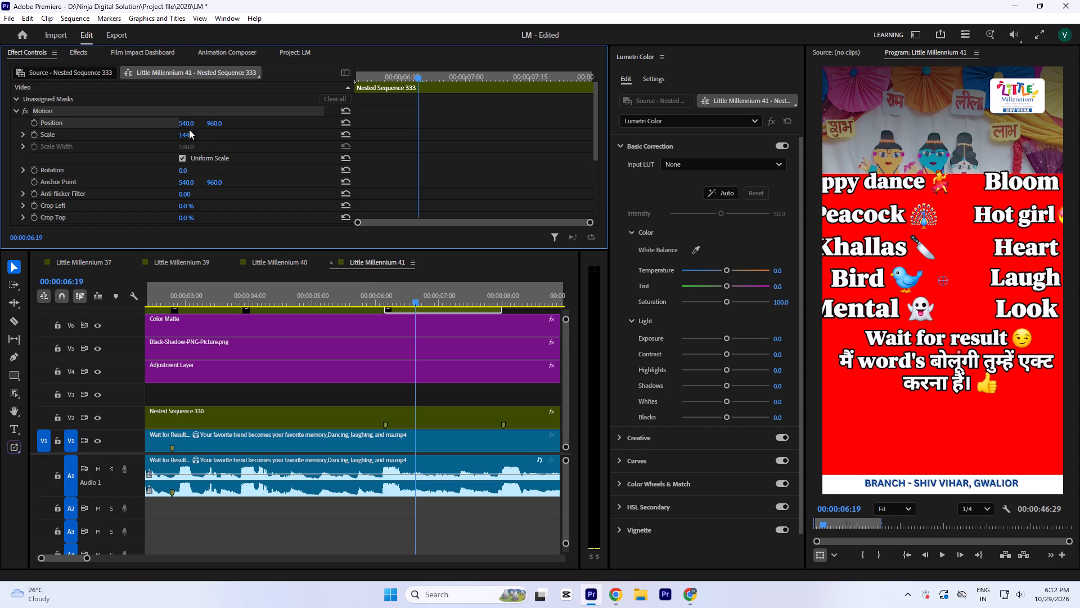
drag(186, 121, 83, 347)
drag(219, 123, 210, 397)
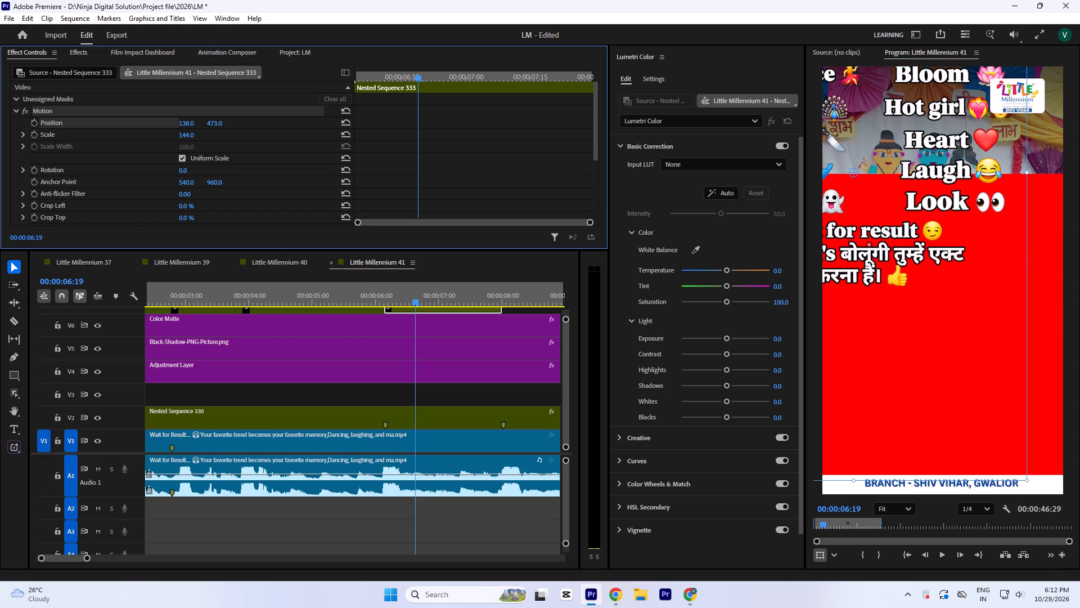
drag(210, 397, 209, 405)
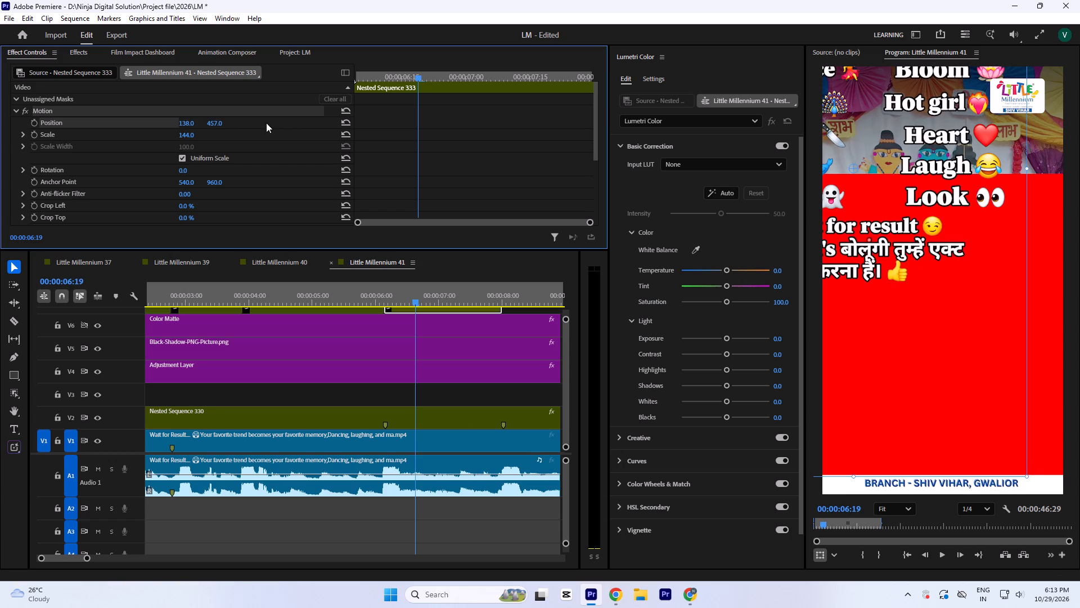
drag(188, 120, 186, 124)
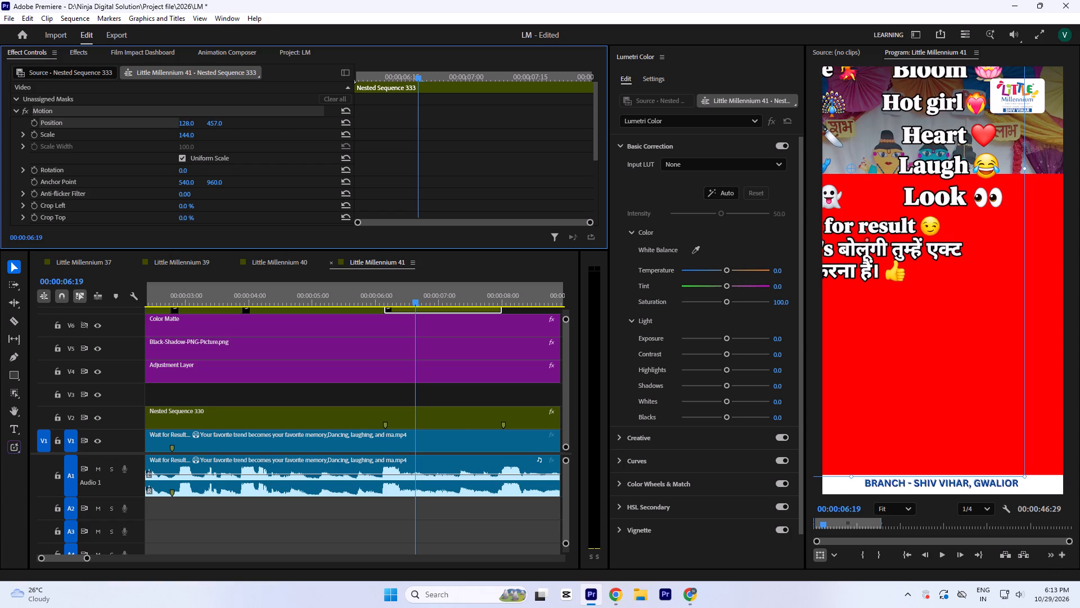
drag(186, 124, 183, 131)
click(436, 399)
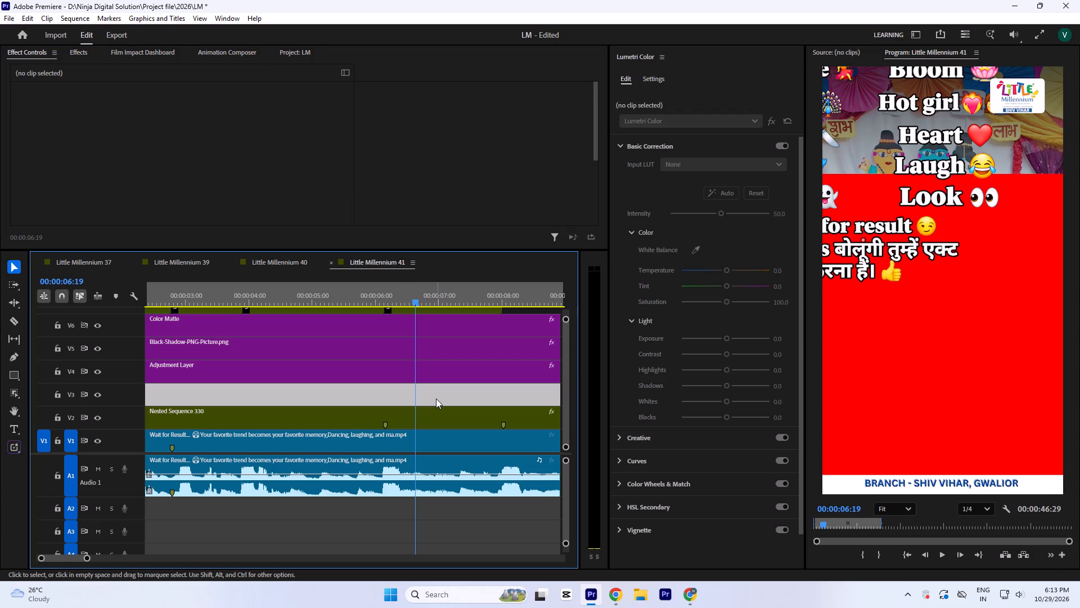
Crop the repositioned caption nest by 48% from the bottom to remove everything below "Laugh 😂".
click(447, 310)
scroll(354, 162, down, 6)
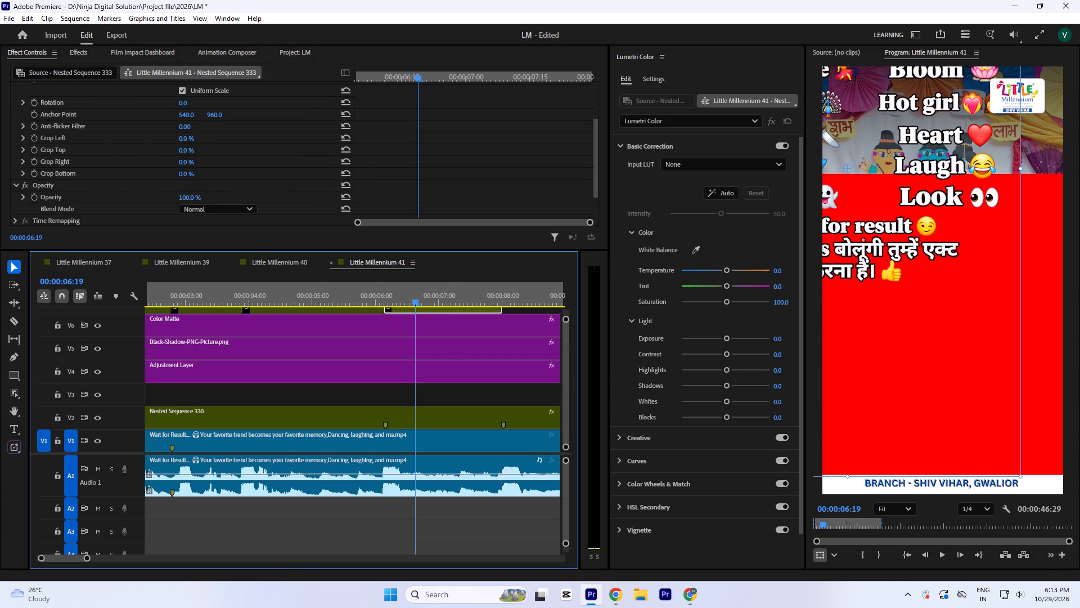
click(189, 176)
key(Up)
key(Up)
key(Up)
key(Up)
key(Up)
key(Up)
key(Up)
key(Up)
key(Up)
key(Up)
key(Up)
key(Up)
key(Up)
key(Up)
key(Up)
key(Up)
key(Up)
key(Up)
key(Up)
key(Up)
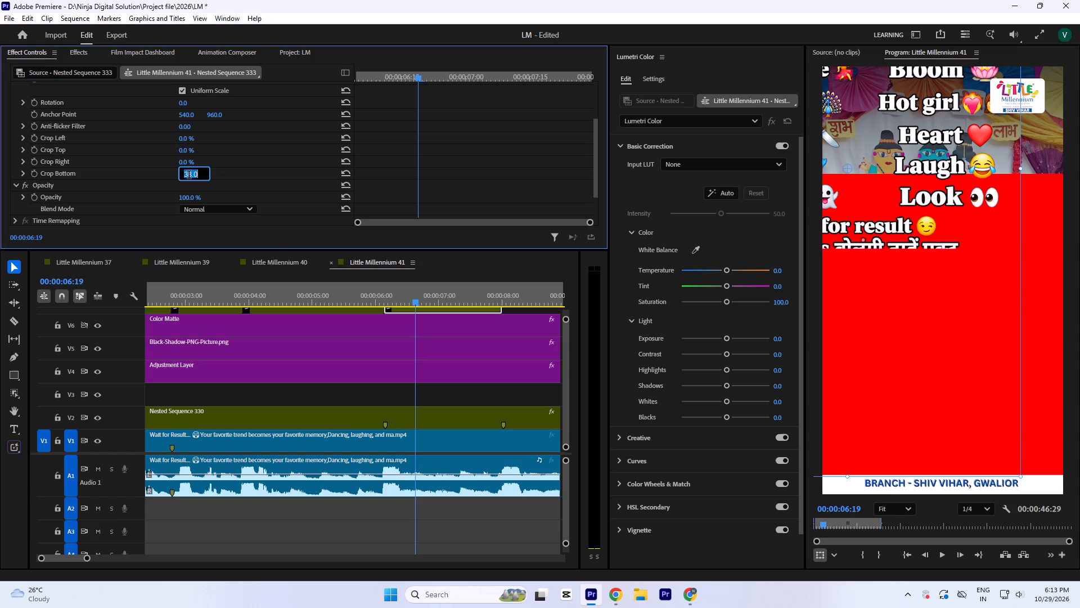
key(Down)
key(Down)
key(Up)
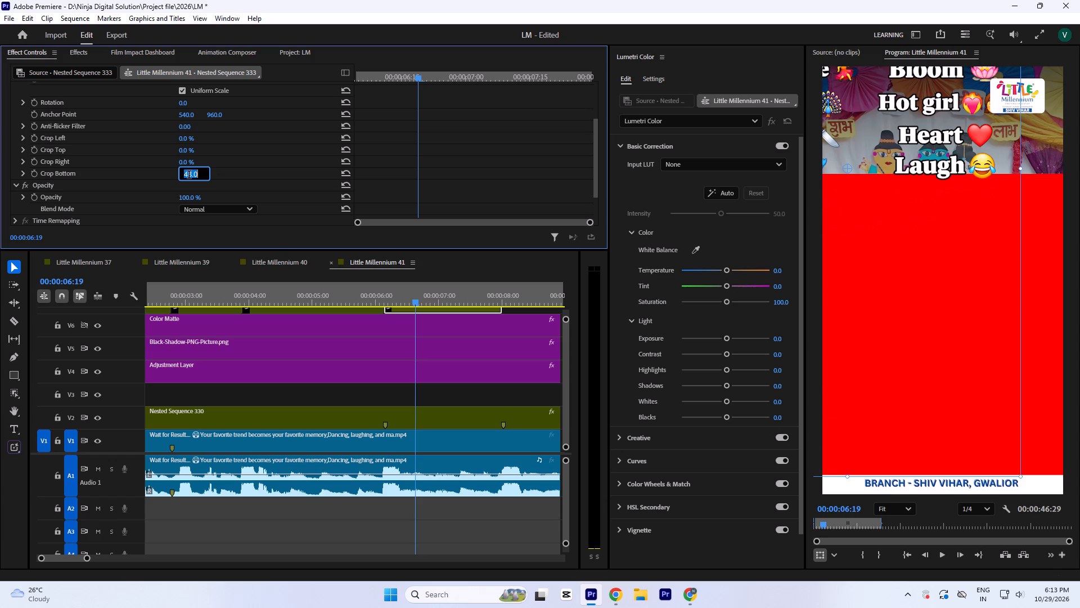
click(524, 167)
Crop the same caption nest by 47% from the top to remove the words above "Laugh 😂".
click(185, 150)
key(Up)
key(Up)
key(Up)
key(Up)
key(Up)
key(Up)
key(Up)
key(Up)
key(Up)
key(Up)
key(Up)
key(Up)
key(Up)
key(Up)
key(Up)
key(Up)
key(Up)
key(Up)
key(Up)
key(Up)
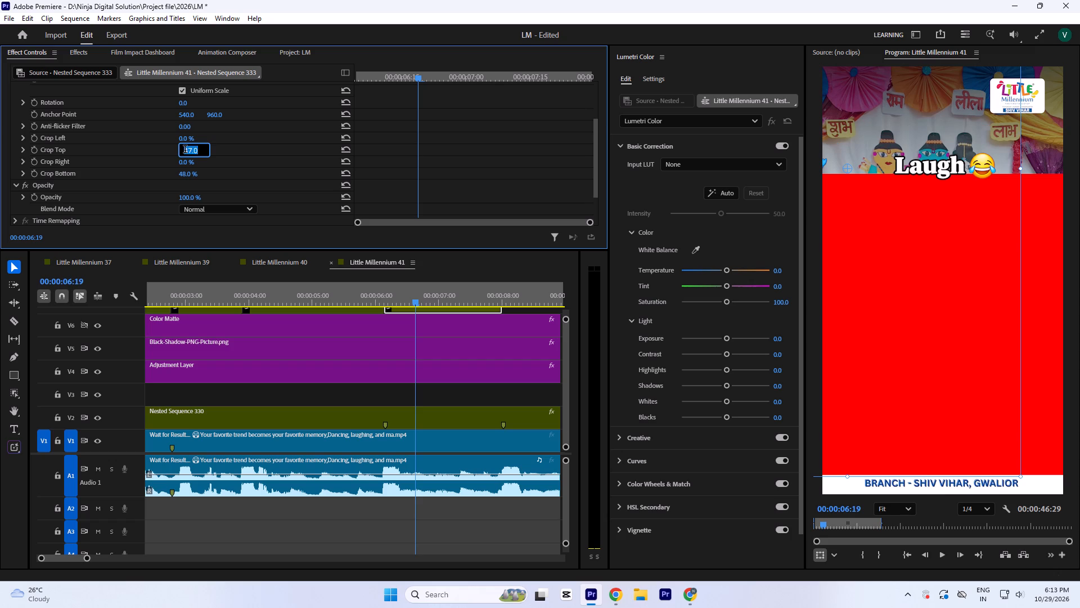
key(Down)
key(Up)
click(416, 137)
Crop the "Laugh 😂" caption nest by 60% from the left, keeping the whole word and its emoji.
click(187, 133)
click(184, 138)
key(Up)
key(Up)
key(Up)
key(Up)
key(Up)
key(Up)
key(Up)
key(Up)
key(Up)
key(Up)
key(Up)
key(Up)
key(Up)
key(Up)
key(Up)
key(Up)
key(Up)
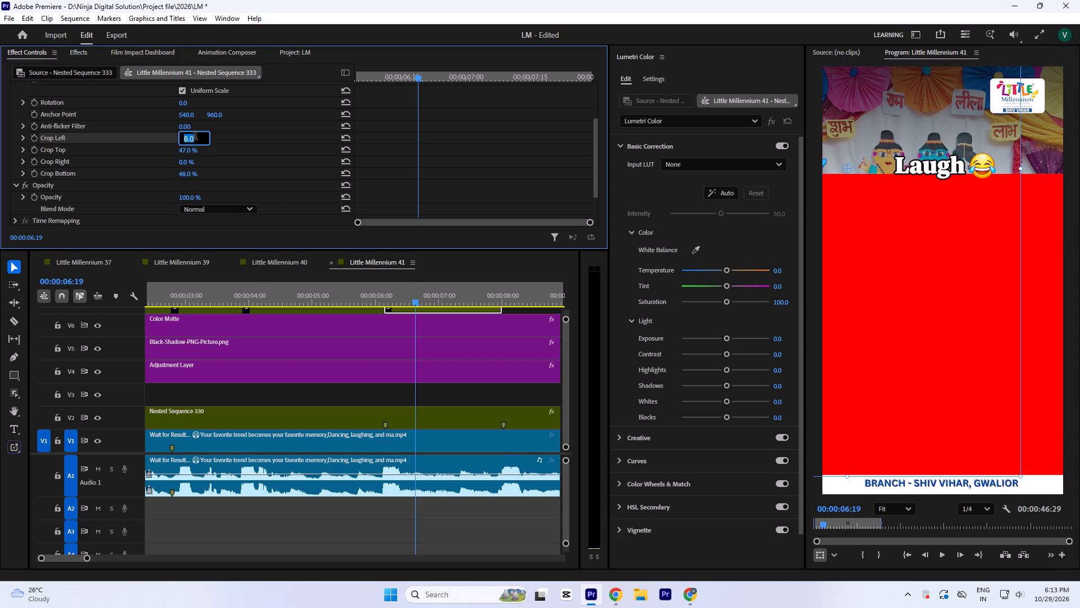
key(Up)
key(Up)
key(Up)
key(Up)
key(Up)
key(Up)
key(Up)
key(Up)
key(Up)
key(Up)
key(Up)
key(Up)
key(Up)
key(Up)
key(Up)
key(Up)
key(Up)
key(Up)
key(Up)
key(Up)
key(Up)
key(Up)
key(Up)
key(Up)
key(Up)
key(Up)
key(Up)
key(Up)
key(Up)
key(Up)
key(Up)
key(Up)
key(Up)
key(Up)
key(Up)
key(Up)
key(Up)
key(Up)
key(Up)
key(Up)
key(Down)
key(Down)
key(Down)
key(Down)
key(Down)
key(Down)
key(Down)
key(Down)
key(Down)
key(Down)
key(Down)
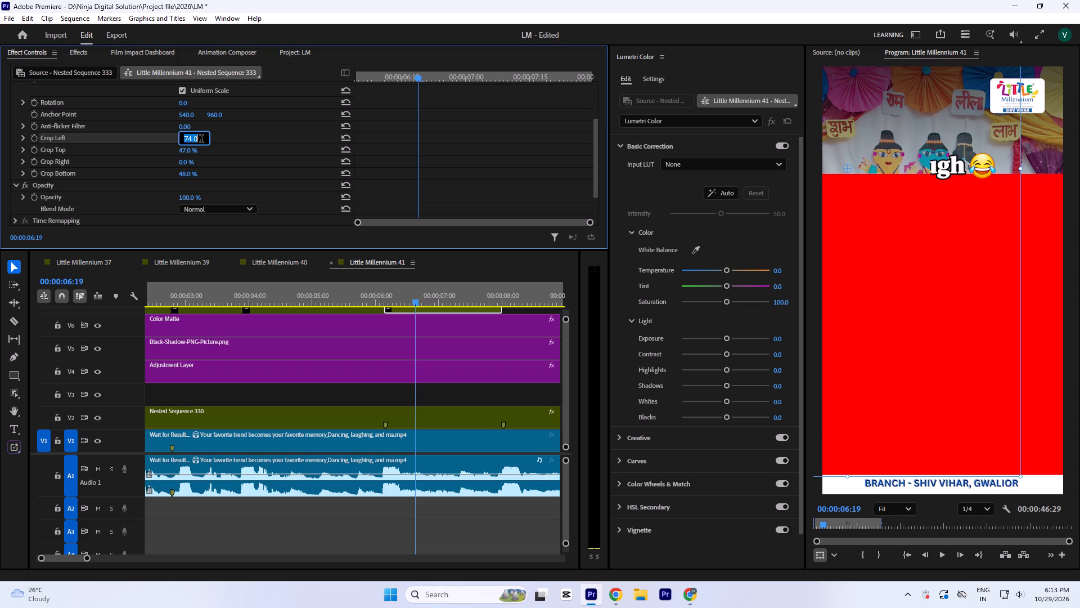
key(Down)
key(Down)
key(Down)
key(Down)
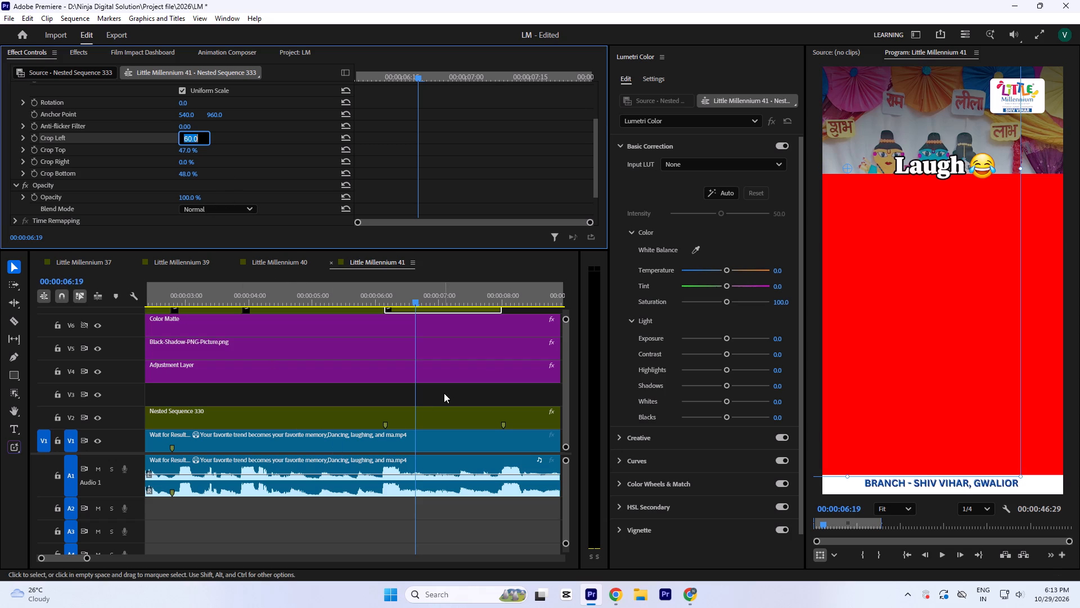
click(444, 393)
Save the project.
key(ctrl+s)
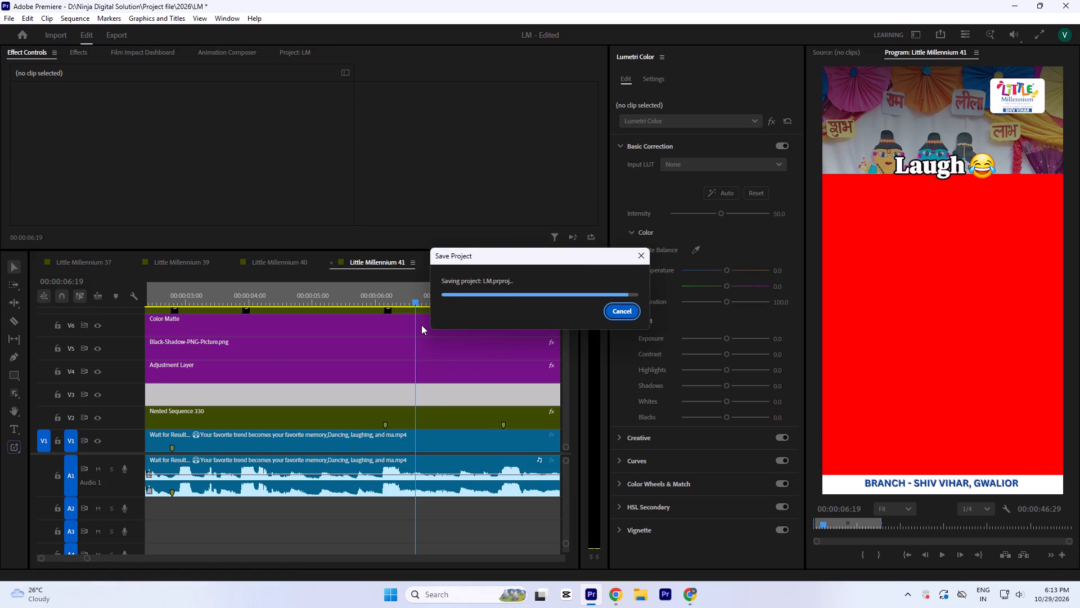
Raise the opening "मैं word's बोलूंगी तुम्हें एक्ट करना है" caption nest to vertical Position 918 and replay from the start.
click(451, 295)
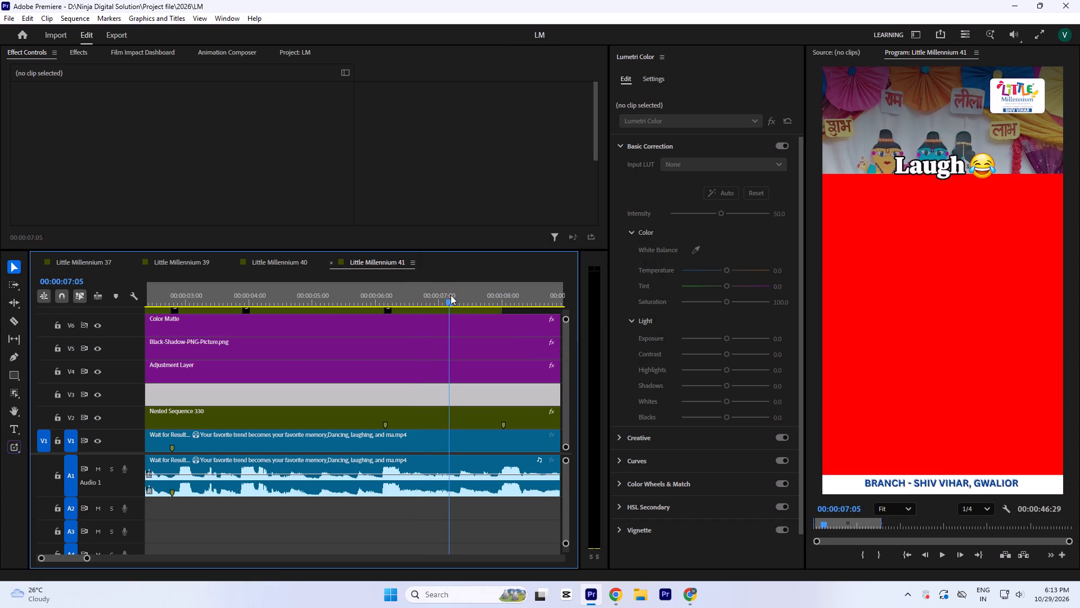
key(Return)
key(minus)
key(minus)
key(space)
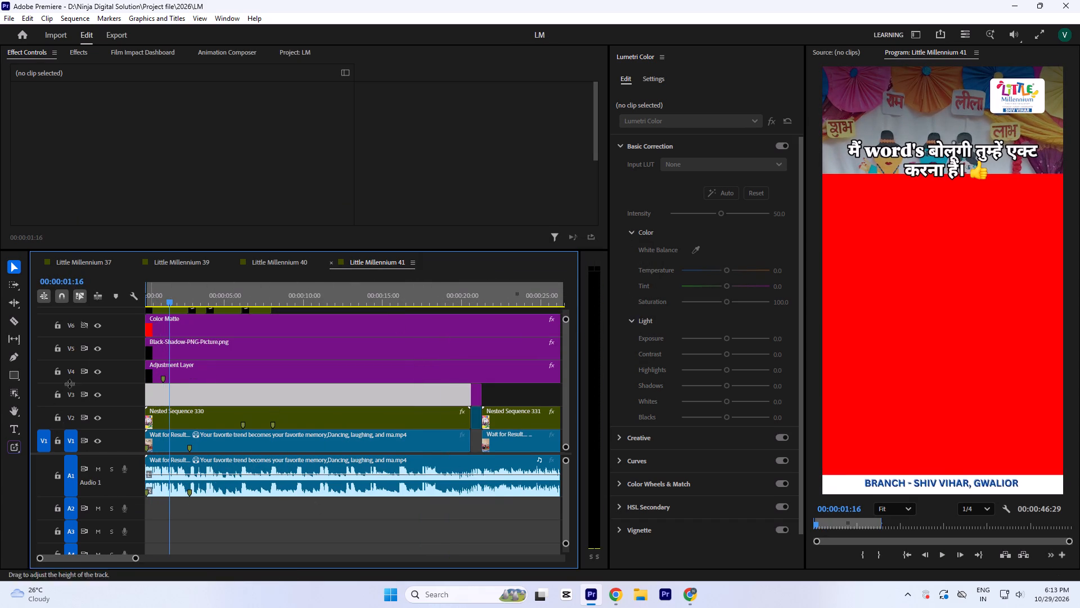
click(168, 314)
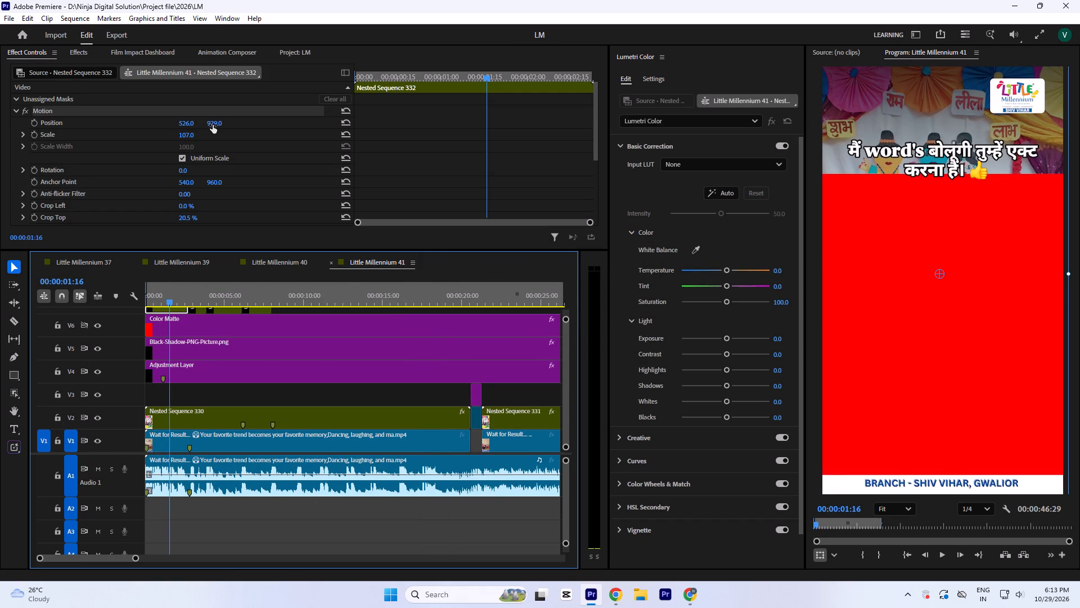
drag(213, 125, 213, 134)
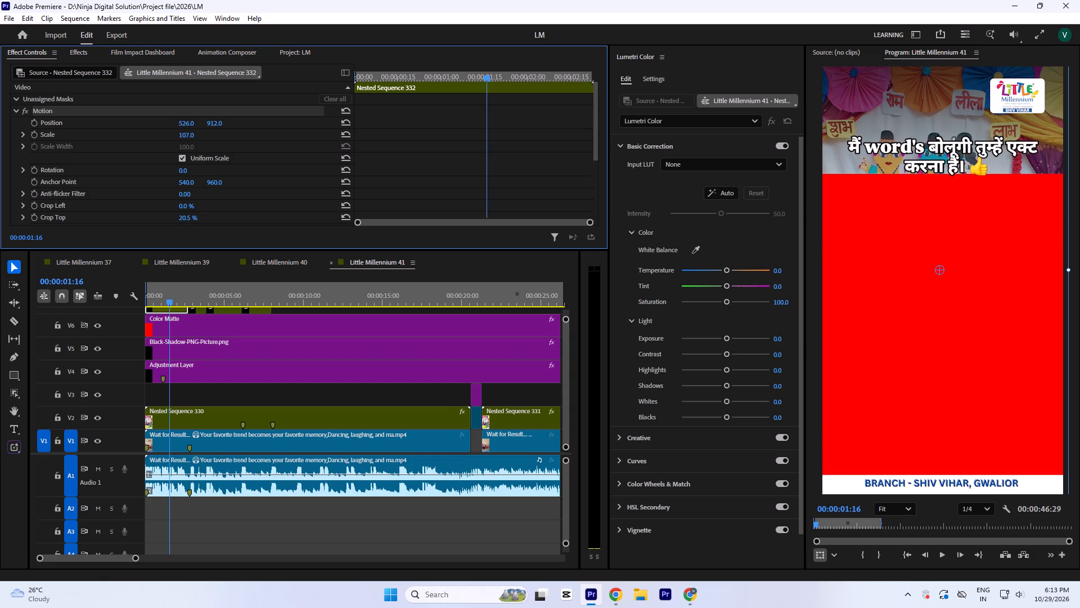
drag(213, 134, 212, 131)
click(291, 392)
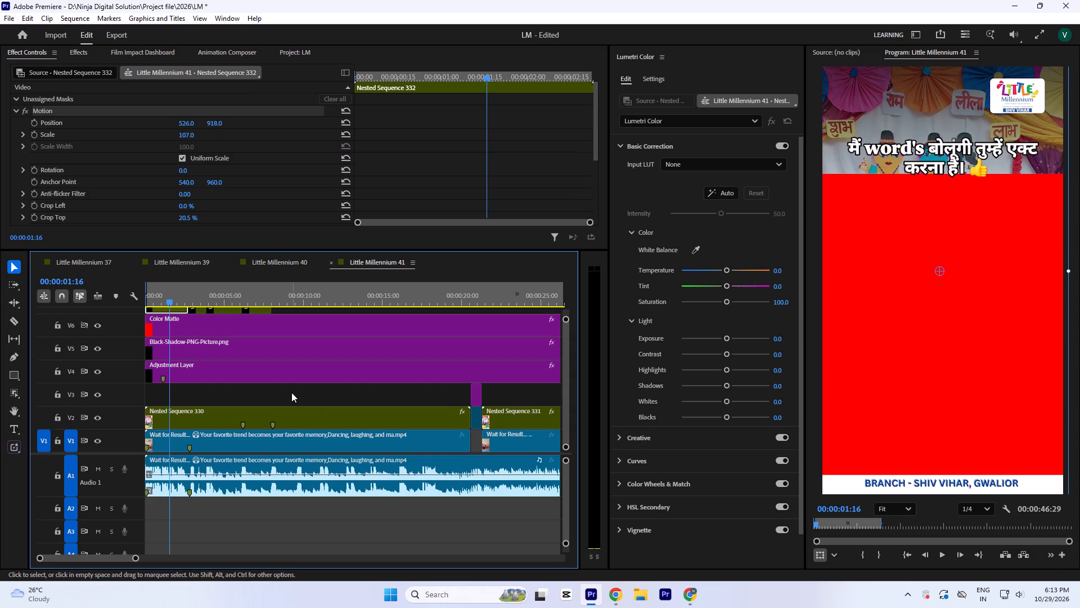
key(Return)
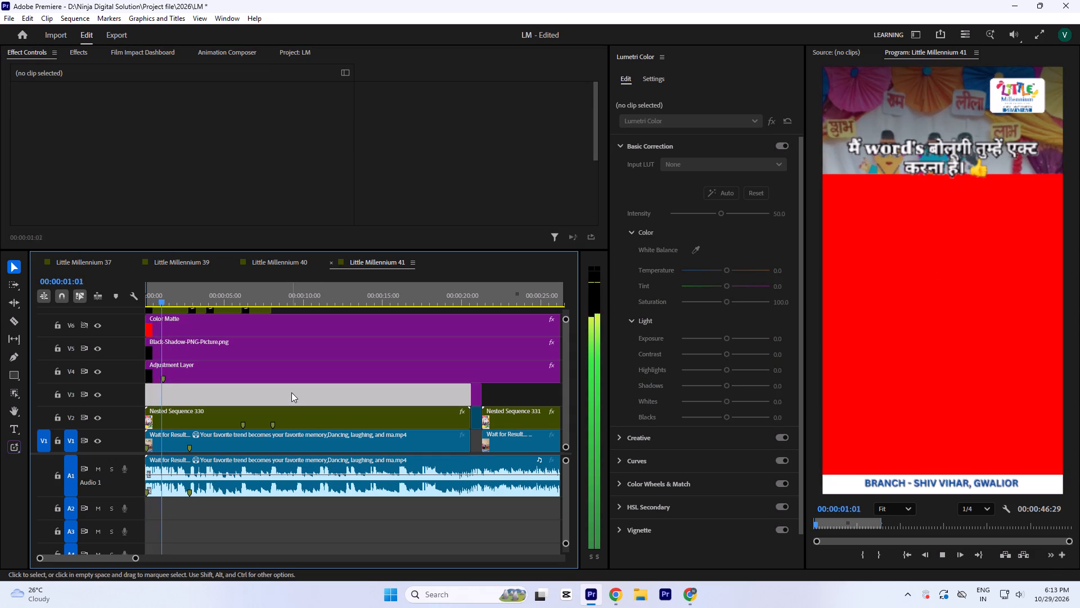
Save the project with the adjusted opening caption.
key(ctrl+s)
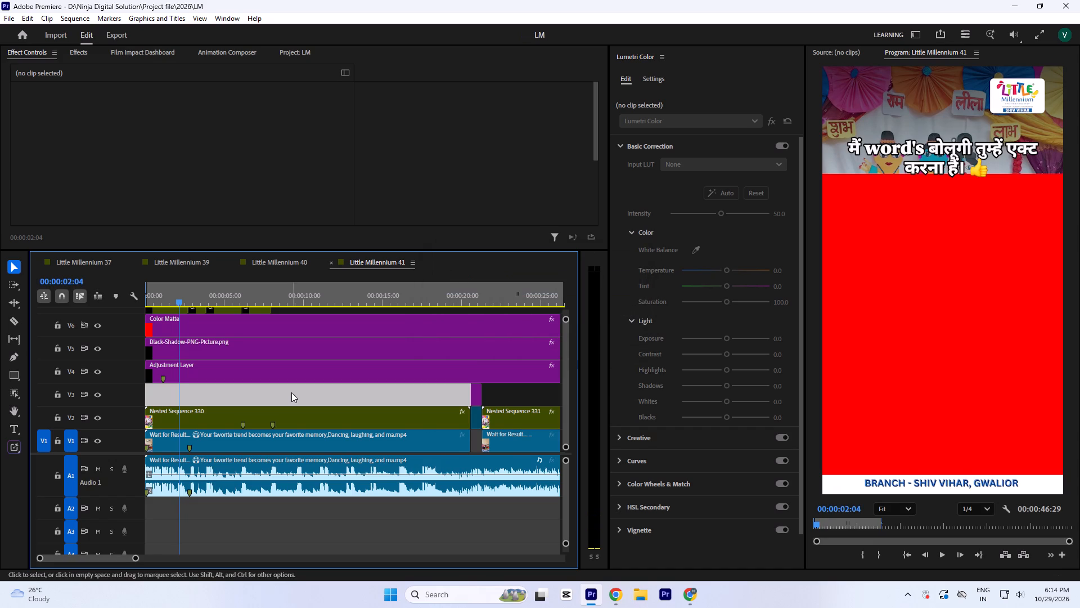
Play back the captions and the section after "Laugh 😂" to identify the next spoken word to caption.
key(Return)
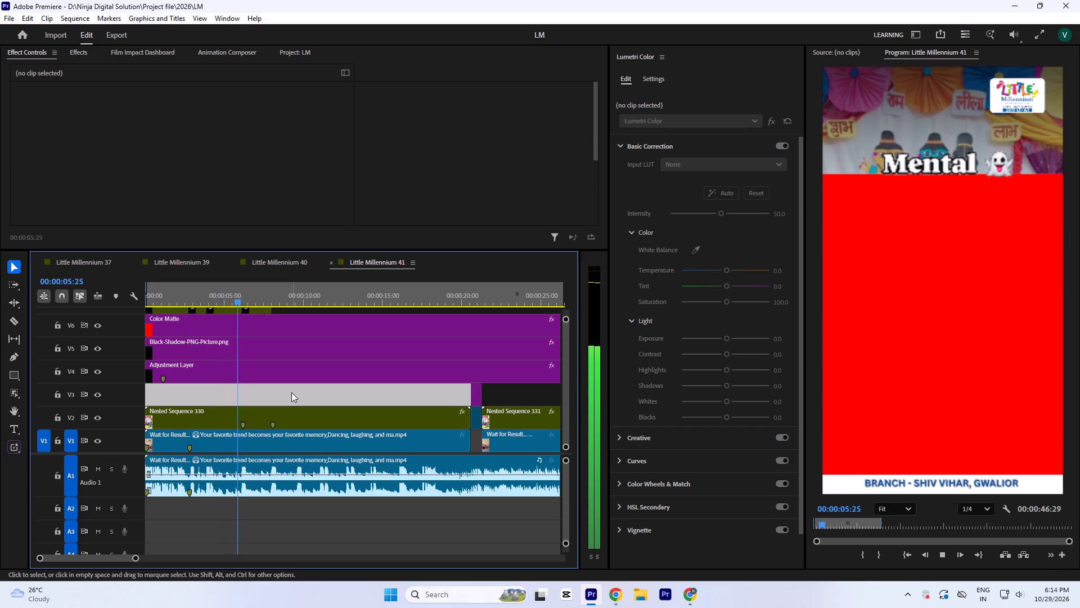
key(space)
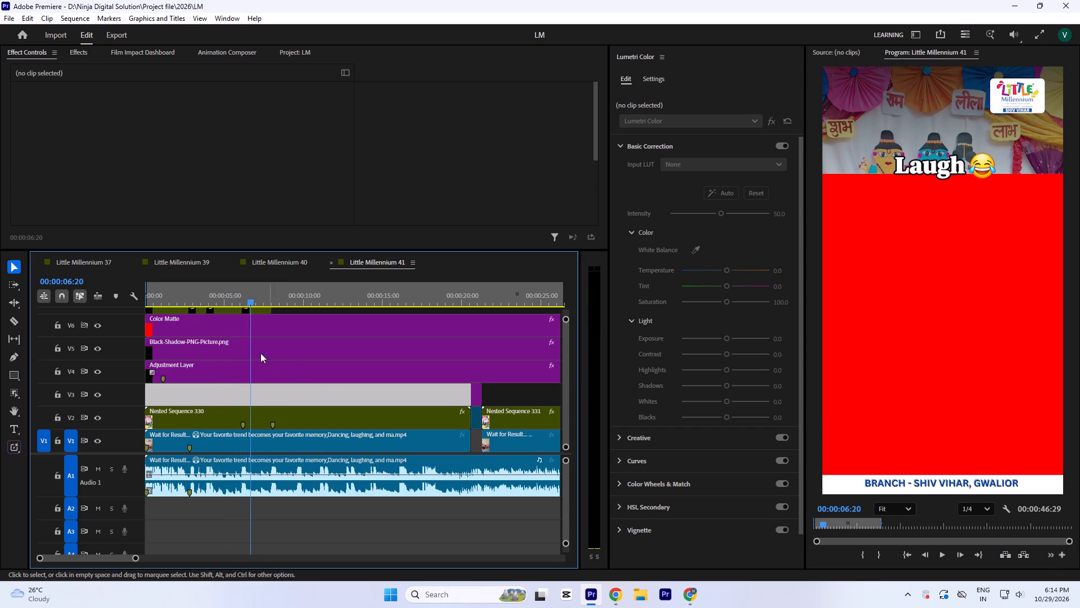
click(228, 302)
key(space)
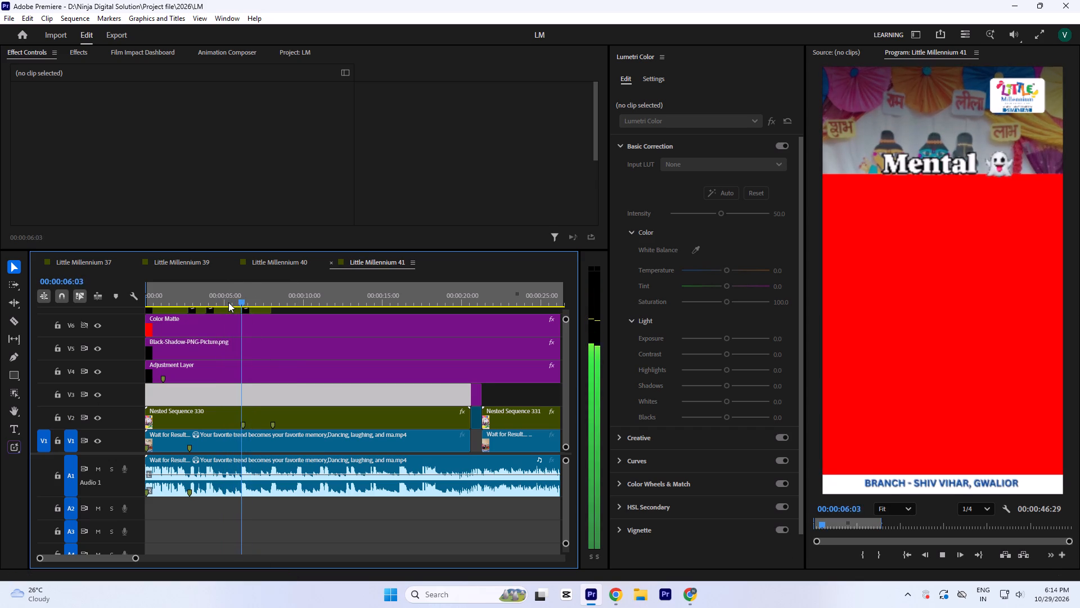
key(space)
key(space)
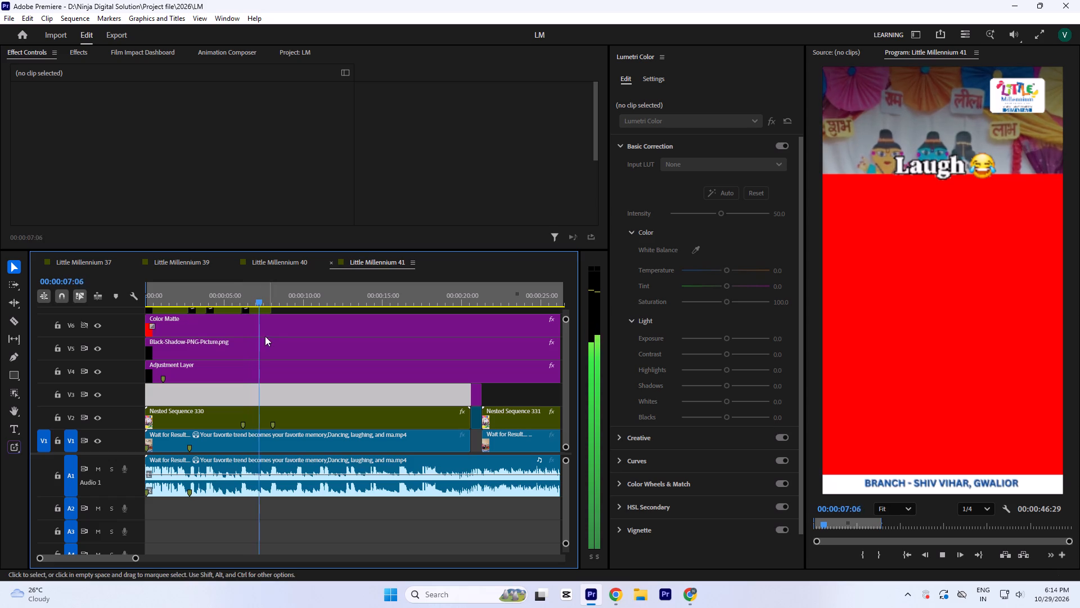
key(space)
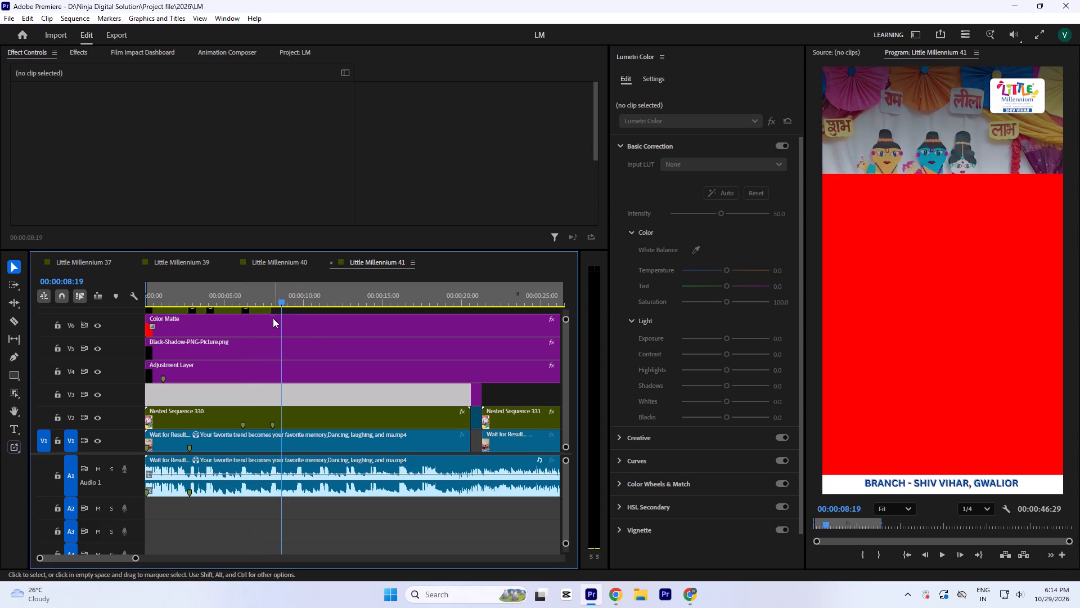
click(271, 294)
key(space)
key(space)
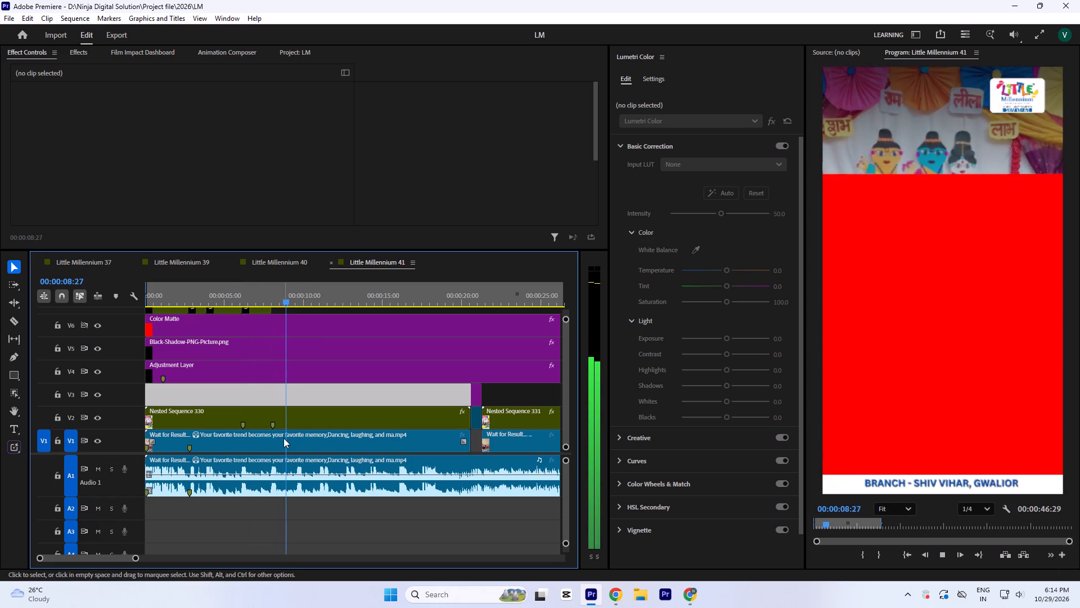
key(space)
key(space)
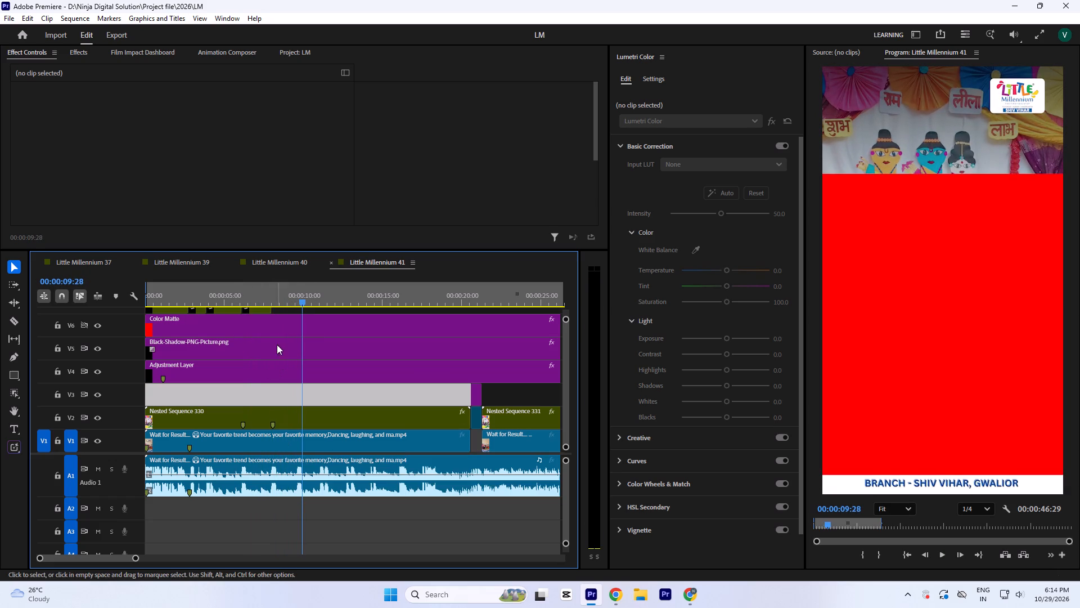
click(264, 290)
key(space)
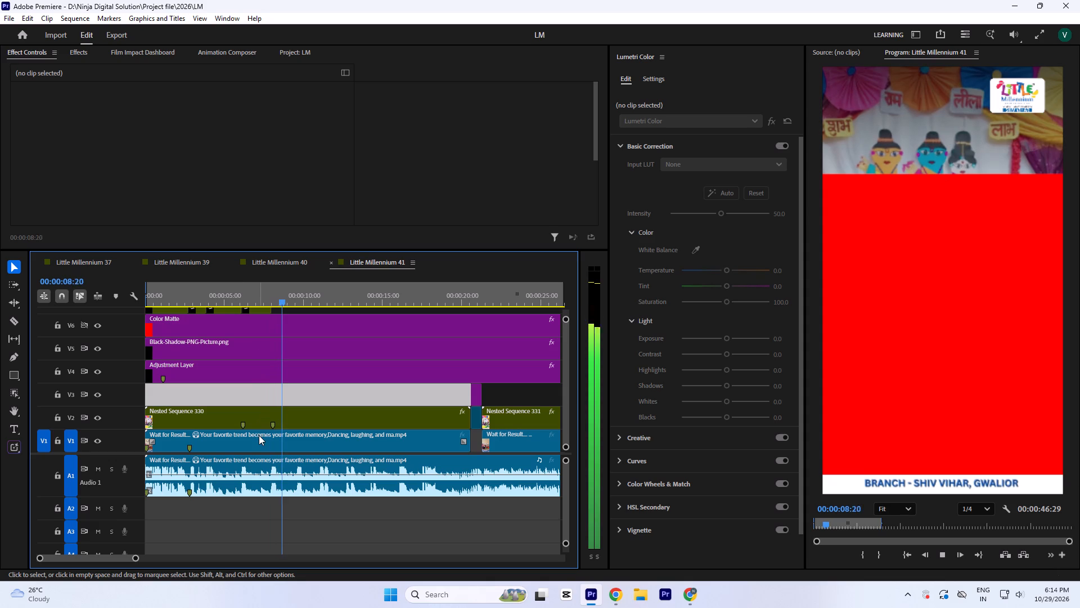
key(space)
Duplicate the spare word-list nest, Nested Sequence 333, onto V7 after the "Laugh 😂" caption and shorten the copy to about 5 seconds.
key(minus)
key(minus)
drag(457, 294, 466, 299)
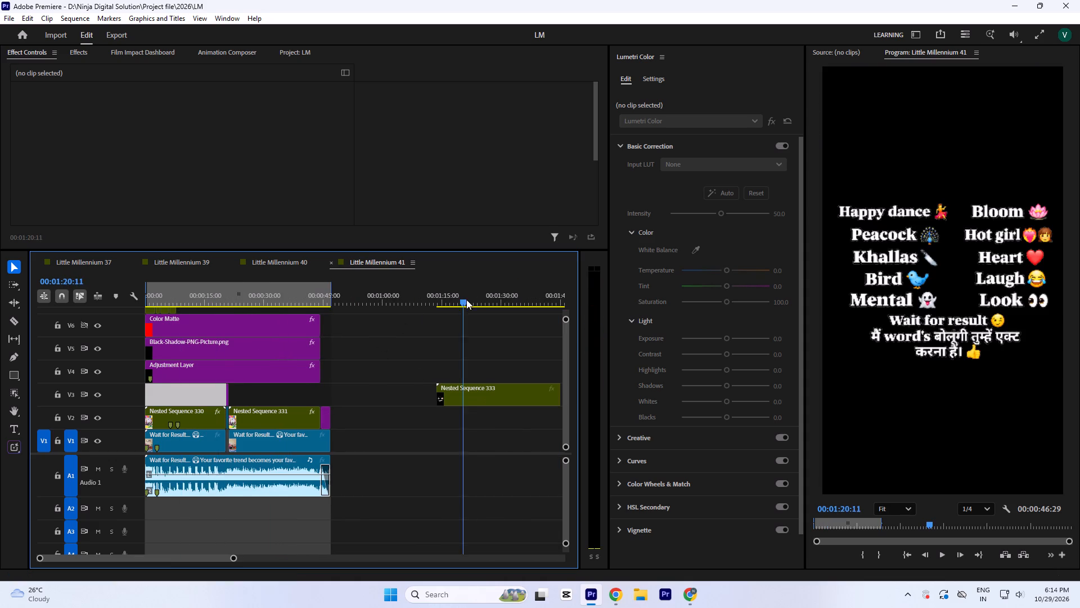
drag(466, 299, 472, 308)
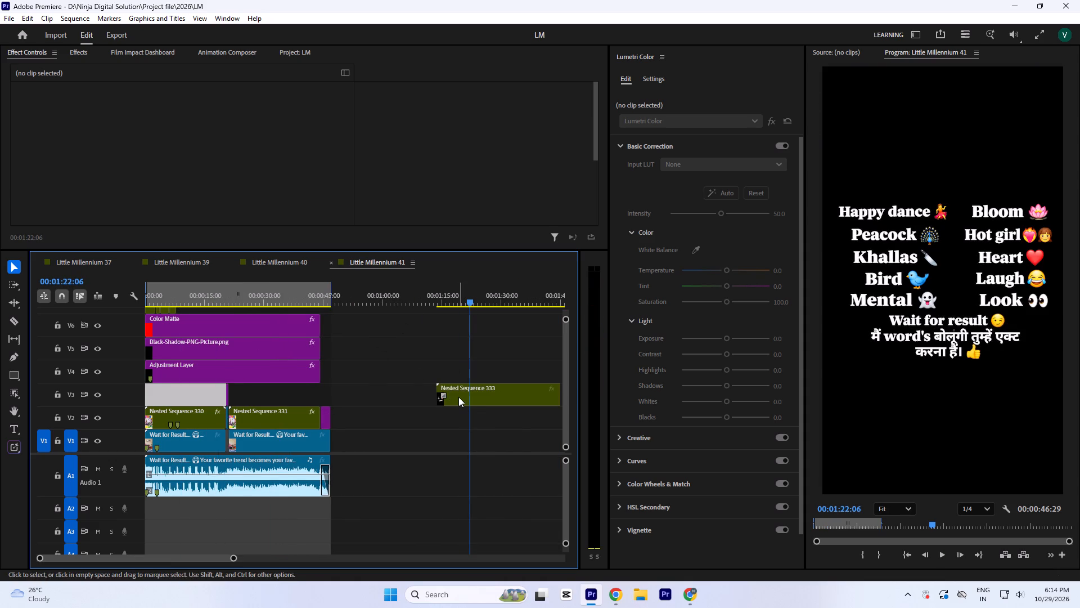
alt+drag(458, 397, 247, 310)
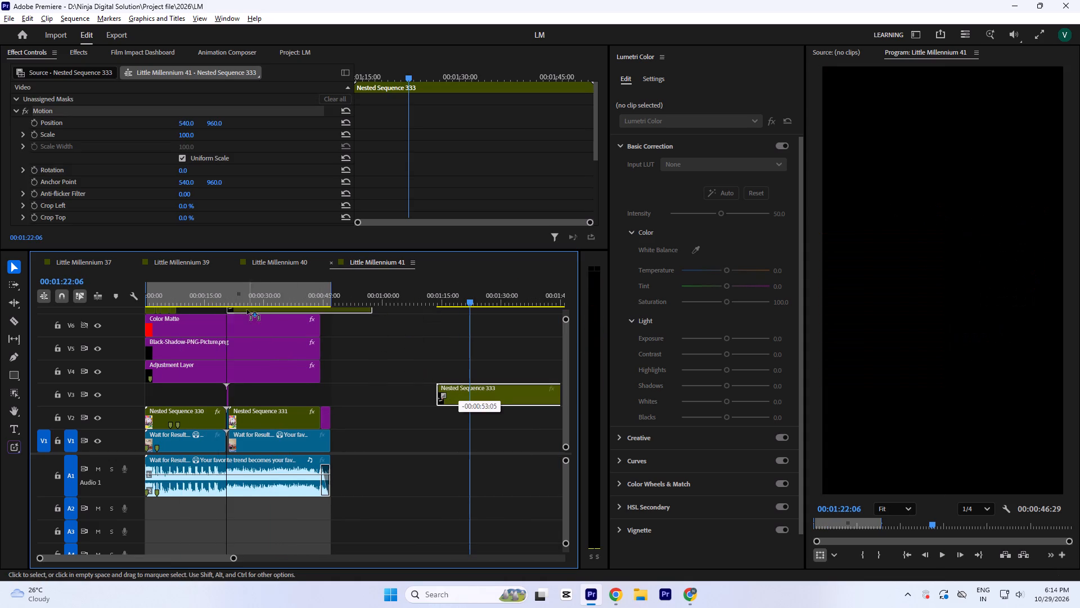
alt+drag(247, 310, 207, 310)
click(190, 293)
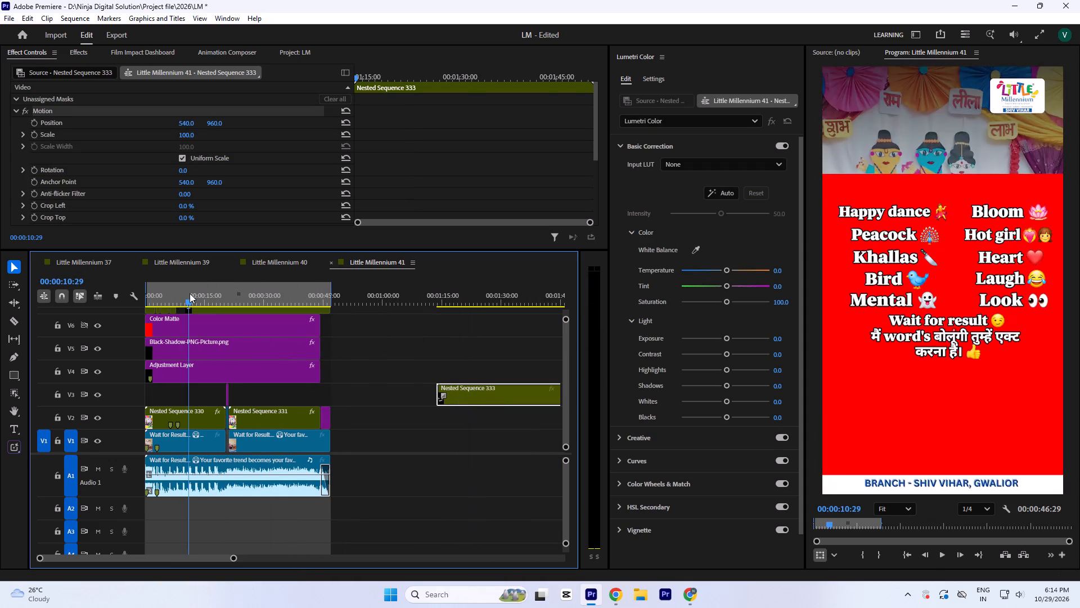
text(`=)
drag(492, 223, 287, 223)
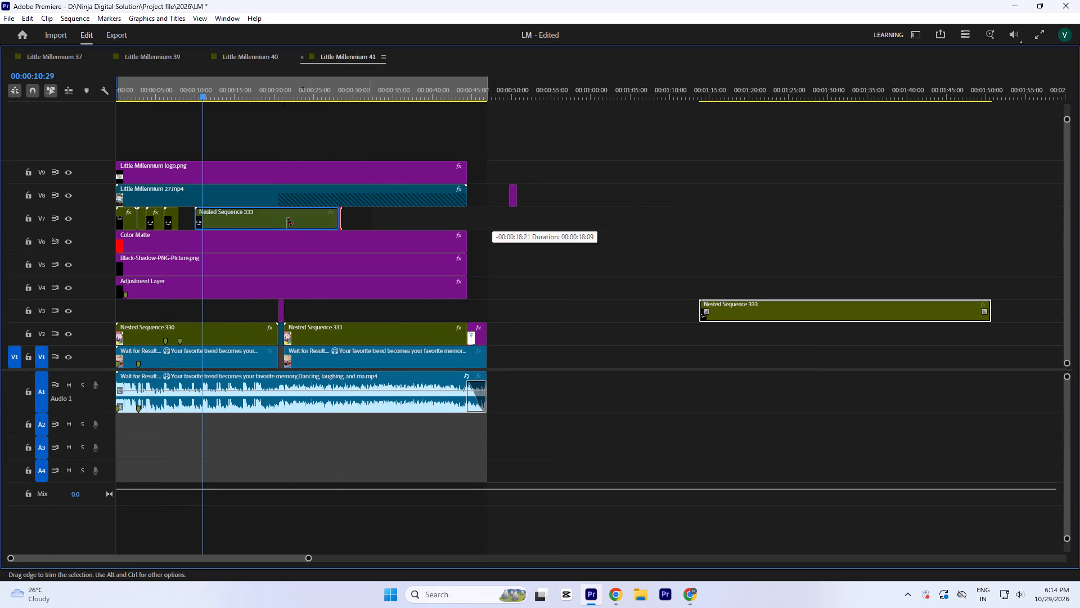
drag(287, 223, 242, 223)
Find where the next word's section ends and add a marker there on Nested Sequence 330 at 00:00:09:20.
key(equal)
key(equal)
click(367, 93)
key(space)
key(equal)
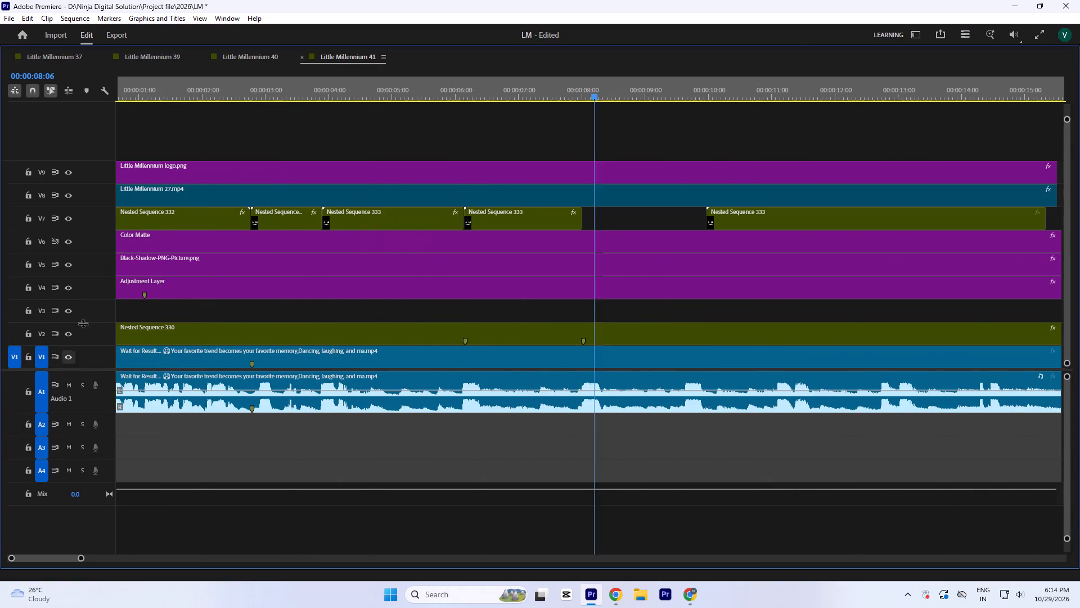
key(space)
key(equal)
key(equal)
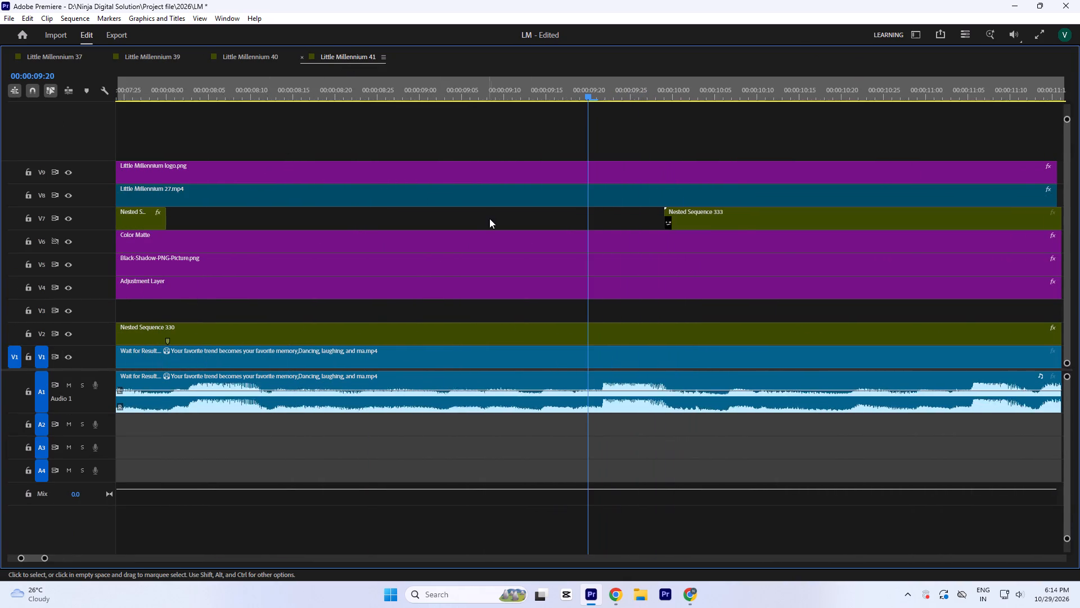
key(equal)
drag(562, 90, 592, 114)
click(578, 342)
key(m)
Butt the new caption nest against the end of the "Laugh 😂" caption and trim its end to the 00:00:09:20 marker.
key(minus)
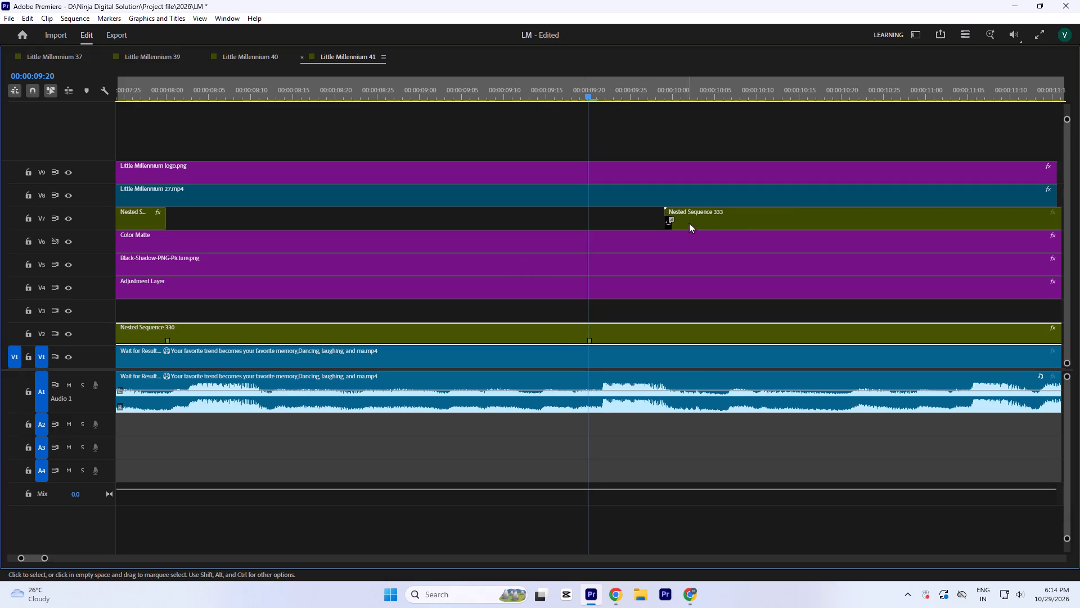
drag(706, 217, 213, 220)
key(minus)
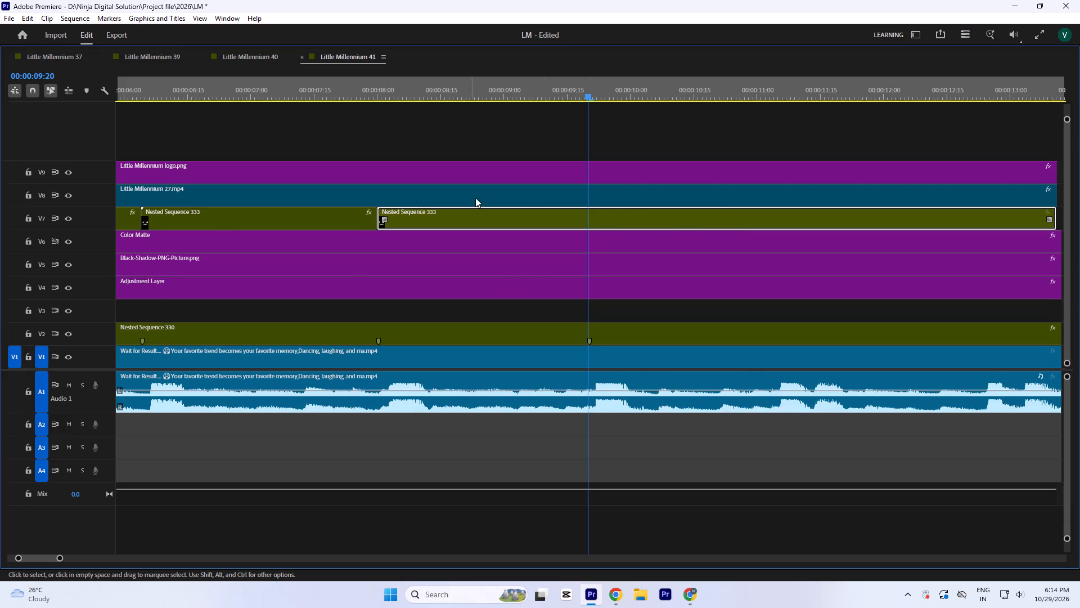
key(minus)
drag(827, 217, 596, 233)
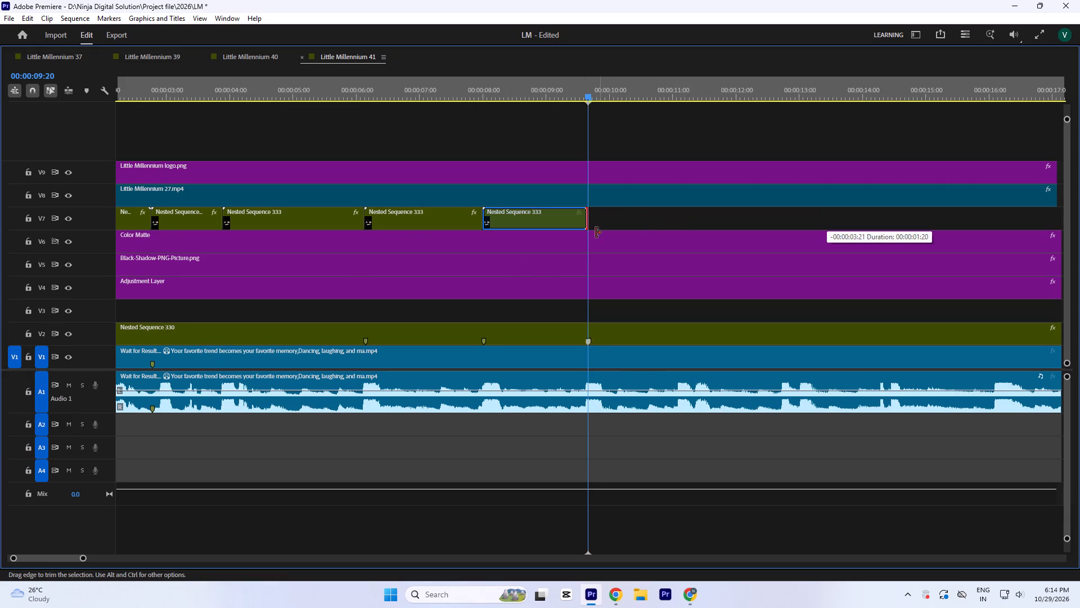
drag(596, 233, 592, 233)
Scale the new caption nest to 149 and set its Position to 881, 447 so "Bird 🐦" sits over the header.
key(equal)
key(equal)
key(equal)
key(equal)
key(minus)
click(536, 90)
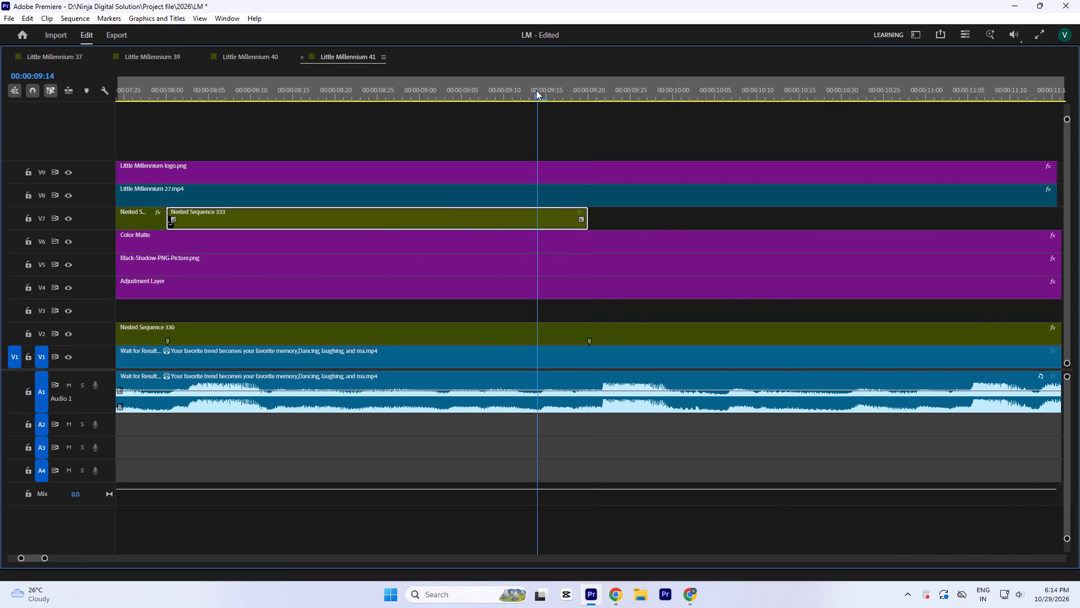
key(grave)
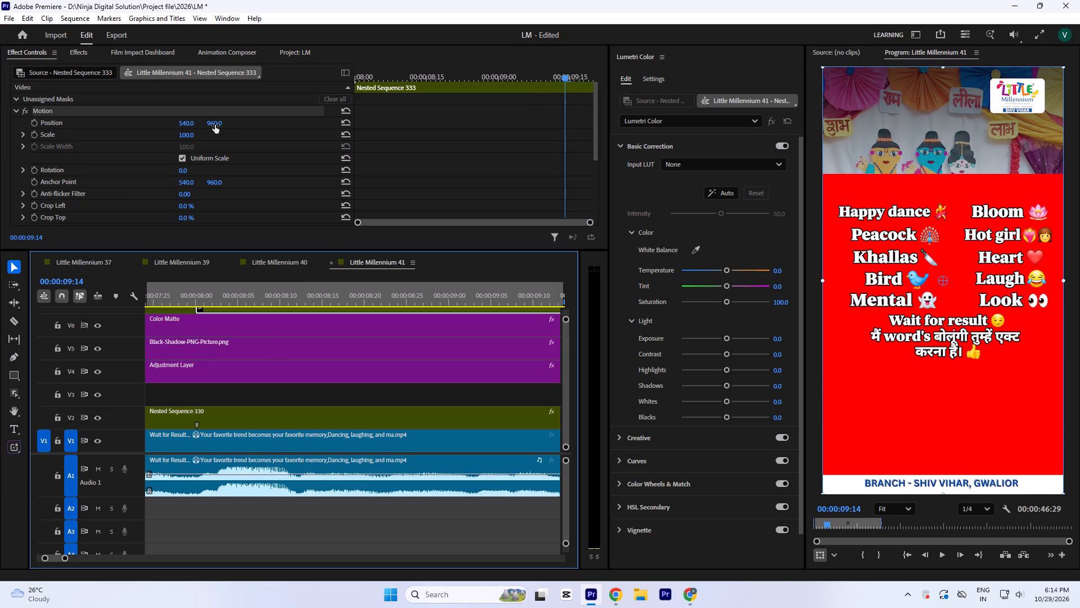
drag(213, 121, 217, 153)
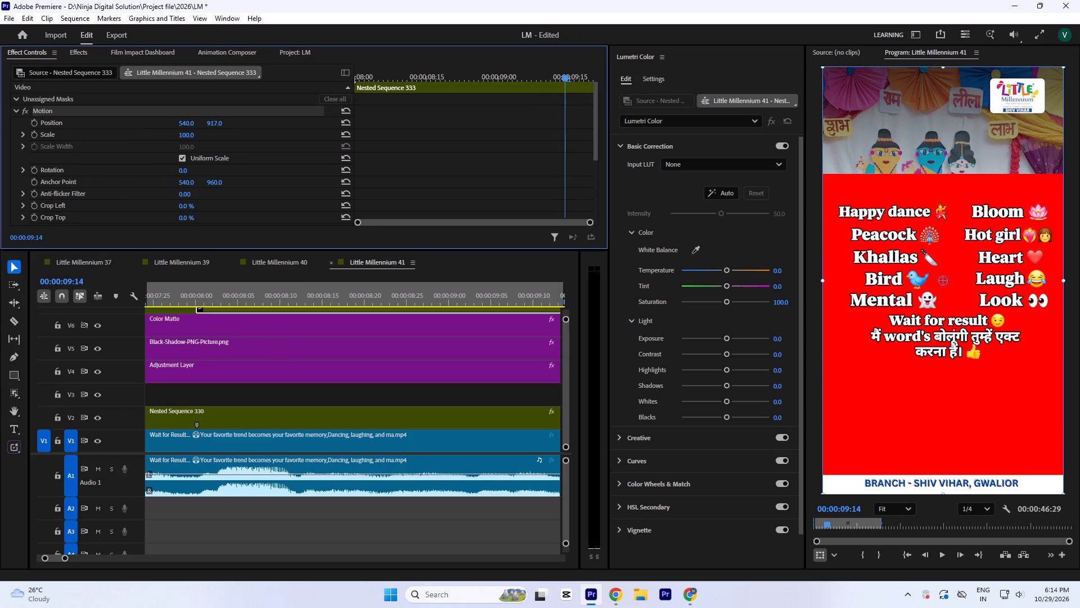
drag(217, 153, 237, 408)
drag(187, 124, 195, 105)
drag(184, 137, 192, 111)
drag(185, 117, 192, 92)
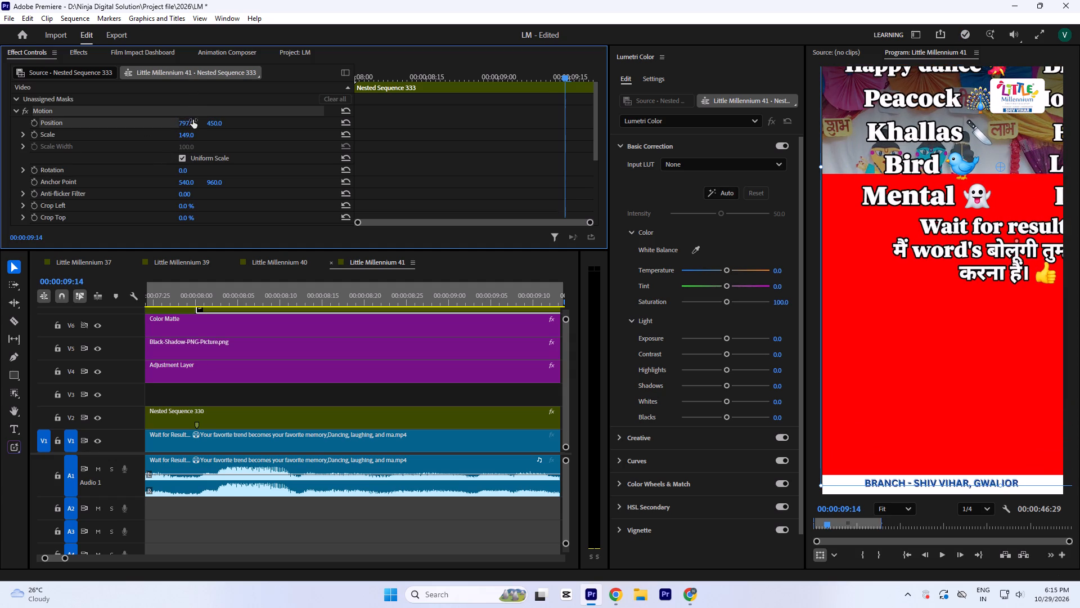
drag(184, 122, 208, 77)
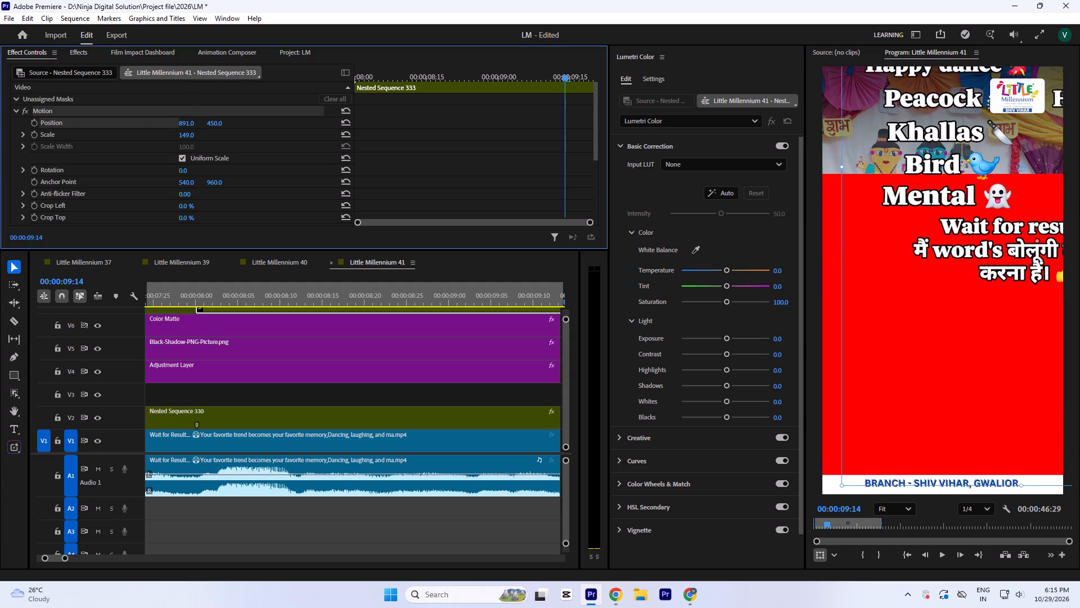
drag(208, 77, 211, 71)
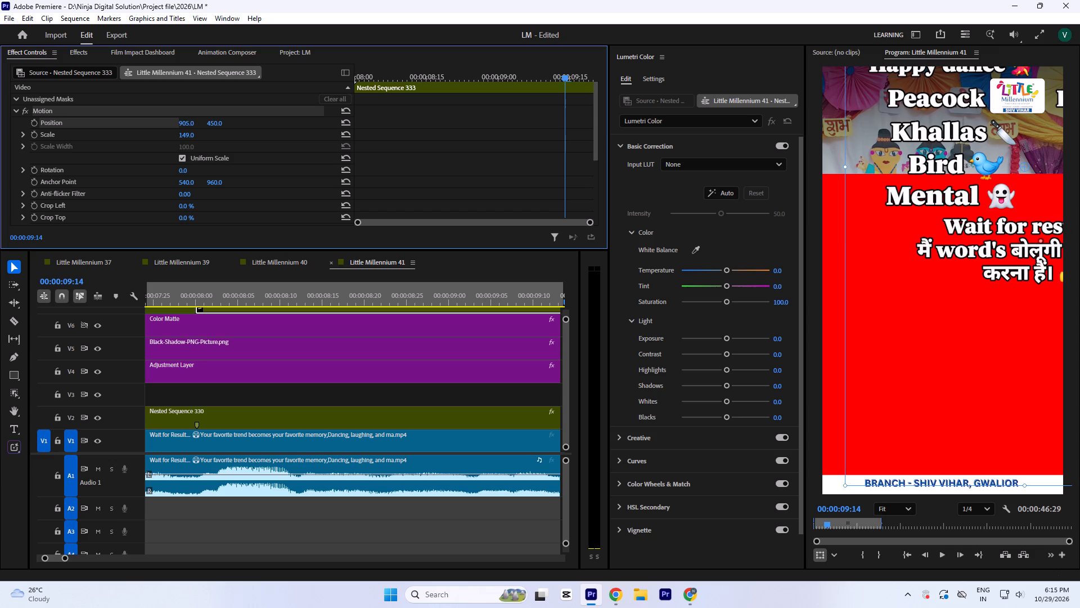
drag(211, 71, 210, 78)
click(211, 124)
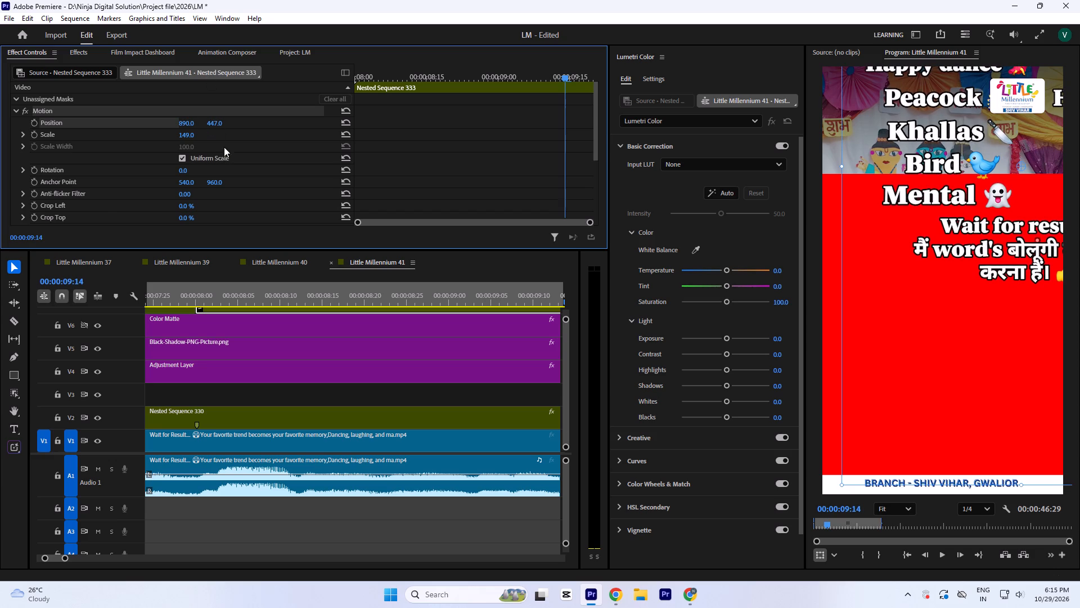
click(182, 122)
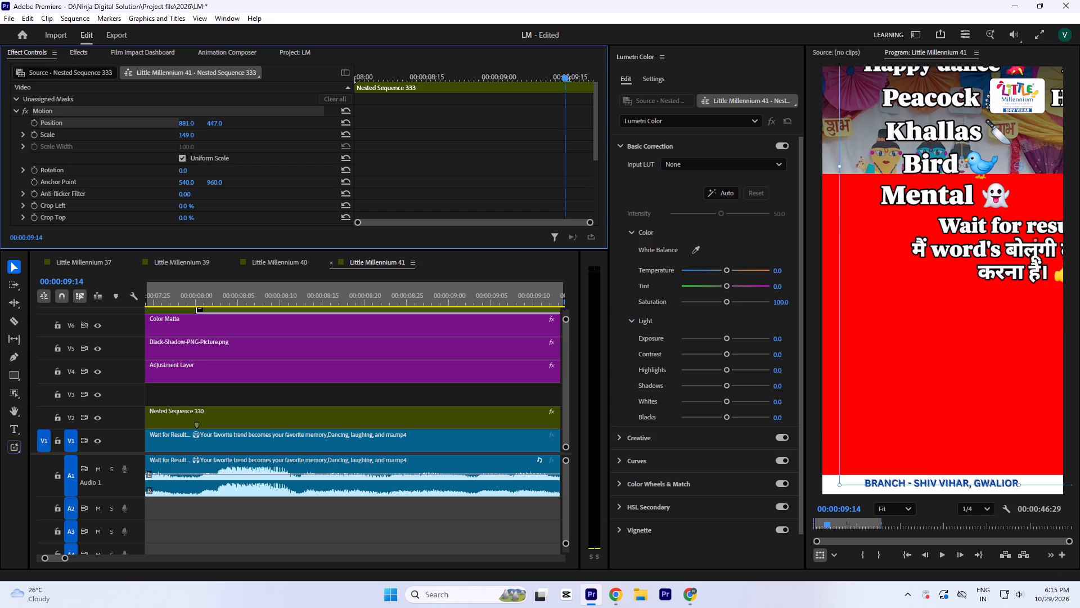
Crop the new caption nest by 48% from the bottom, removing the lines below "Bird 🐦".
scroll(287, 142, down, 6)
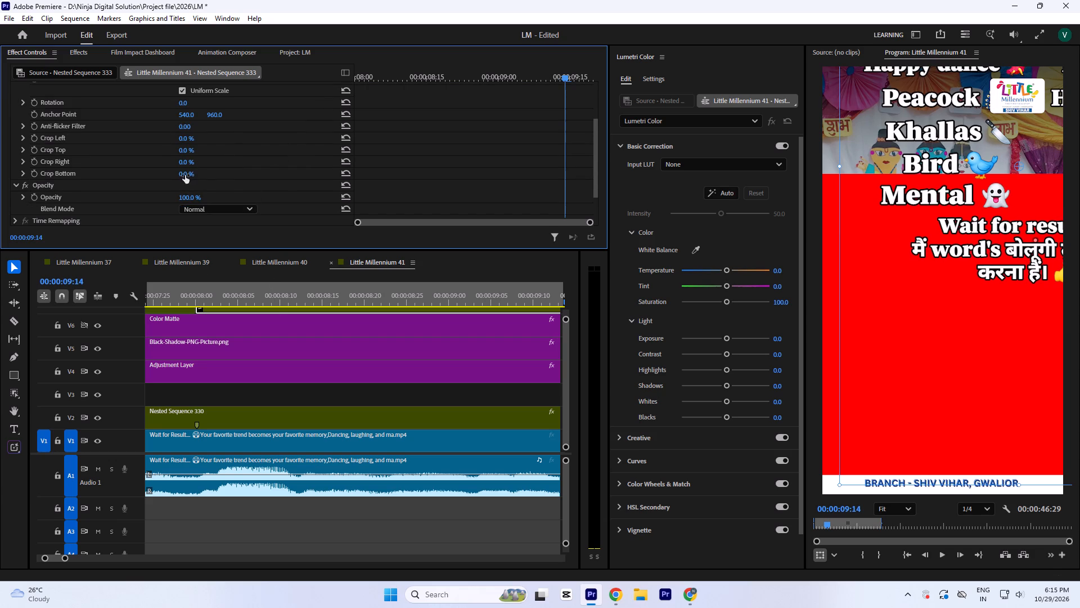
click(184, 173)
key(Up)
key(Up)
key(Up)
key(Up)
key(Up)
key(Up)
key(Up)
key(Up)
key(Up)
key(Up)
key(Up)
key(Up)
key(Up)
key(Up)
key(Up)
key(Up)
key(Up)
key(Up)
key(Up)
key(Up)
key(Down)
key(Up)
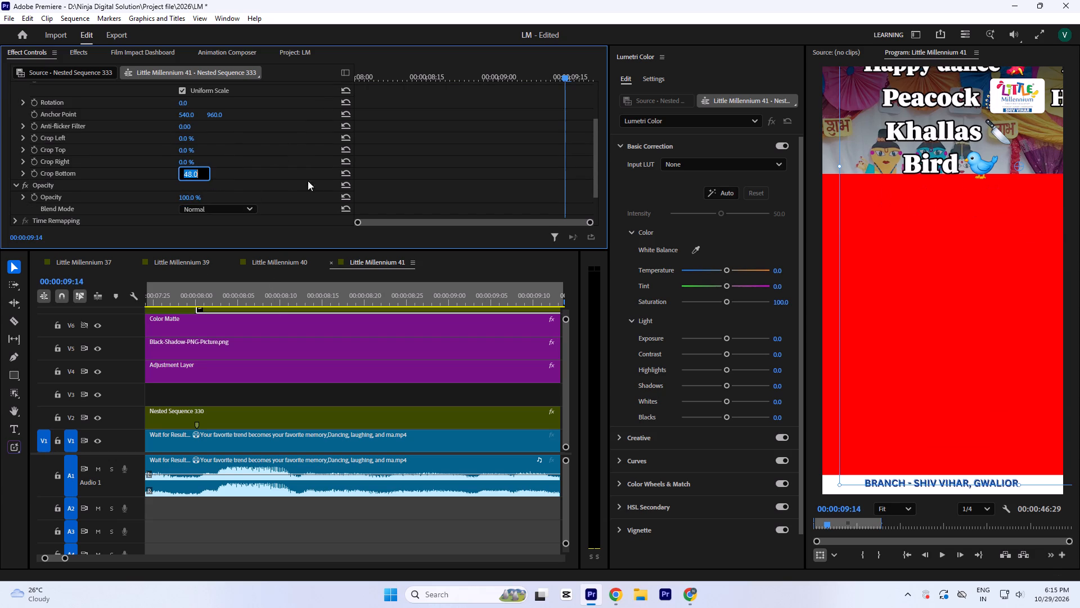
click(271, 149)
Crop the "Bird 🐦" caption nest by 47% from the top, removing the word lines above it.
click(181, 150)
key(Up)
key(Up)
key(Up)
key(Up)
key(Up)
key(Up)
key(Up)
key(Up)
key(Up)
key(Up)
key(Up)
key(Up)
key(Up)
key(Up)
key(Up)
key(Up)
key(Up)
key(Up)
key(Up)
key(Up)
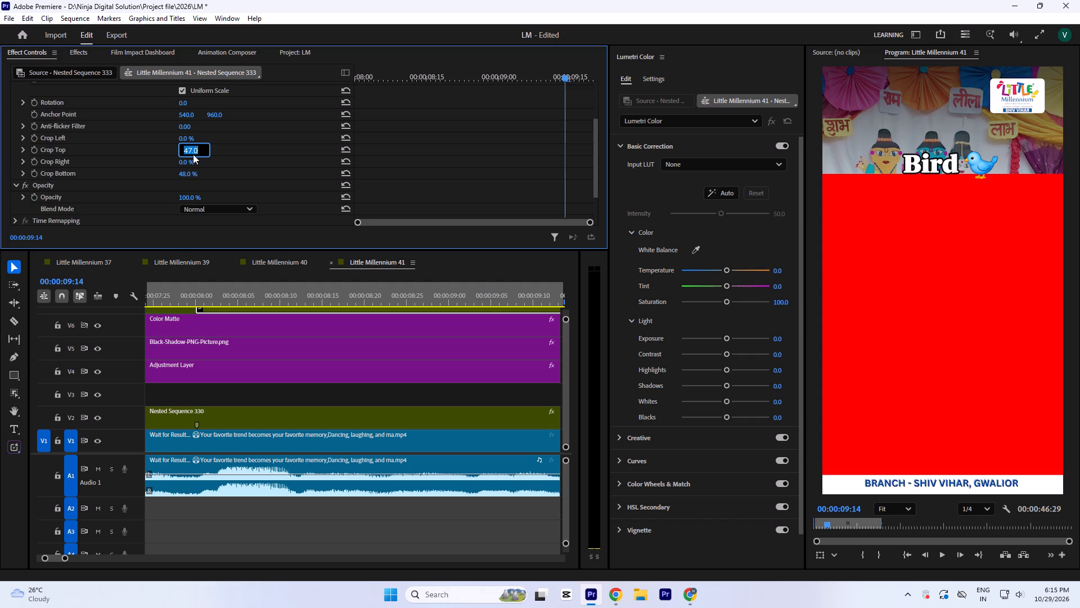
key(Down)
key(Up)
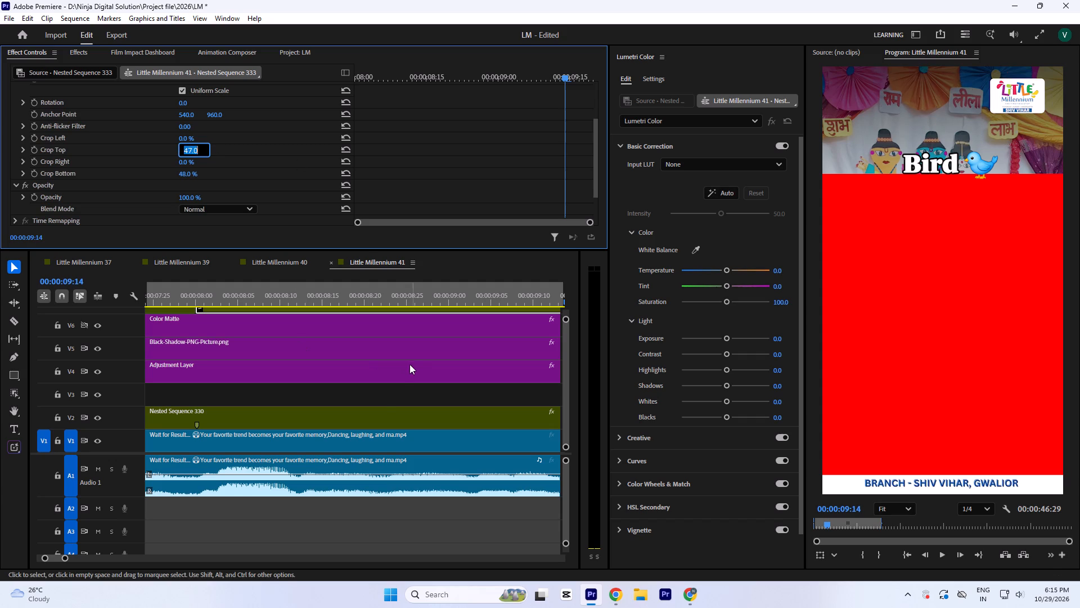
click(368, 396)
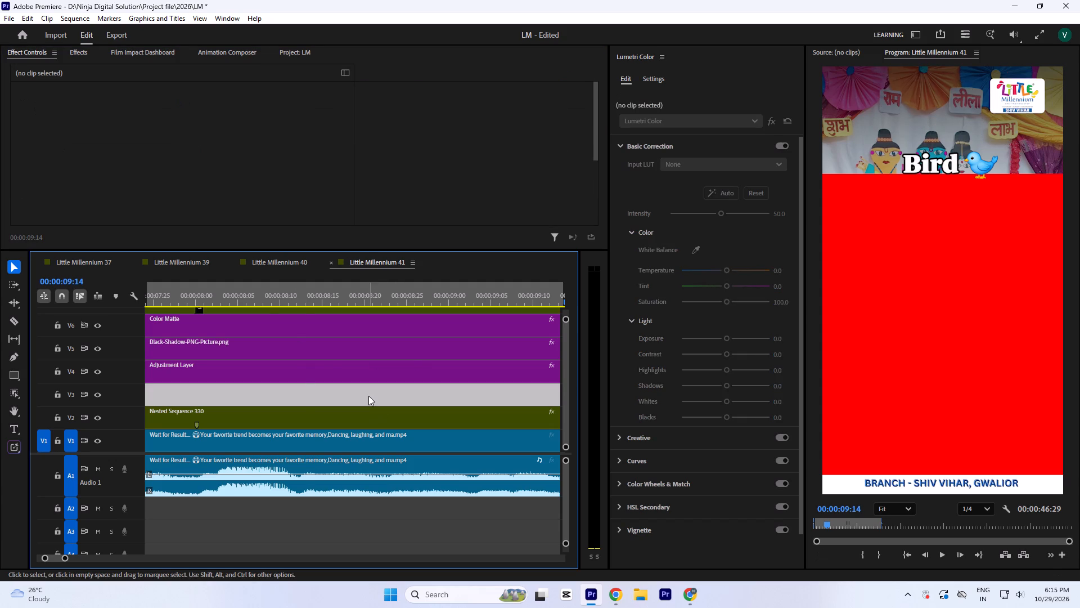
Reselect the "Bird 🐦" caption nest on V7 and set its horizontal Position to 869.
click(305, 299)
key(grave)
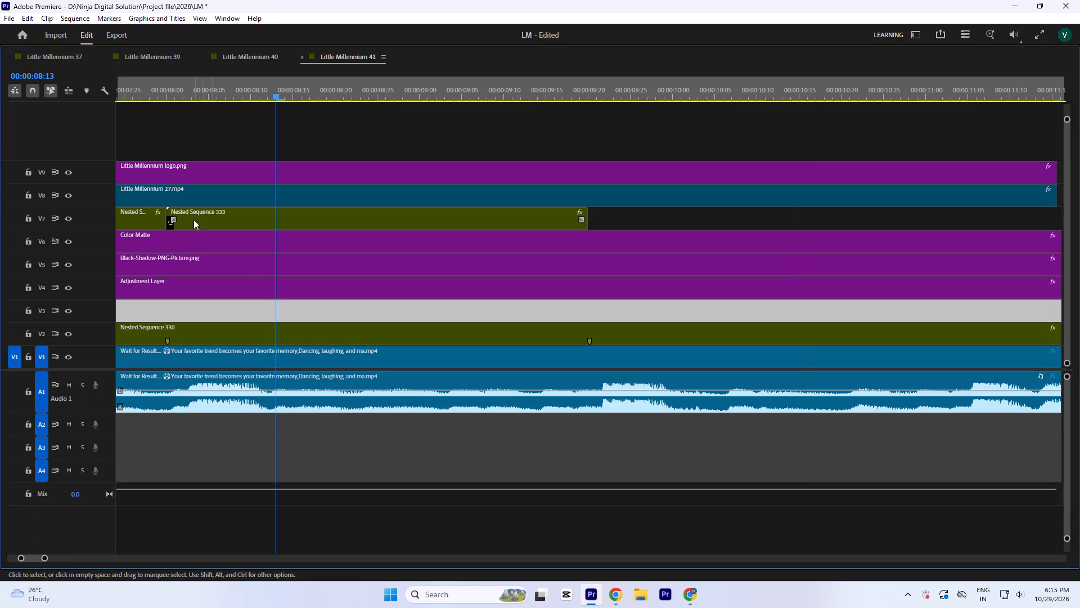
click(220, 209)
key(grave)
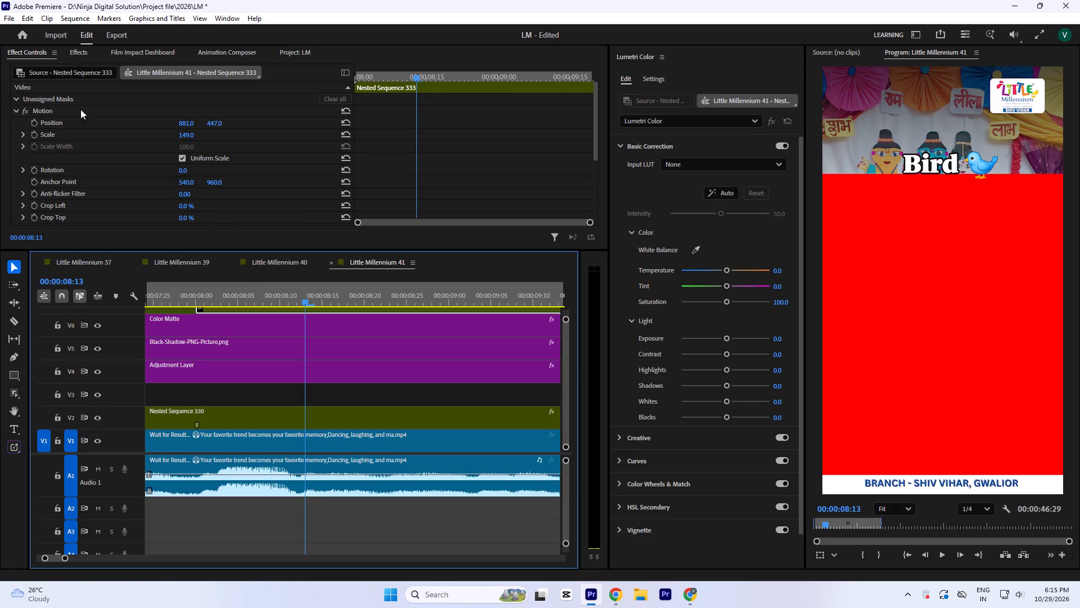
drag(183, 122, 181, 127)
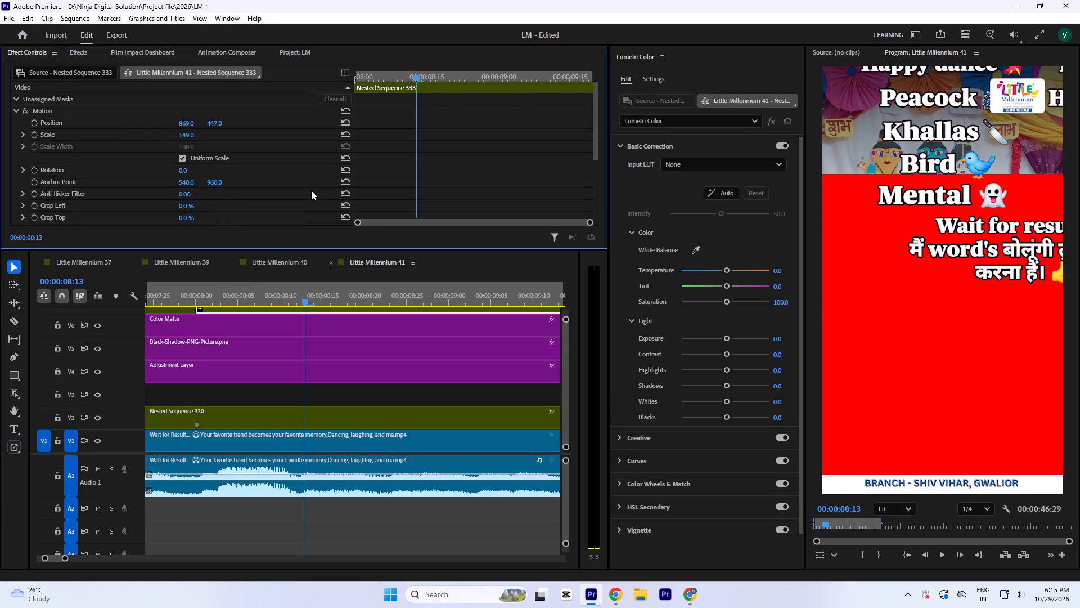
Crop the "Bird 🐦" caption nest by 48% from the bottom, removing the "Mental 👻" line and the text below it.
scroll(311, 190, down, 5)
drag(191, 182, 188, 215)
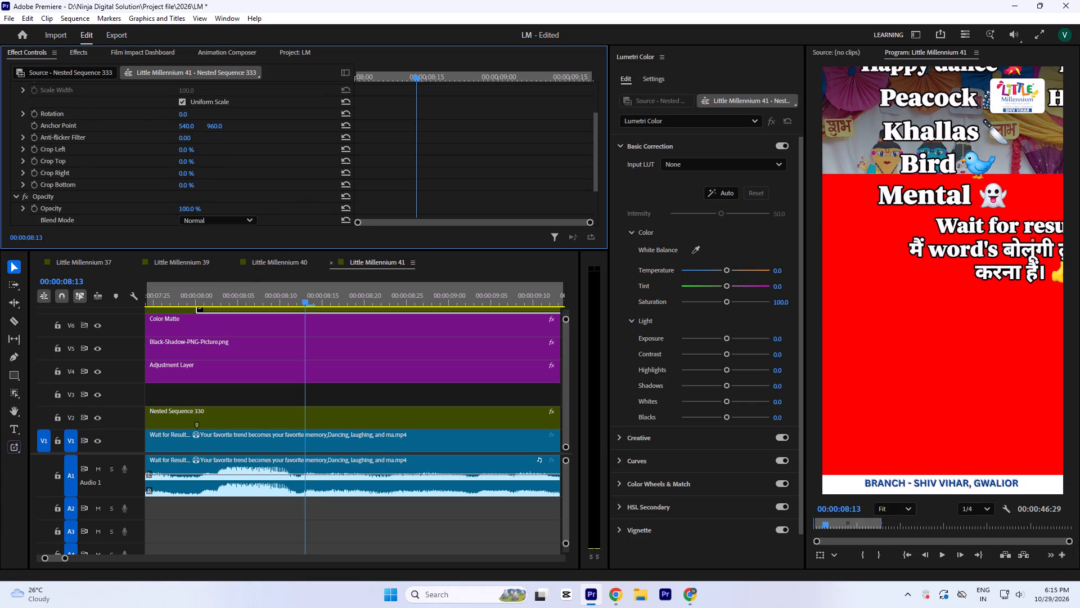
drag(188, 215, 187, 191)
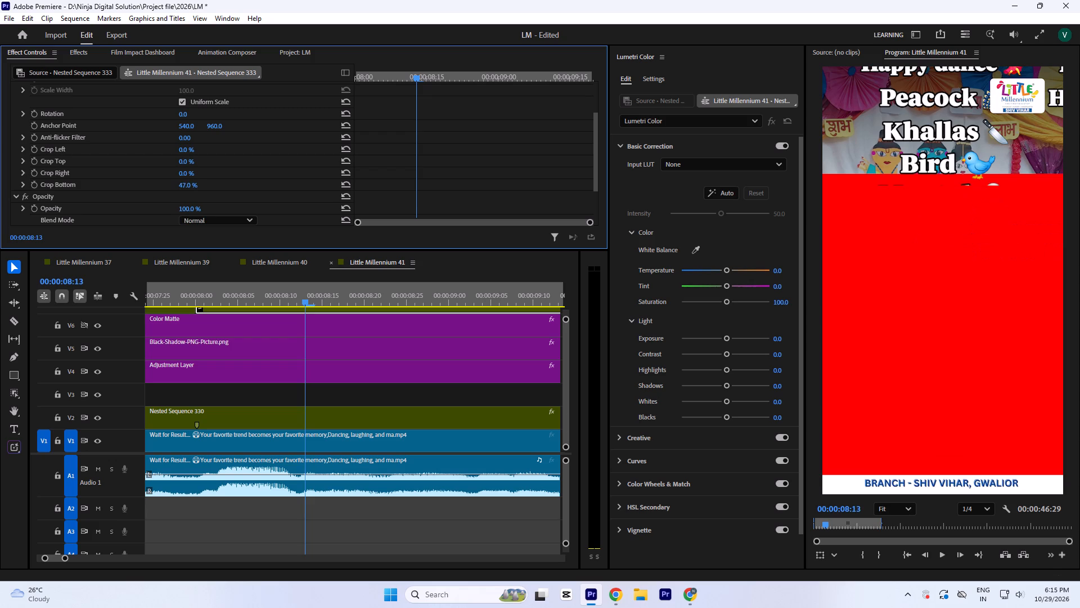
drag(187, 191, 187, 191)
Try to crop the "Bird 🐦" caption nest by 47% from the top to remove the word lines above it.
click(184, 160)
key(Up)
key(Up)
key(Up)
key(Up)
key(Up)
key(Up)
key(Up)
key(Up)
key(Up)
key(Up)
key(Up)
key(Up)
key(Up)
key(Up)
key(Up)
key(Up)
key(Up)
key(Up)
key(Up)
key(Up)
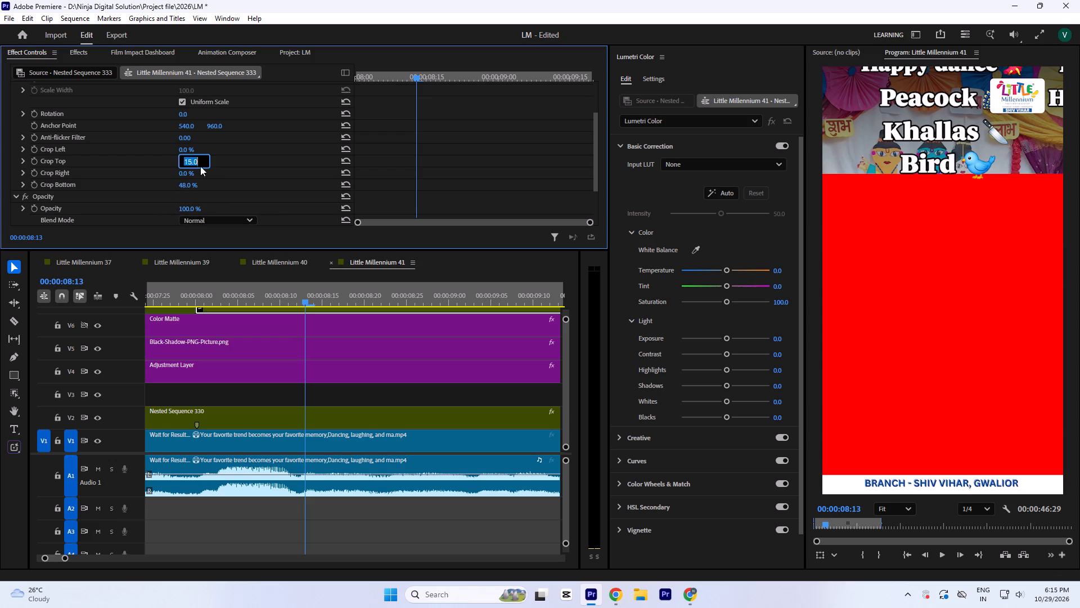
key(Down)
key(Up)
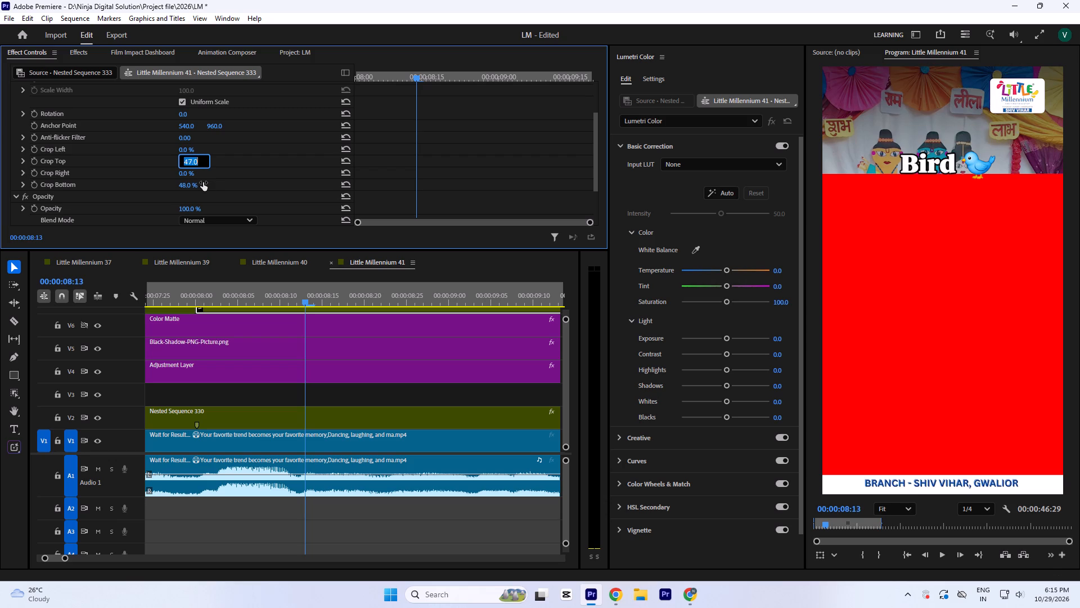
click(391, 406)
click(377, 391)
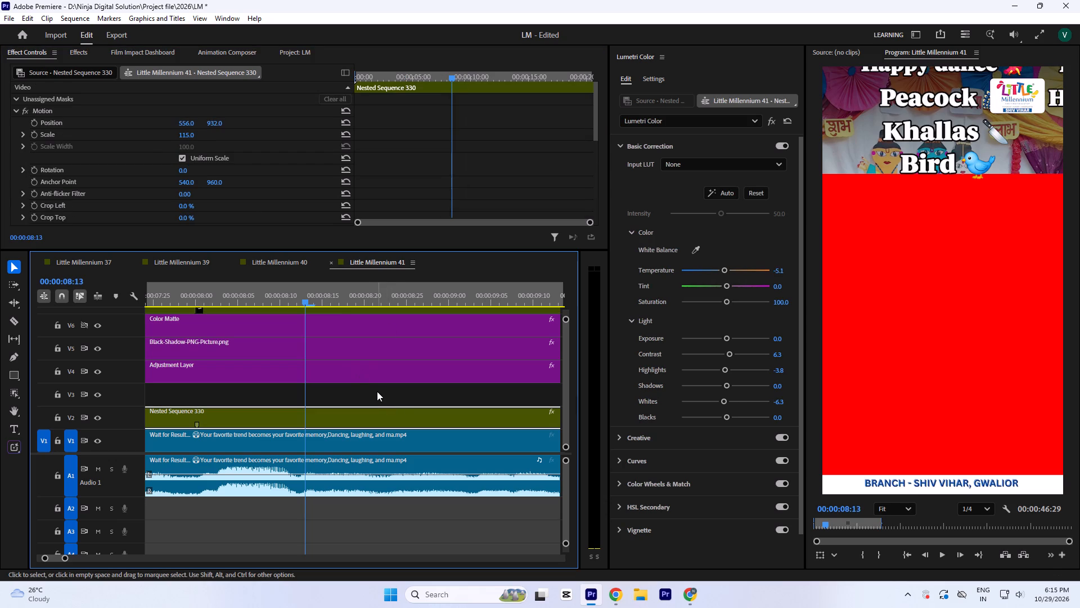
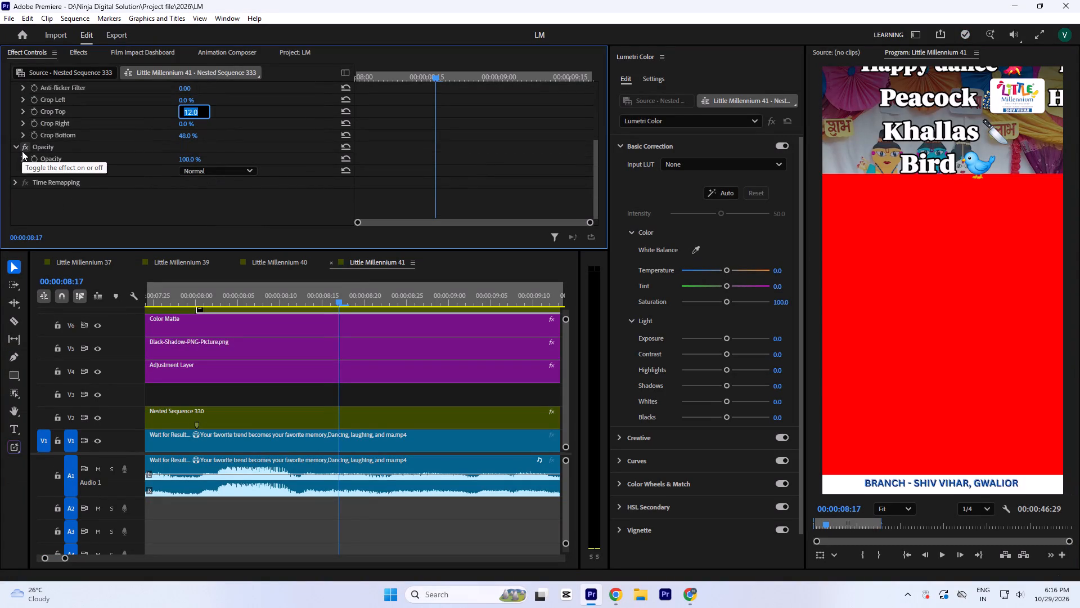
Increase the Crop Top of the Bird word clip until the words above Bird are hidden.
key(Up)
key(Up)
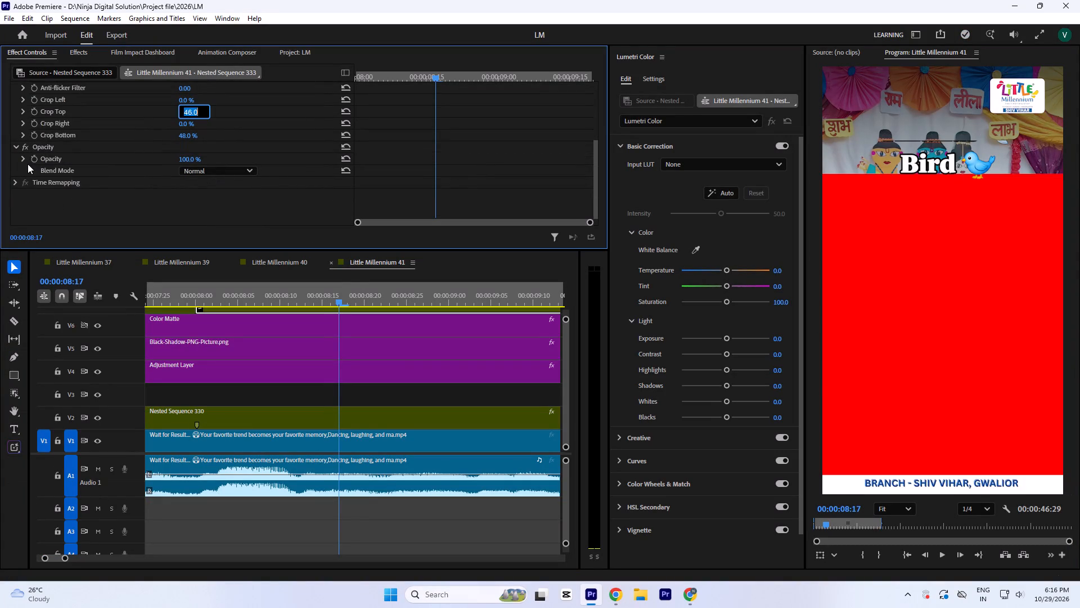
key(Up)
click(412, 392)
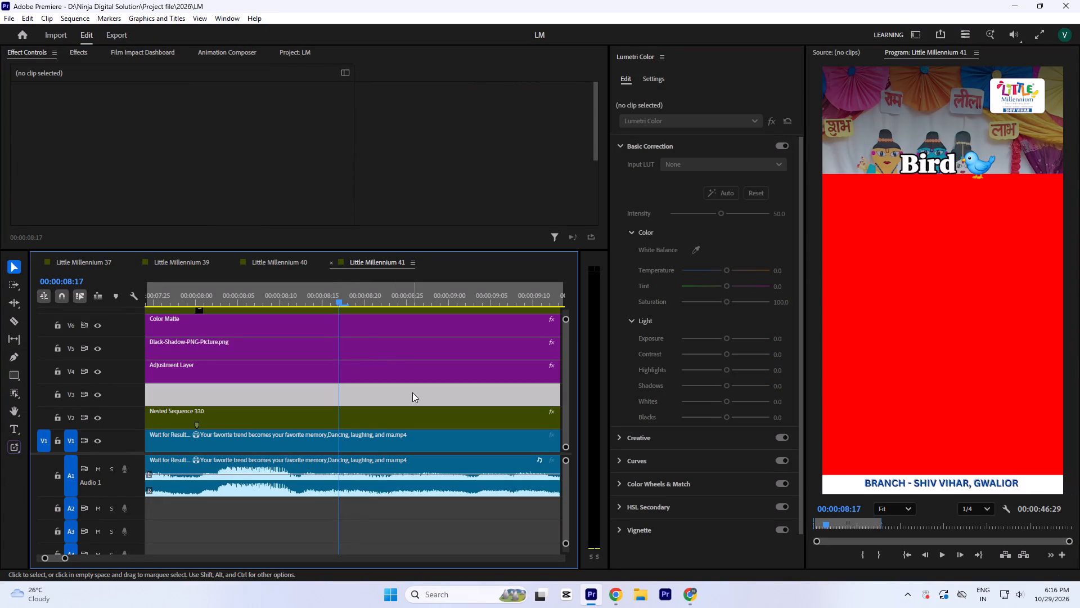
Play back the edited sequence around the Bird clip and from its start to check the words against the audio.
key(grave)
key(minus)
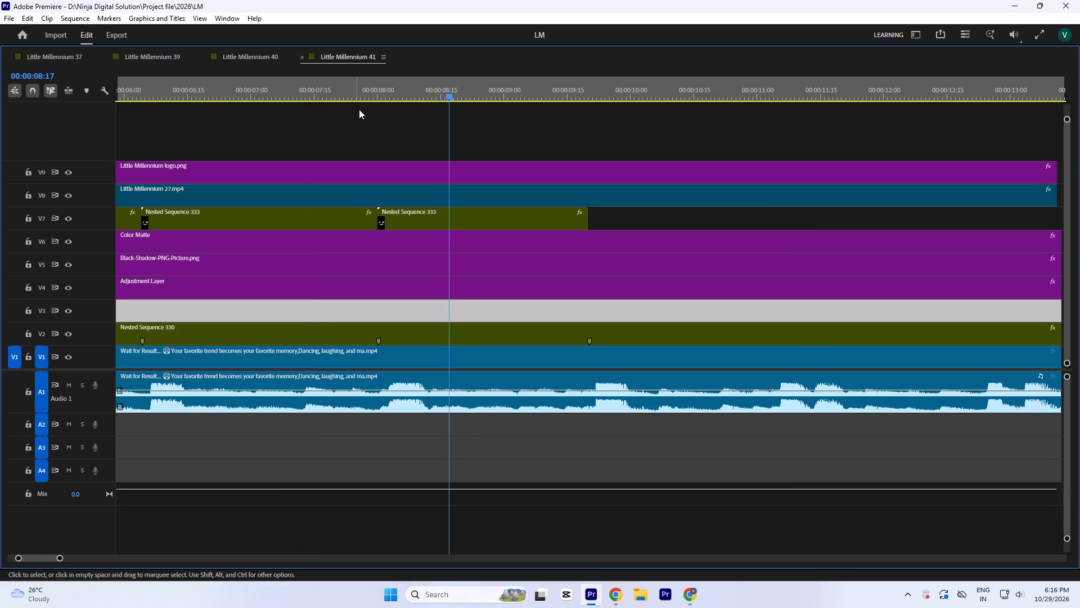
click(592, 94)
text(===`-)
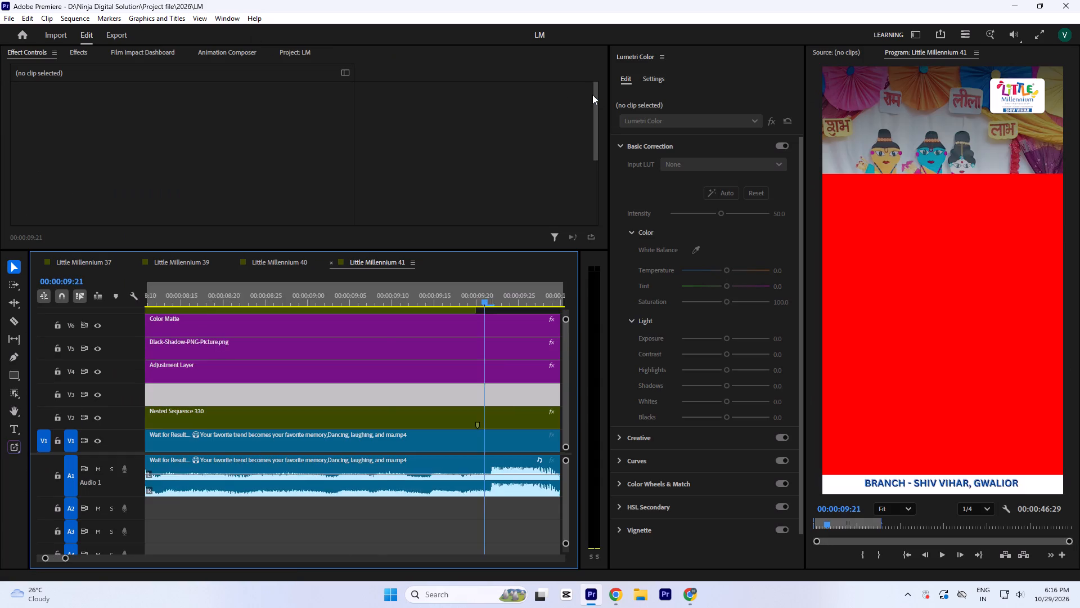
key(minus)
key(minus)
key(space)
key(minus)
key(space)
click(356, 299)
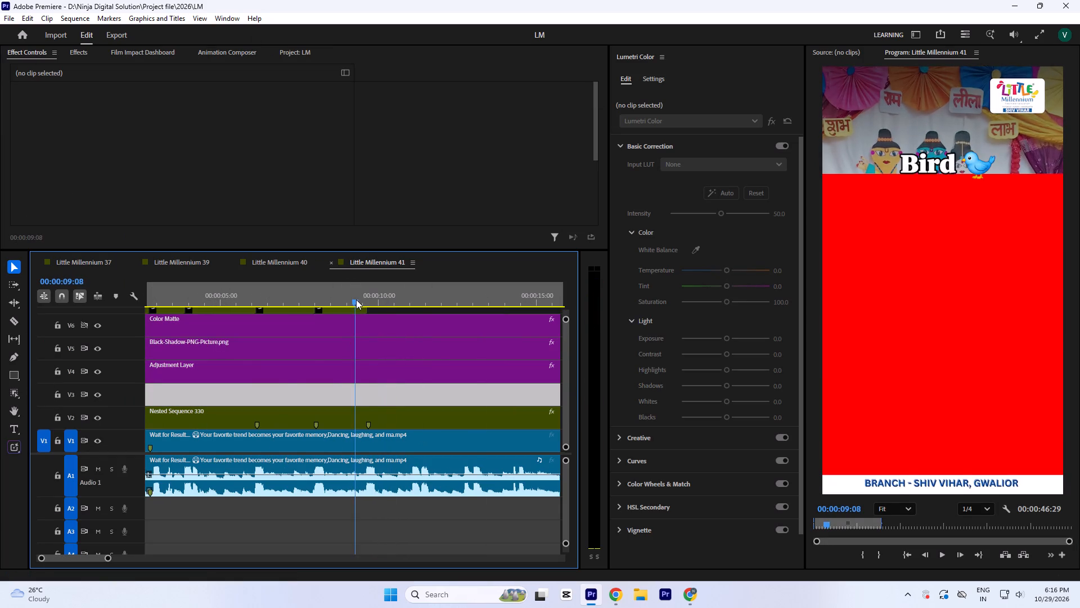
key(space)
key(minus)
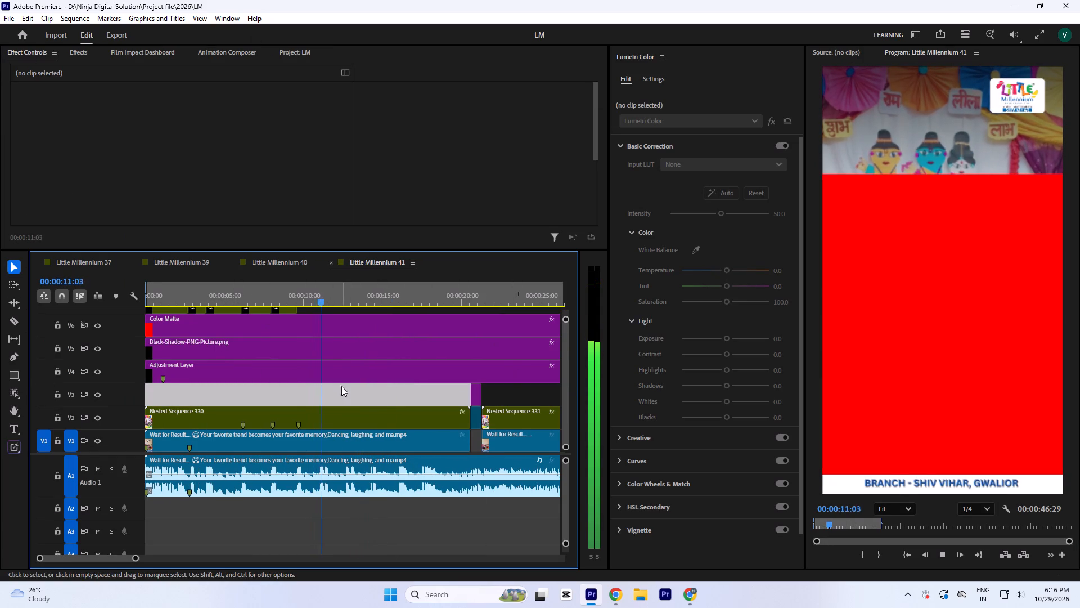
key(space)
key(minus)
key(minus)
key(minus)
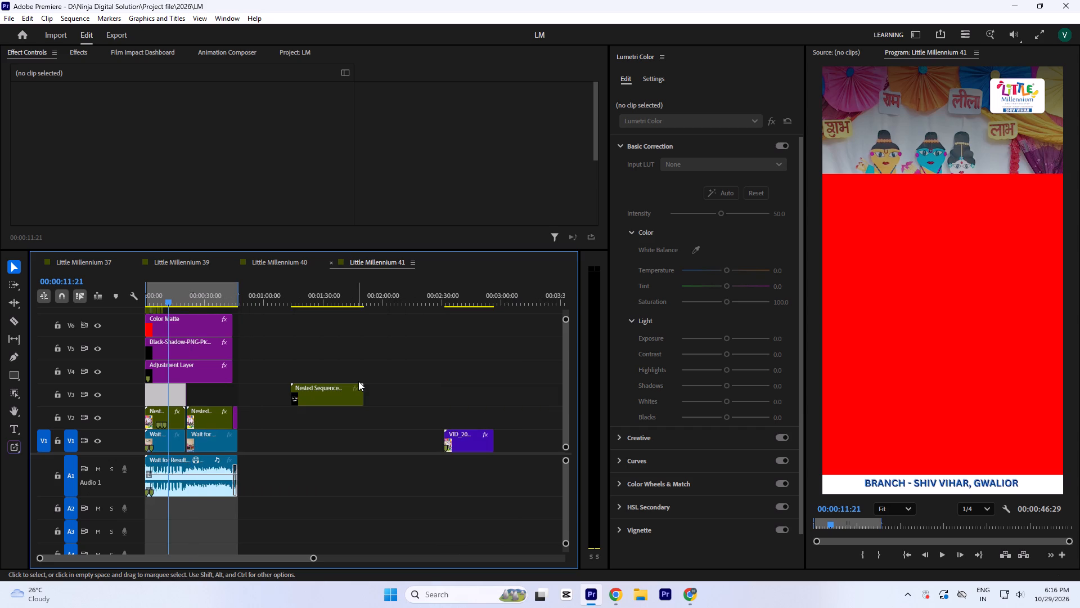
key(equal)
key(equal)
key(equal)
drag(227, 289, 218, 293)
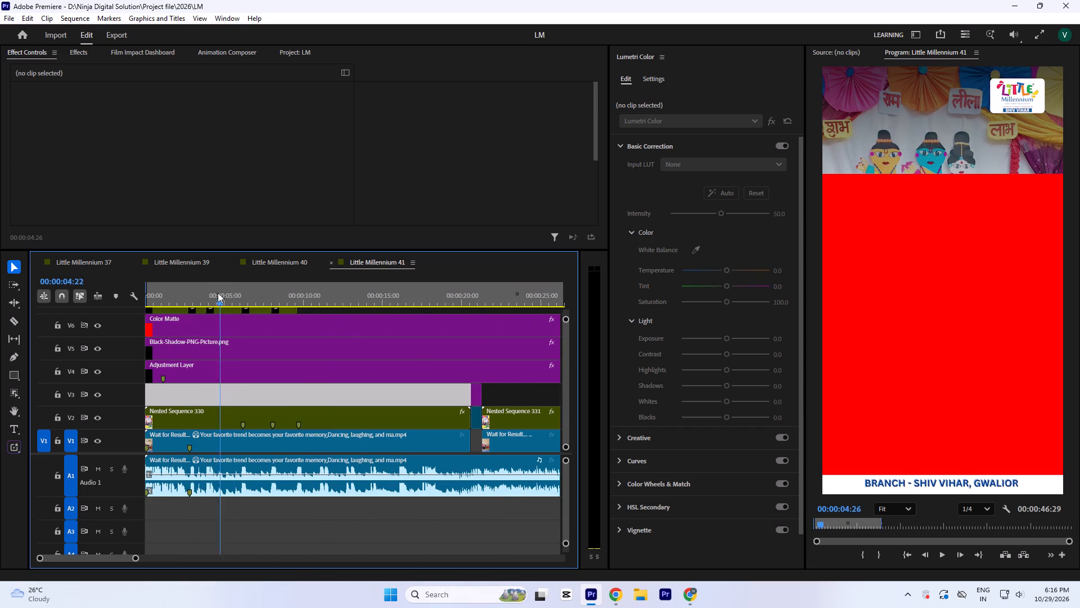
drag(218, 293, 51, 307)
key(space)
key(minus)
key(minus)
Locate the source of the first Wait for Result clip on V1 and place a copy on V1/A1 beyond all existing clips.
click(206, 446)
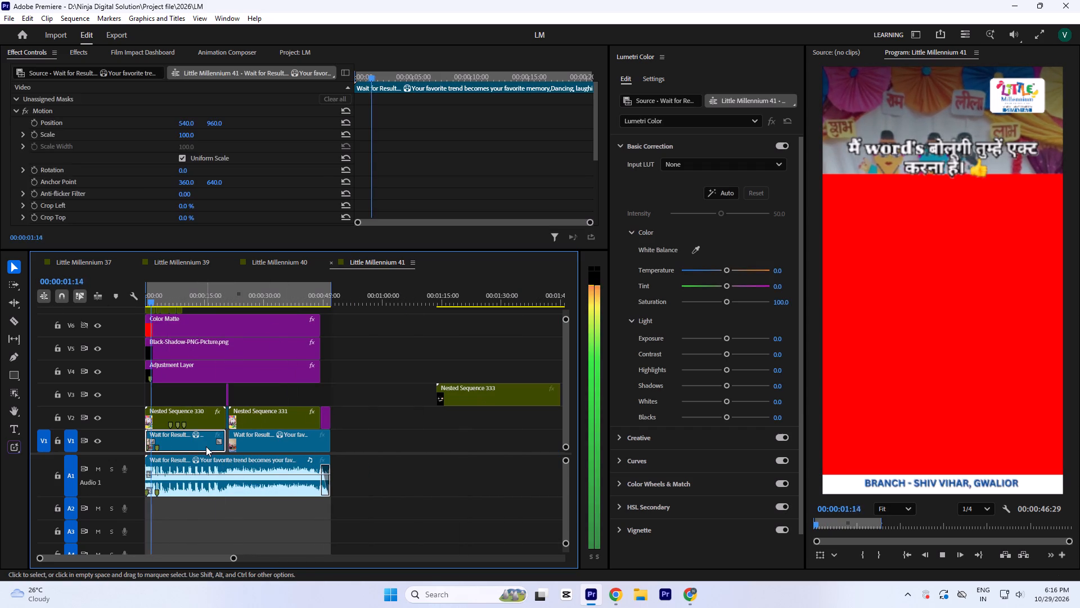
key(r)
key(space)
double_click(53, 140)
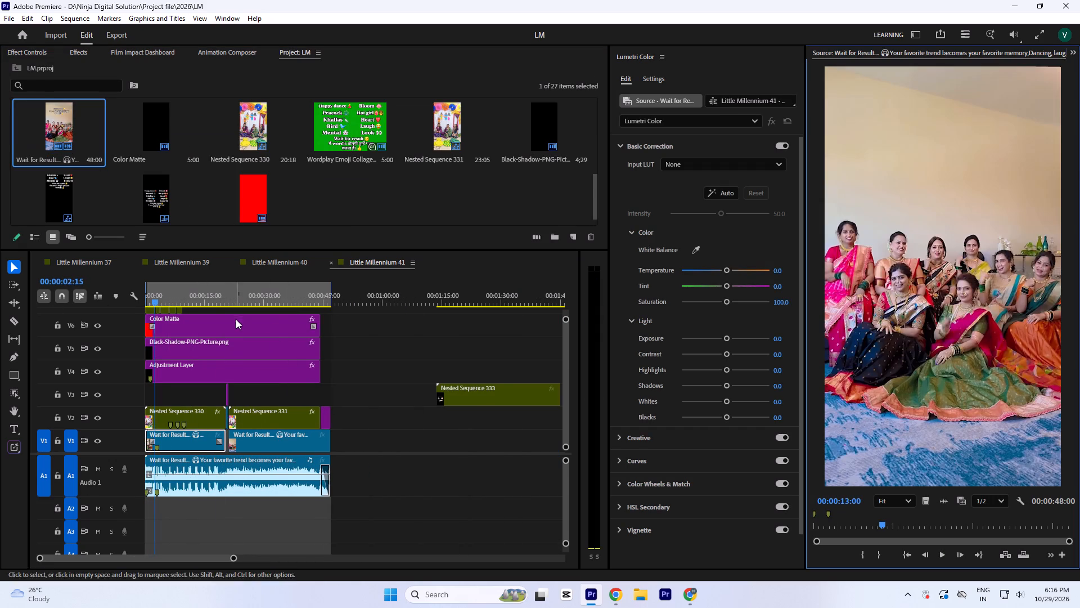
click(217, 298)
key(minus)
key(minus)
drag(55, 136, 100, 176)
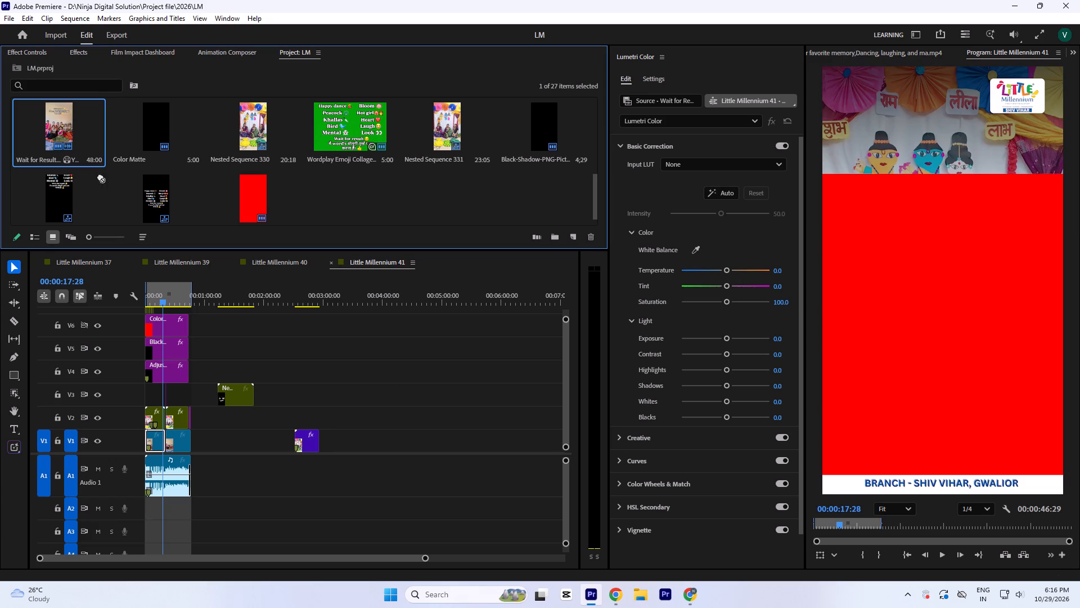
drag(100, 176, 347, 441)
Scale the newly placed Wait for Result reference clip to fill the sequence frame.
click(346, 298)
key(equal)
key(equal)
key(equal)
drag(372, 299, 375, 305)
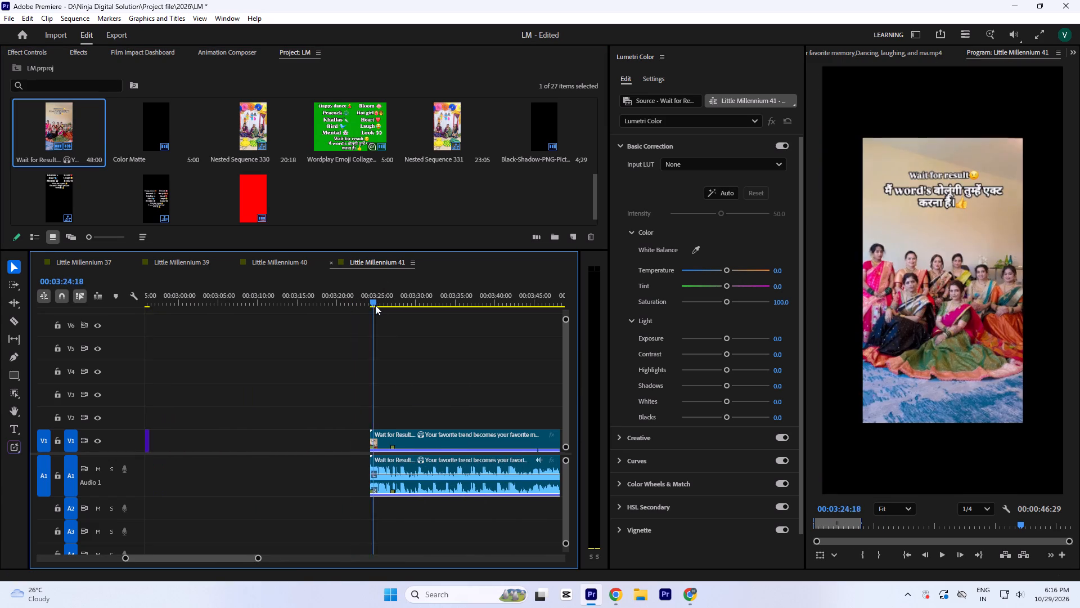
drag(375, 305, 395, 330)
click(419, 446)
key(a)
Play the reference clip past Bird to where Heart appears and add a clip marker at 00:03:35:02.
key(space)
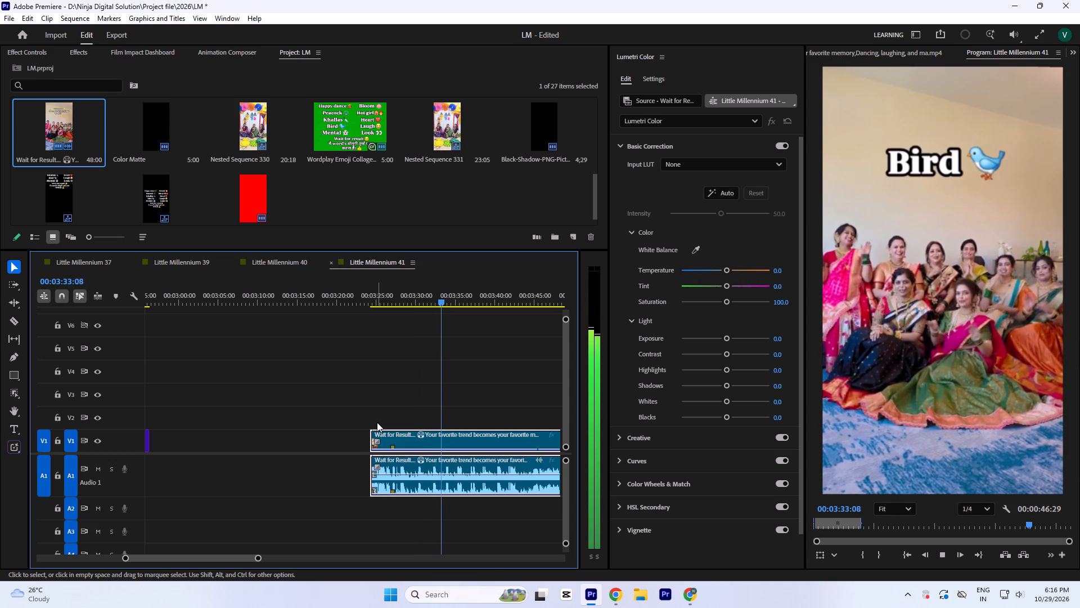
key(space)
key(space)
key(space)
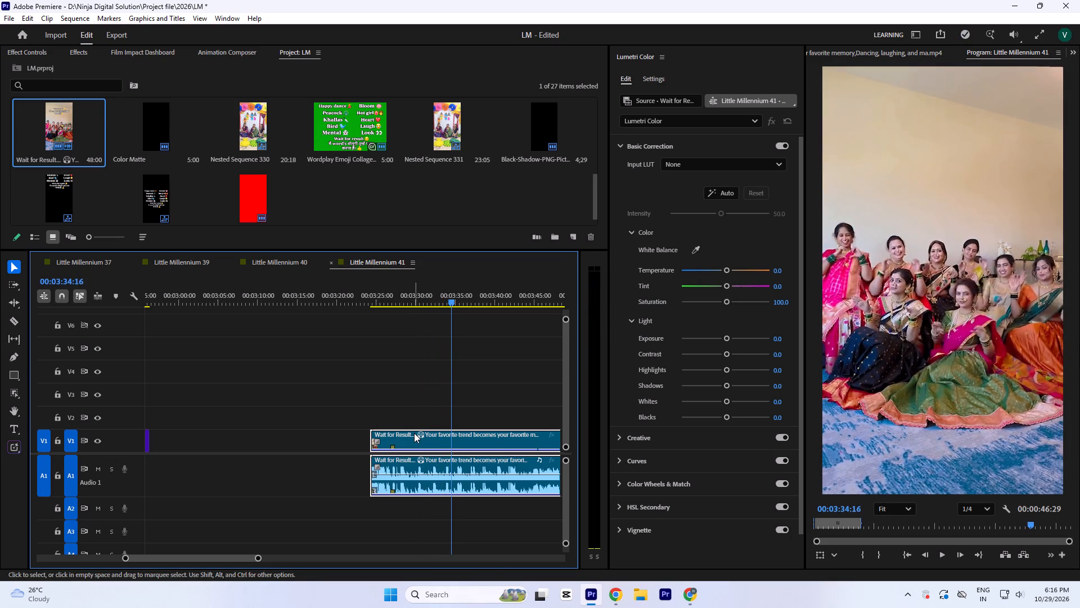
key(space)
key(space)
key(minus)
key(minus)
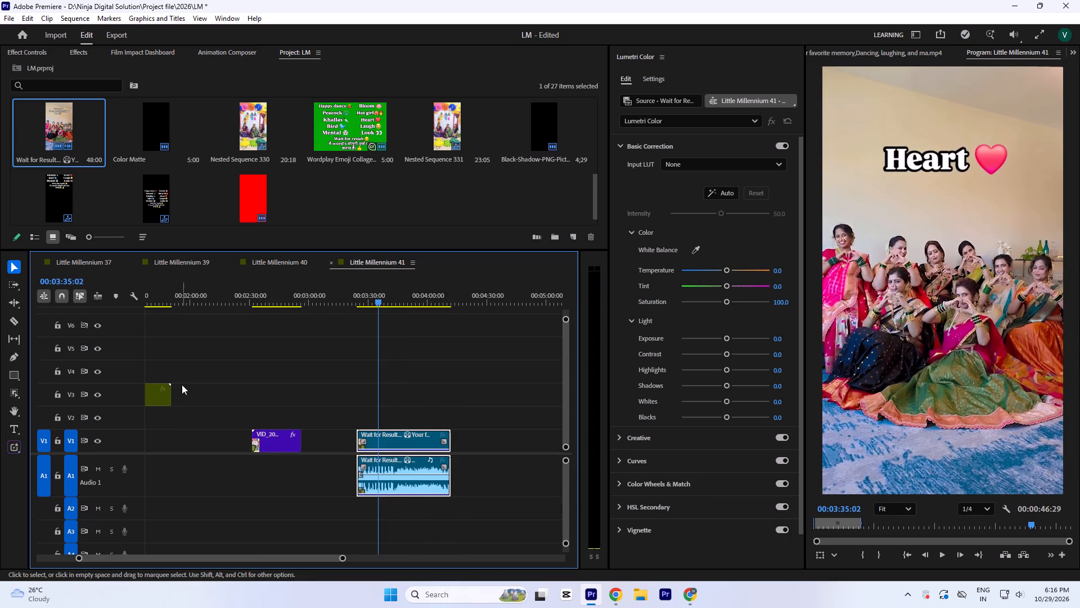
key(m)
Duplicate the full-length Nested Sequence 333 clip from V3 onto V5, directly after the end of the main edit.
click(272, 301)
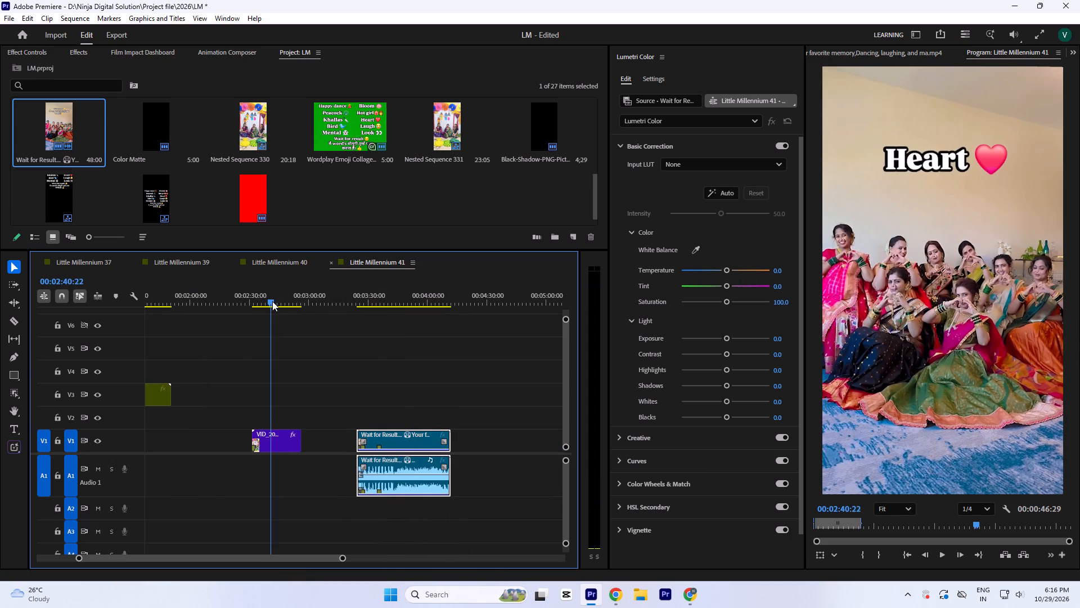
drag(278, 298, 285, 412)
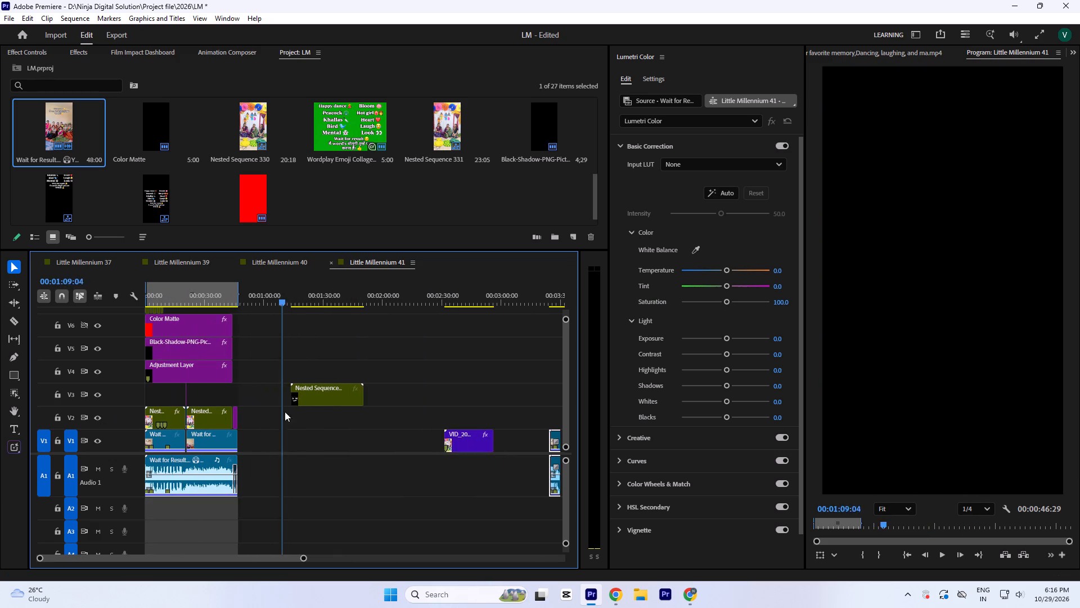
drag(285, 412, 327, 412)
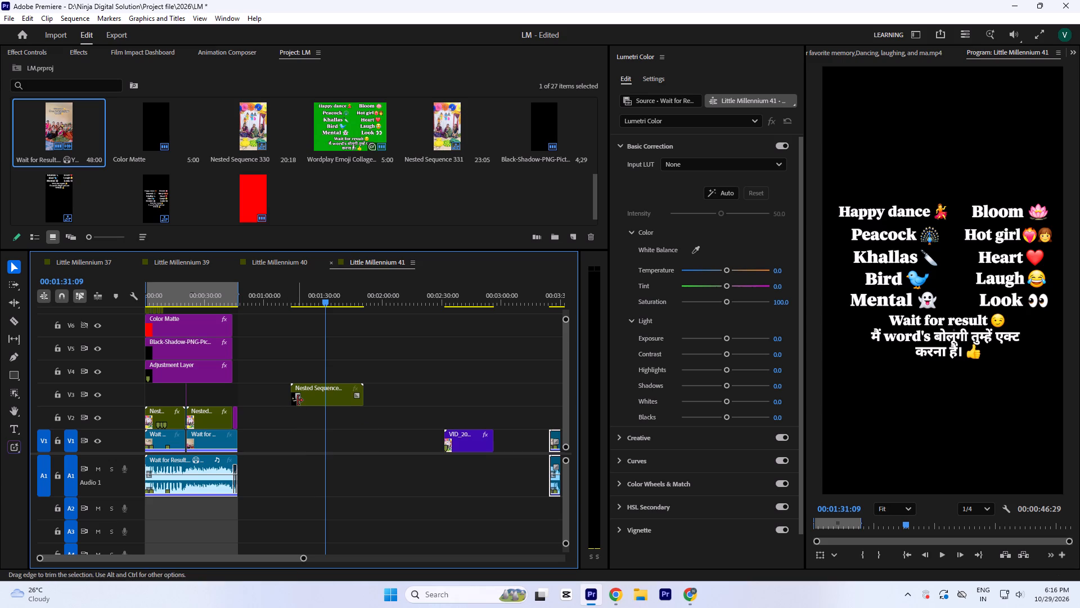
alt+drag(316, 397, 262, 341)
Find the audio cue after the Bird clip and add a marker to the V1 Wait for Result clip at 00:00:11:03.
click(193, 294)
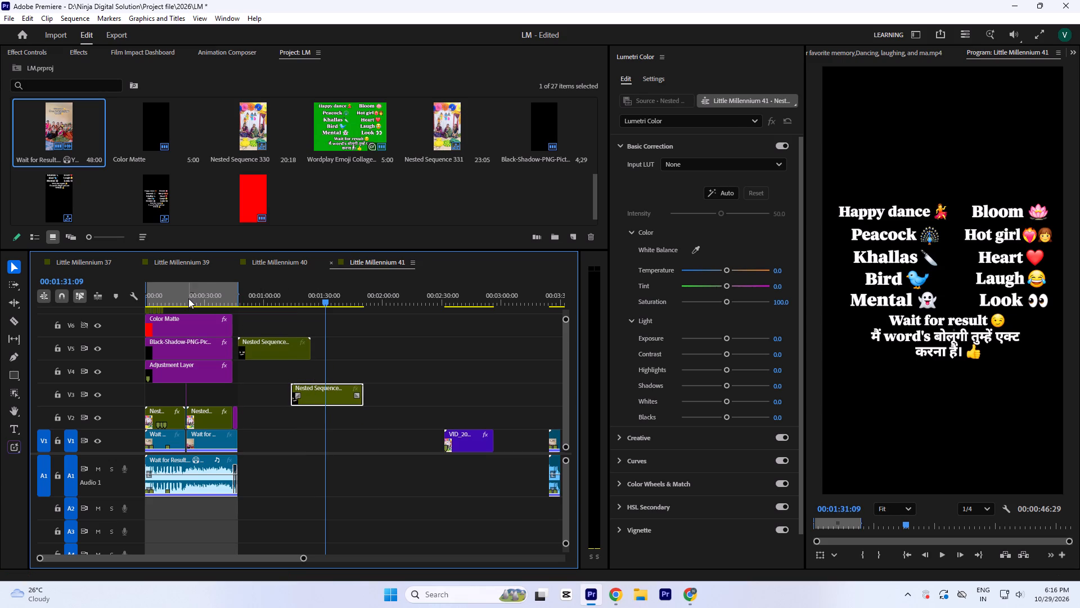
click(188, 298)
text(`=)
key(equal)
click(196, 86)
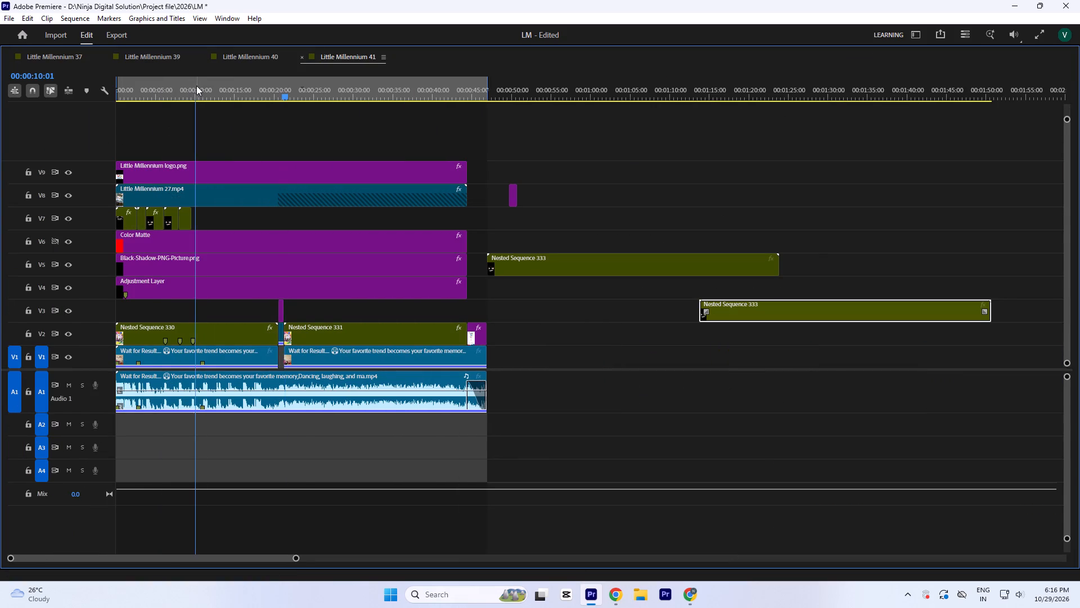
key(equal)
key(equal)
key(space)
key(equal)
key(space)
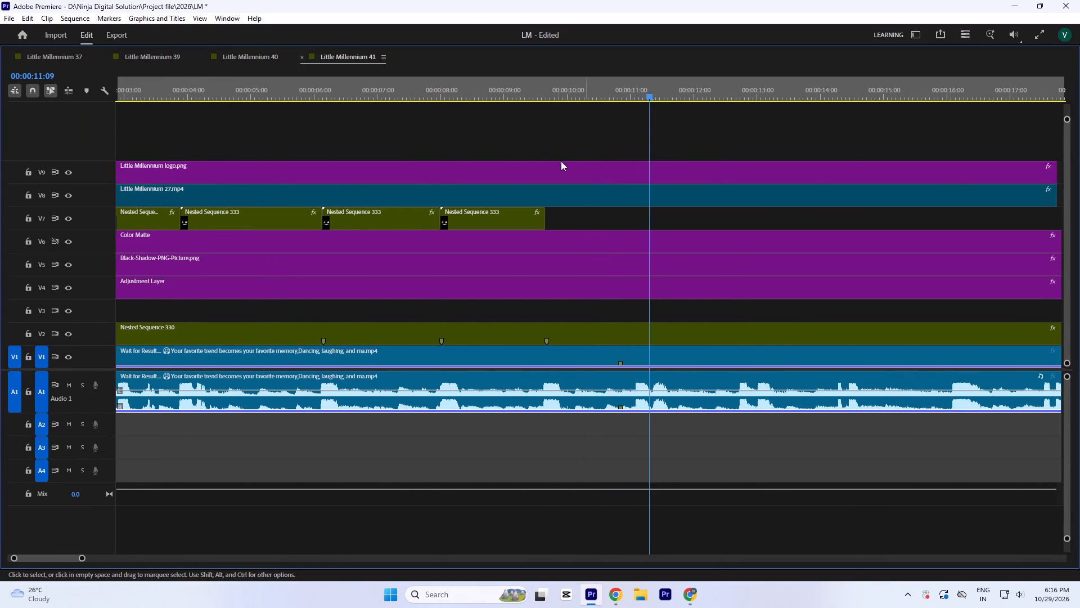
key(equal)
key(equal)
key(equal)
click(480, 79)
key(space)
key(space)
drag(502, 89, 488, 102)
key(space)
key(space)
click(487, 90)
click(456, 338)
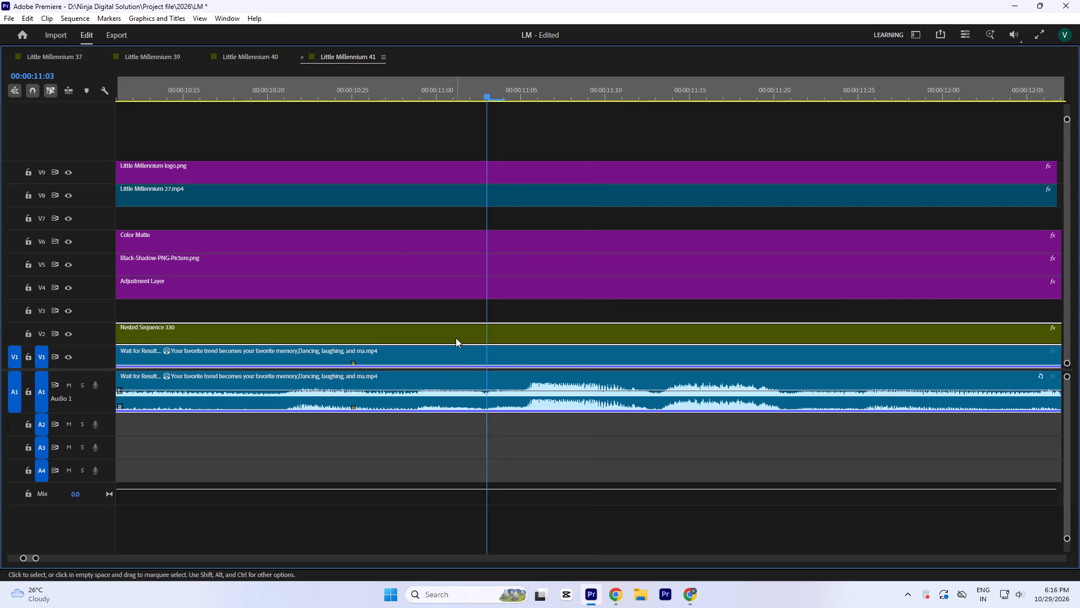
click(455, 348)
key(m)
Move the duplicated Nested Sequence 333 to V7 after the last word clip and trim its end to about 00:00:10:25.
key(minus)
key(minus)
key(minus)
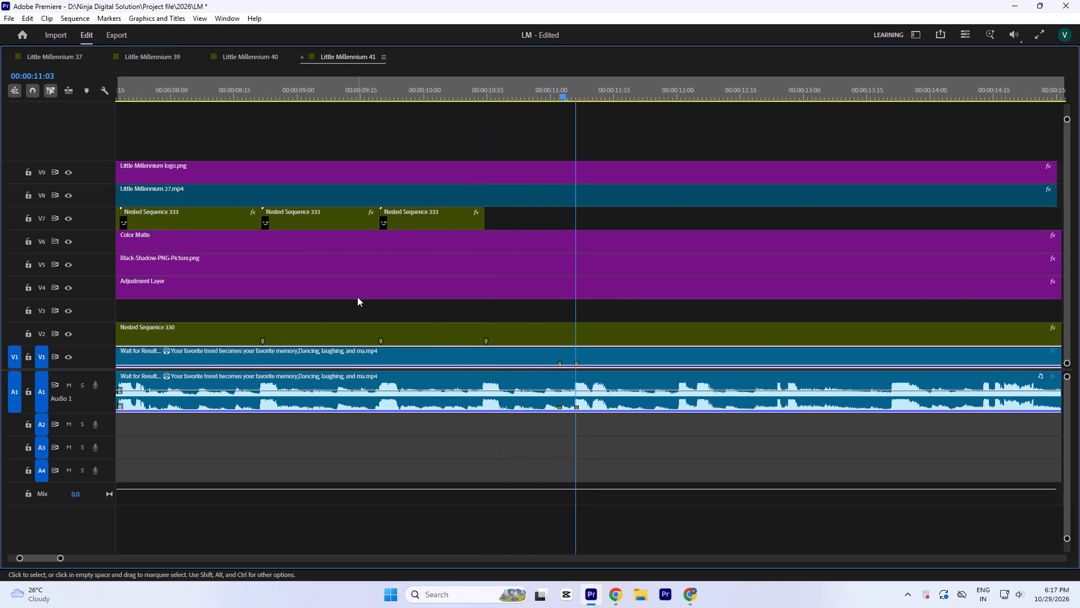
key(minus)
key(minus)
drag(908, 270, 526, 220)
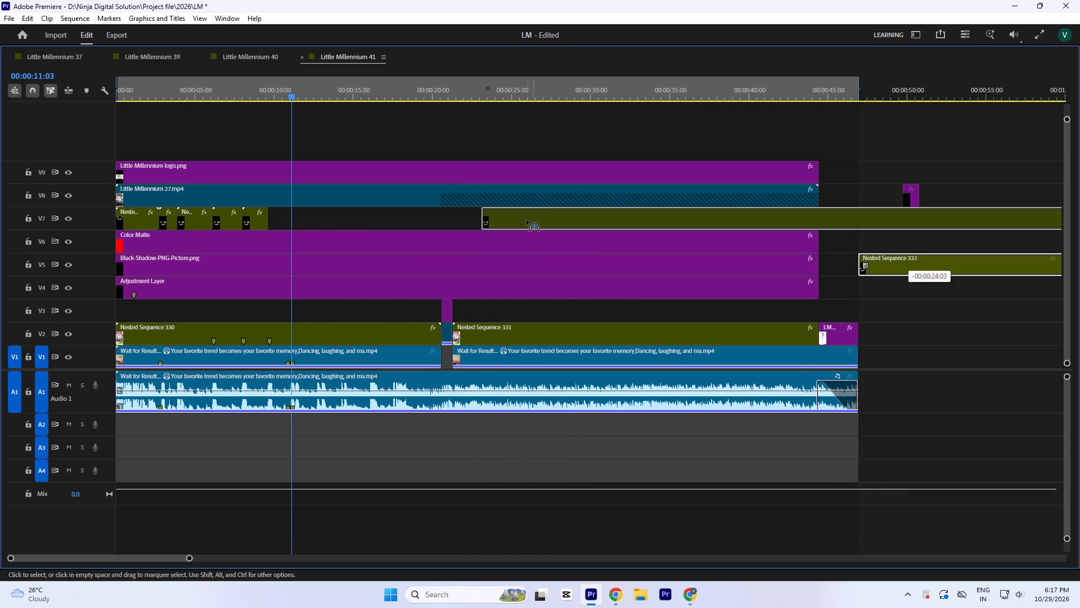
drag(526, 220, 324, 223)
drag(863, 223, 291, 225)
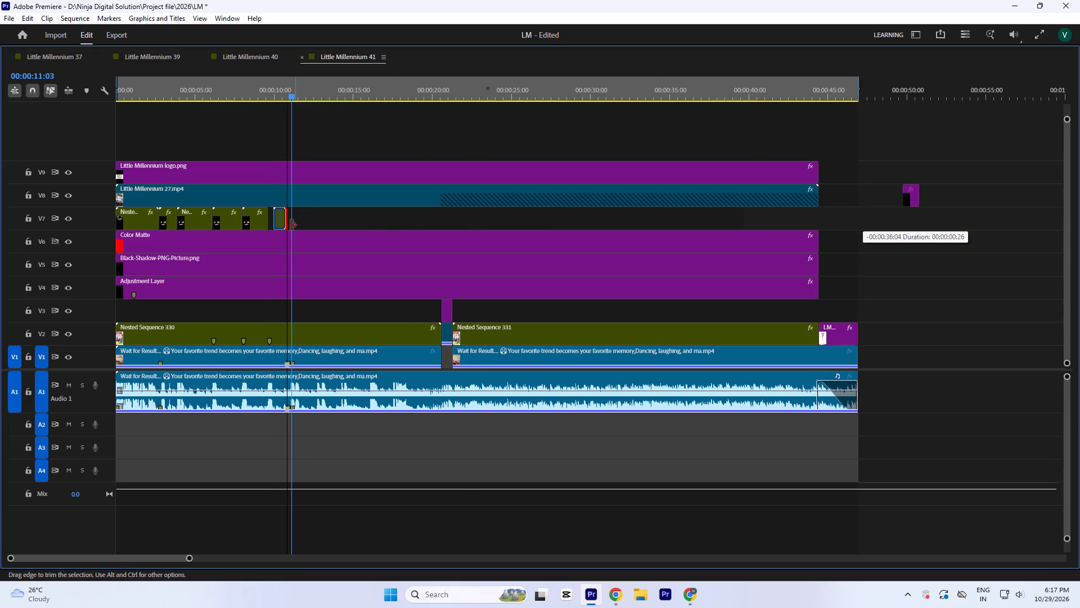
drag(291, 225, 290, 225)
Butt the new V7 clip against the preceding word clip and extend its end to the marker at 00:00:11:03.
key(equal)
key(equal)
key(equal)
drag(474, 214, 442, 220)
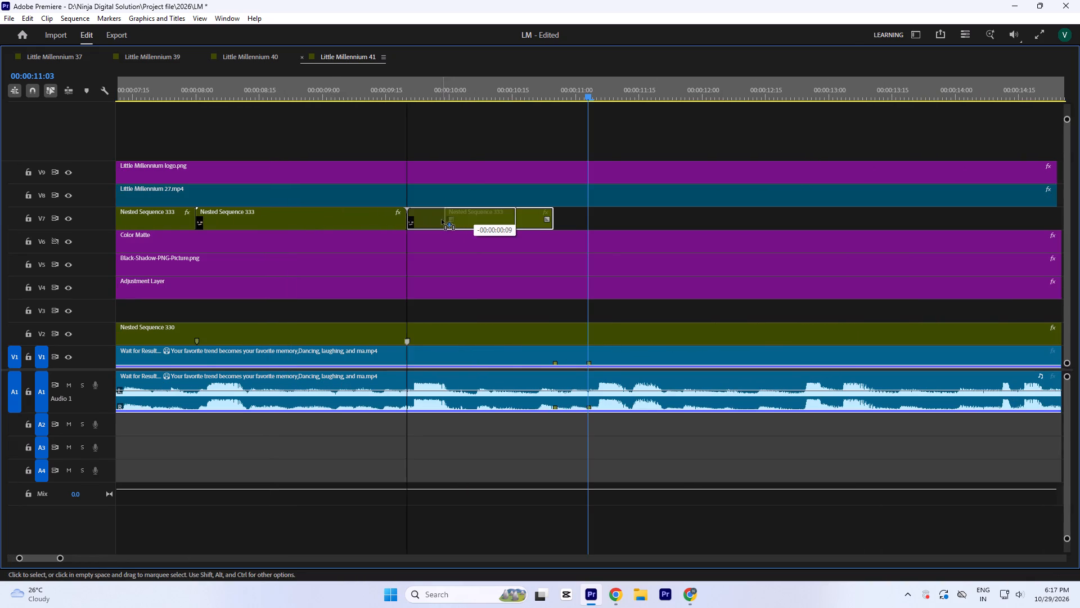
drag(442, 220, 441, 220)
key(equal)
key(equal)
key(equal)
drag(308, 217, 586, 231)
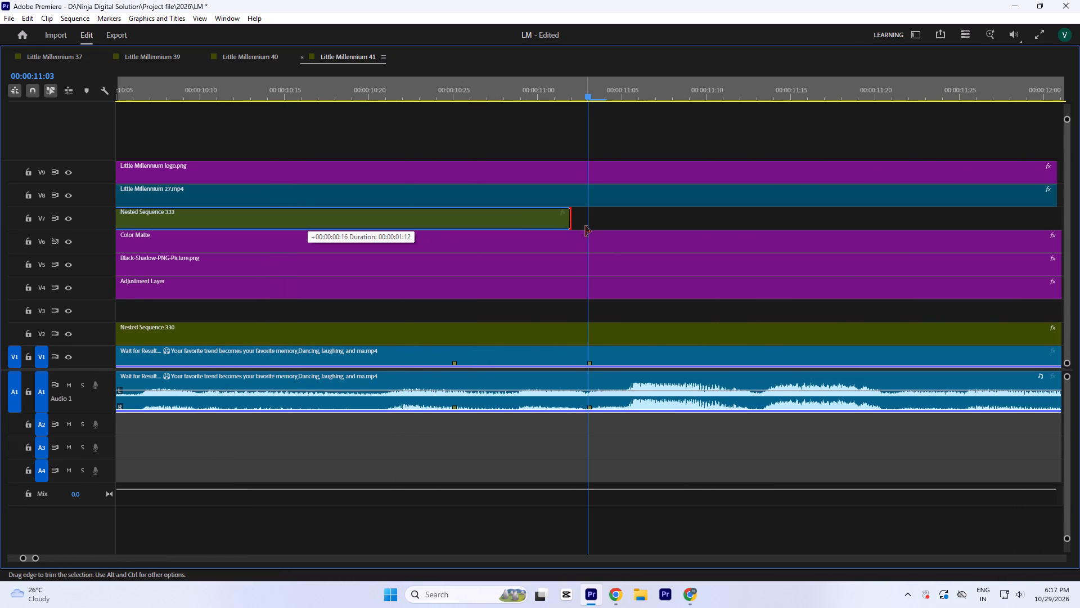
drag(586, 231, 595, 234)
Place the playhead at 00:00:10:23 within the new word clip and save the project.
key(minus)
click(502, 87)
key(grave)
key(ctrl+s)
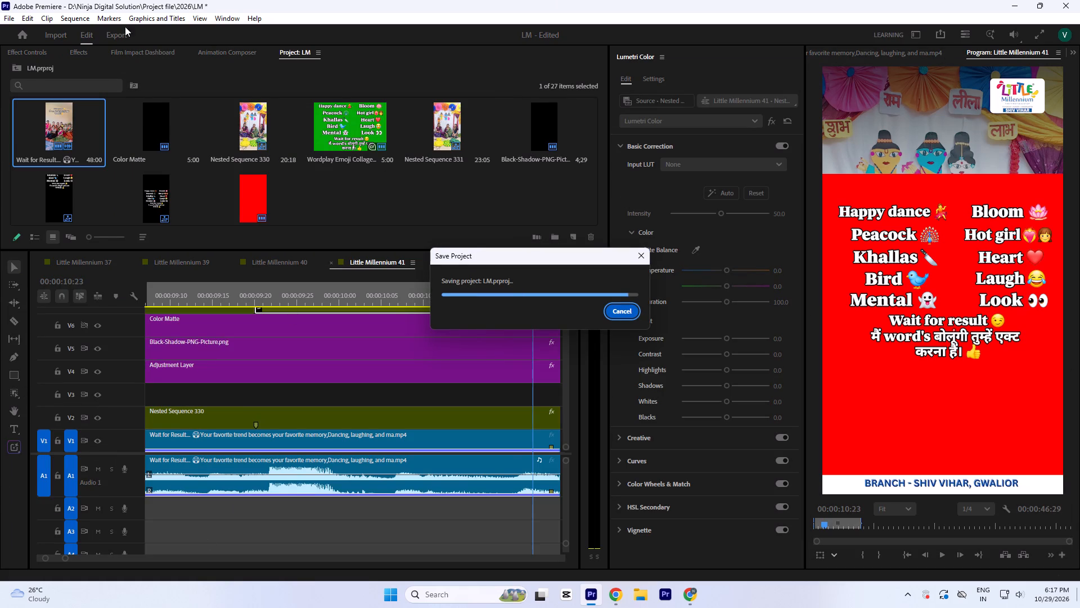
Set the new word clip's horizontal position to 282 and its scale to 157.
click(21, 56)
drag(192, 123, 120, 262)
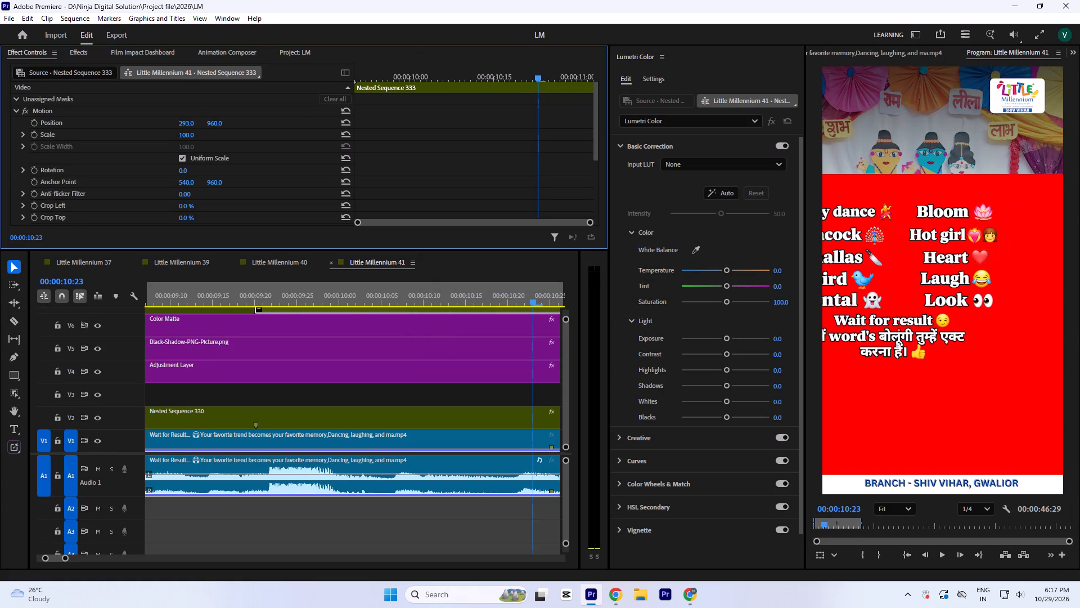
drag(120, 262, 117, 267)
drag(184, 136, 184, 118)
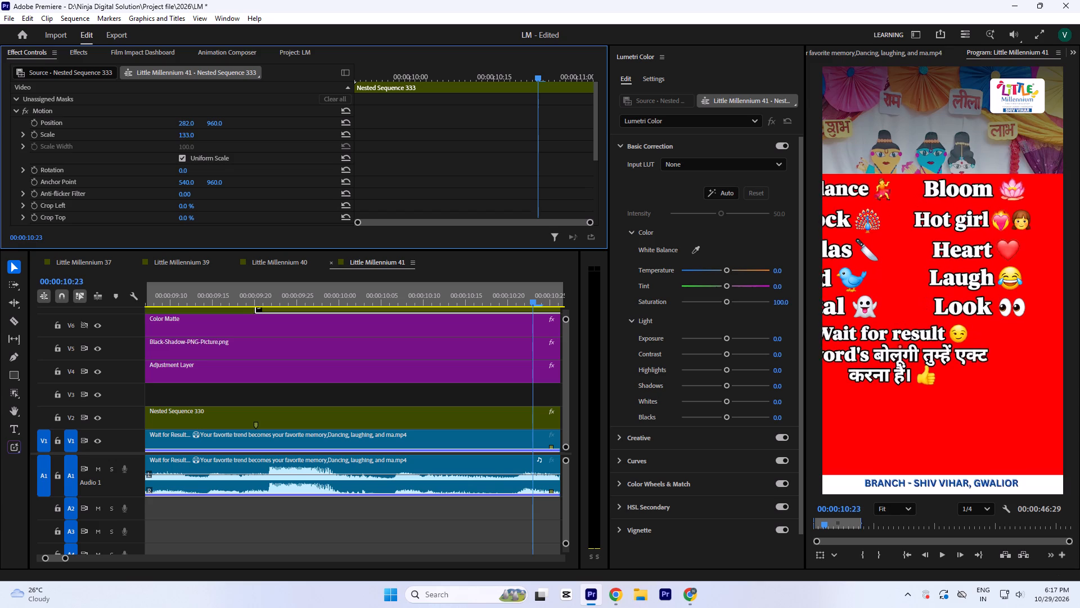
drag(184, 118, 183, 104)
Reposition the new word clip to 75, 597 so the Heart word sits over the video strip.
drag(182, 120, 115, 205)
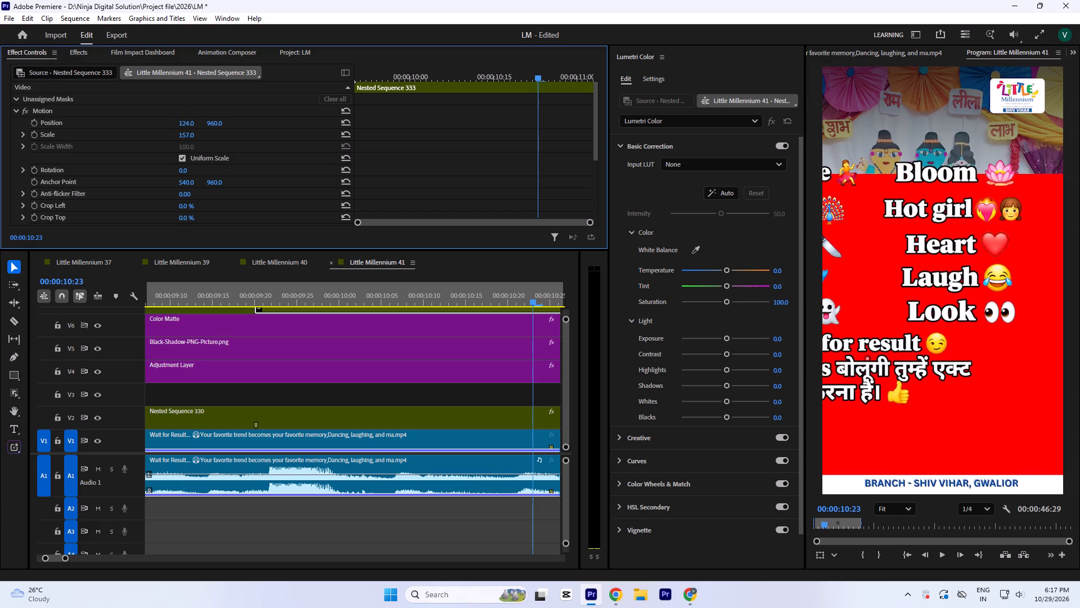
drag(115, 205, 103, 218)
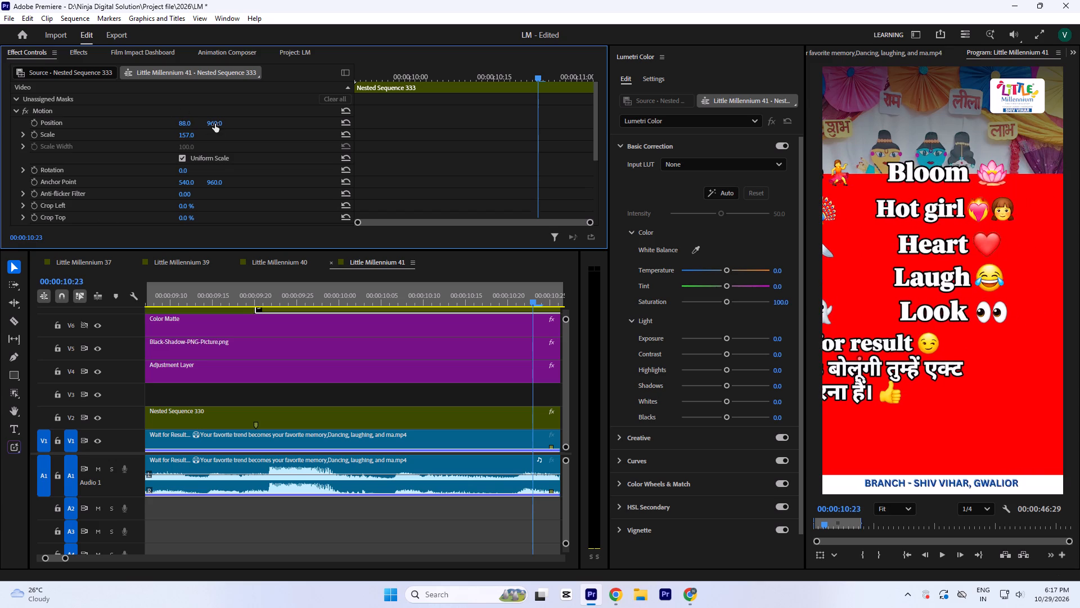
drag(215, 123, 200, 331)
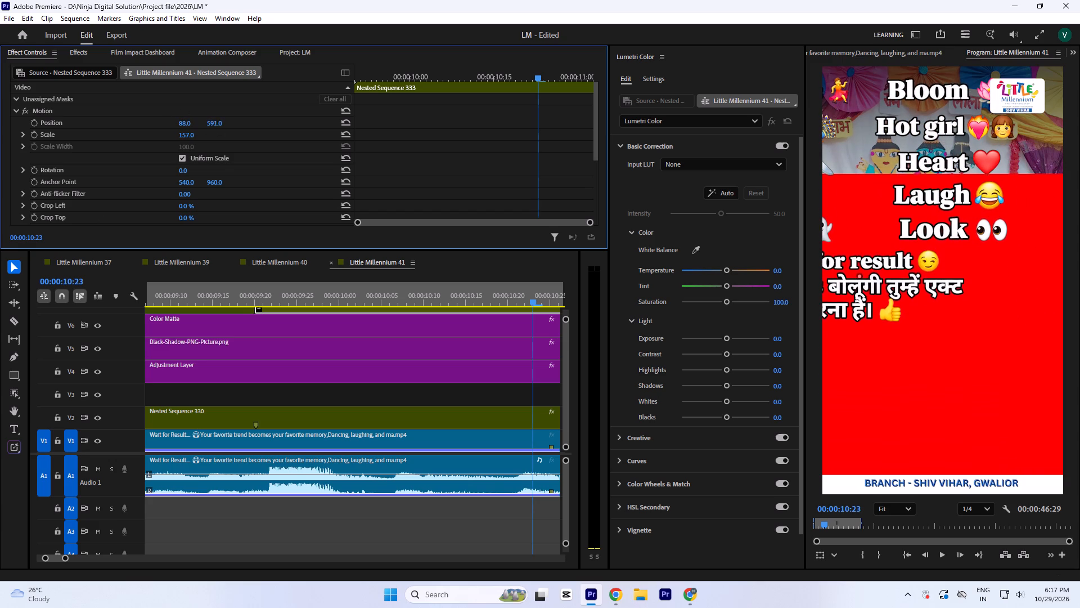
drag(200, 331, 200, 327)
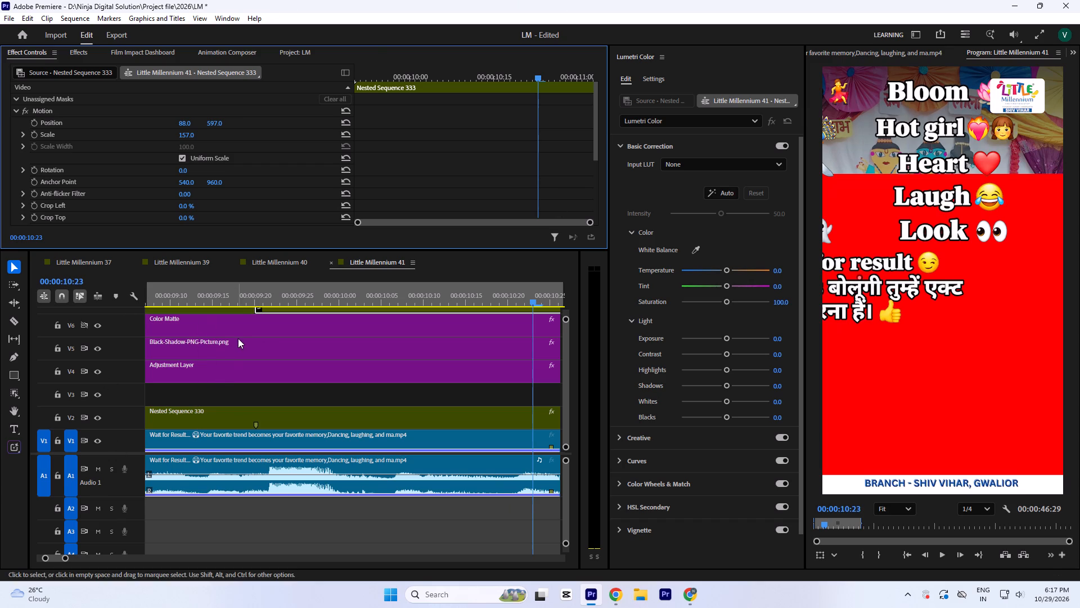
click(189, 124)
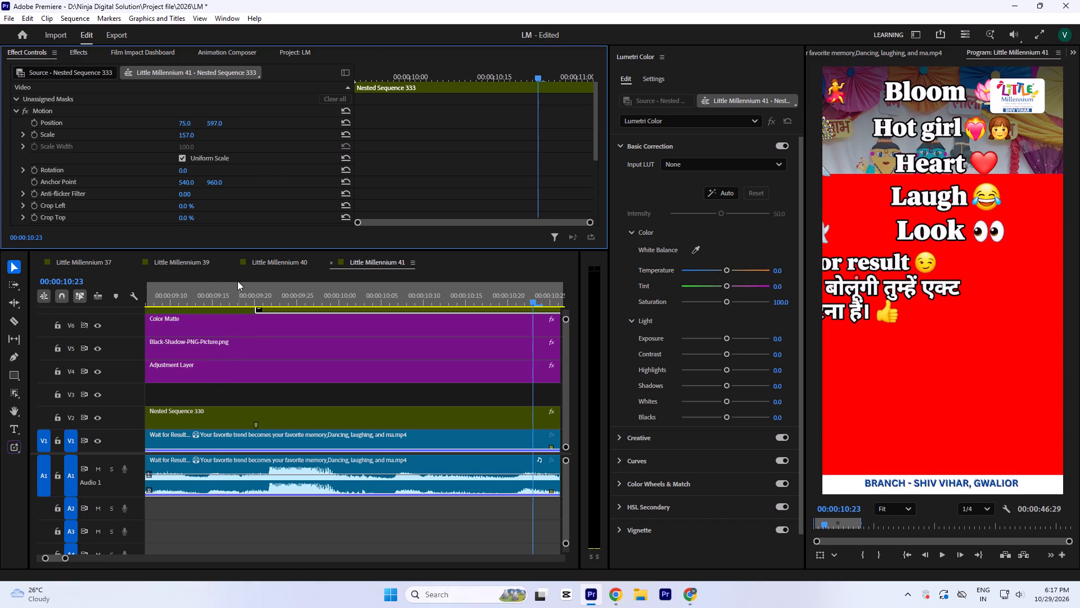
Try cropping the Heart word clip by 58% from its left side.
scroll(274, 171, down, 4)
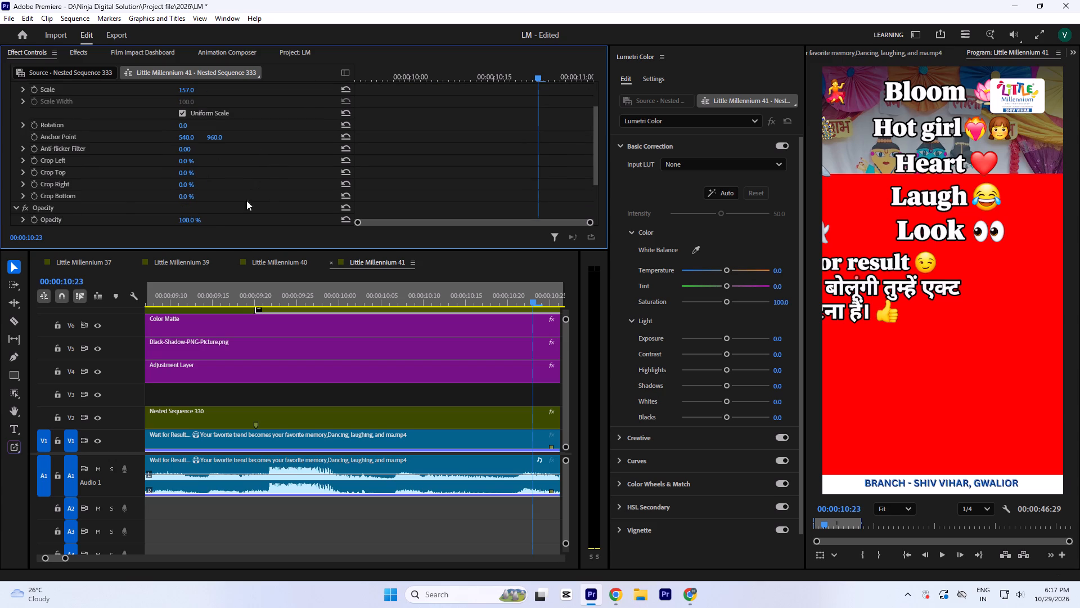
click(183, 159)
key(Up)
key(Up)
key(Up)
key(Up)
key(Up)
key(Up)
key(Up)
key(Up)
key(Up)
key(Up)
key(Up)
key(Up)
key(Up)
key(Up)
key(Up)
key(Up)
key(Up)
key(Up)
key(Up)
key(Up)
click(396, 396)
Set the Heart word clip's Crop Bottom to 53% to hide the lines below Heart.
click(389, 312)
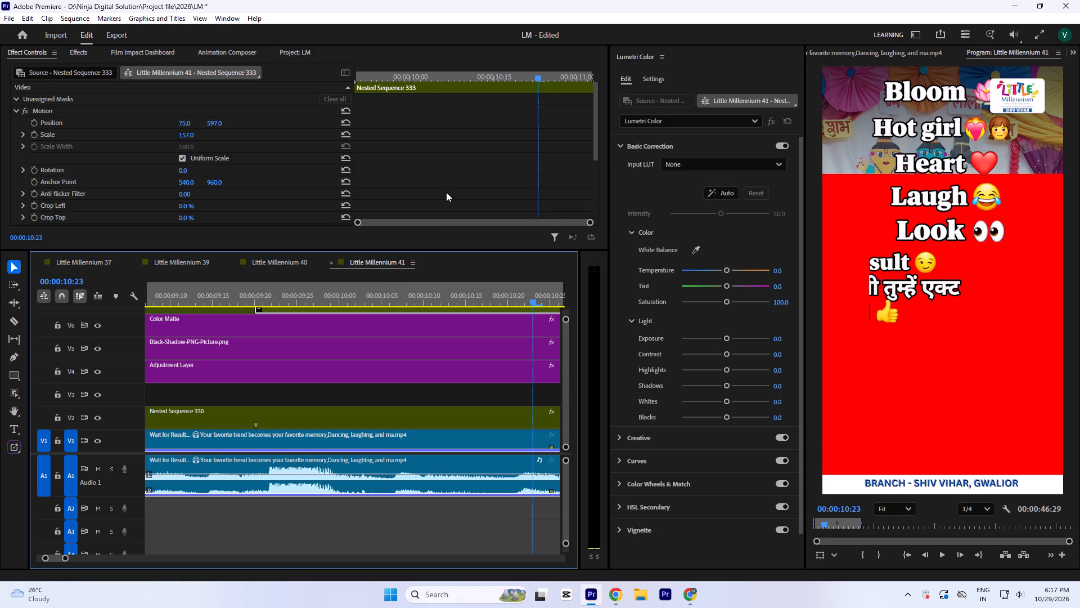
scroll(446, 187, down, 8)
click(187, 150)
key(Up)
key(Up)
key(Up)
key(Up)
key(Up)
key(Up)
key(Up)
key(Up)
key(Up)
key(Up)
key(Up)
key(Up)
key(Up)
key(Up)
key(Up)
key(Up)
key(Up)
key(Up)
key(Up)
key(Up)
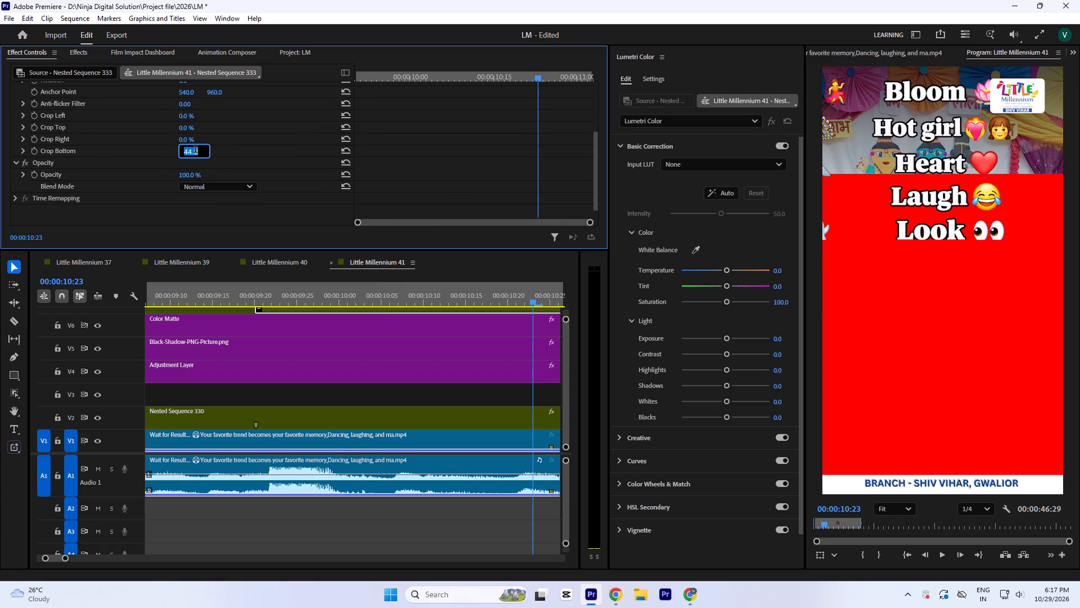
key(Down)
key(Down)
key(Up)
key(Up)
key(Up)
key(Up)
key(Up)
key(Up)
key(Up)
key(Up)
key(Up)
key(Up)
key(Up)
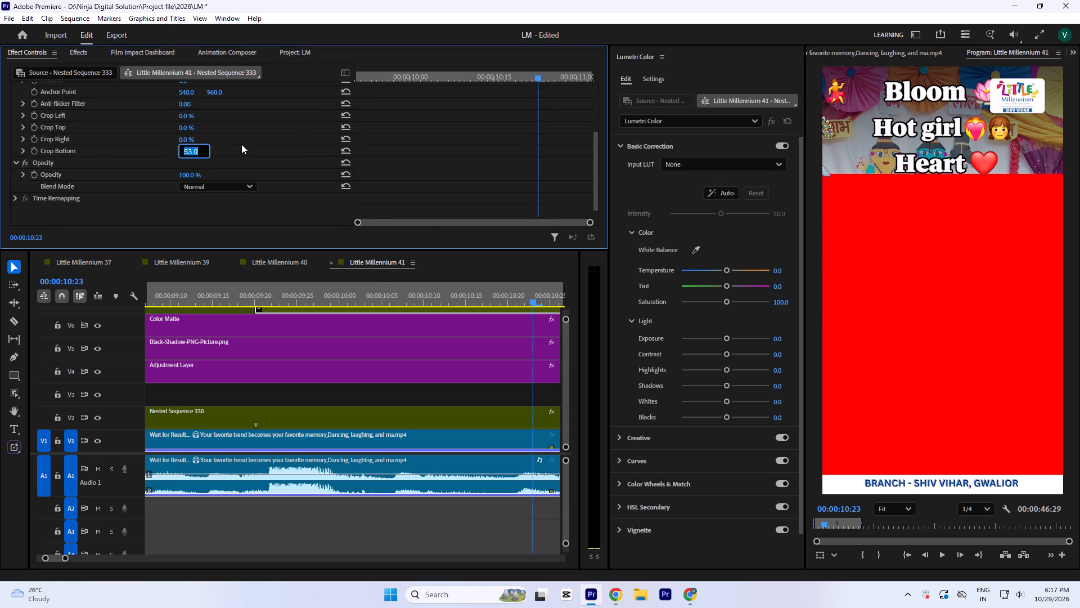
key(Down)
key(Up)
click(504, 132)
Set the Heart word clip's Crop Top to 42% so only the Heart word and emoji show.
click(188, 126)
key(Up)
key(Up)
key(Up)
key(Up)
key(Up)
key(Up)
key(Up)
key(Up)
key(Up)
key(Up)
key(Up)
key(Up)
key(Up)
key(Up)
key(Up)
key(Up)
key(Up)
key(Up)
key(Up)
key(Up)
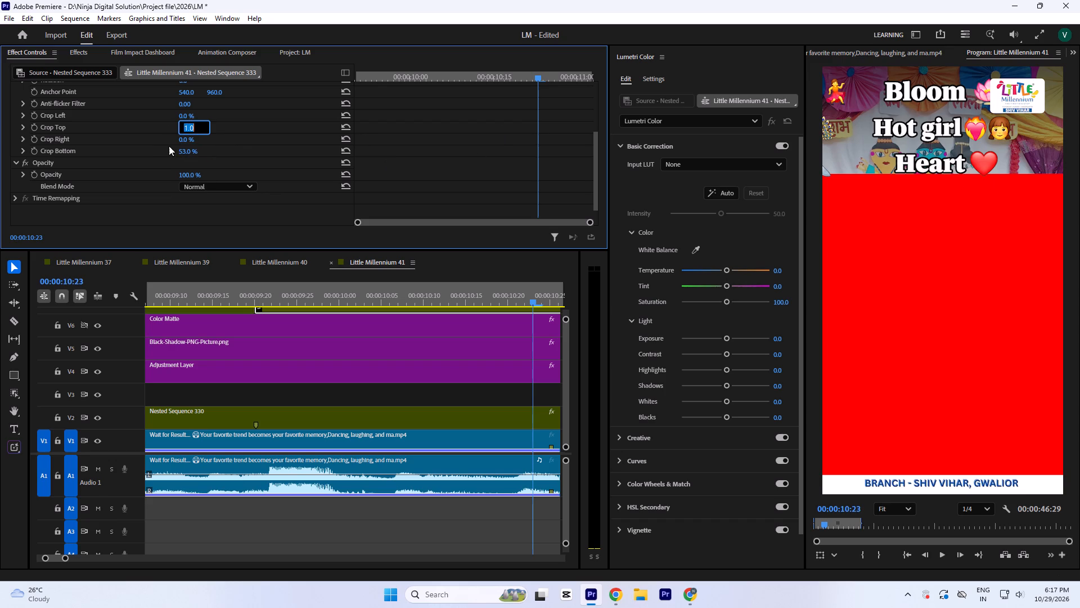
key(Up)
key(Up)
key(Up)
key(Up)
key(Up)
key(Up)
key(Up)
key(Up)
key(Up)
key(Up)
key(Up)
key(Up)
key(Up)
key(Up)
key(Up)
key(Up)
key(Up)
key(Up)
key(Up)
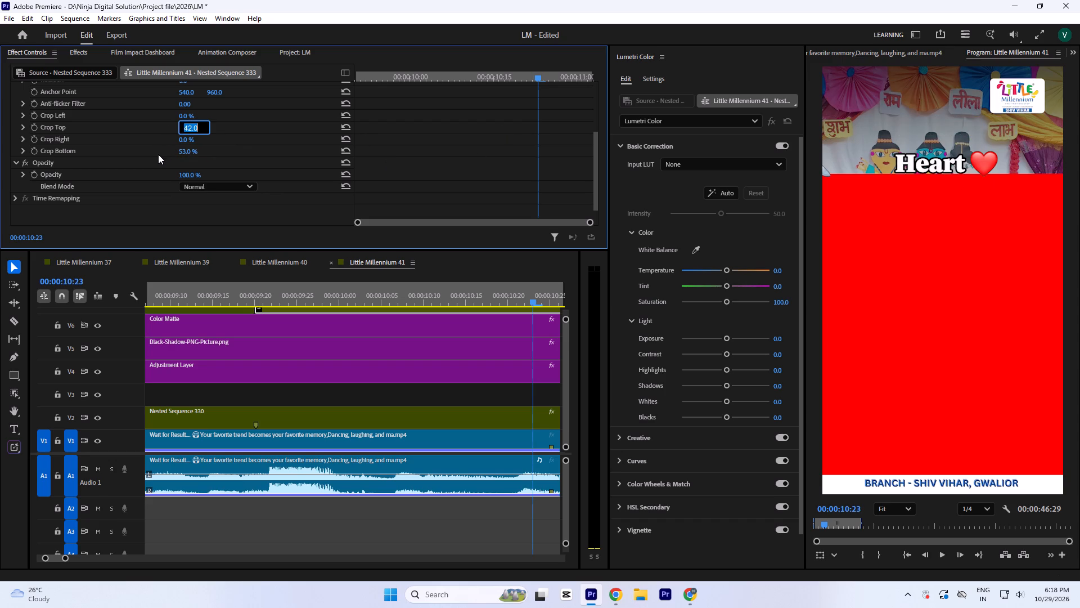
click(348, 396)
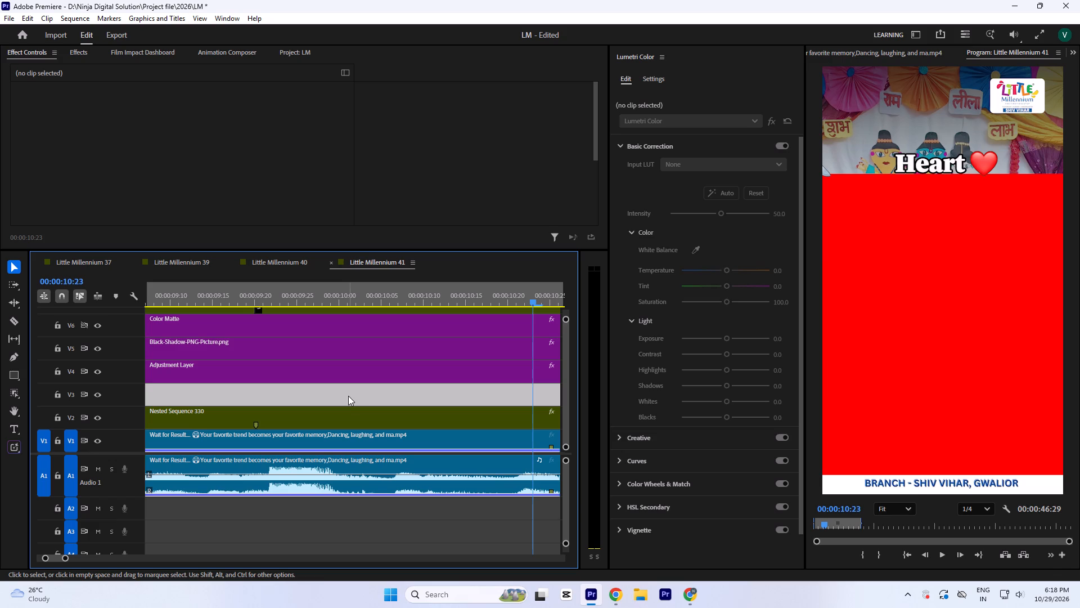
Play back the sequence from about 00:00:09:00 to check the Heart caption's timing and listen for the next cue.
click(404, 298)
key(minus)
key(minus)
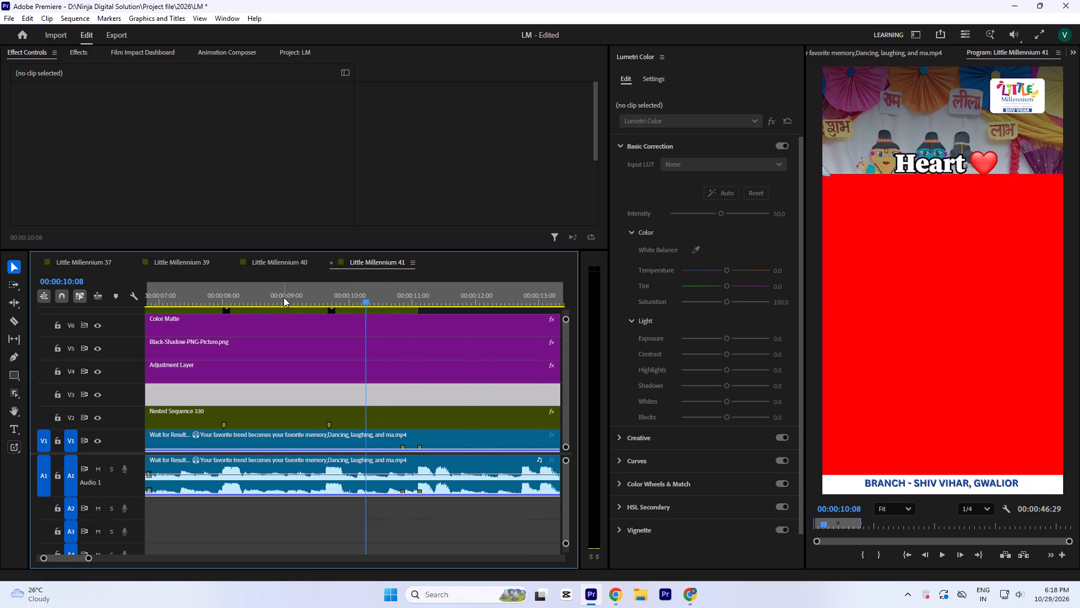
click(276, 296)
key(space)
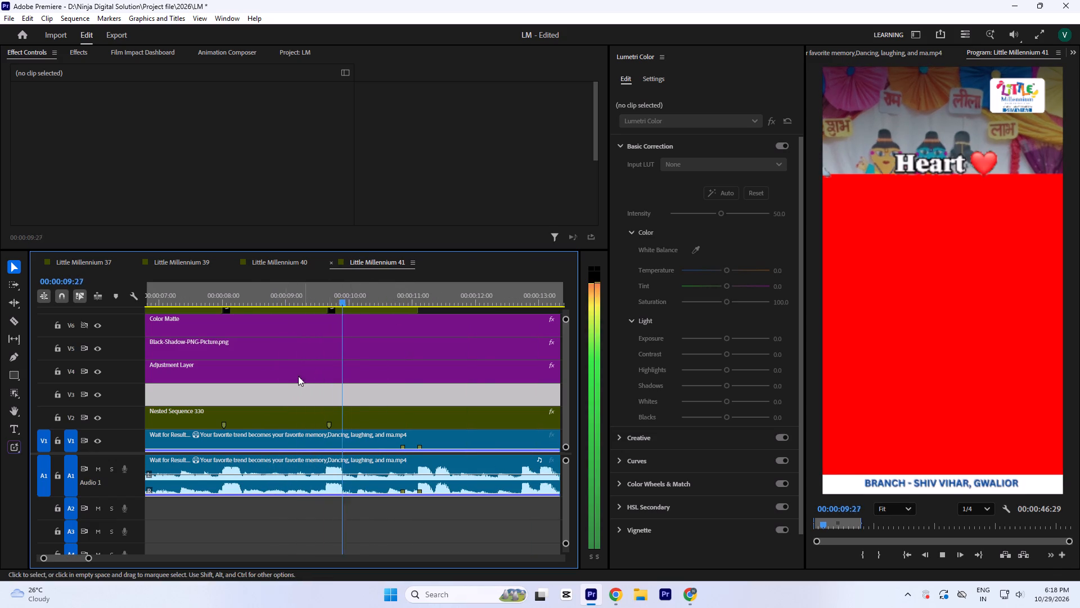
key(space)
key(space)
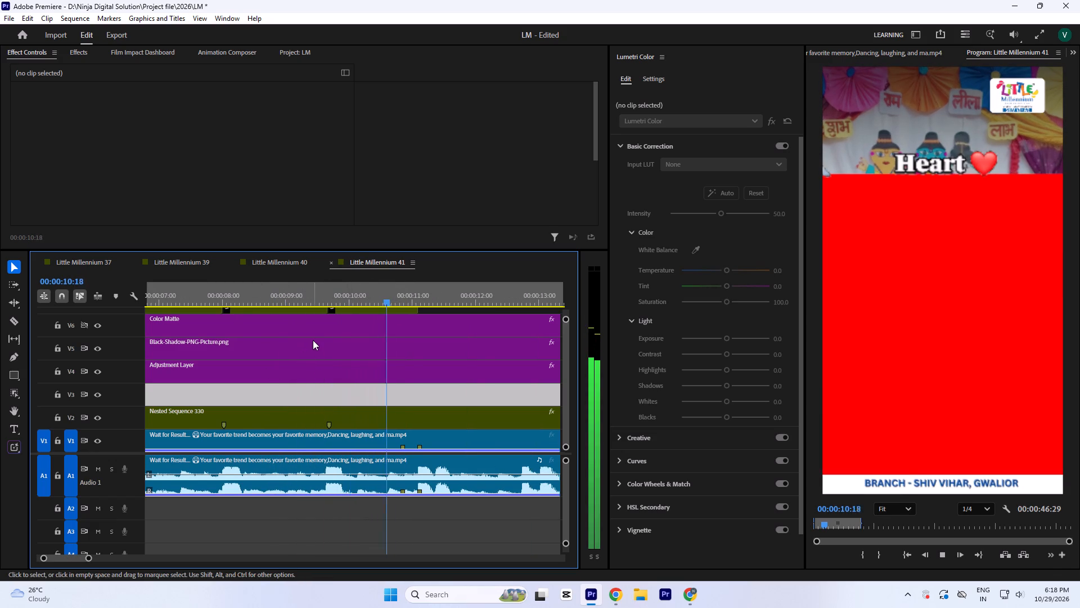
key(minus)
key(space)
key(space)
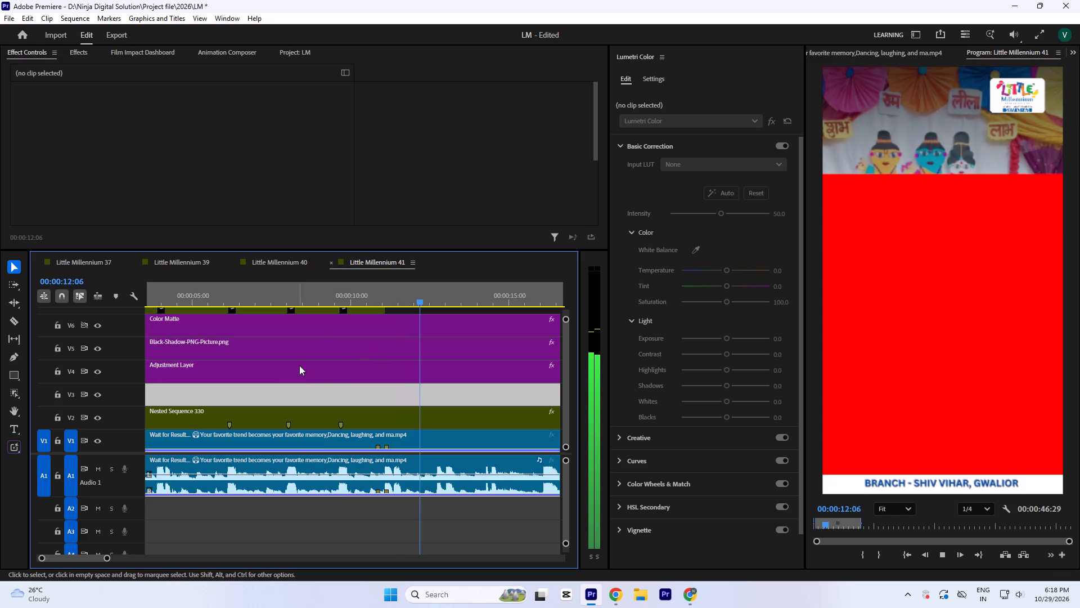
Mark the next word cue on the V1 video clip at 00:00:12:22.
key(space)
key(minus)
text(==)
key(space)
key(space)
key(equal)
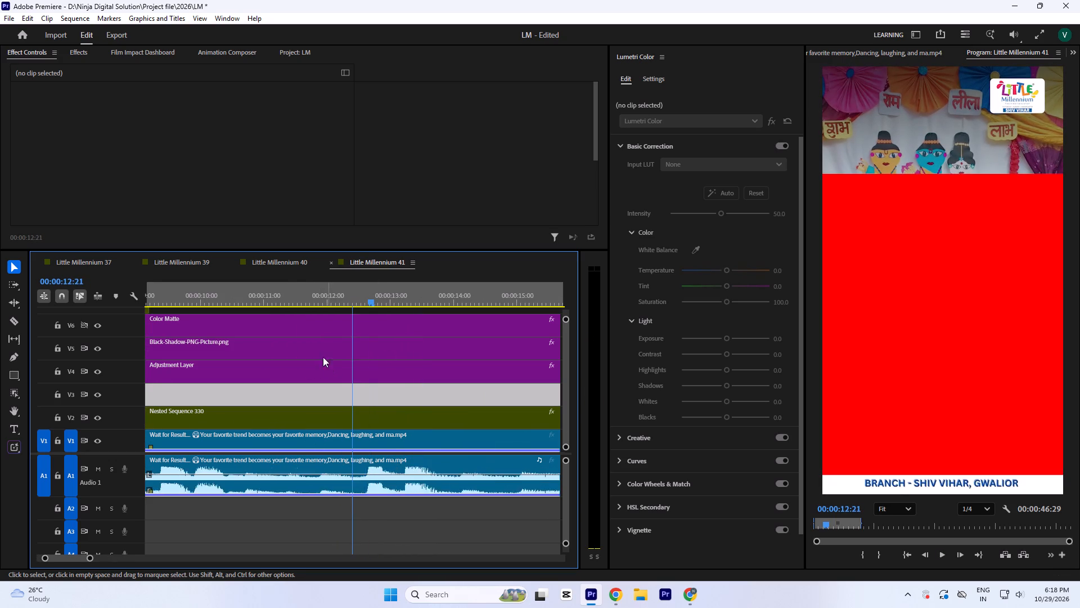
key(equal)
key(equal)
key(equal)
click(376, 296)
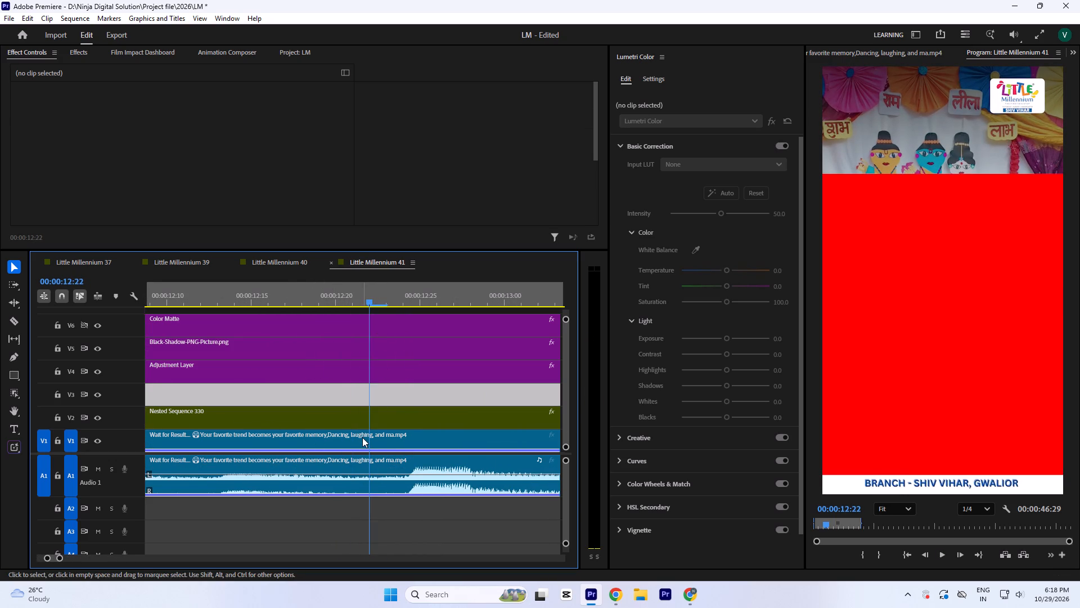
click(362, 438)
key(m)
Duplicate the full word-list nested clip from V3 and place the copy on V7 after the last word clip.
key(minus)
key(minus)
key(minus)
key(minus)
key(minus)
key(minus)
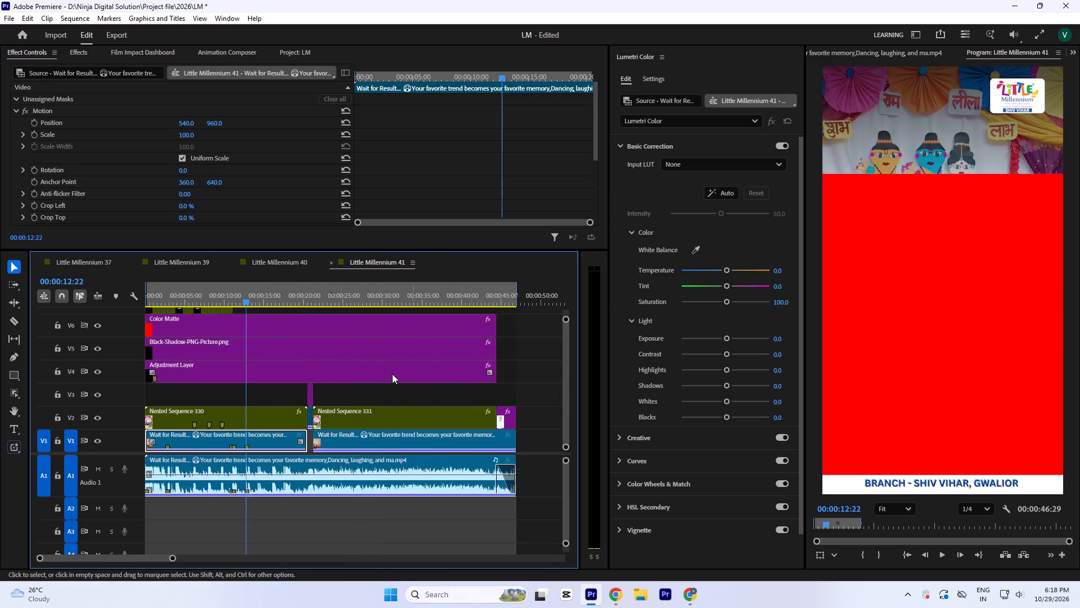
key(minus)
key(minus)
drag(303, 299, 318, 321)
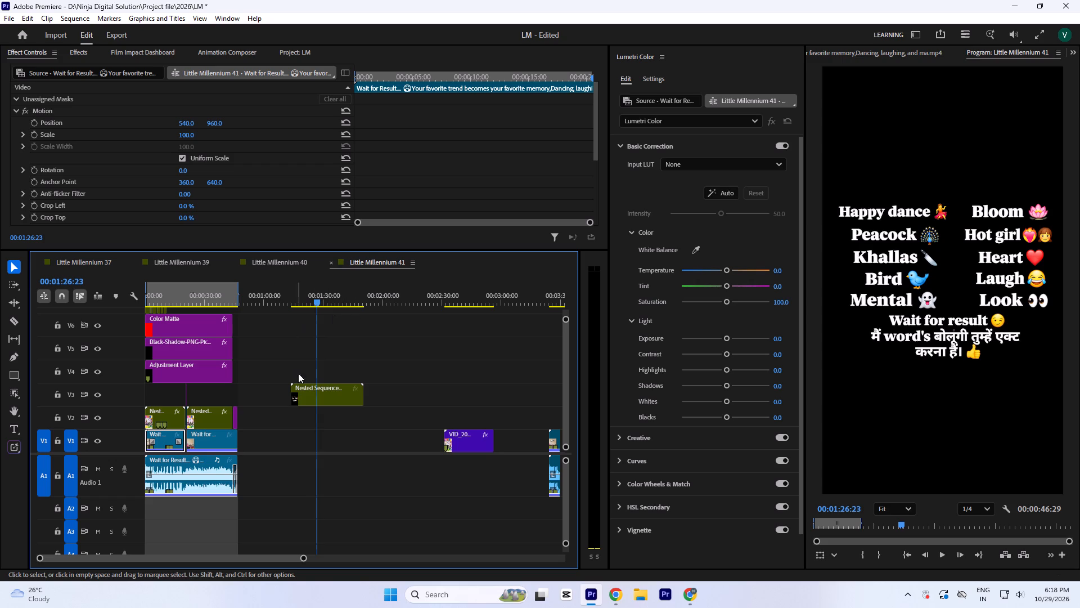
alt+drag(315, 395, 272, 331)
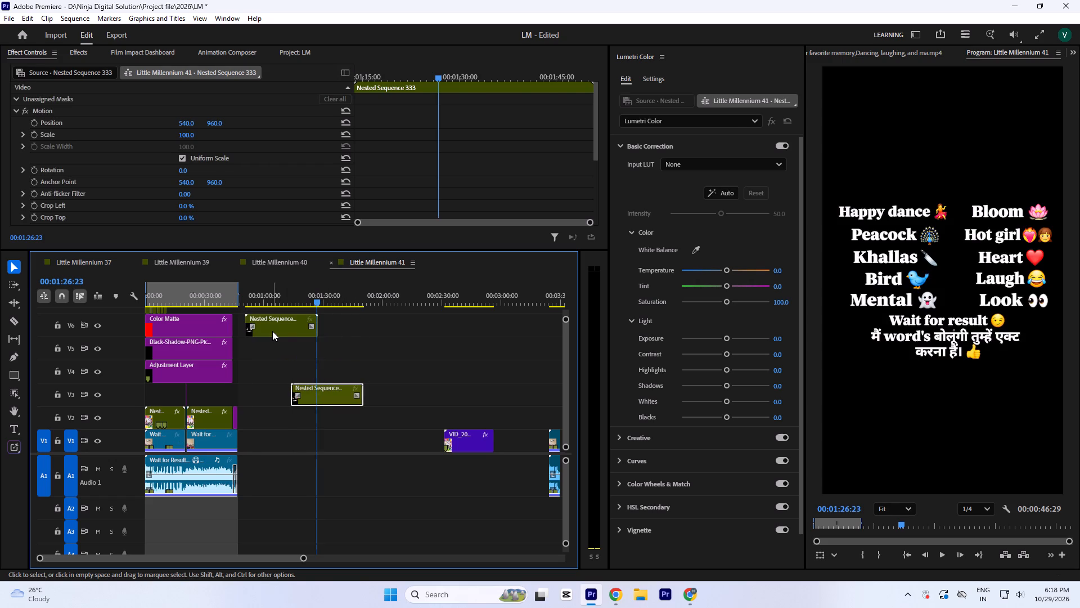
key(grave)
drag(249, 246, 176, 214)
click(139, 85)
Butt the new V7 clip against the preceding word clip at 00:00:11:03 and trim its end to the 00:00:12:22 marker.
key(equal)
key(equal)
drag(521, 225, 368, 236)
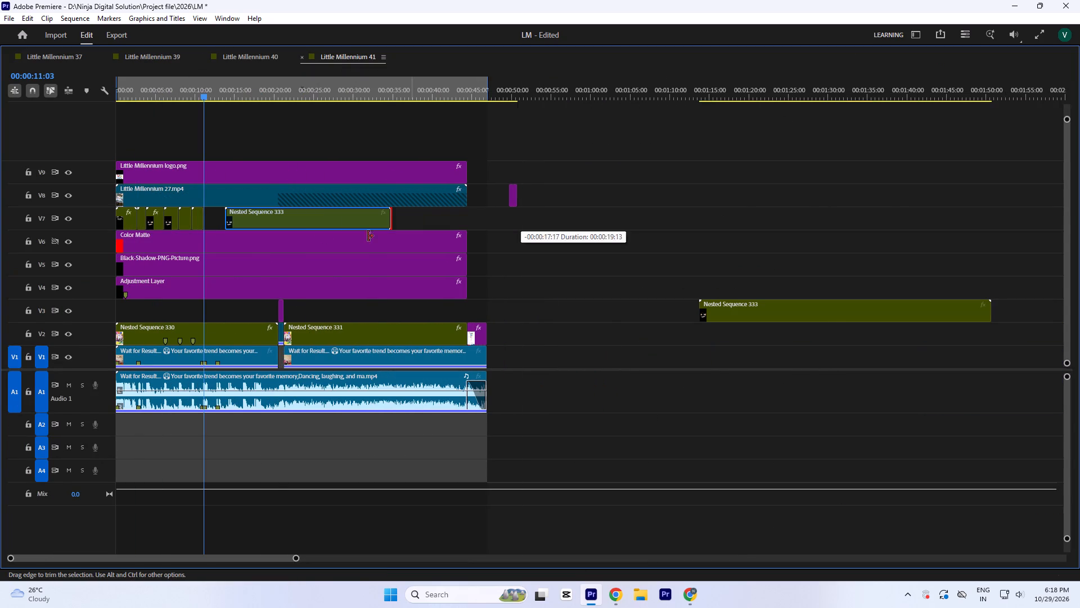
drag(368, 236, 255, 238)
key(equal)
key(equal)
key(equal)
key(space)
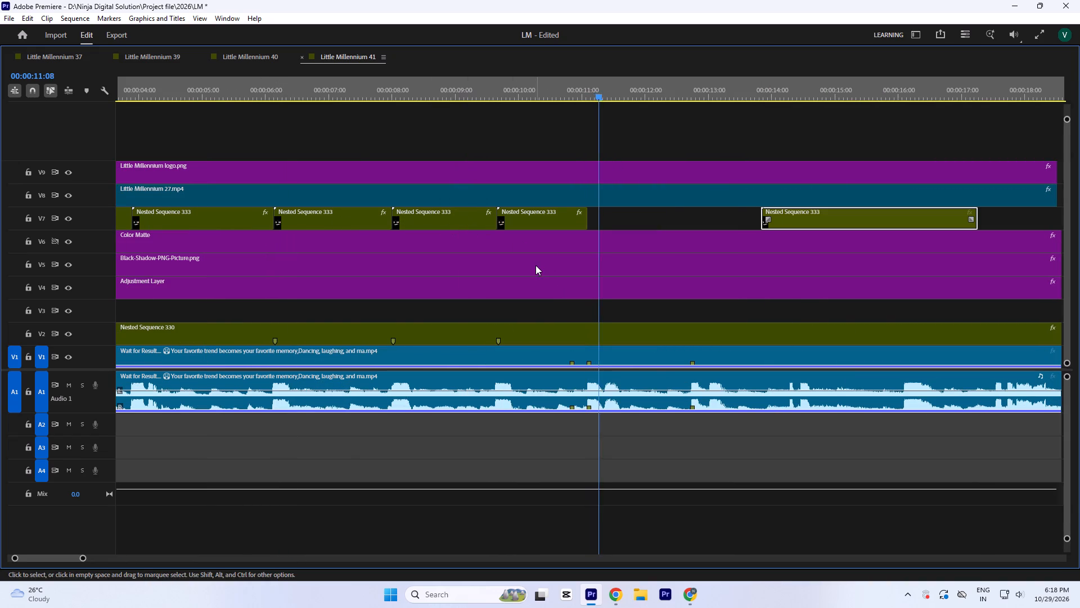
key(space)
drag(803, 216, 645, 229)
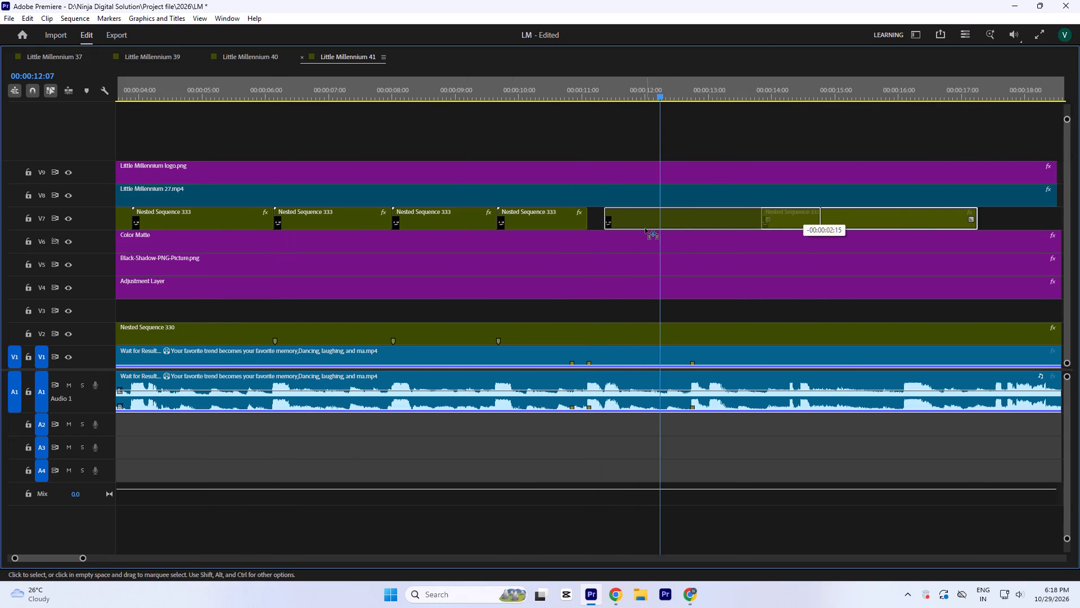
drag(645, 229, 634, 229)
drag(810, 218, 742, 223)
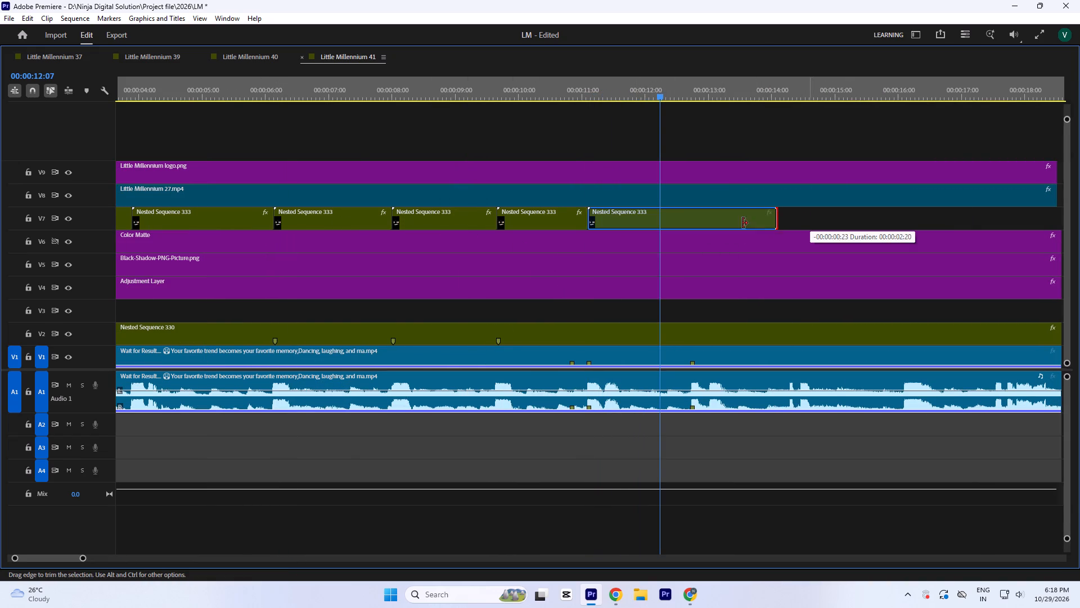
drag(742, 223, 696, 225)
Scale the new V7 word-list clip to 145 and position it at 863, 590 so Khallas sits over the image's lower edge.
text(`-)
key(minus)
key(space)
key(space)
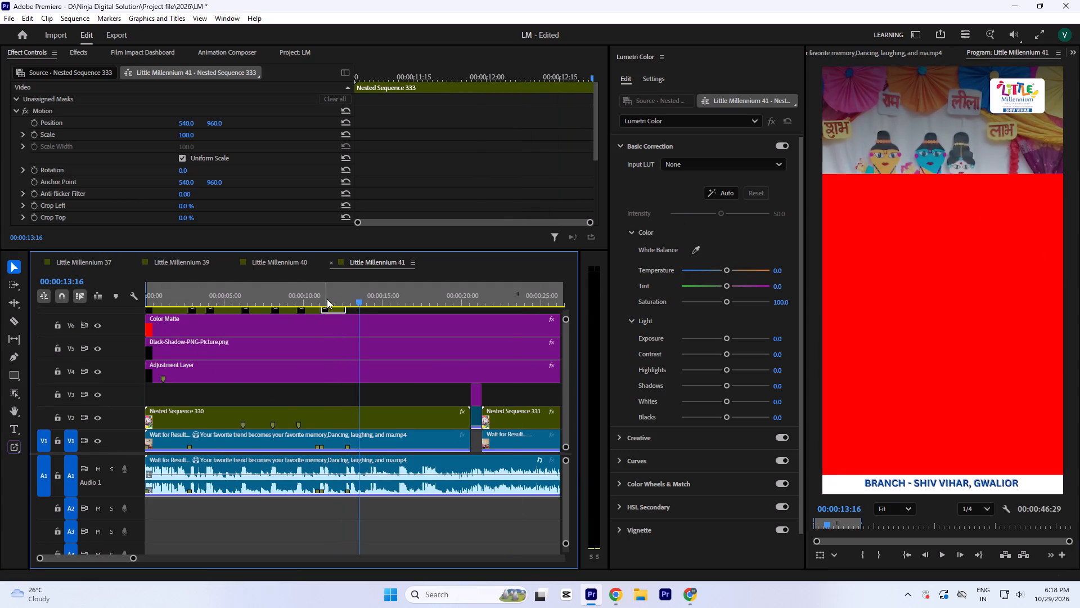
click(335, 296)
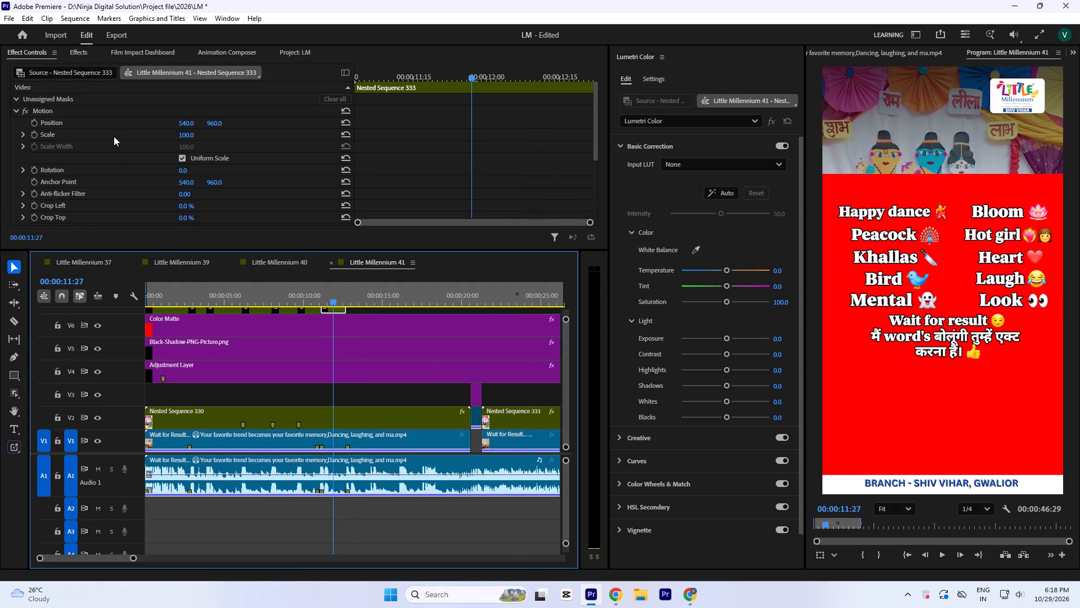
drag(181, 123, 183, 112)
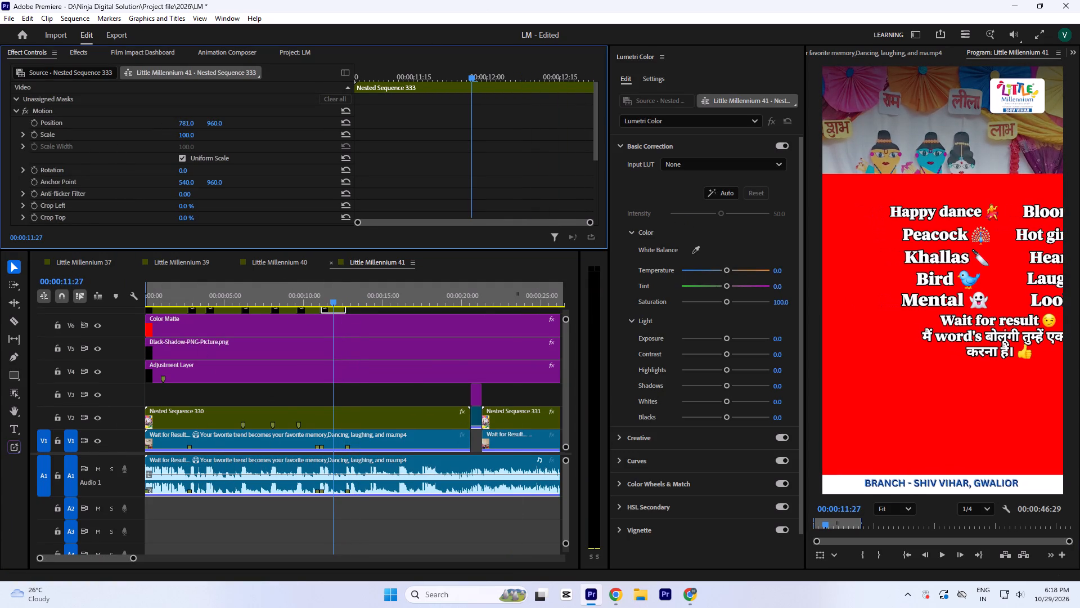
drag(183, 112, 183, 111)
drag(210, 122, 199, 358)
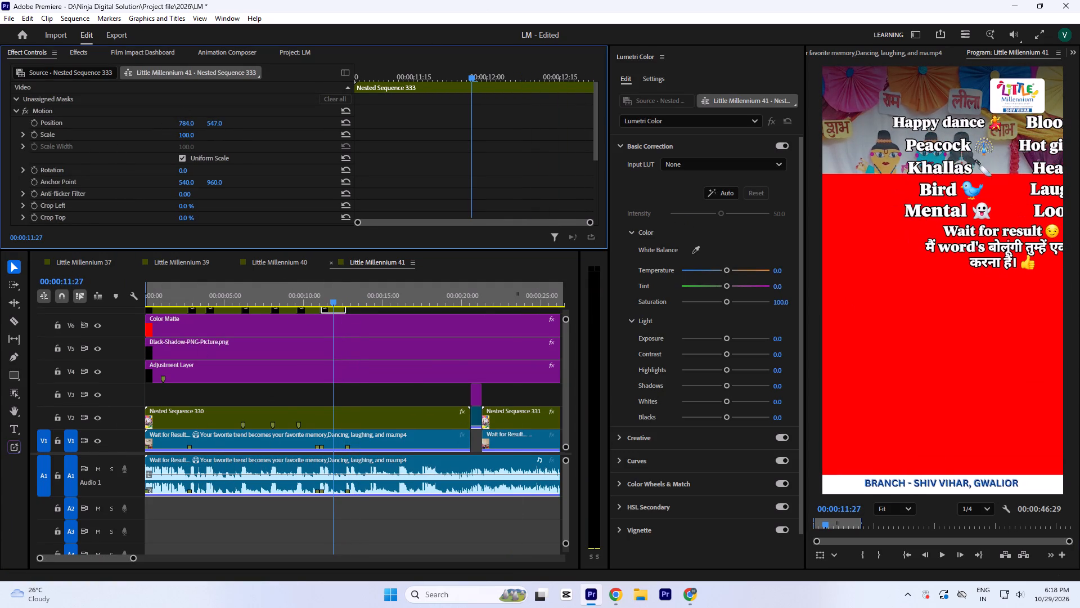
drag(199, 358, 197, 350)
drag(188, 136, 187, 118)
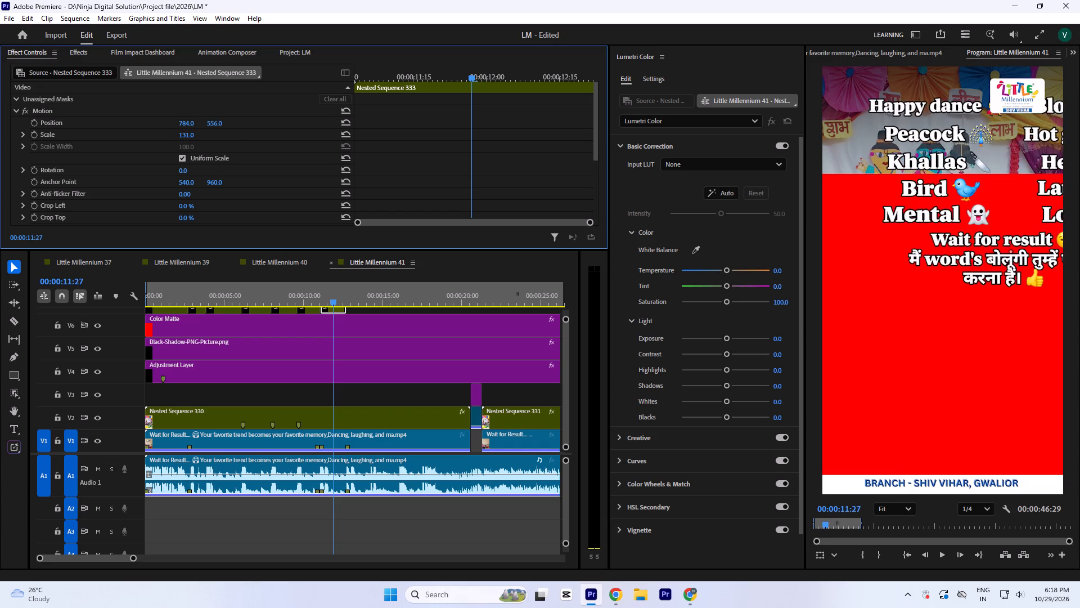
drag(187, 118, 187, 111)
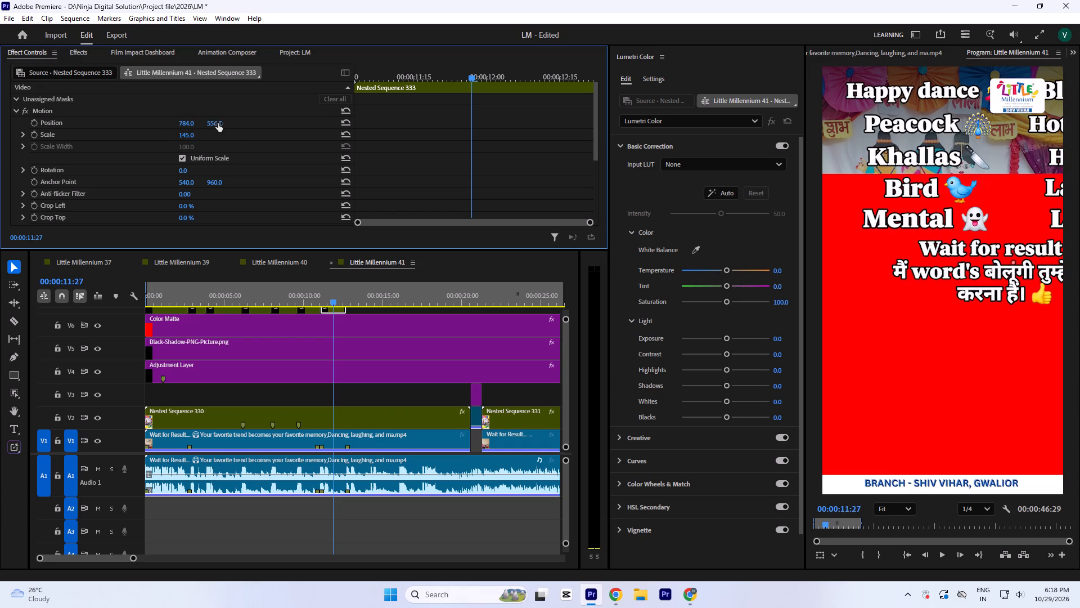
drag(218, 123, 216, 103)
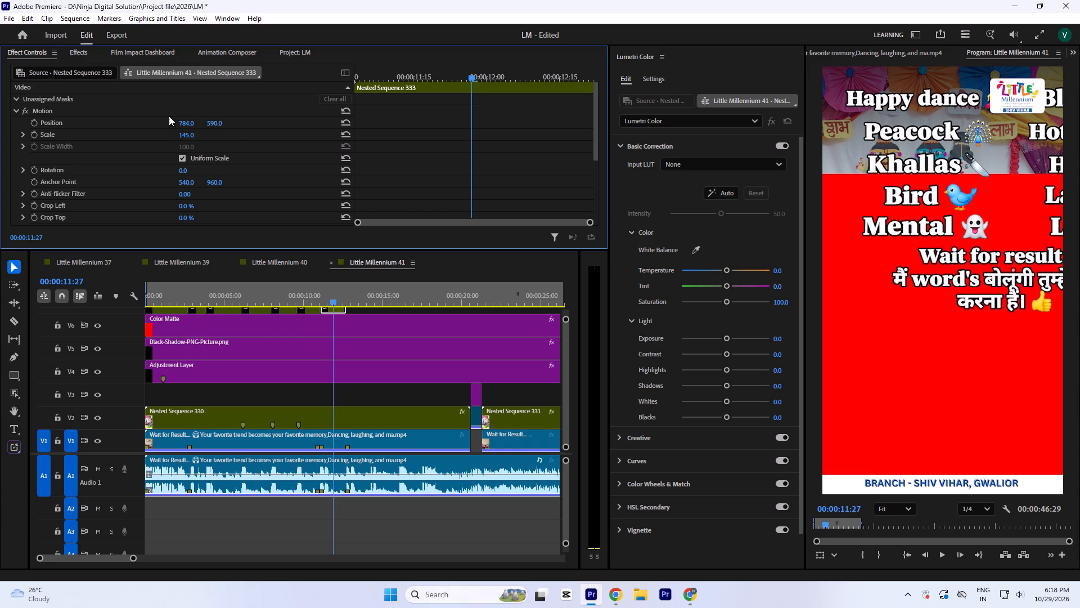
drag(181, 120, 210, 86)
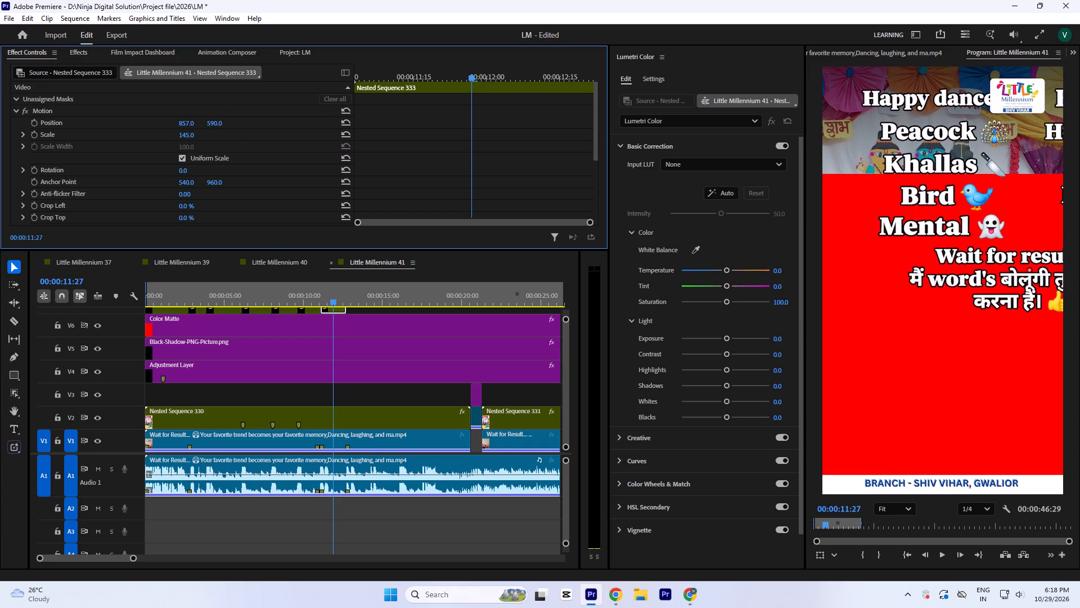
drag(210, 86, 210, 83)
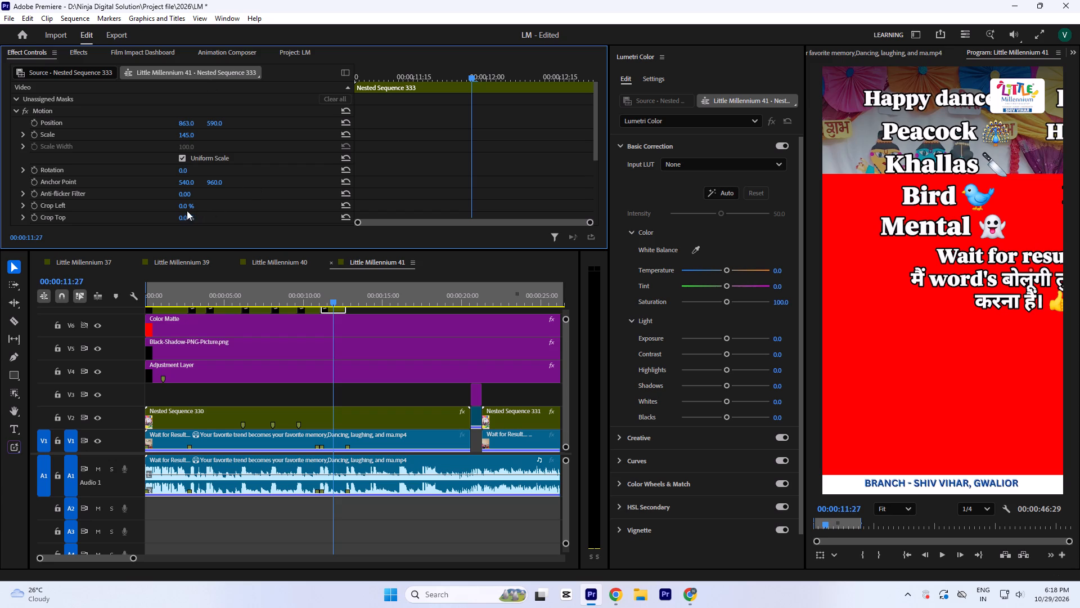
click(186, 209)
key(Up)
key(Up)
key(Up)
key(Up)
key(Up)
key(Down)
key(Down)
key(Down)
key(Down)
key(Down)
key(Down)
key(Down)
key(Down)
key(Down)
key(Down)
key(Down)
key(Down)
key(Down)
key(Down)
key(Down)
Crop the V7 word-list clip 48% from the right to hide the second word column.
scroll(257, 186, down, 5)
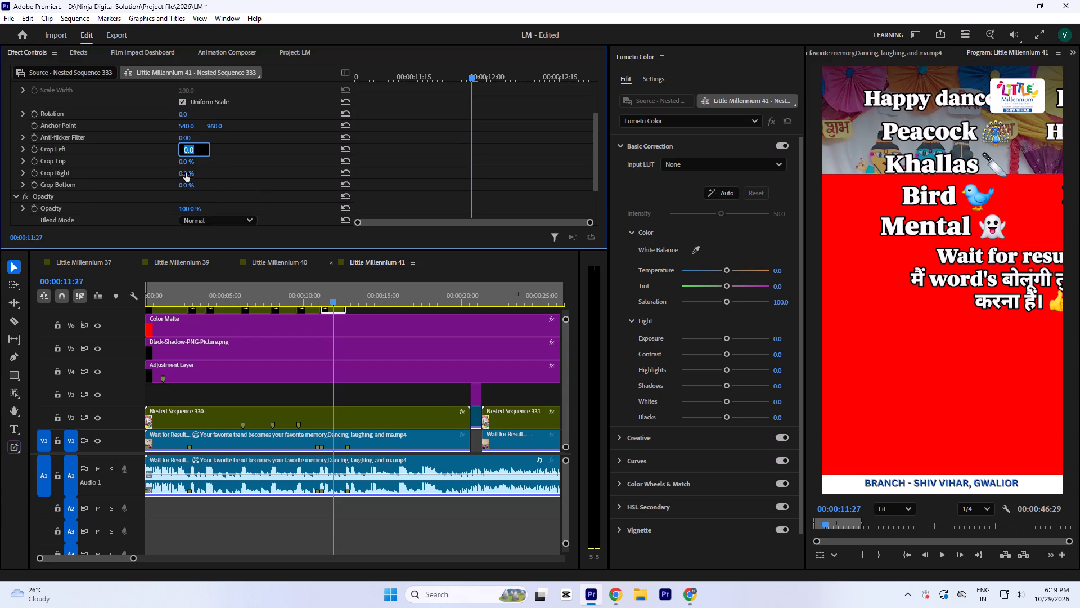
click(186, 173)
key(Up)
key(Up)
key(Up)
key(Up)
key(Up)
key(Up)
key(Up)
key(Up)
key(Up)
key(Up)
key(Up)
key(Up)
key(Up)
key(Up)
key(Up)
key(Up)
key(Up)
key(Up)
key(Up)
key(Up)
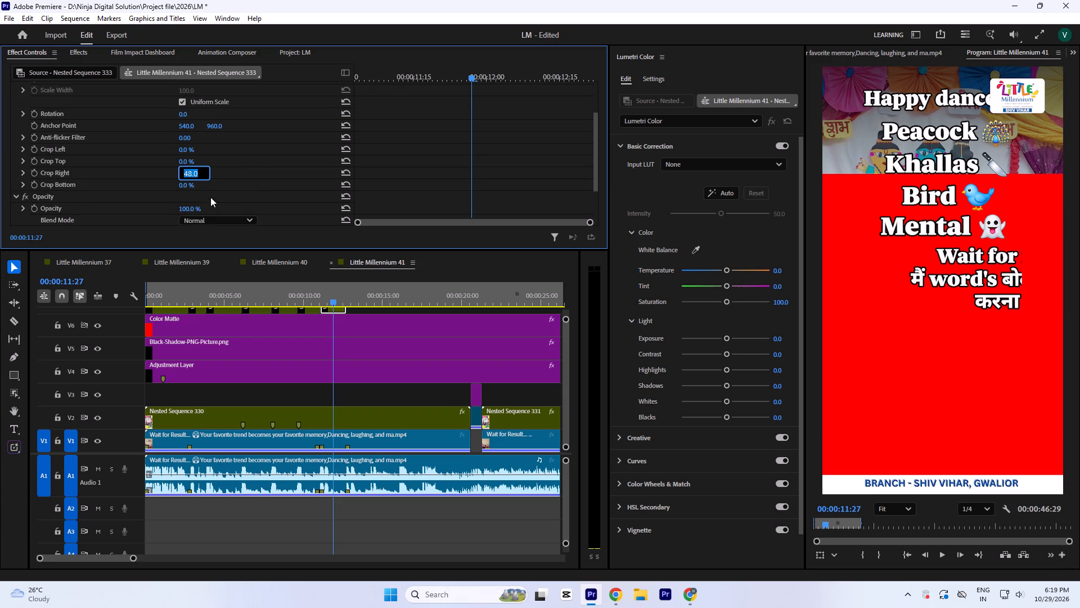
click(249, 162)
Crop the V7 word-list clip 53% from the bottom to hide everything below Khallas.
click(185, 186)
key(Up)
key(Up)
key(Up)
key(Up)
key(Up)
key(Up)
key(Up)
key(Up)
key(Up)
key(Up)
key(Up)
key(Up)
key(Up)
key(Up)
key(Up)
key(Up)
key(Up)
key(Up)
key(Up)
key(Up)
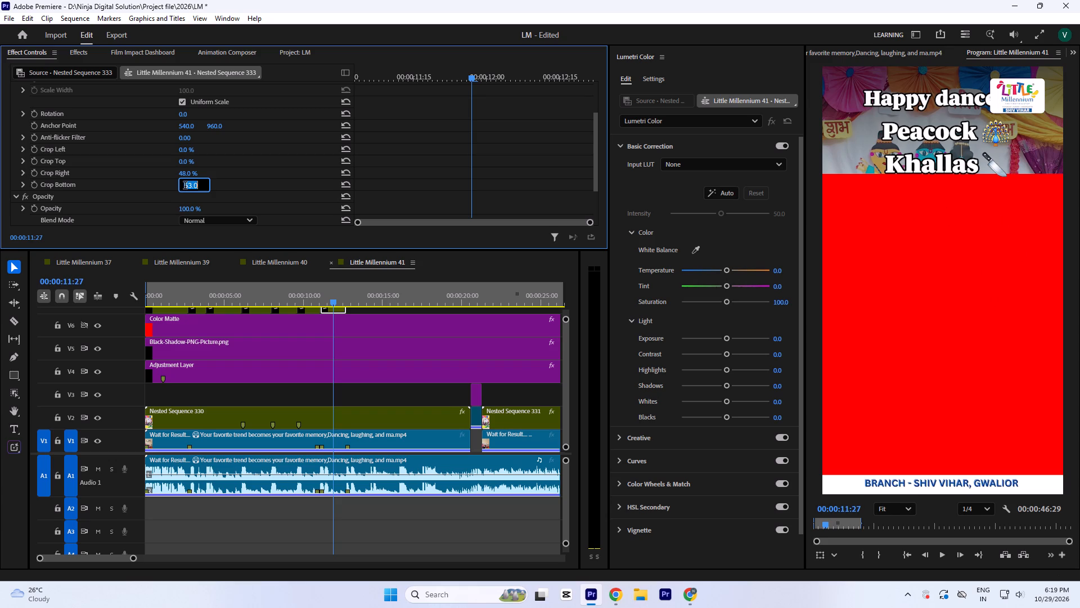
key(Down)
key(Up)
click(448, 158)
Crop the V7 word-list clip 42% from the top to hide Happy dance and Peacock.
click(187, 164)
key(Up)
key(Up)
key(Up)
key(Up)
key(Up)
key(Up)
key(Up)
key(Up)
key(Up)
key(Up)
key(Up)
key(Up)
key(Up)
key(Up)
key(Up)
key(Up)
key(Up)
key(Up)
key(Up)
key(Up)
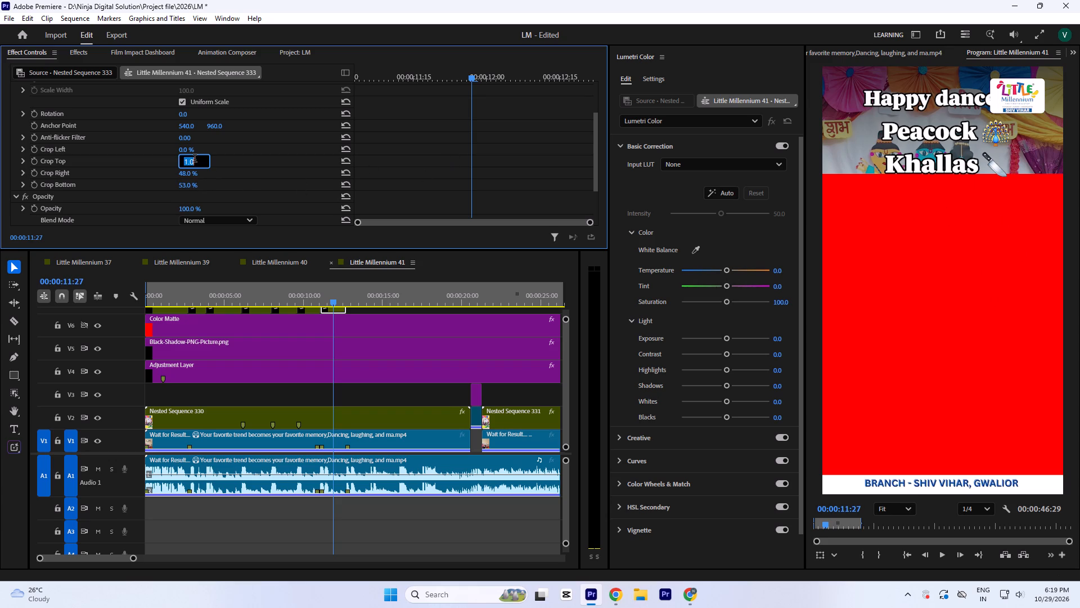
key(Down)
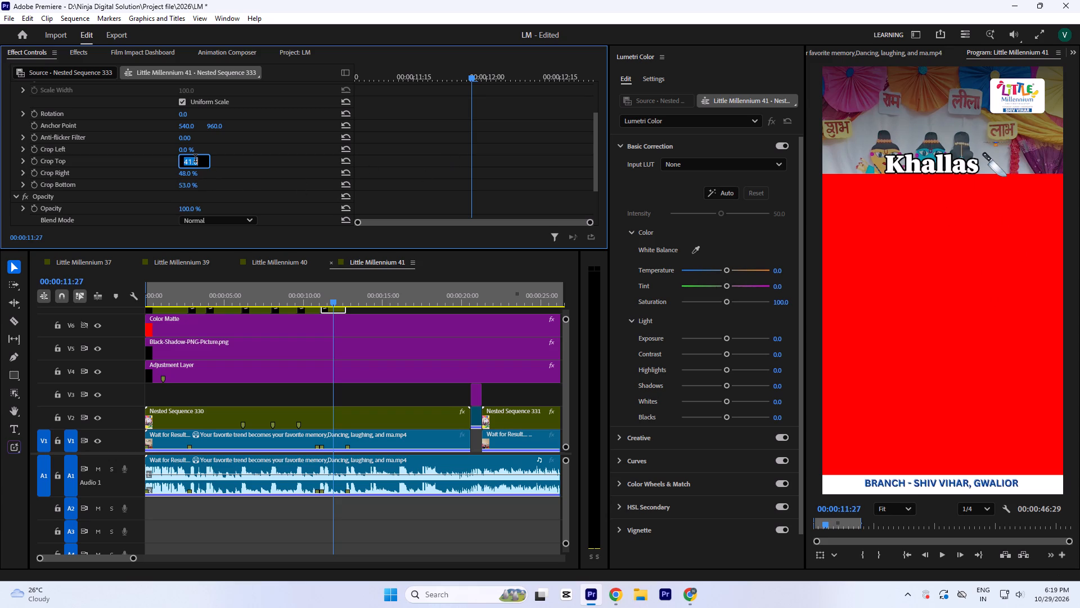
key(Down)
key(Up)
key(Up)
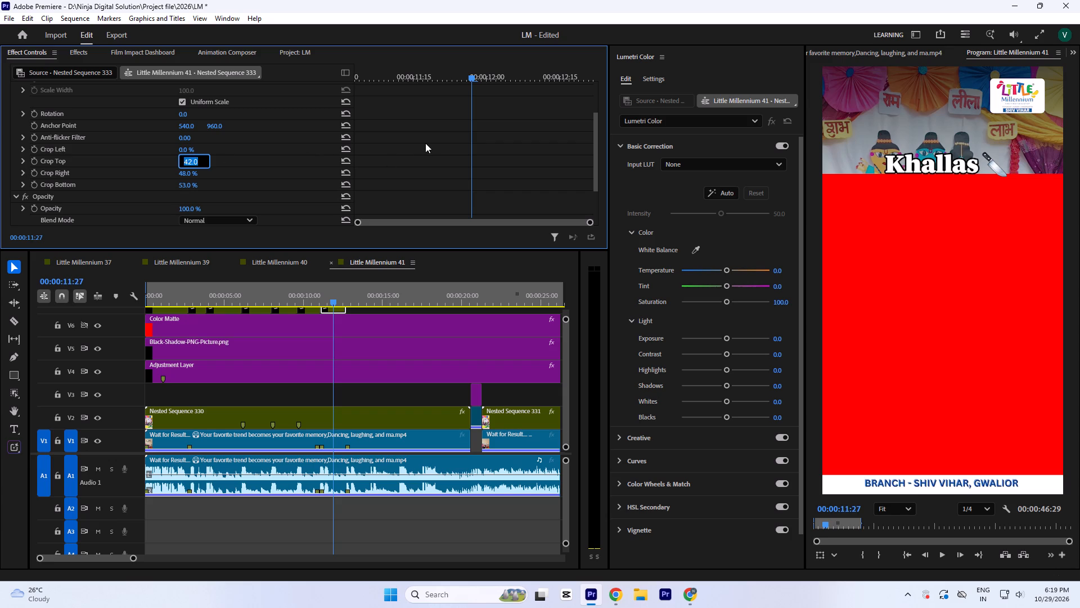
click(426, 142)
Deselect the caption clip and save the project.
click(364, 396)
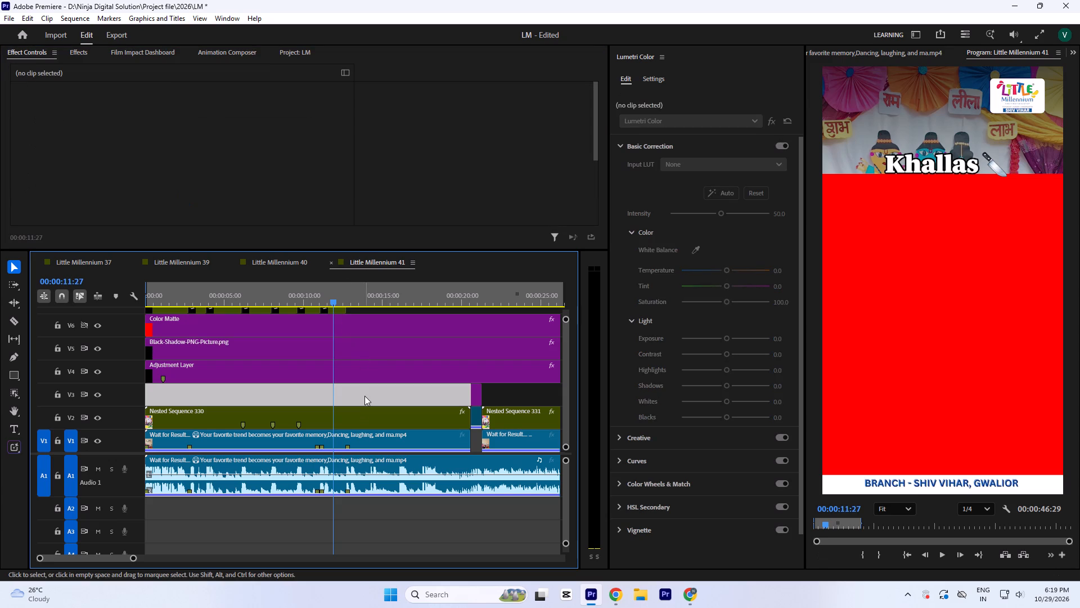
key(ctrl+s)
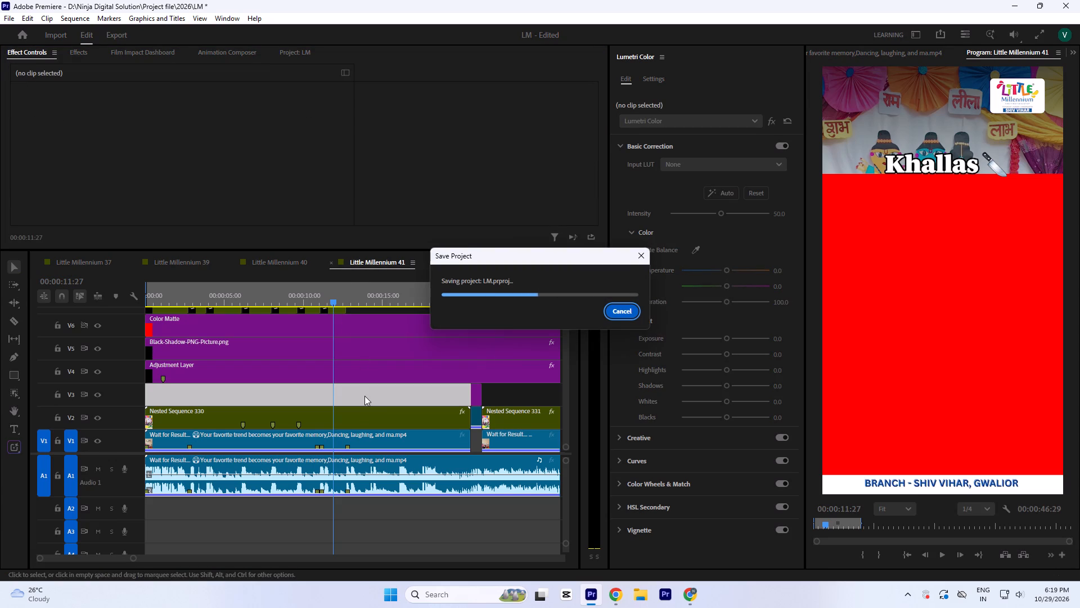
Shift the Khallas clip on V7 horizontally to a position X value of 856.
click(334, 311)
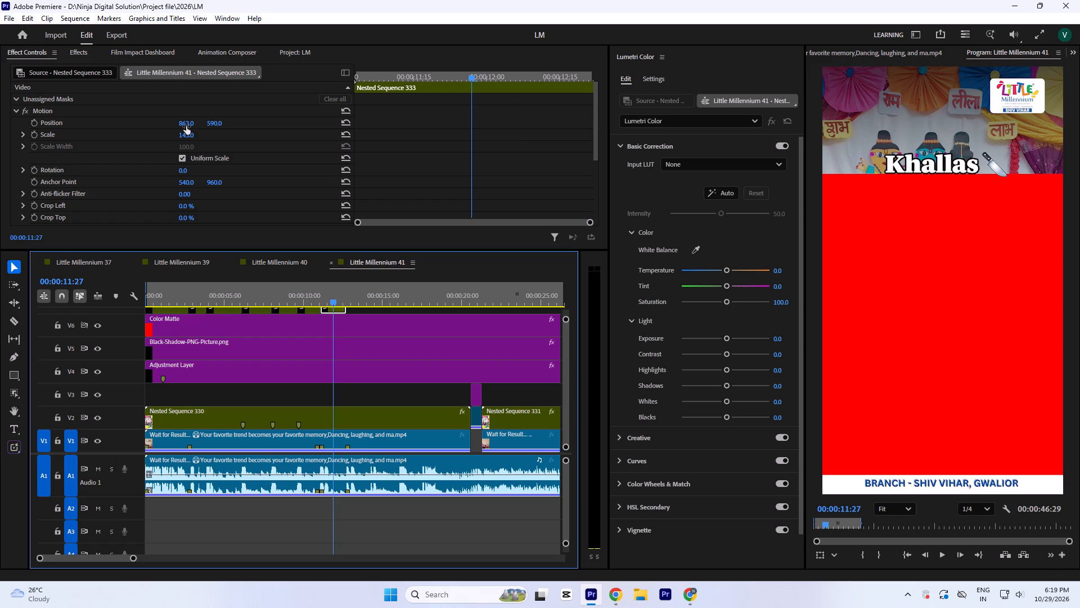
click(186, 126)
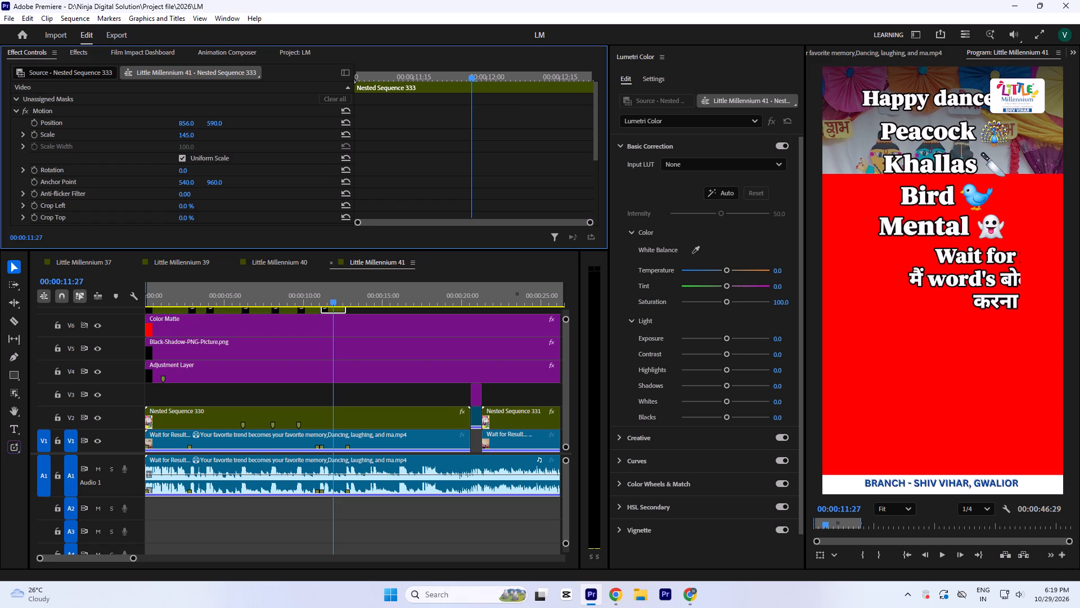
Set the Khallas clip's bottom crop to 53% to hide the words below Khallas.
scroll(146, 192, down, 4)
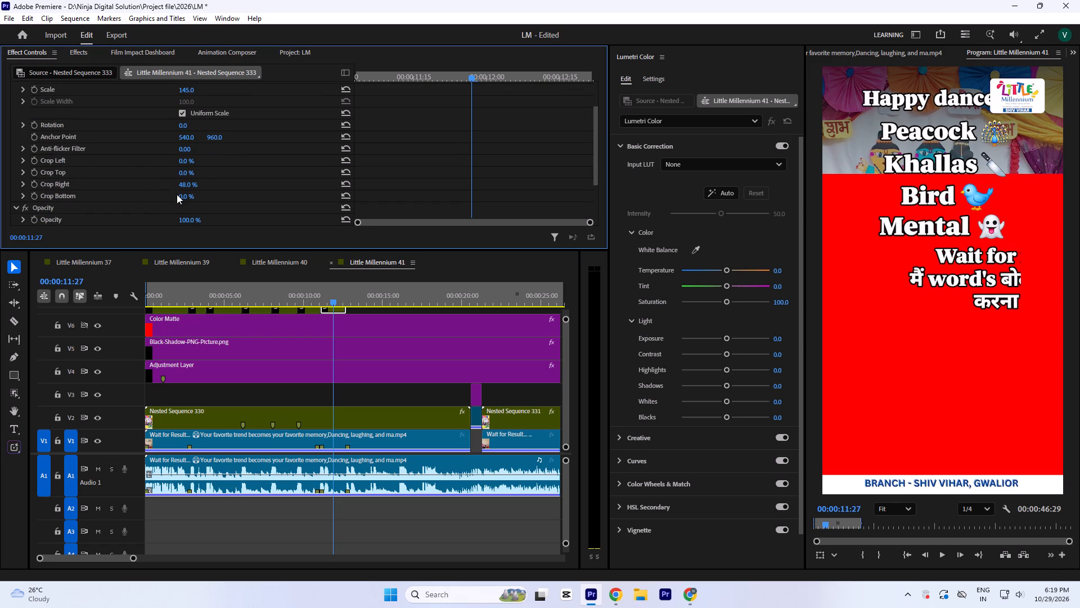
click(179, 194)
key(Up)
key(Up)
key(Up)
key(Up)
key(Up)
key(Up)
key(Up)
key(Up)
key(Up)
key(Up)
key(Up)
key(Up)
key(Up)
key(Up)
key(Up)
key(Up)
key(Up)
key(Up)
key(Up)
key(Up)
key(Up)
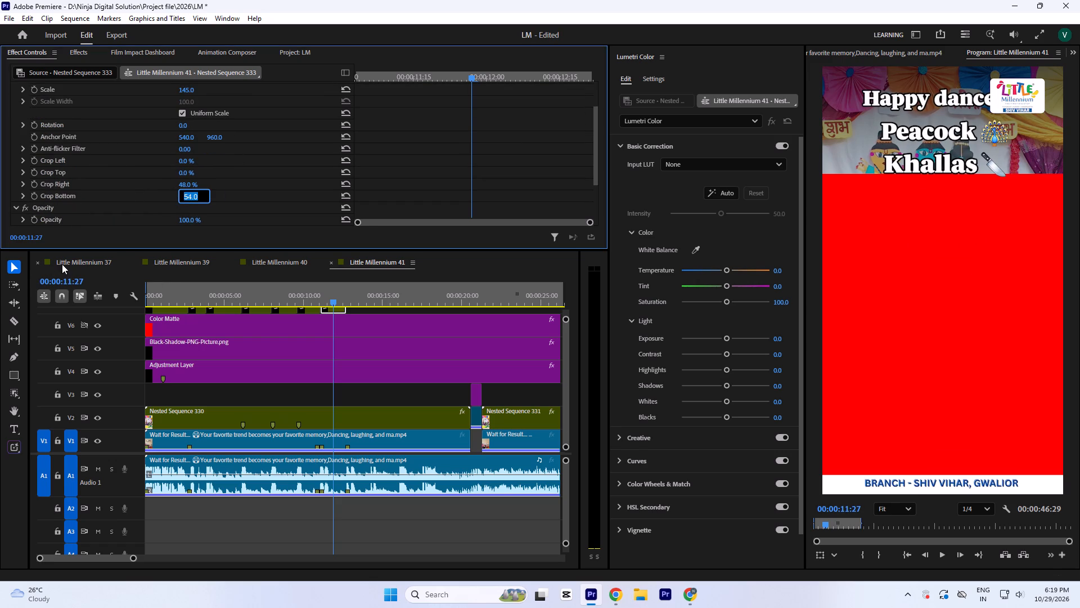
key(Down)
key(Down)
key(Up)
Set the Khallas clip's top crop to 42% to hide Happy dance and Peacock, and deselect the clip.
click(274, 170)
click(188, 173)
key(Up)
key(Up)
key(Up)
key(Up)
key(Up)
key(Up)
key(Up)
key(Up)
key(Up)
key(Up)
key(Up)
key(Up)
key(Up)
key(Up)
key(Up)
key(Up)
key(Up)
key(Up)
key(Up)
key(Up)
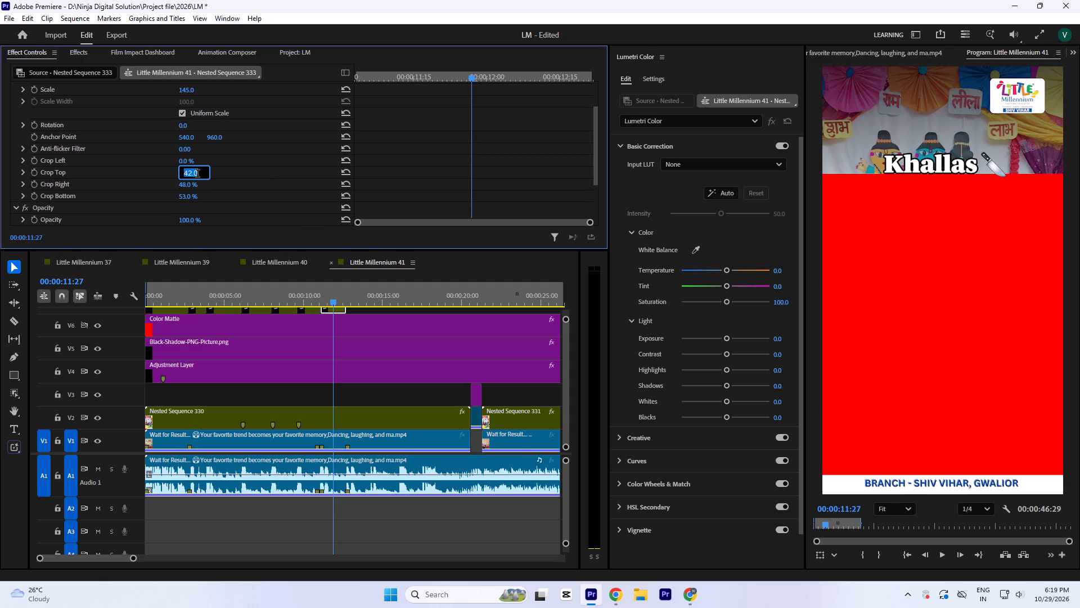
key(Down)
key(Up)
click(379, 400)
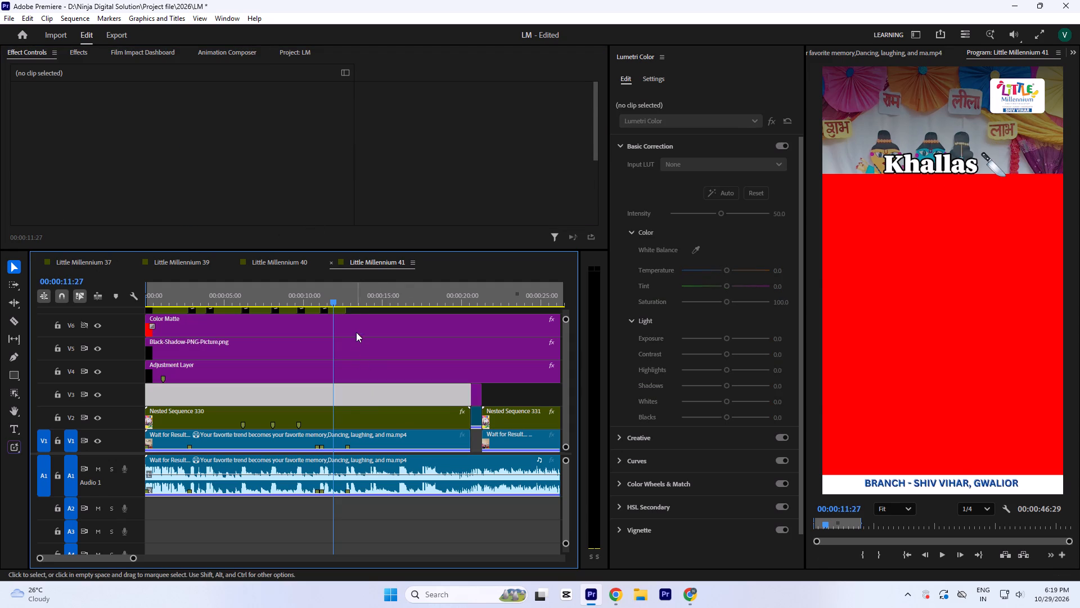
Play past the Khallas caption to find the next word cue and add a marker on the V1 clip at 00:00:14:10.
click(350, 303)
key(equal)
key(equal)
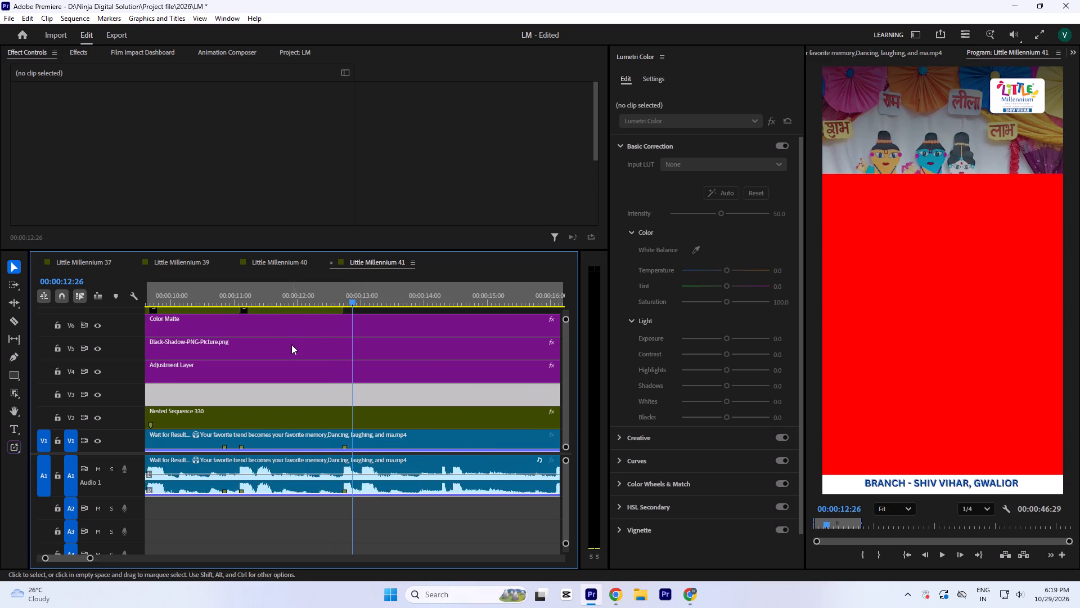
key(equal)
key(equal)
click(321, 299)
key(minus)
key(space)
text(-)
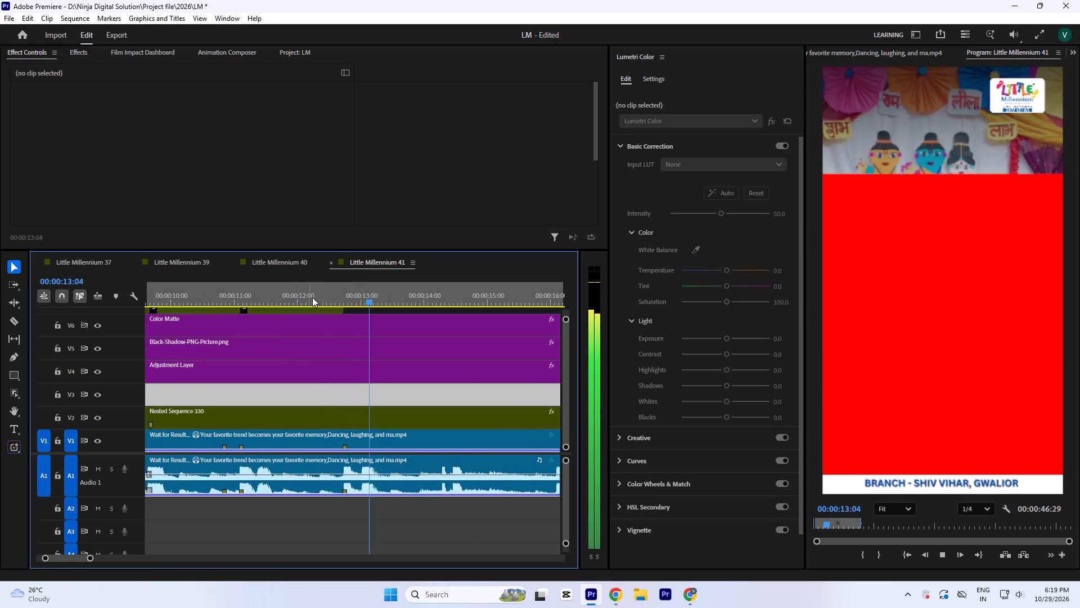
key(minus)
key(space)
key(equal)
key(equal)
key(space)
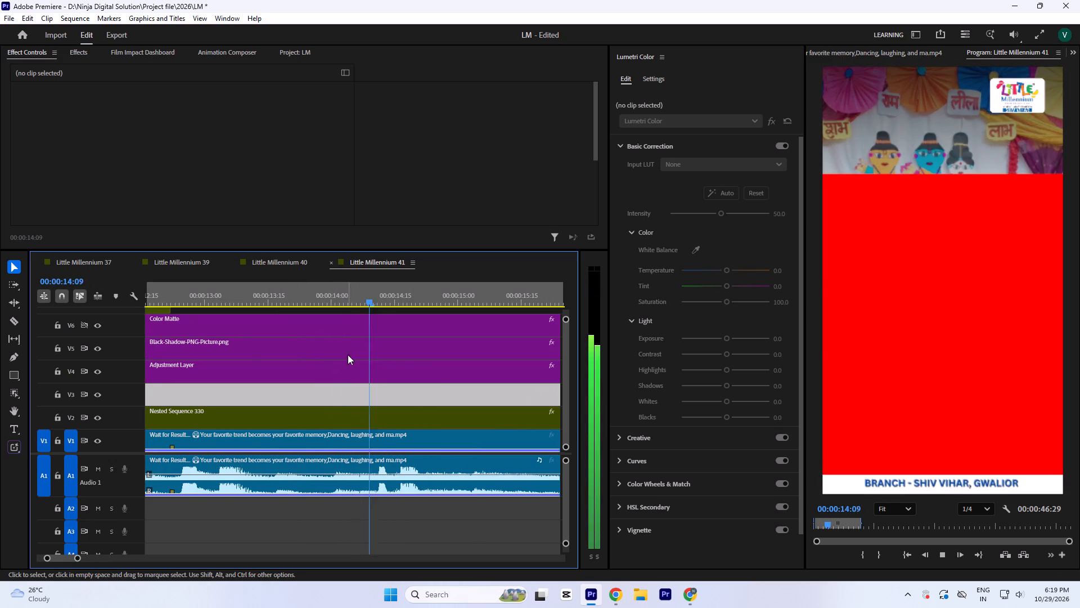
key(space)
click(373, 295)
key(equal)
key(equal)
key(equal)
key(equal)
click(347, 298)
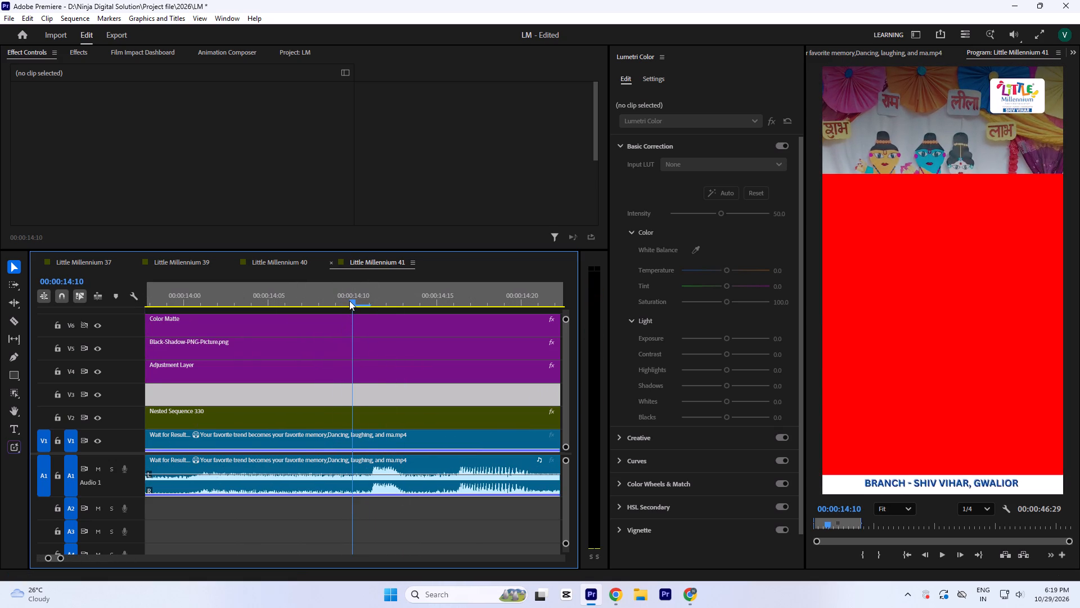
click(335, 298)
click(347, 294)
click(341, 433)
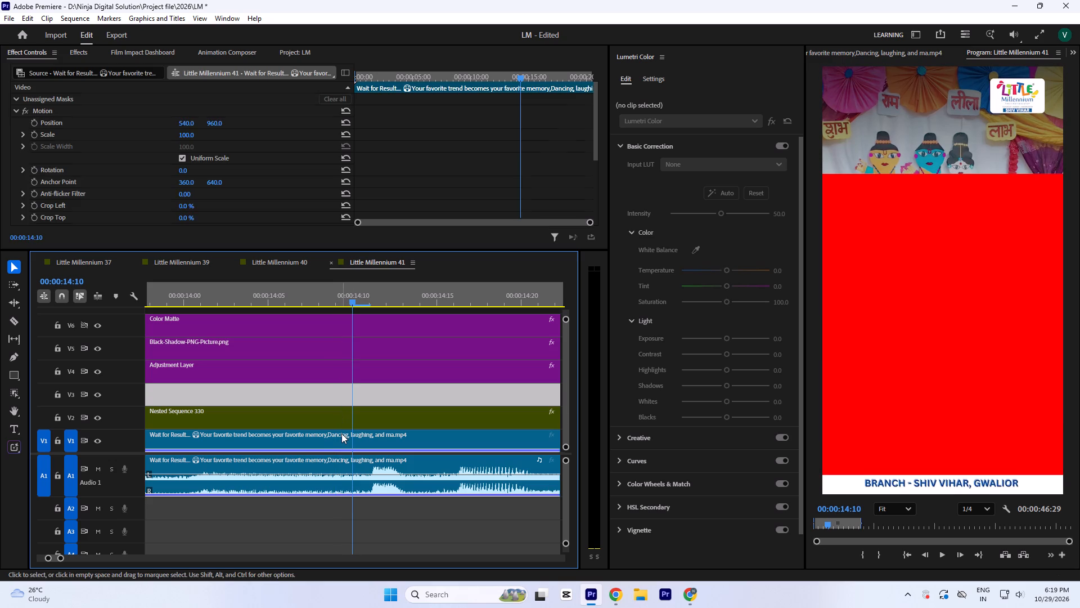
key(m)
Duplicate the spare Nested Sequence 333 word-list clip beyond the edit and place the copy on V7.
key(minus)
key(minus)
key(minus)
key(minus)
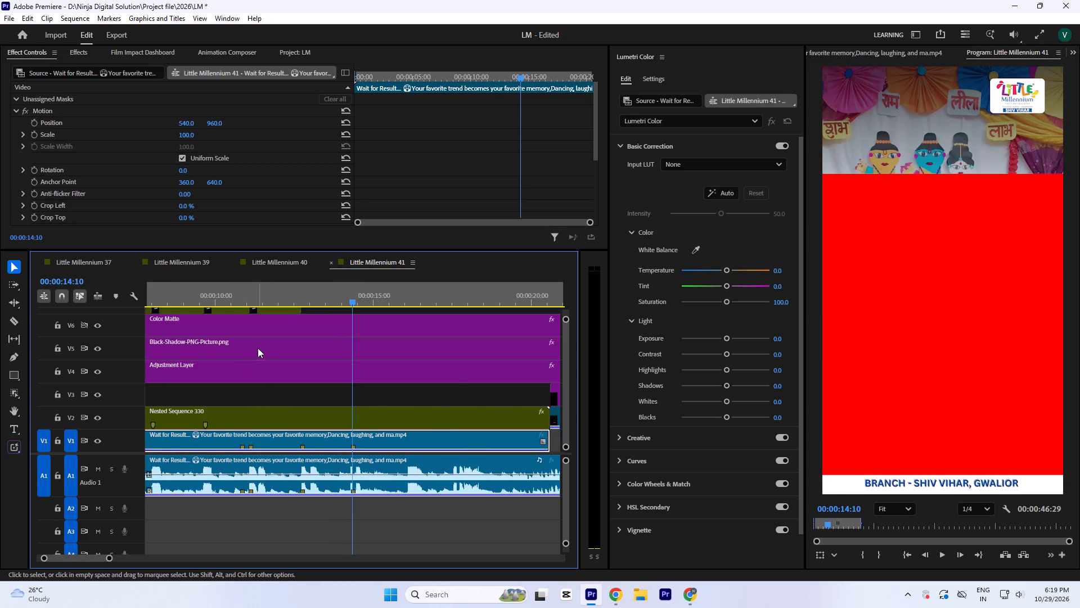
key(minus)
key(minus)
key(grave)
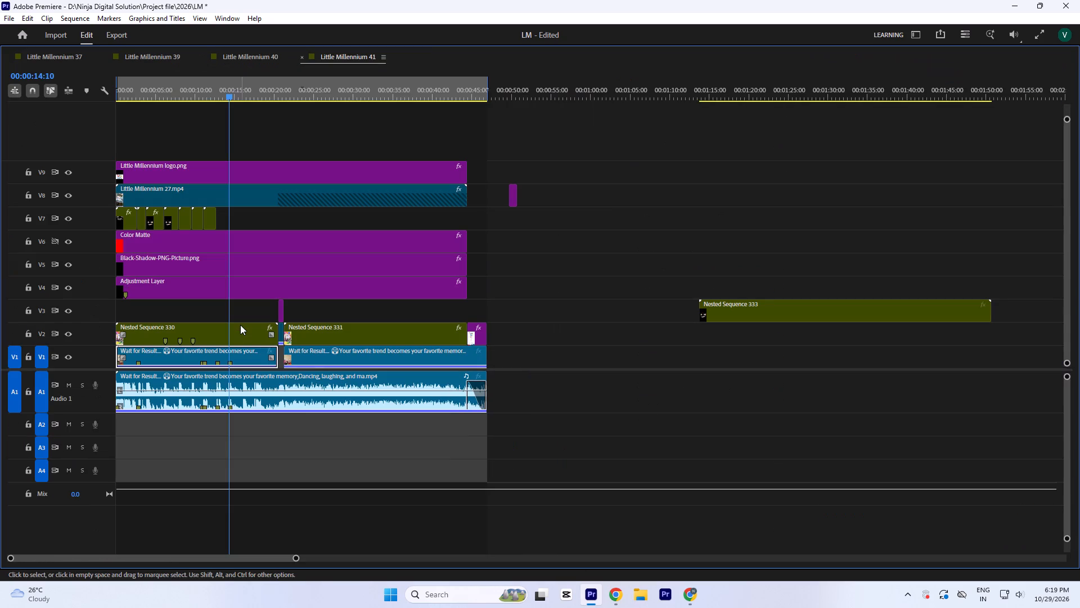
key(grave)
key(equal)
key(equal)
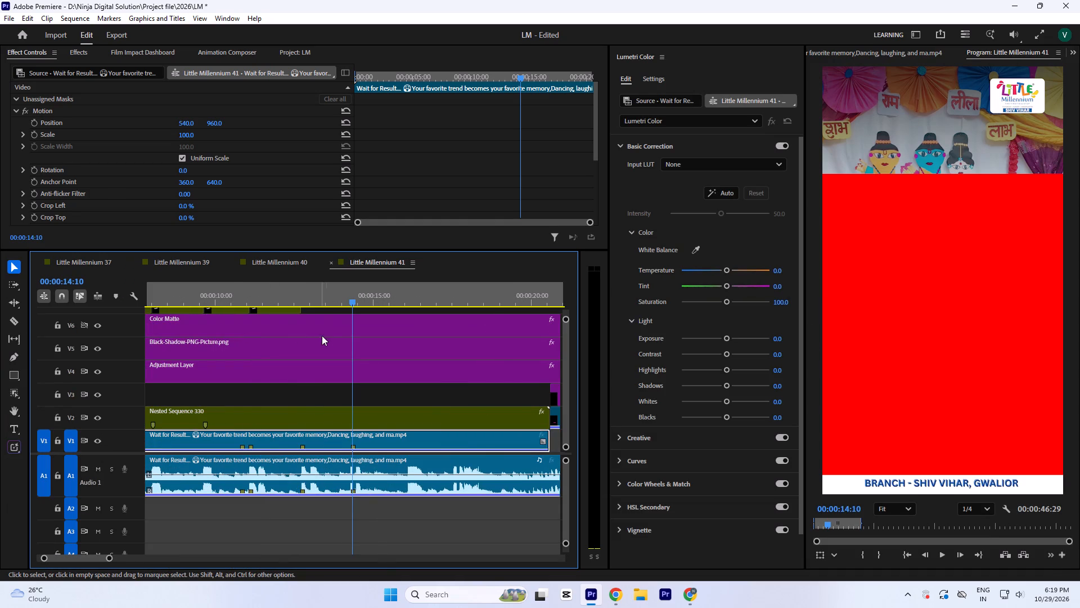
click(314, 293)
key(space)
key(space)
key(minus)
key(minus)
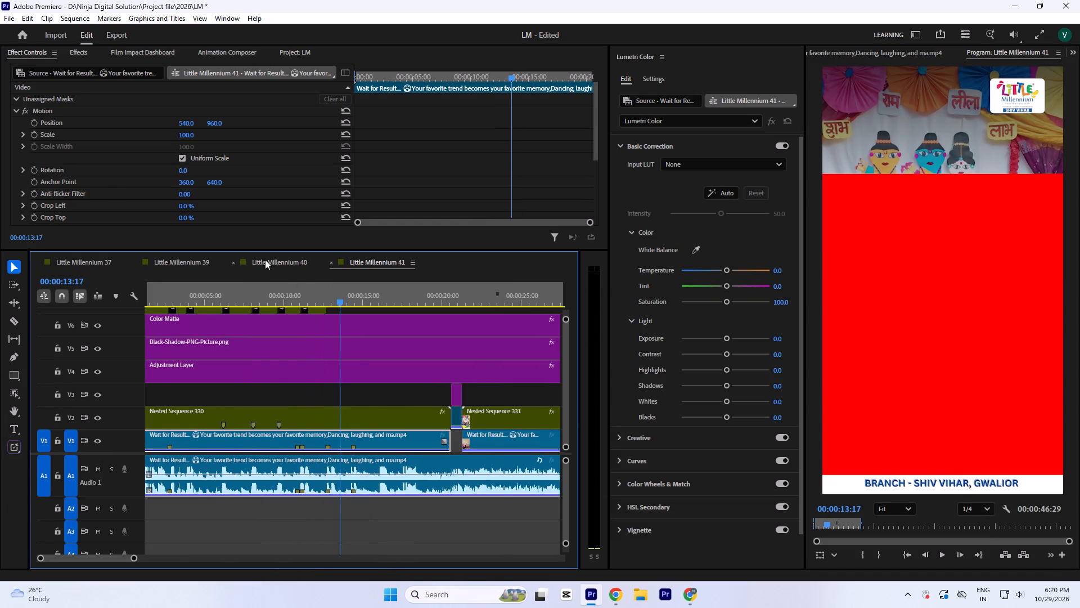
key(minus)
key(minus)
click(325, 305)
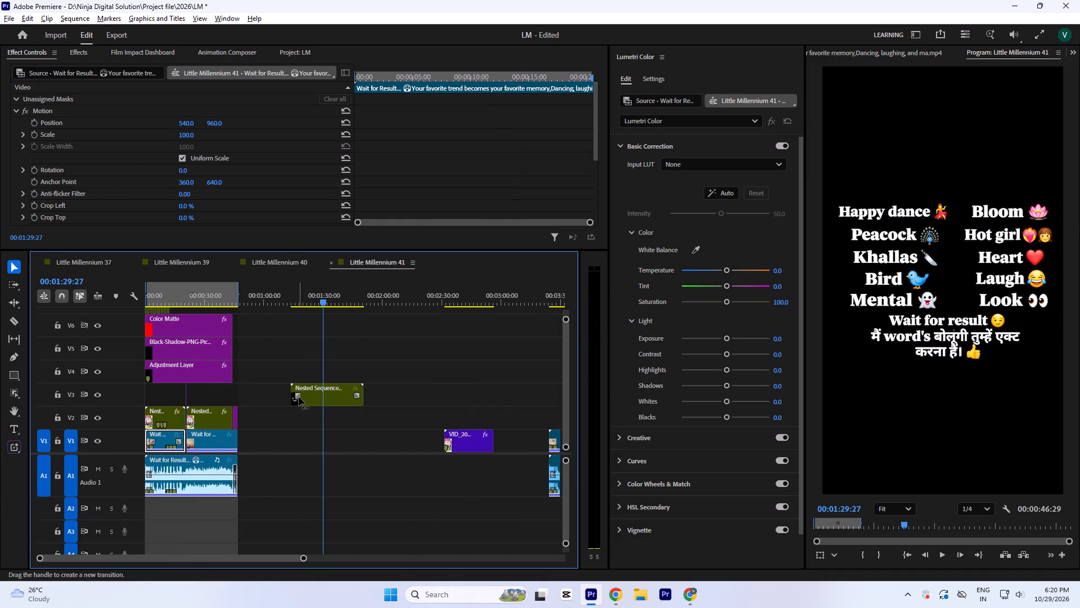
alt+drag(317, 396, 277, 340)
text(`=)
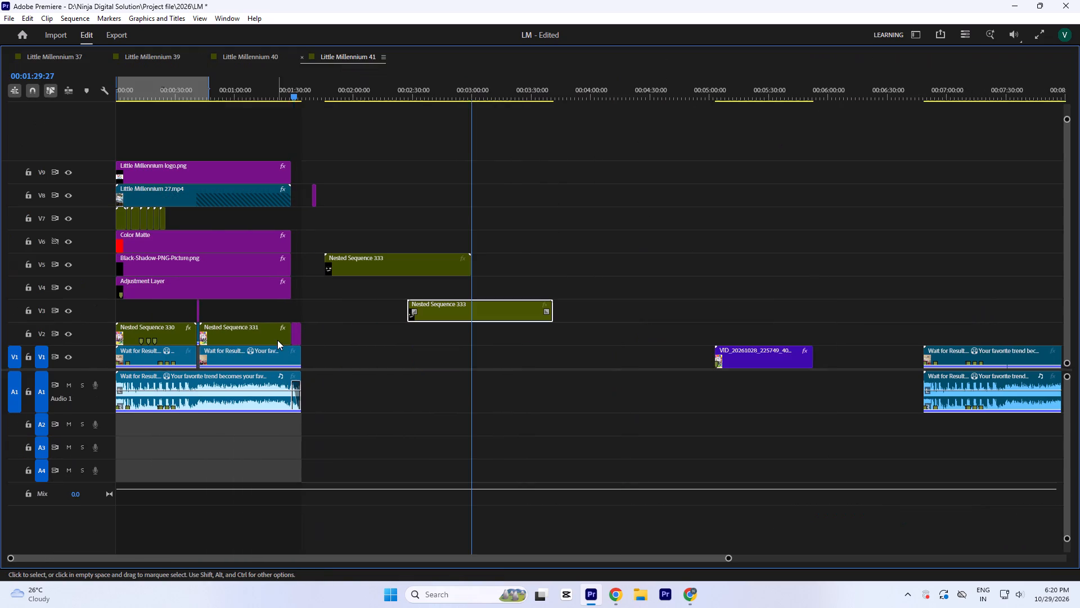
drag(385, 269, 241, 222)
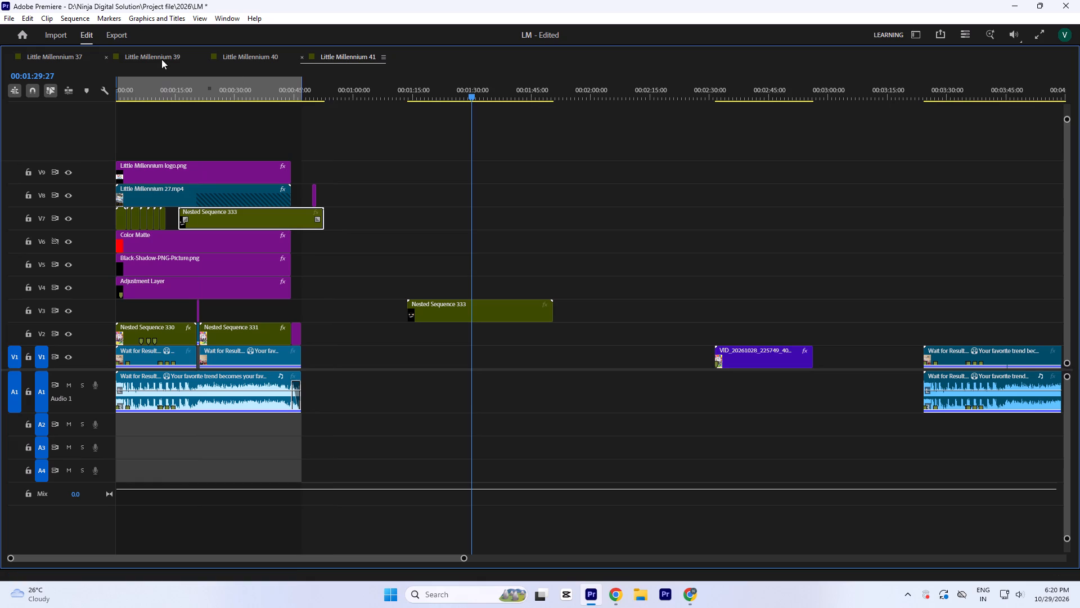
Move the copied word-list clip on V7 so it starts directly after the Khallas clip.
click(171, 75)
click(173, 87)
key(equal)
key(equal)
key(equal)
drag(646, 222, 643, 222)
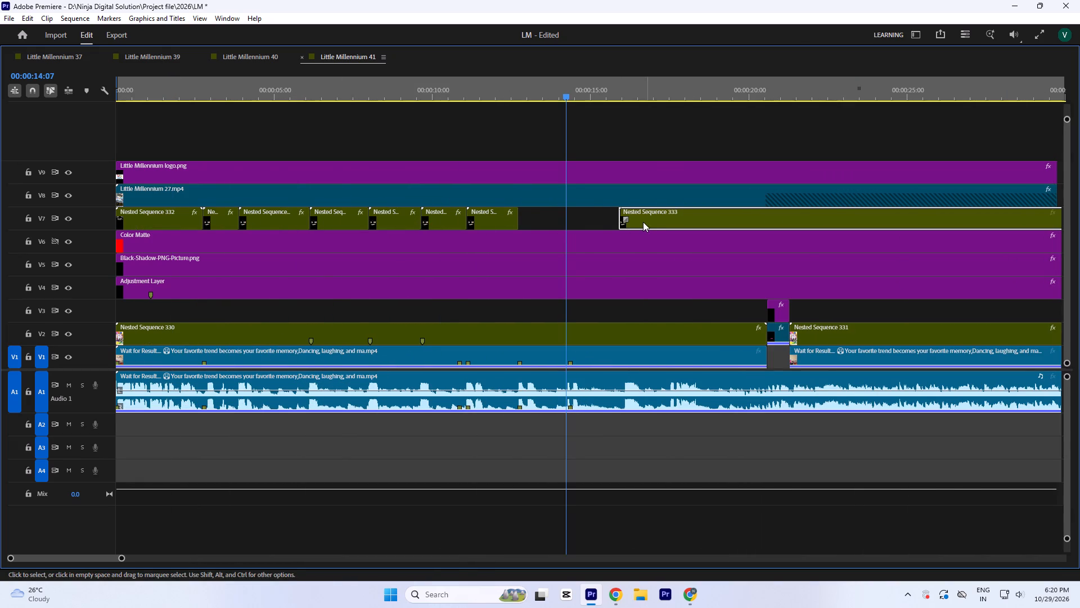
drag(643, 222, 551, 223)
key(equal)
key(equal)
key(equal)
drag(421, 217, 415, 217)
Trim the end of the new V7 word-list clip back to the cue marker at 00:00:14:10.
key(minus)
key(minus)
key(minus)
key(minus)
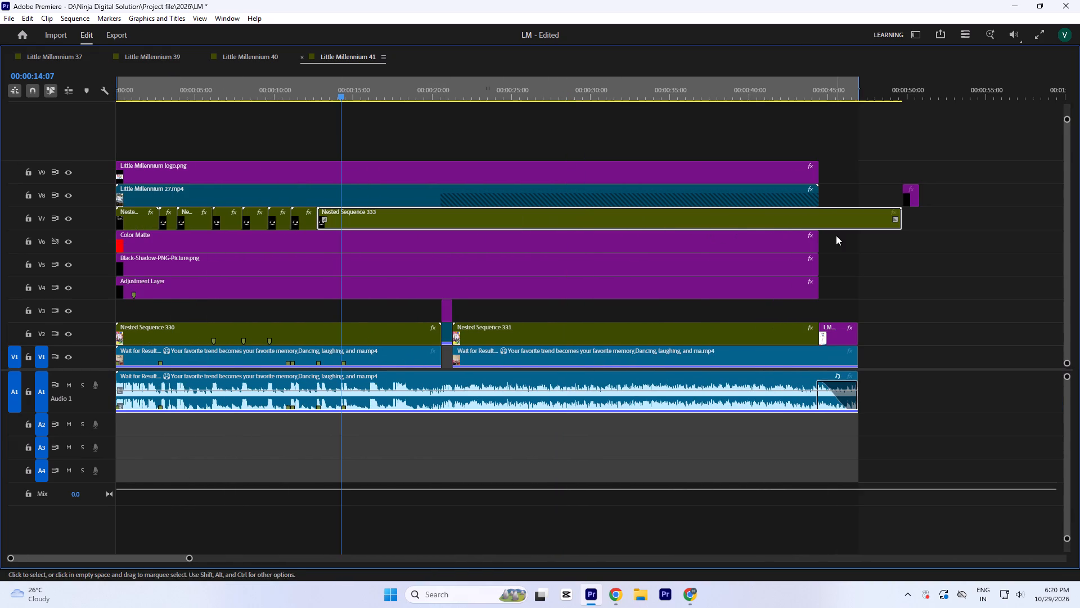
drag(904, 225, 344, 232)
key(equal)
key(equal)
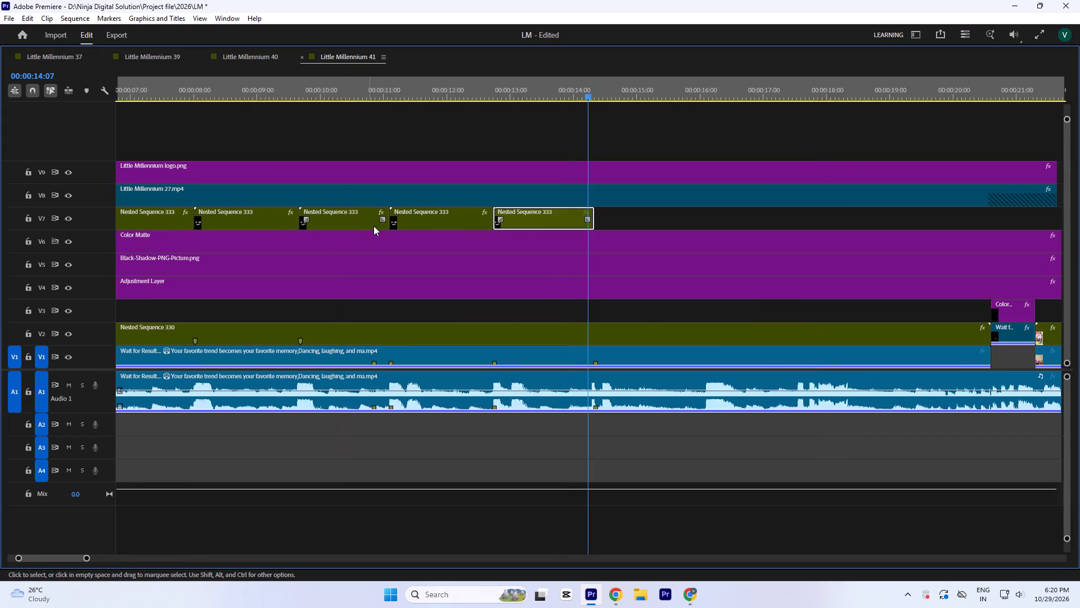
key(equal)
key(equal)
click(618, 222)
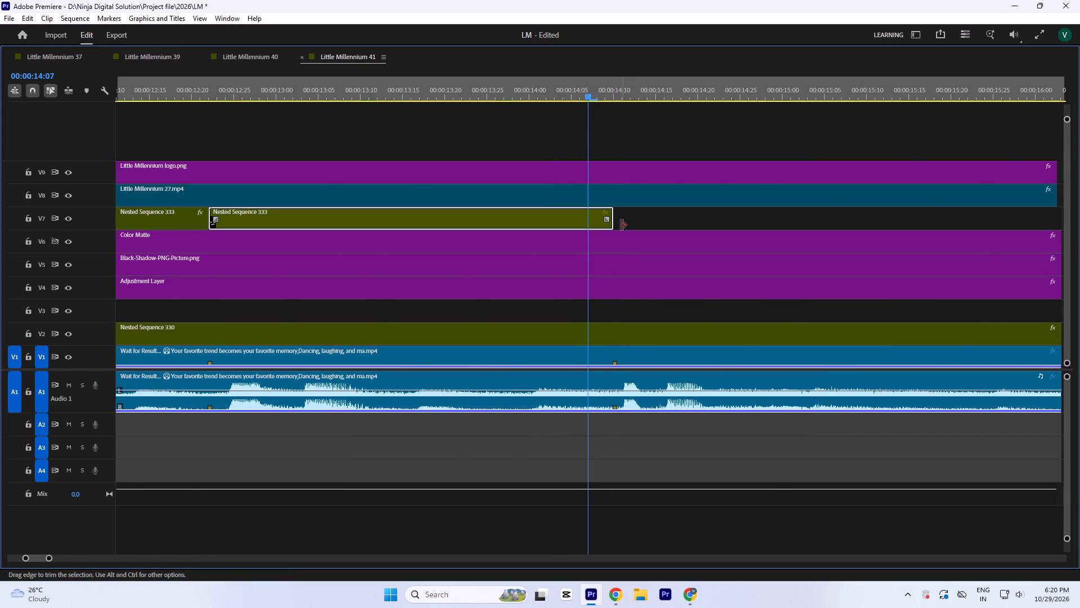
Scale the new V7 word-list clip to 131% and set its position to 178, 717.
text(`--)
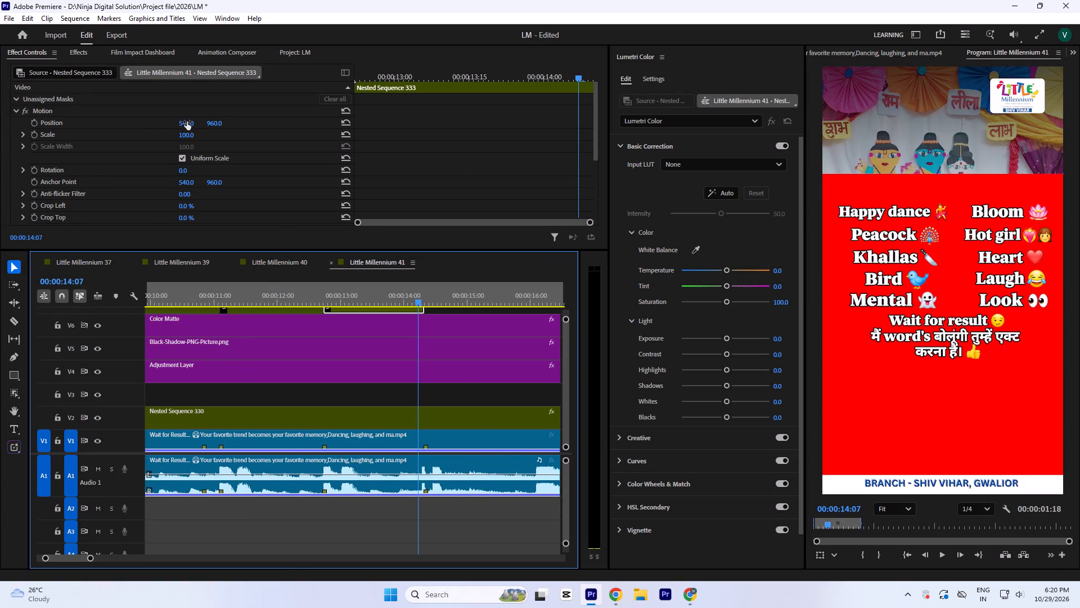
drag(186, 122, 107, 270)
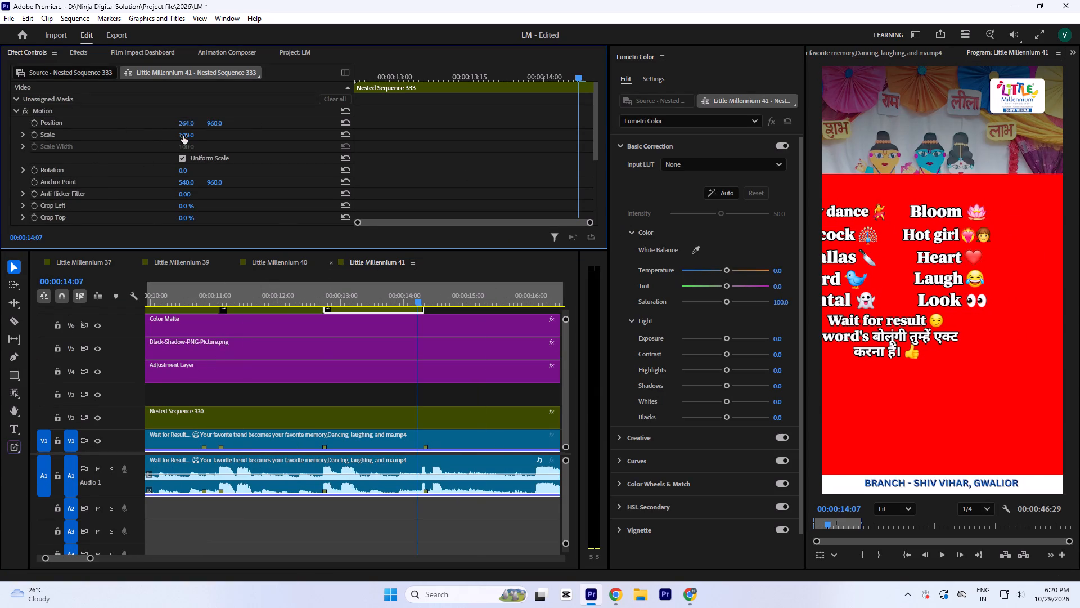
drag(183, 136, 186, 119)
drag(192, 123, 191, 126)
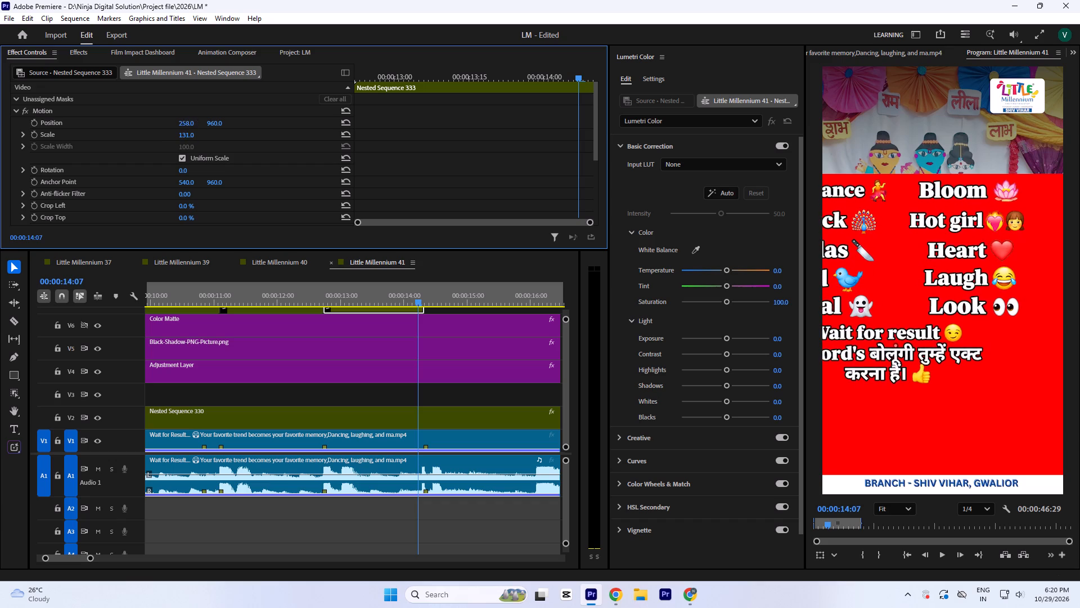
drag(191, 126, 170, 165)
drag(218, 122, 217, 159)
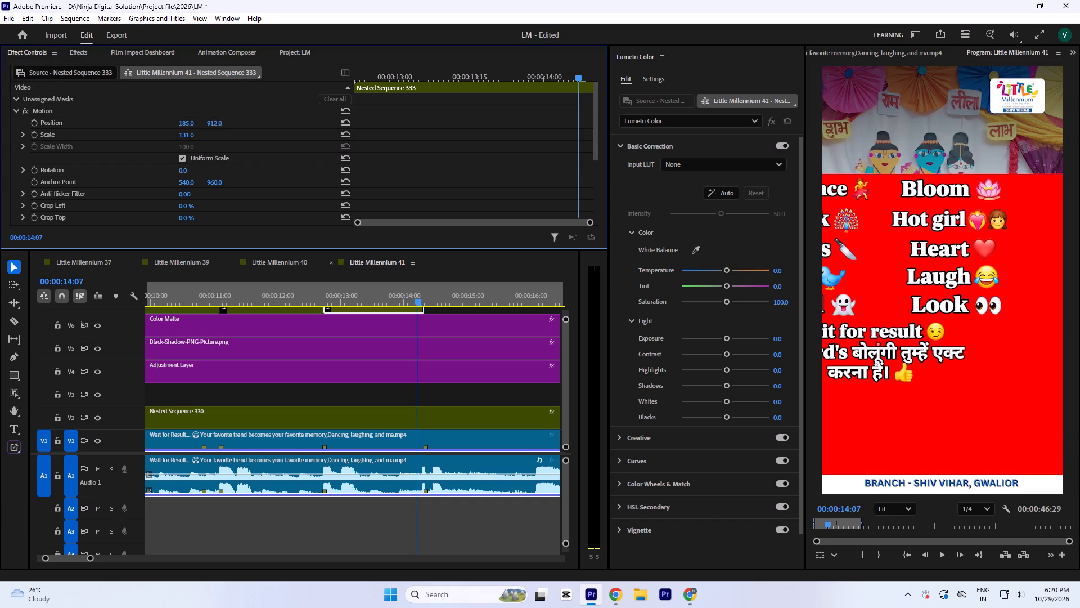
drag(217, 159, 218, 263)
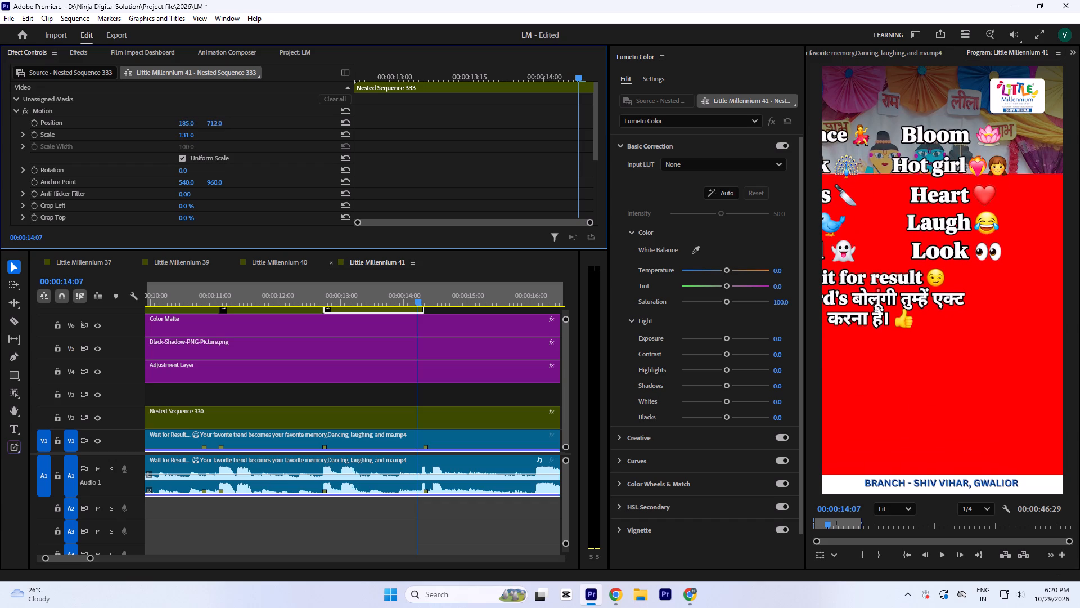
drag(218, 263, 218, 260)
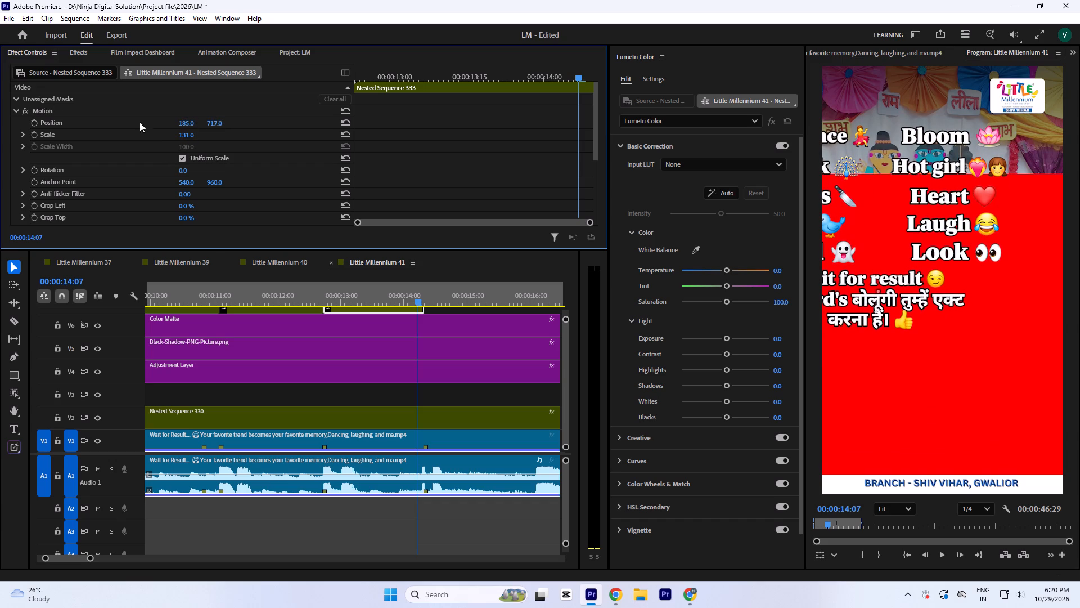
click(187, 123)
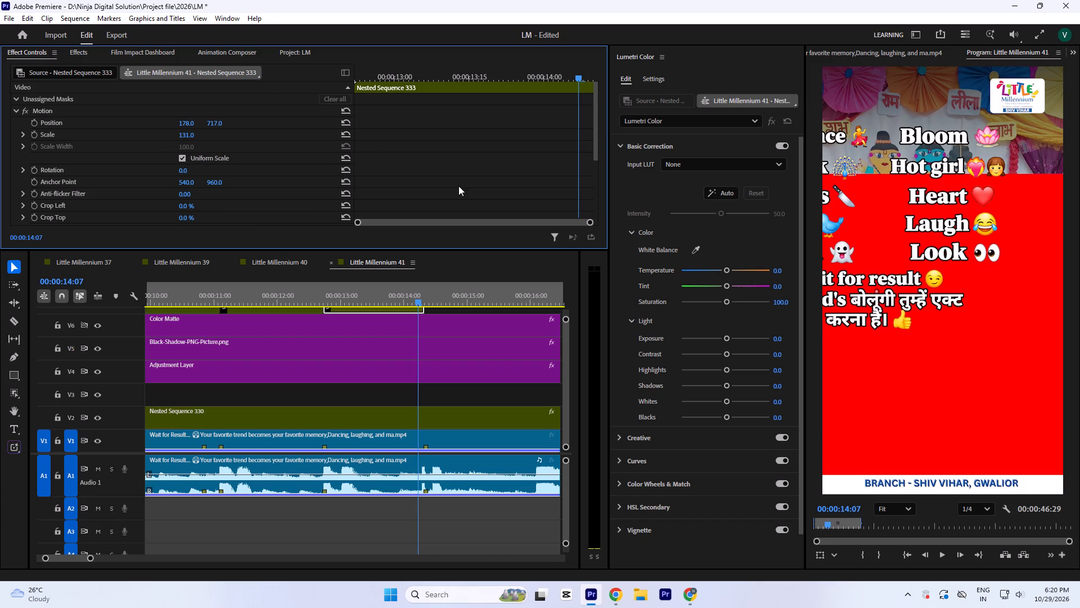
Set the new clip's left crop to 54% to hide the first column of words.
scroll(460, 184, down, 6)
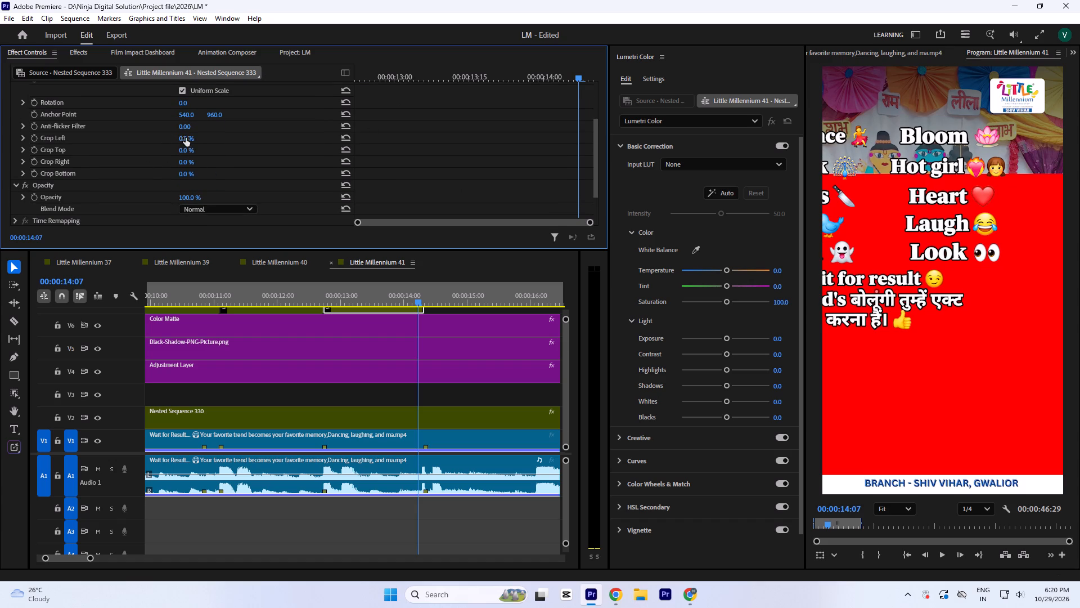
click(186, 138)
key(Up)
key(Up)
key(Up)
key(Up)
key(Up)
key(Up)
key(Up)
key(Up)
key(Up)
key(Up)
key(Up)
key(Up)
key(Up)
key(Up)
key(Up)
key(Up)
key(Up)
key(Up)
key(Up)
key(Up)
key(Up)
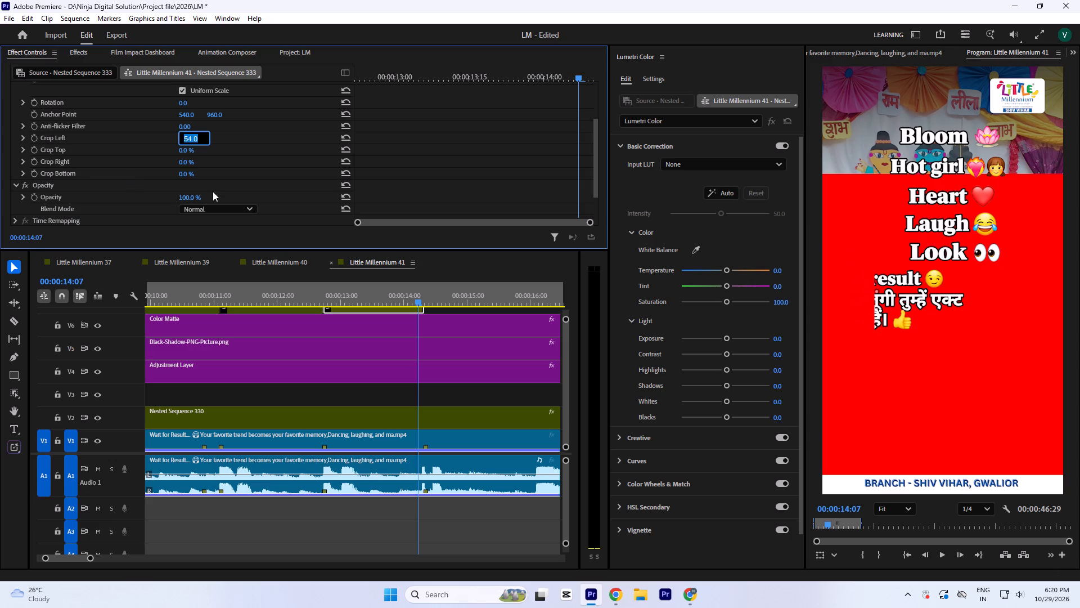
click(383, 144)
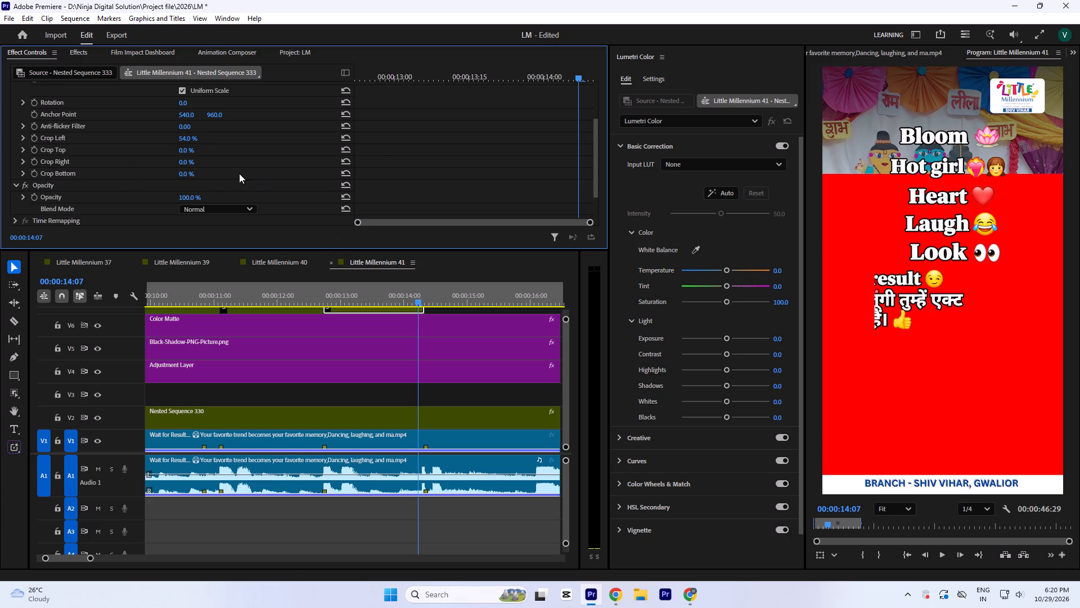
Set the new clip's bottom crop to 57% to hide everything below Hot girl.
click(186, 176)
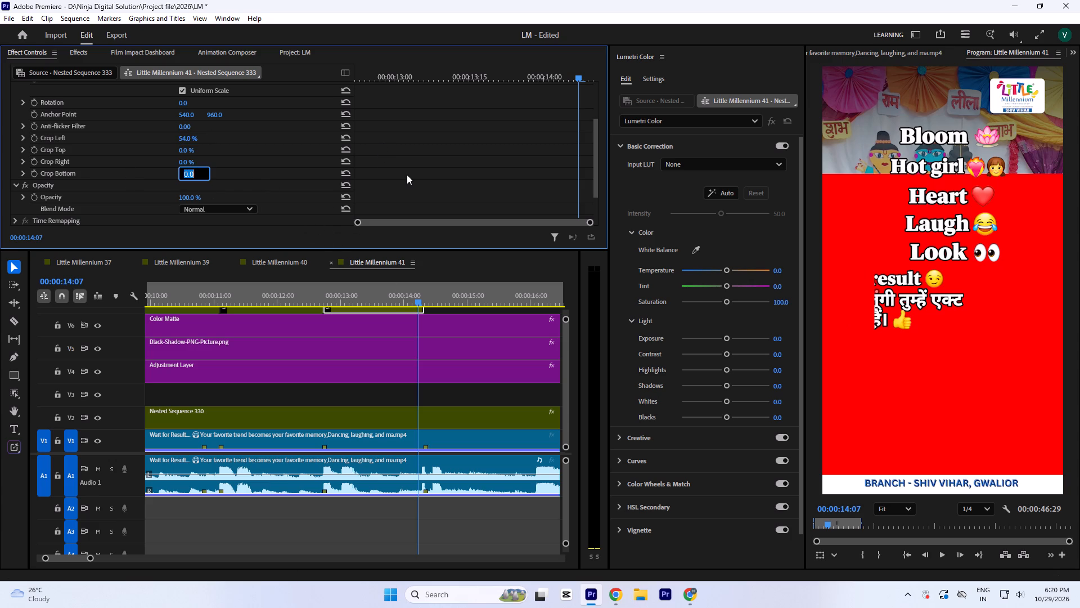
key(Up)
key(Up)
key(Up)
key(Up)
key(Up)
key(Up)
key(Up)
key(Up)
key(Up)
key(Up)
key(Up)
key(Up)
key(Up)
key(Up)
key(Up)
key(Up)
key(Up)
key(Up)
key(Up)
key(Up)
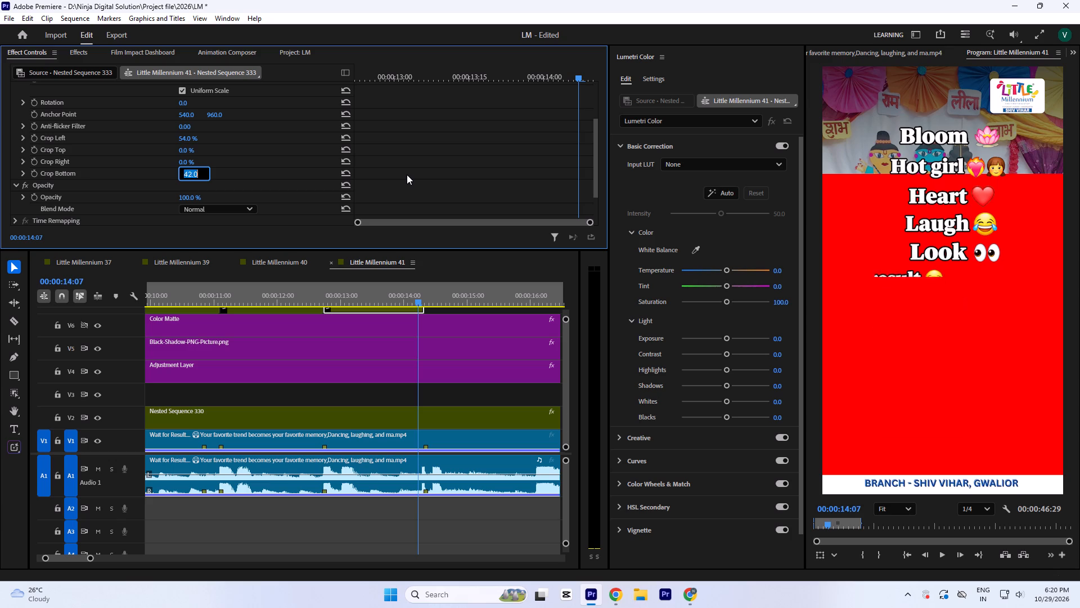
key(Up)
key(Up)
key(Up)
key(Up)
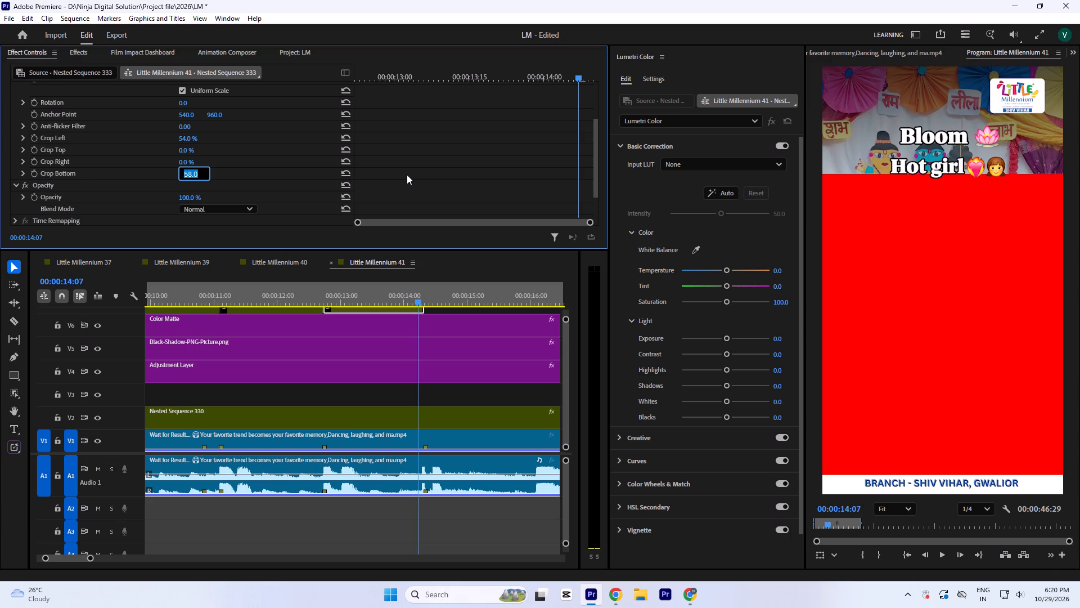
key(Down)
click(280, 161)
Set the new V7 clip's top crop to 36% to hide Bloom above Hot girl.
click(191, 153)
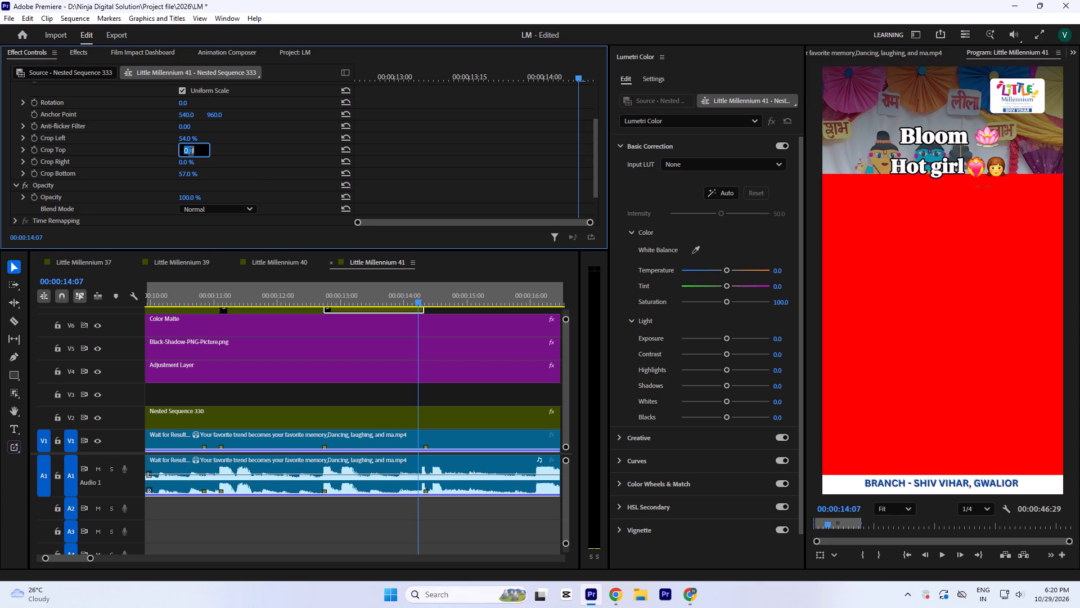
key(Up)
key(Up)
key(Up)
key(Up)
key(Up)
key(Up)
key(Up)
key(Up)
key(Up)
key(Up)
key(Up)
key(Up)
key(Up)
key(Up)
key(Up)
key(Up)
key(Up)
key(Up)
key(Up)
key(Up)
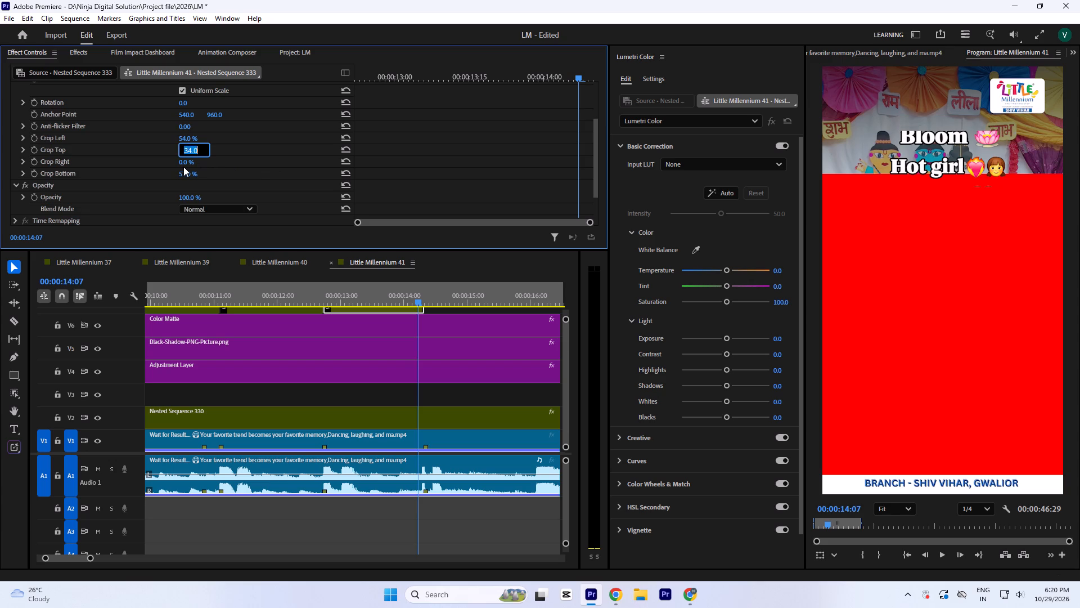
key(Down)
key(Down)
key(Down)
key(Down)
key(Down)
key(Down)
key(Down)
key(Up)
key(Up)
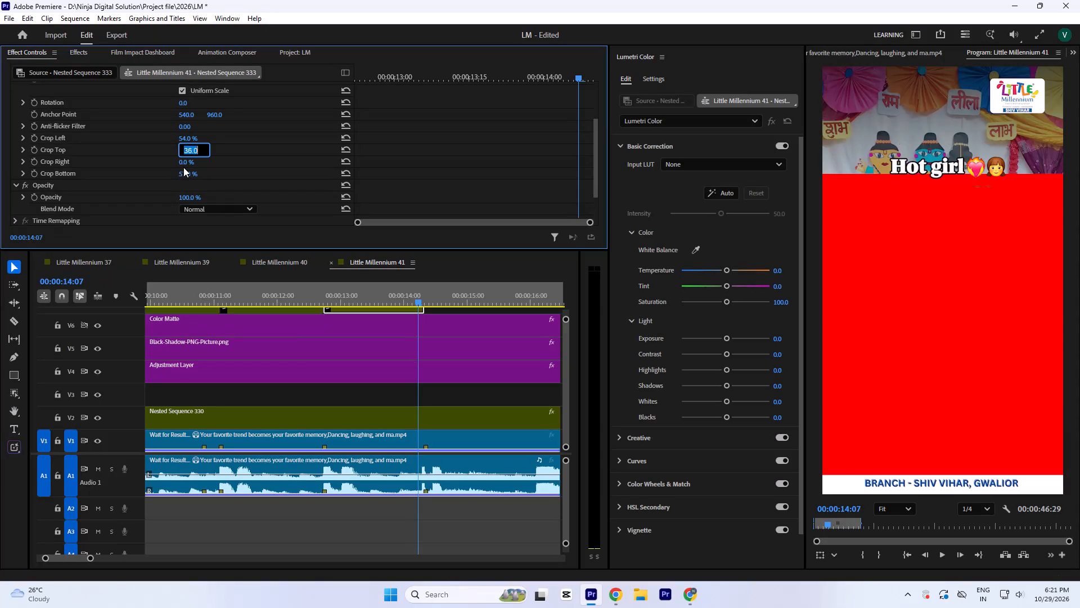
click(417, 155)
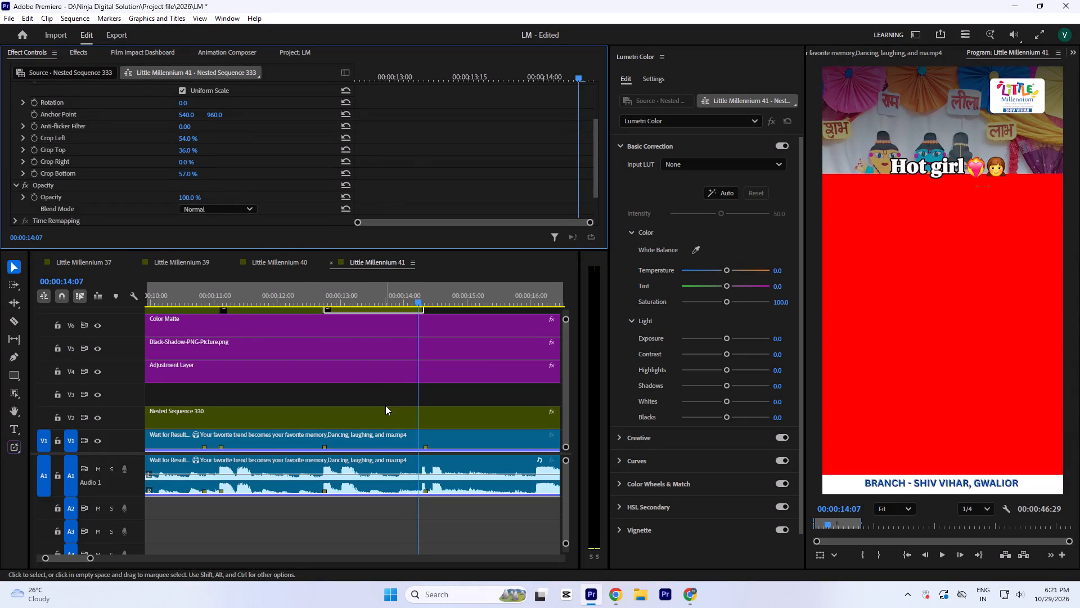
Save the project.
click(375, 400)
key(ctrl+s)
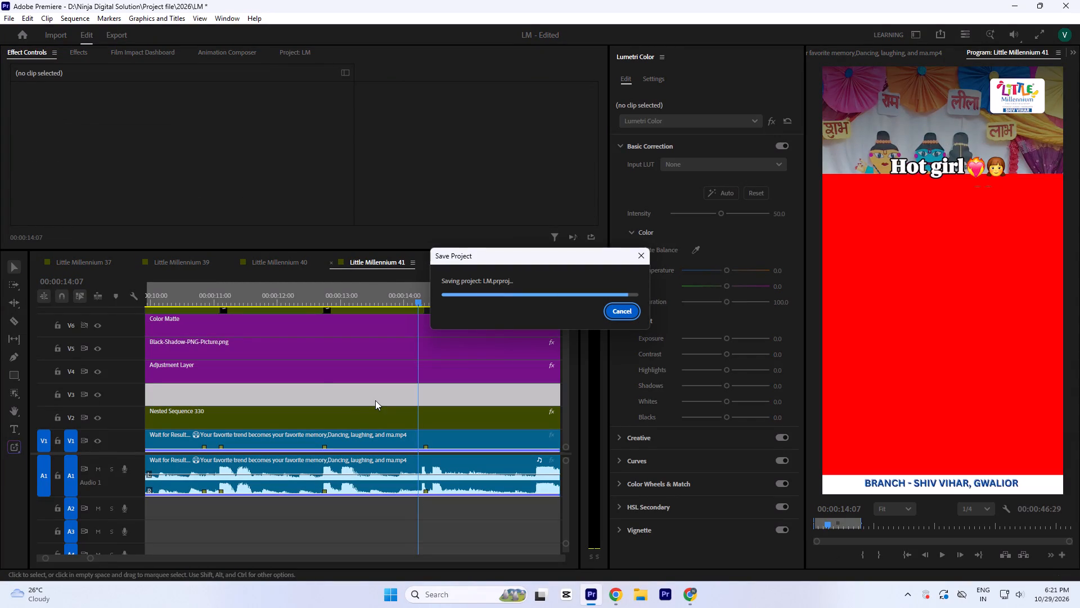
Play on from the Hot girl clip's end to find the next cue and mark Nested Sequence 330 at 00:00:16:04.
click(426, 299)
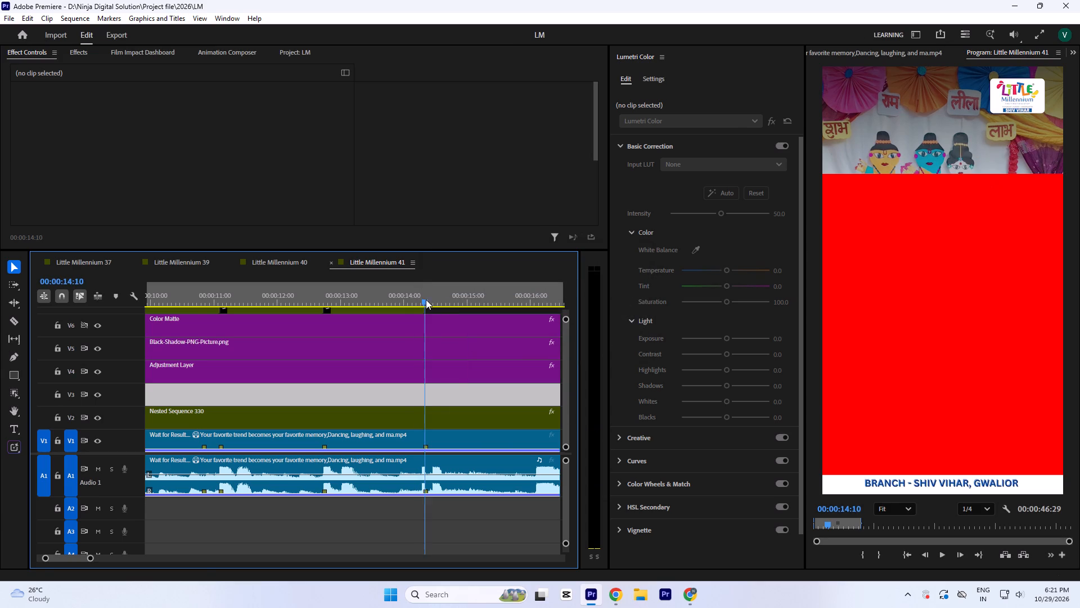
key(space)
key(minus)
key(minus)
key(equal)
key(minus)
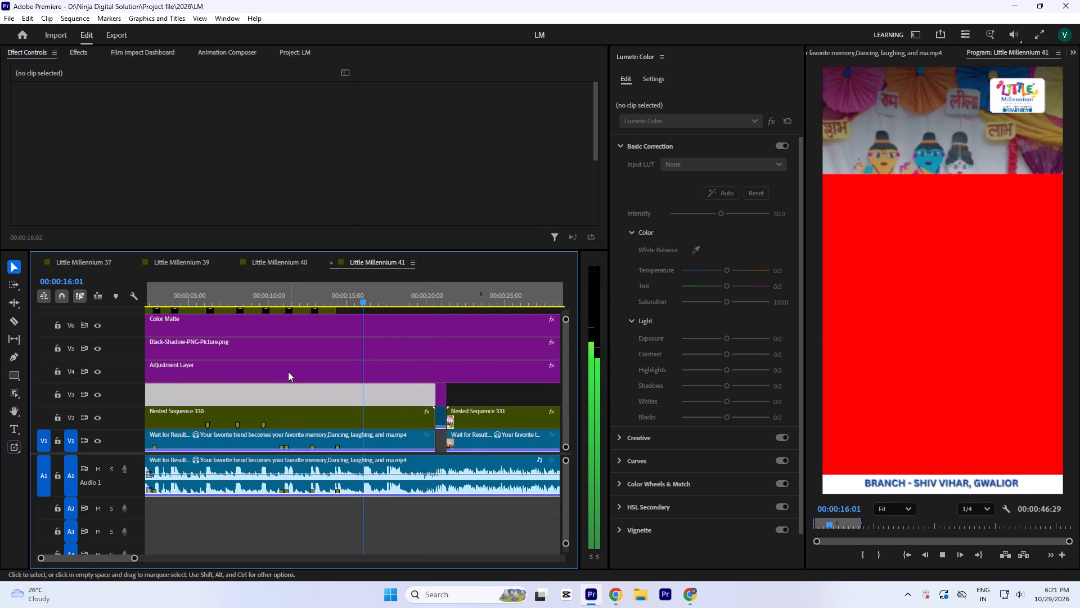
key(space)
click(363, 290)
key(equal)
key(equal)
key(equal)
key(equal)
key(equal)
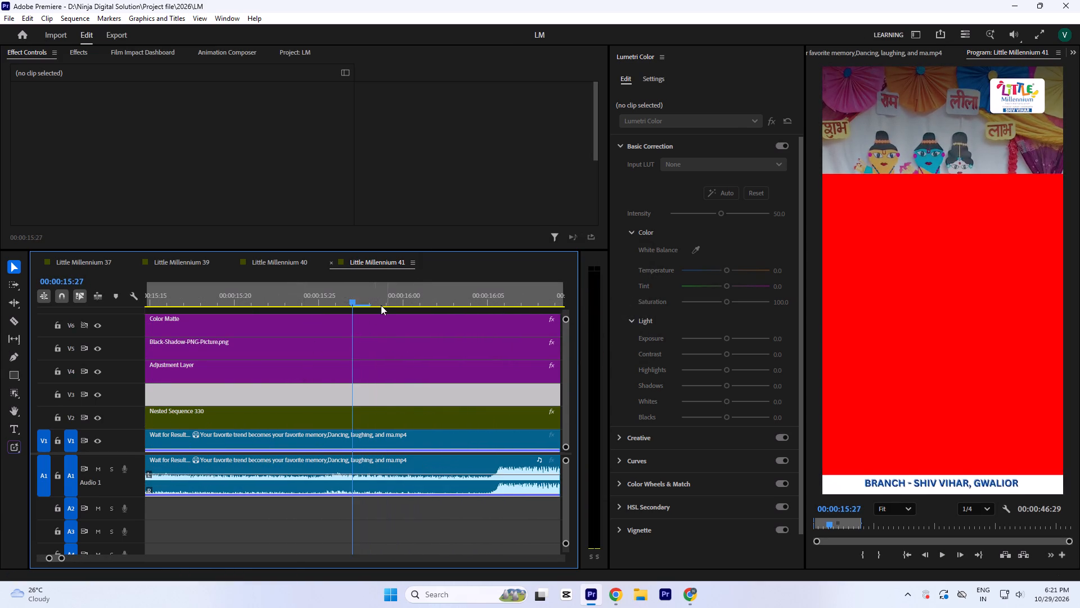
drag(382, 288, 468, 337)
click(471, 413)
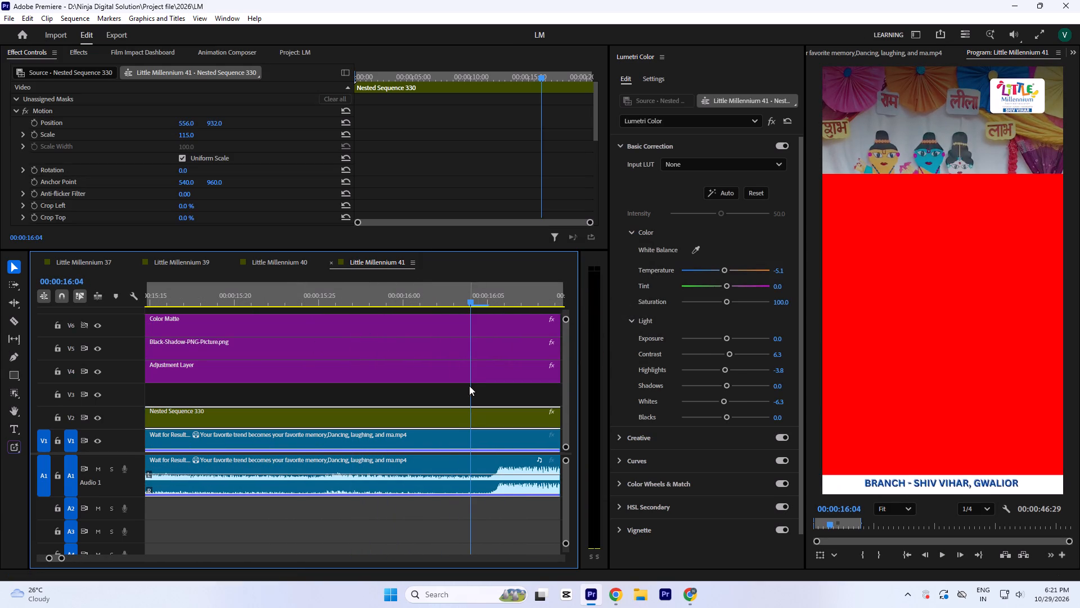
click(485, 293)
click(474, 292)
key(m)
Duplicate the full word-list clip Nested Sequence 333 from V3 onto V7, after the Hot girl clip.
key(minus)
key(minus)
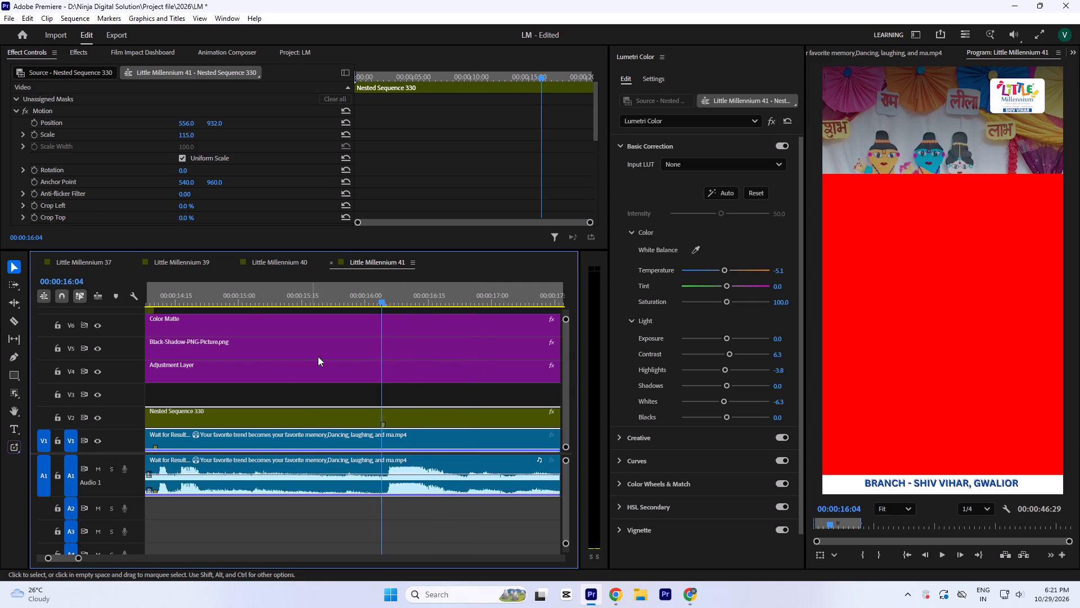
key(minus)
key(space)
key(minus)
key(minus)
key(equal)
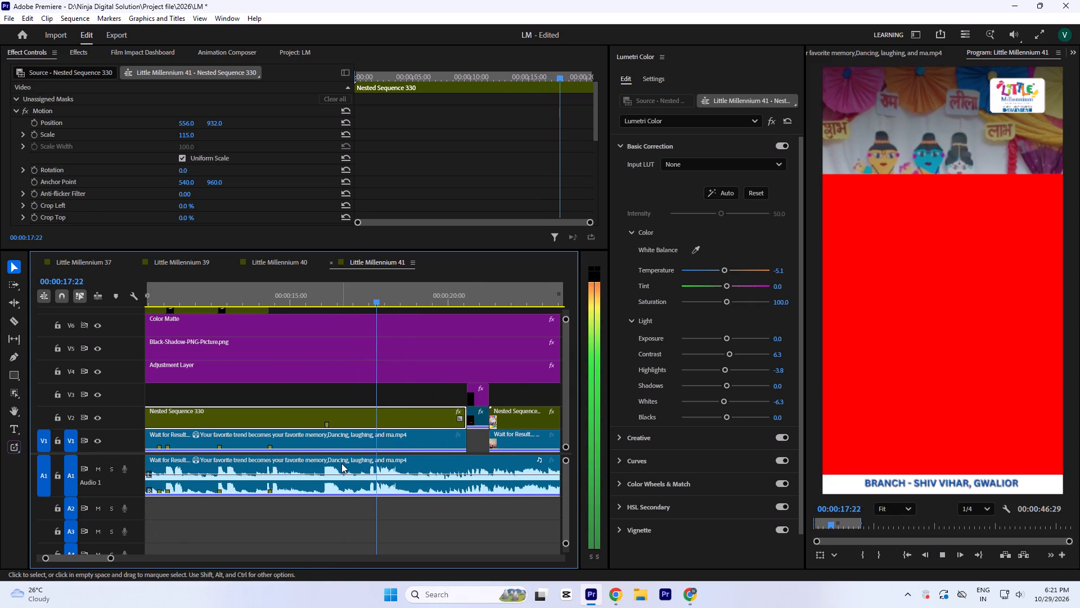
key(space)
text(`--)
key(minus)
drag(442, 89, 440, 89)
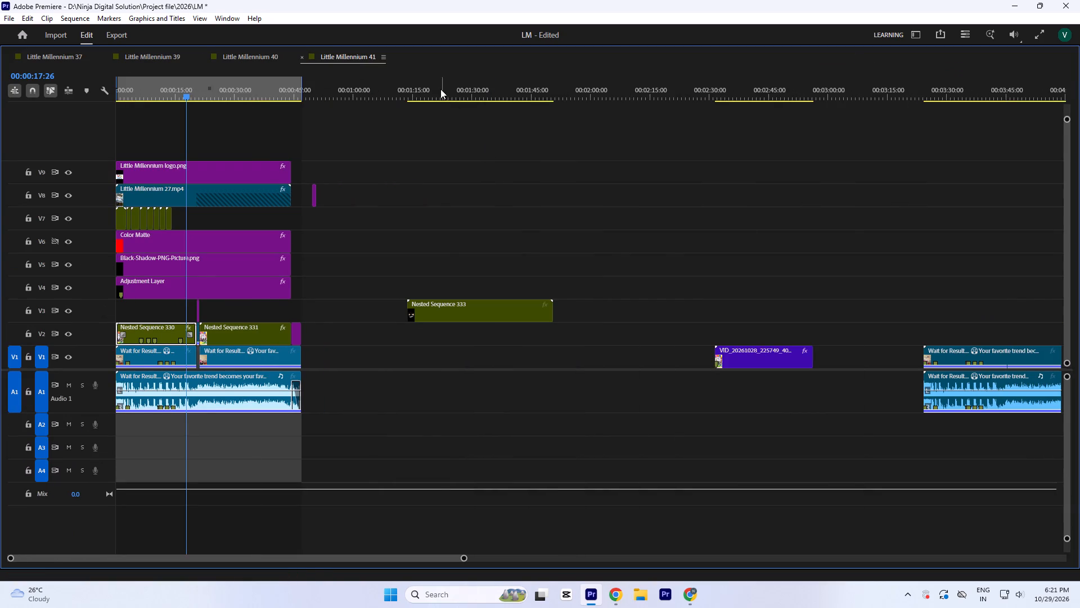
drag(440, 89, 443, 100)
alt+drag(435, 305, 202, 228)
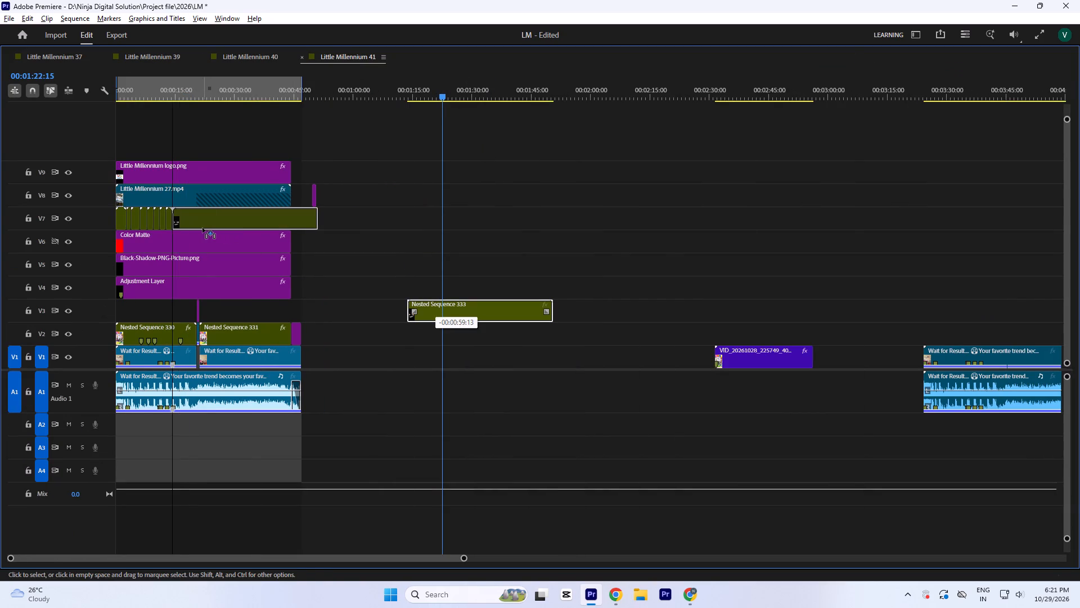
alt+drag(202, 228, 209, 230)
Fit the new V7 word-list clip between the Hot girl clip's end and the cue marker at 00:00:16:04.
click(181, 89)
drag(335, 218, 303, 218)
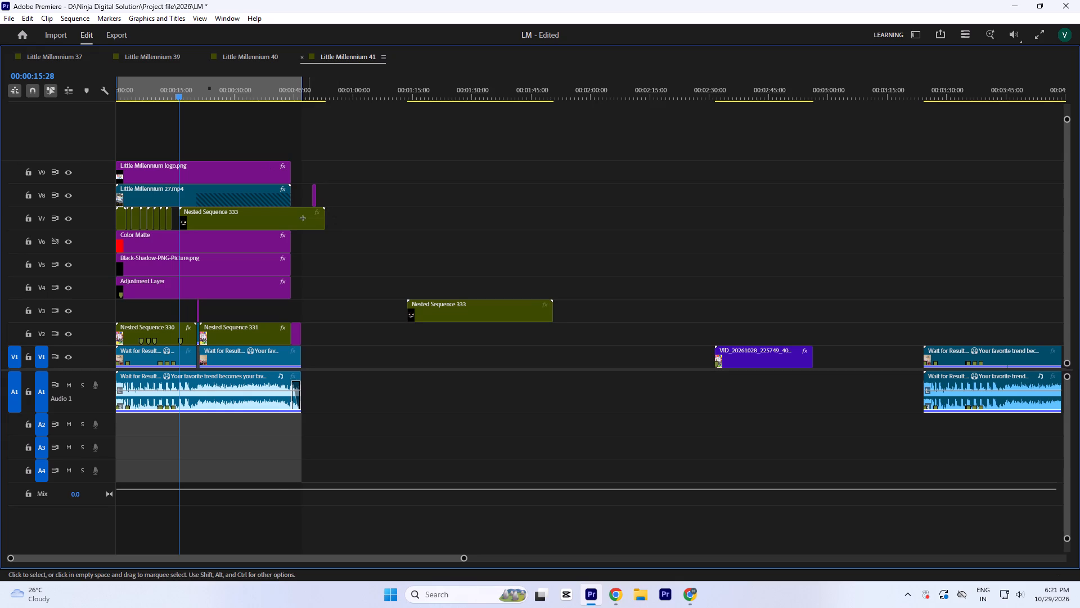
drag(303, 218, 235, 217)
drag(329, 221, 196, 230)
key(equal)
key(equal)
key(equal)
key(equal)
drag(632, 221, 541, 218)
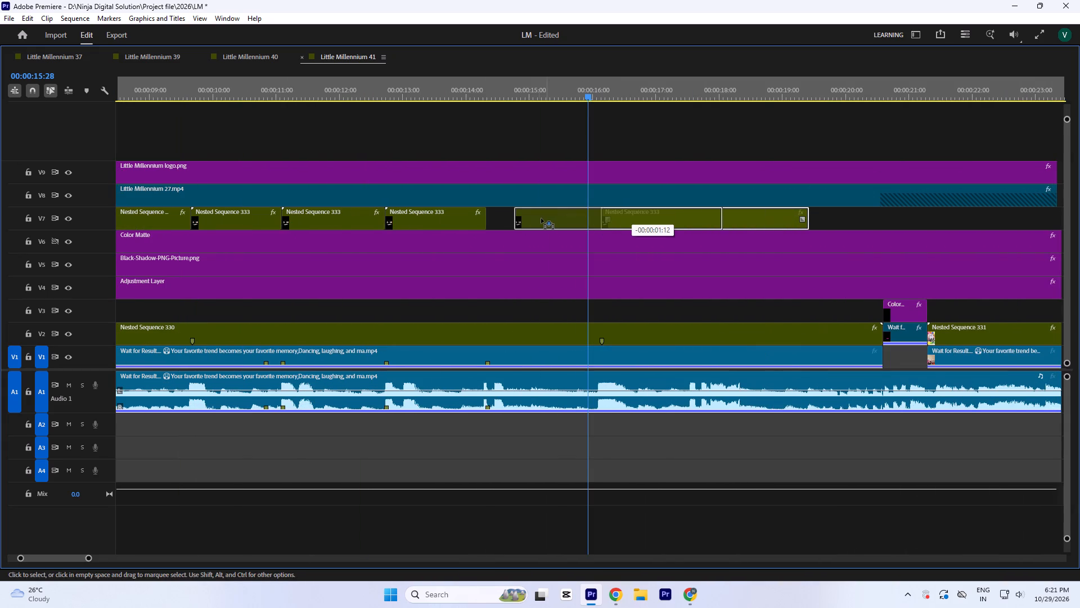
drag(541, 218, 521, 221)
drag(700, 222, 610, 225)
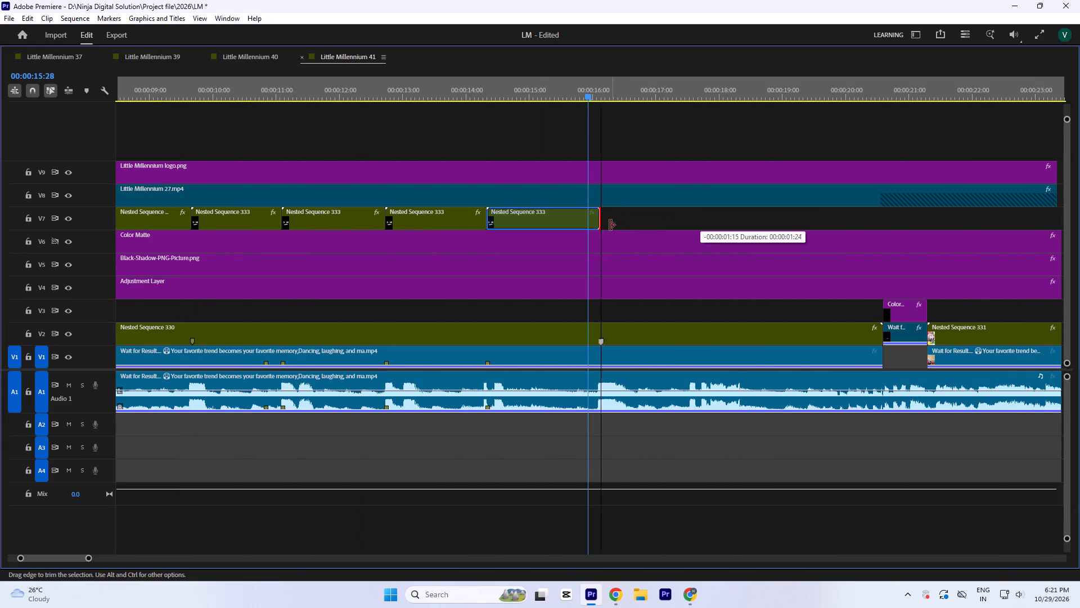
drag(610, 225, 609, 225)
Scale the new V7 word-list clip to 136% and set its position to 836, 721.
key(equal)
key(equal)
key(equal)
click(629, 86)
key(grave)
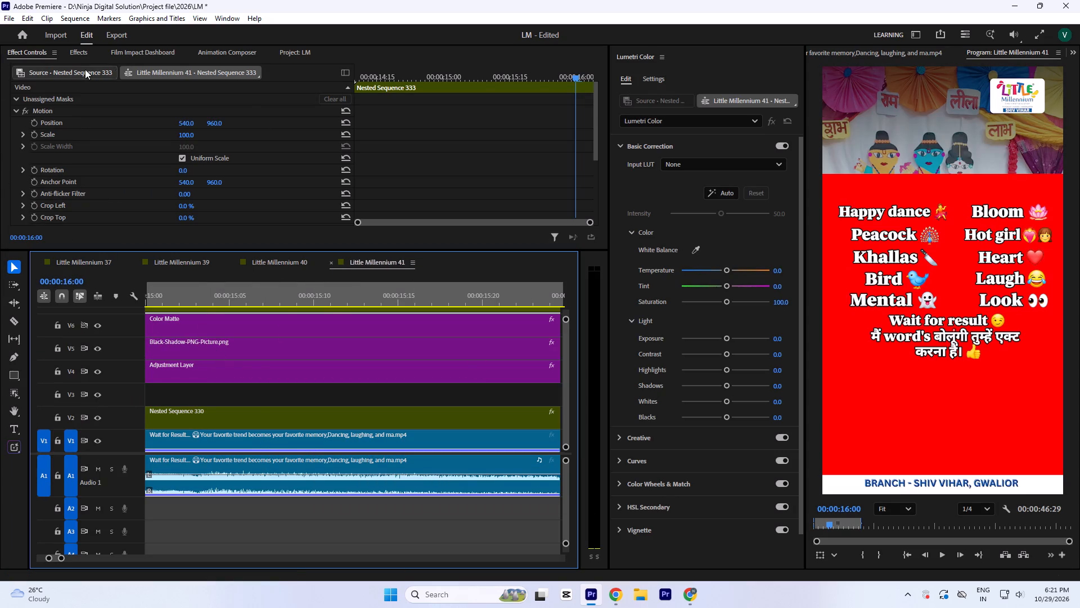
drag(190, 122, 263, 12)
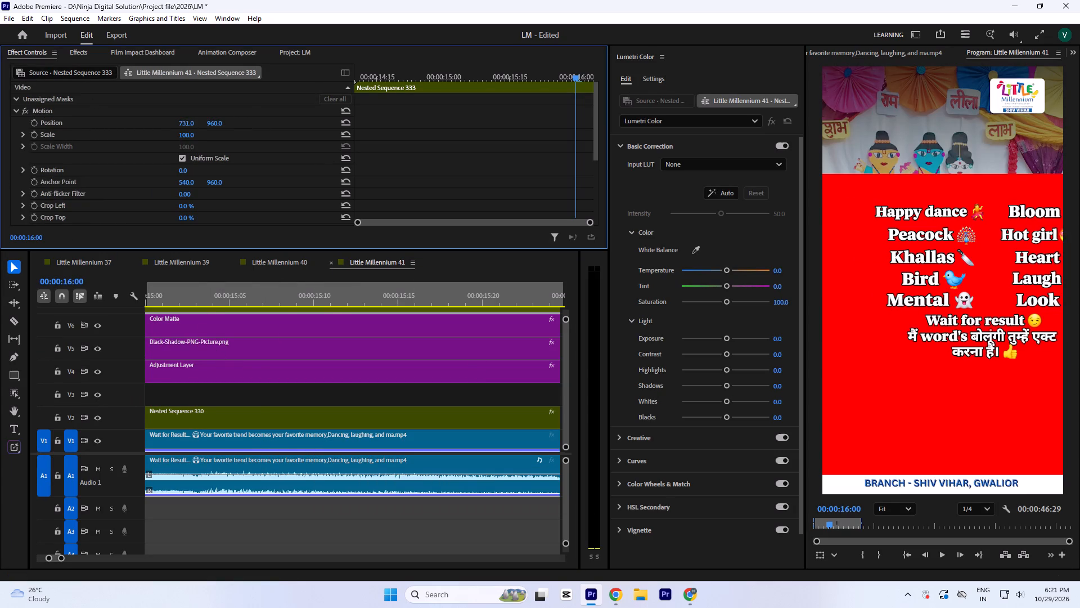
drag(263, 12, 201, 98)
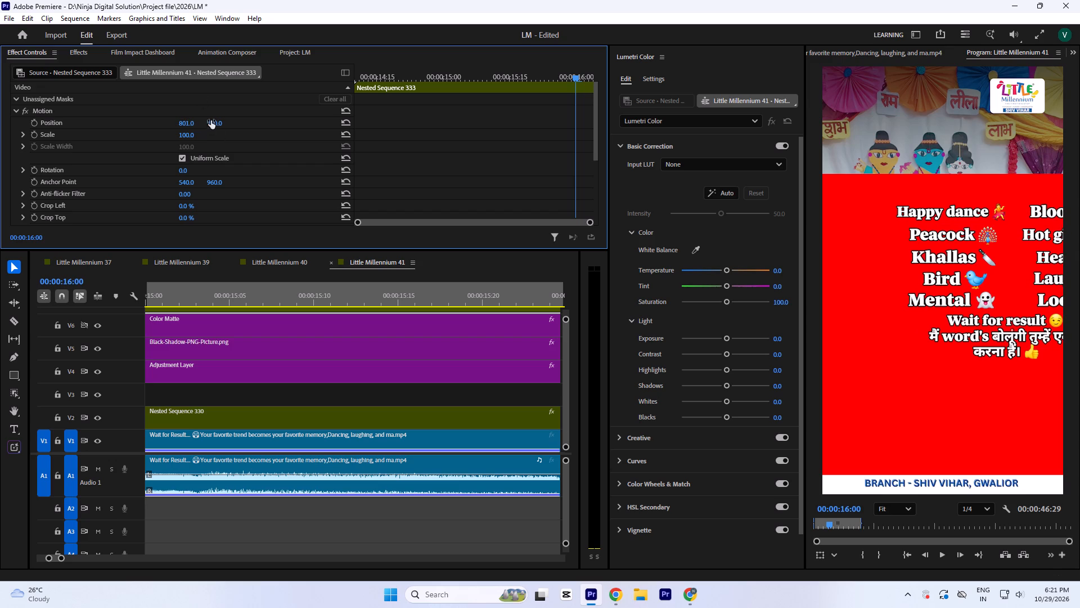
drag(211, 120, 215, 295)
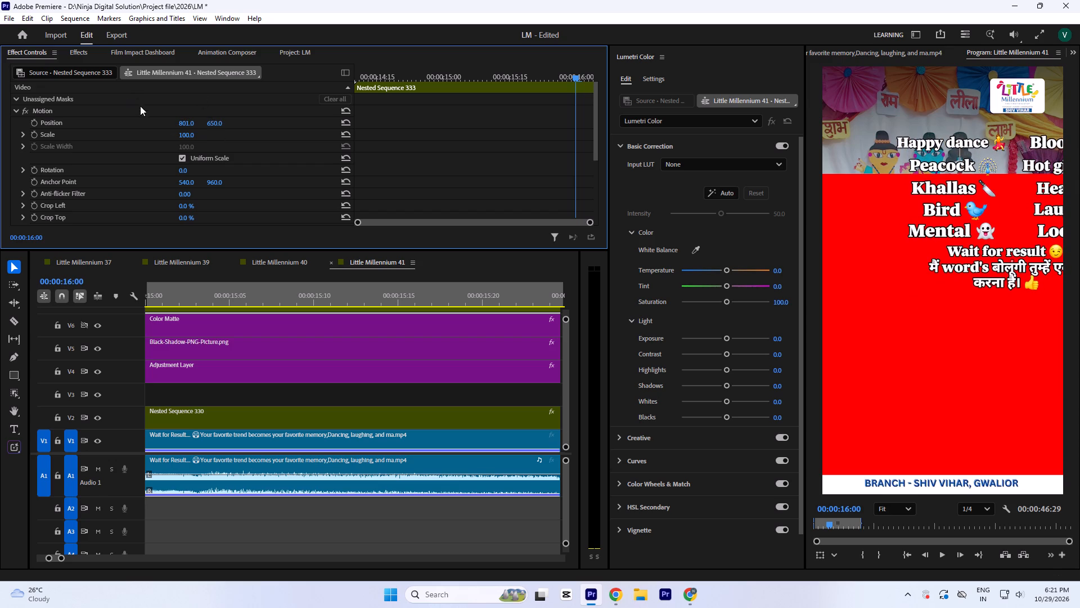
drag(189, 136, 195, 133)
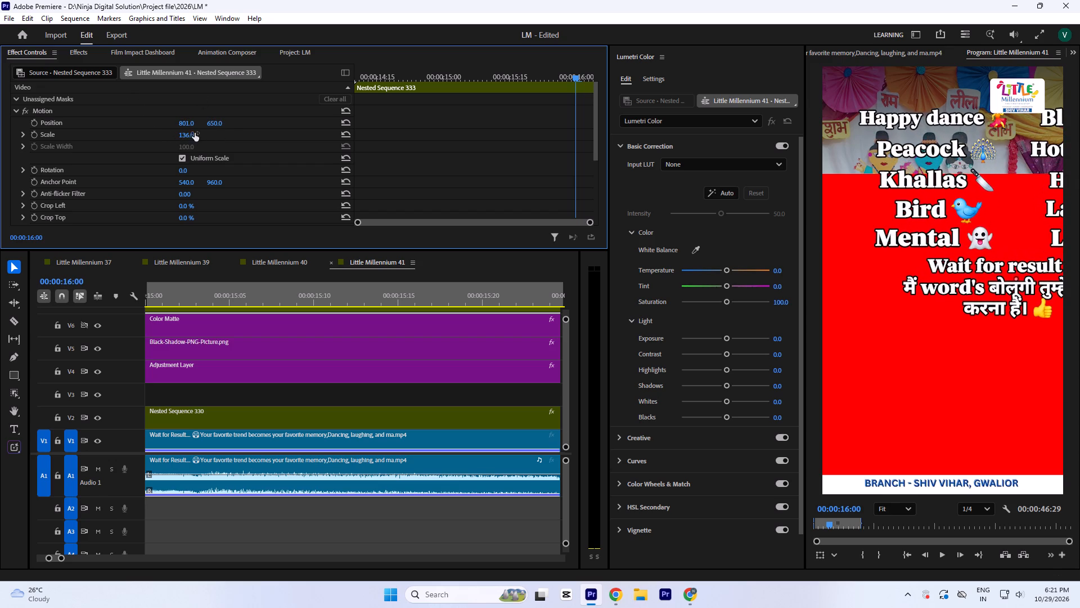
drag(195, 133, 187, 115)
drag(231, 123, 224, 82)
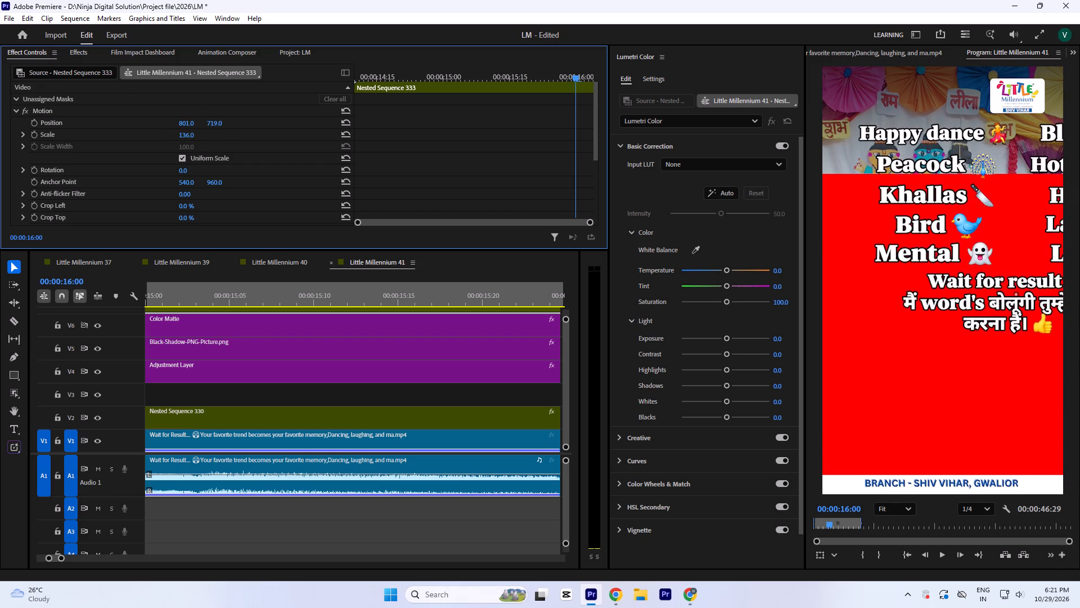
drag(224, 82, 224, 80)
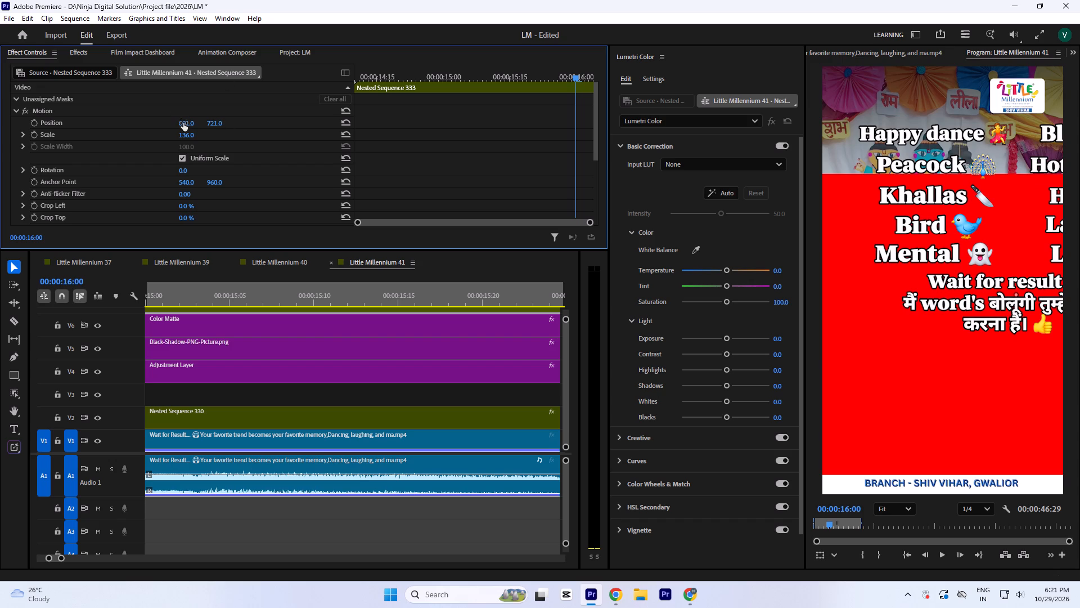
drag(184, 124, 190, 103)
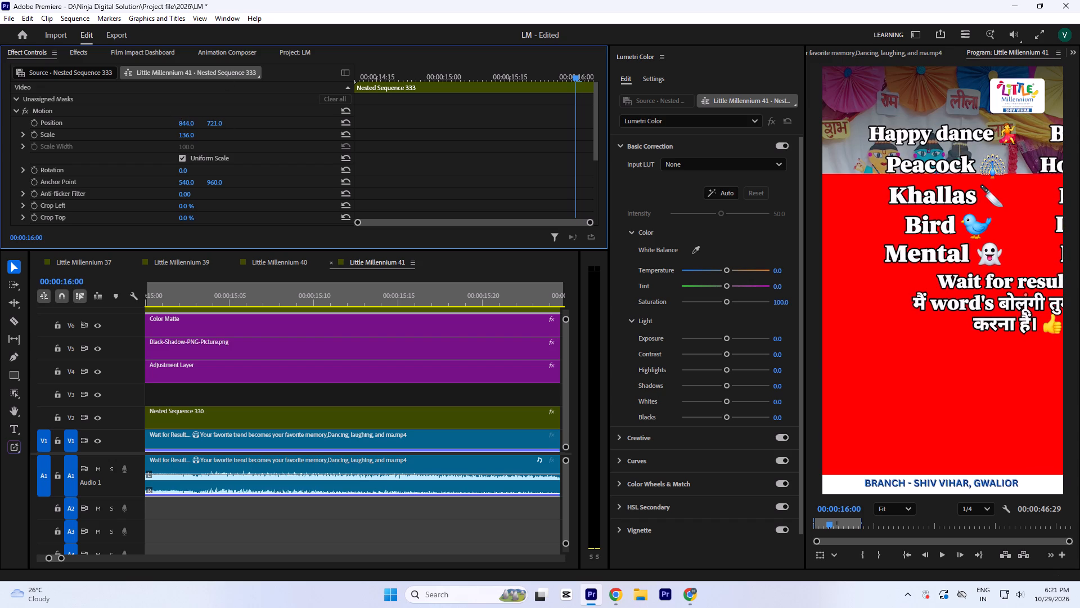
drag(190, 103, 190, 108)
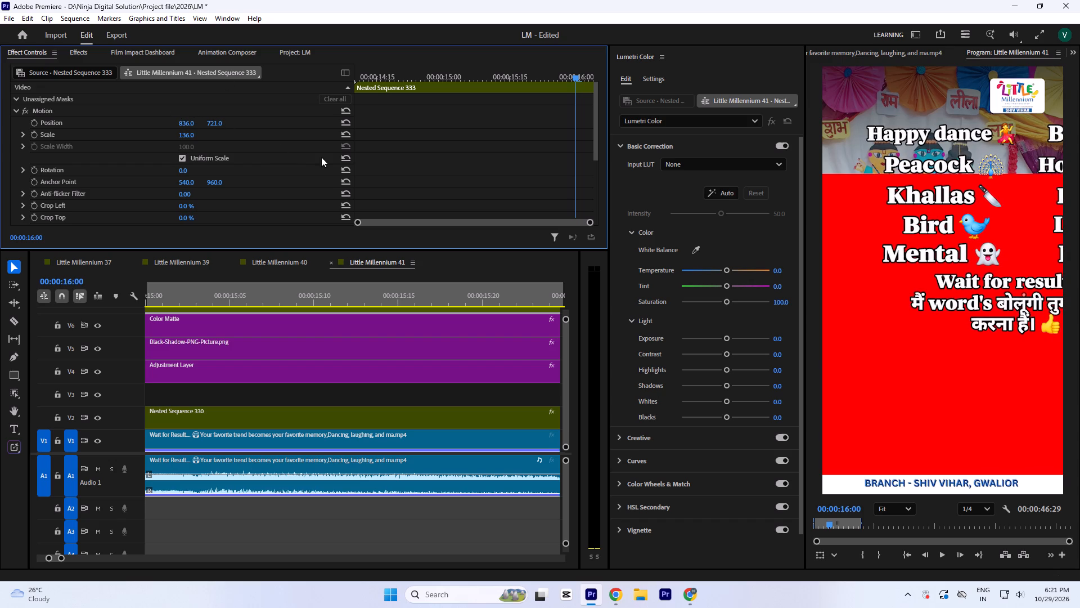
Set the new clip's right crop to 44% to hide the second column of words.
scroll(279, 176, down, 4)
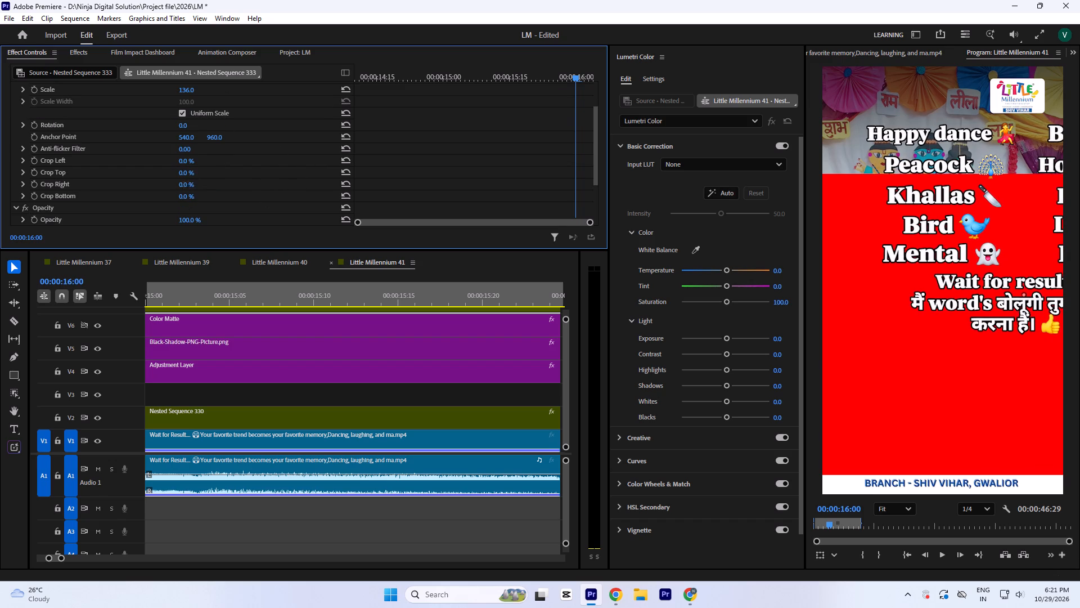
click(187, 182)
key(Up)
key(Up)
key(Up)
key(Up)
key(Up)
key(Up)
key(Up)
key(Up)
key(Up)
key(Up)
key(Up)
key(Up)
key(Up)
key(Up)
key(Up)
key(Up)
key(Up)
key(Up)
key(Up)
key(Up)
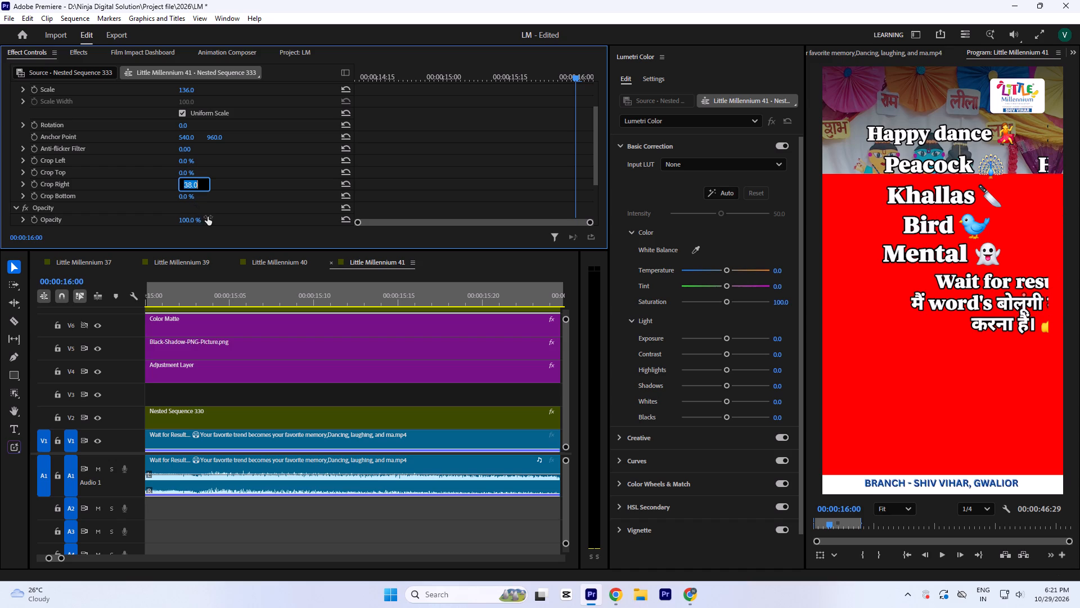
click(414, 170)
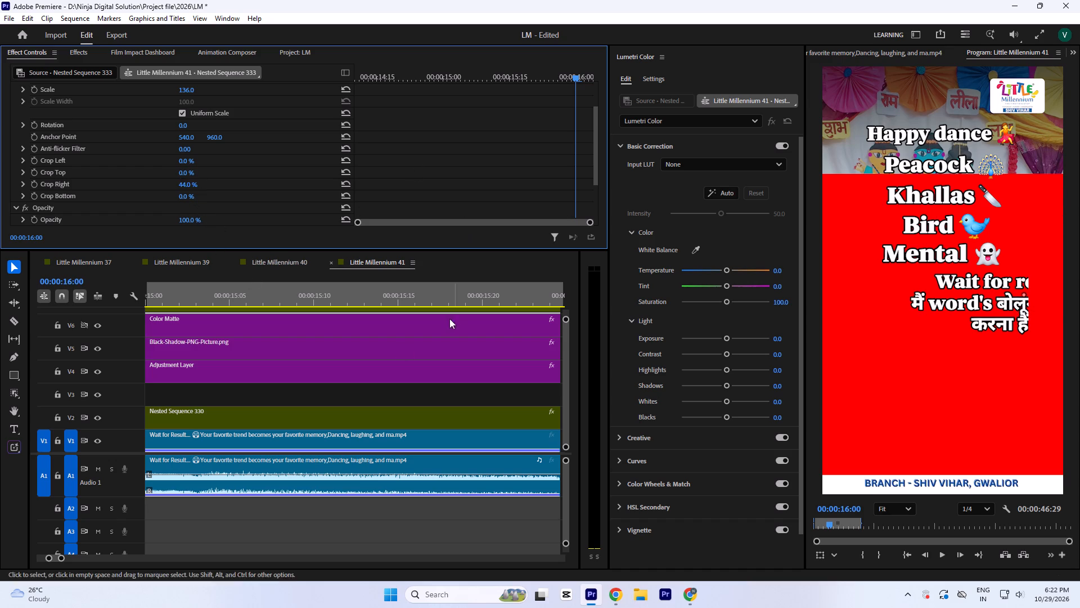
Set the new clip's bottom crop to 58% to hide everything below Peacock.
click(184, 198)
key(Up)
key(Up)
key(Up)
key(Up)
key(Up)
key(Up)
key(Up)
key(Up)
key(Up)
key(Up)
key(Up)
key(Up)
key(Up)
key(Up)
key(Up)
key(Up)
key(Up)
key(Up)
key(Up)
key(Up)
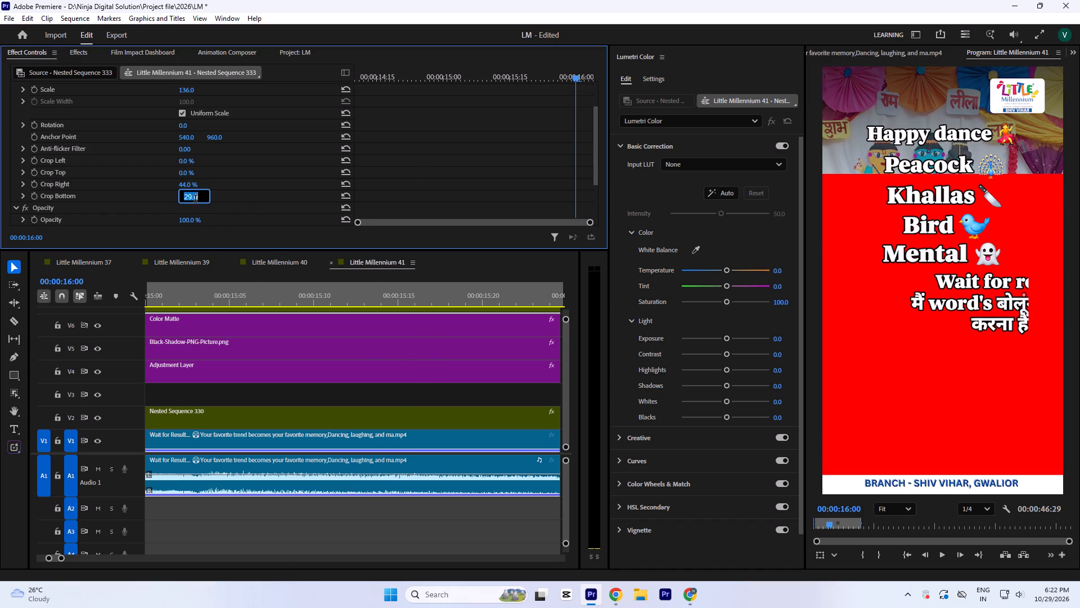
key(Down)
key(Up)
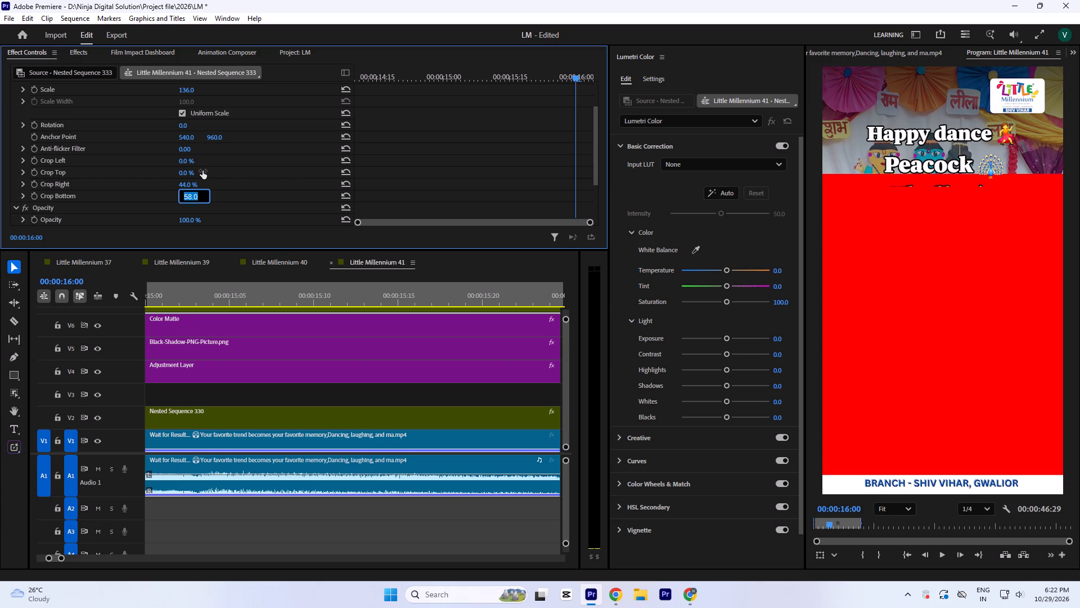
Set the new V7 clip's top crop to 36% to hide the Happy dance line above Peacock.
click(188, 172)
key(Up)
key(Up)
key(Up)
key(Up)
key(Up)
key(Up)
key(Up)
key(Up)
key(Up)
key(Up)
key(Up)
key(Up)
key(Up)
key(Up)
key(Up)
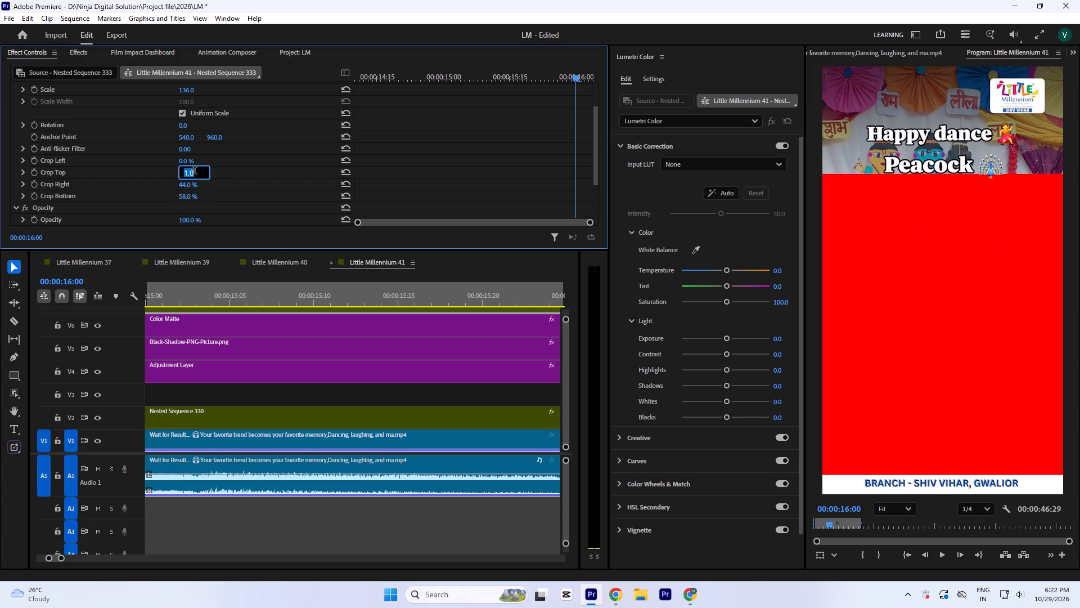
key(Up)
key(Up)
key(Up)
key(Up)
key(Up)
key(Up)
key(Up)
key(Up)
key(Up)
key(Up)
key(Up)
key(Up)
key(Up)
key(Up)
key(Up)
key(Up)
key(Up)
key(Up)
key(Up)
key(Up)
key(Up)
key(Up)
key(Up)
key(Down)
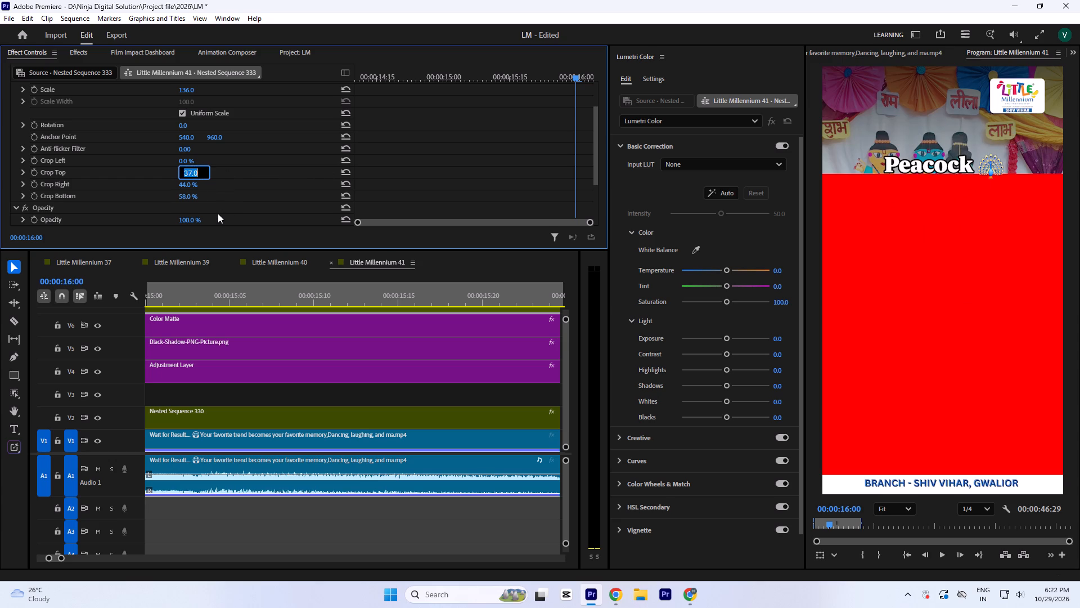
key(Down)
key(Down)
key(Up)
click(492, 186)
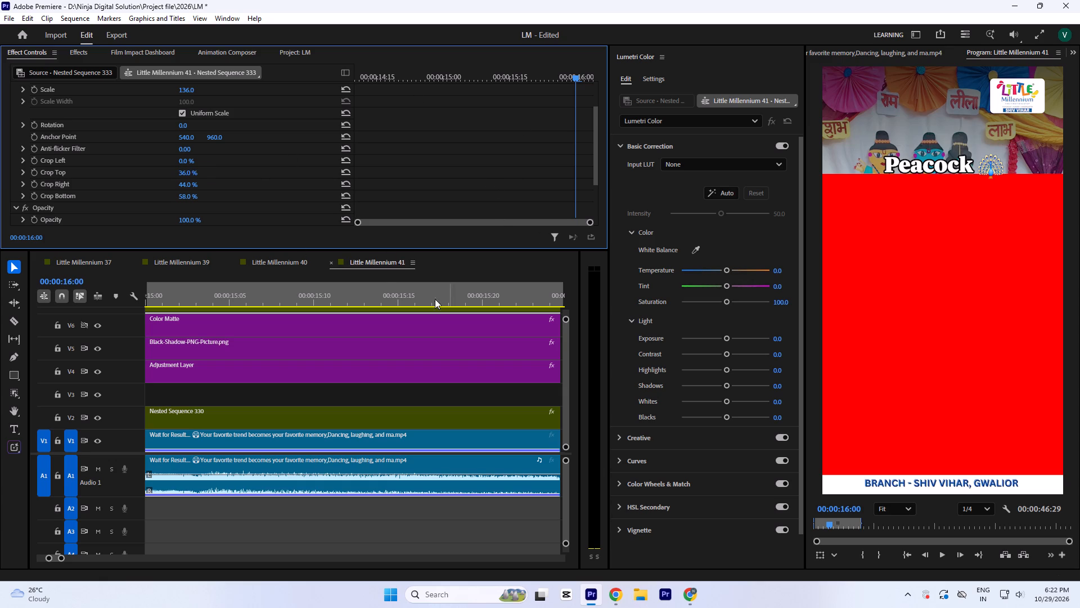
Set the Peacock clip's horizontal position to 832.
scroll(303, 166, up, 10)
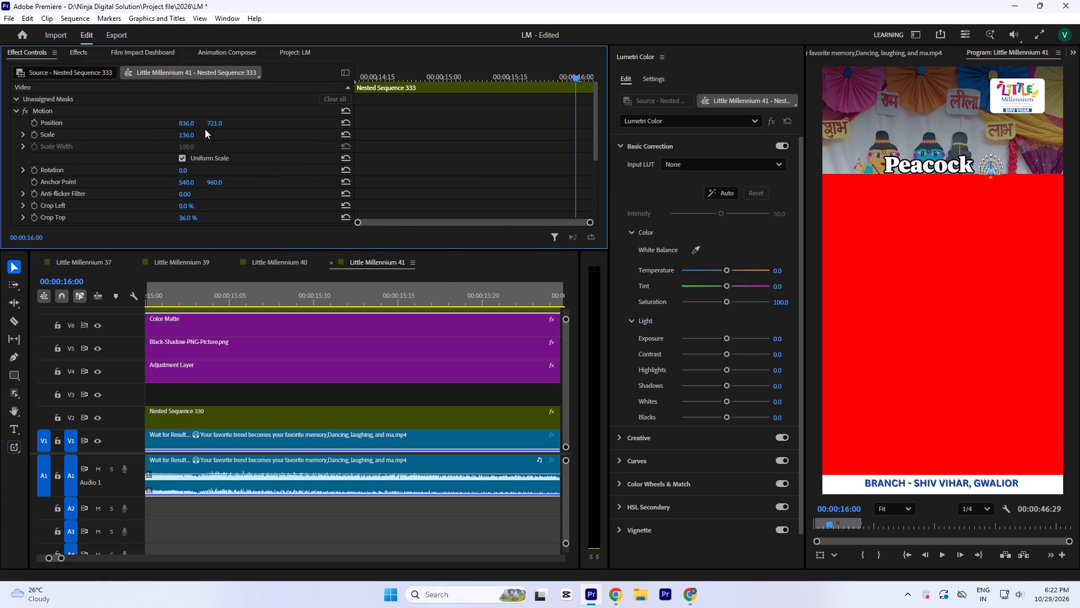
click(183, 121)
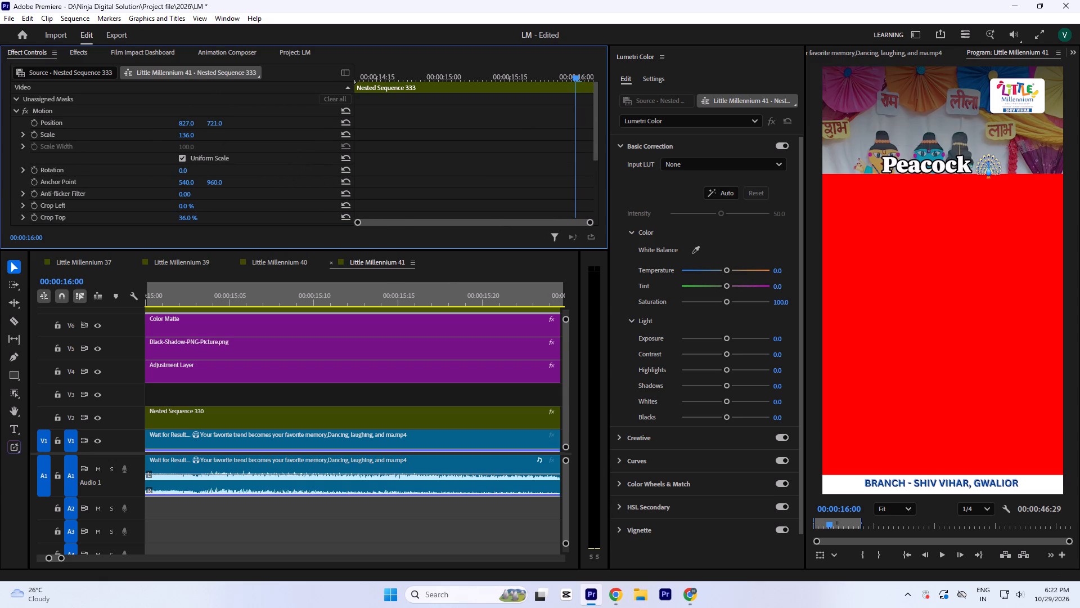
click(469, 391)
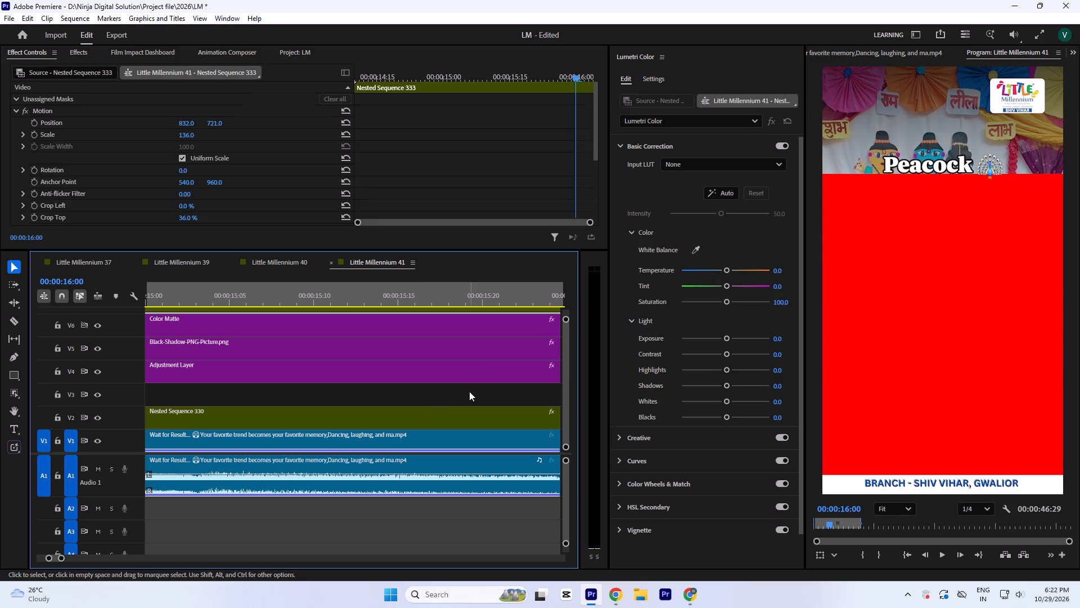
Find the audio cue following the Peacock caption and add a marker to the V1 clip at 00:00:17:18.
click(503, 294)
key(minus)
key(minus)
drag(442, 293, 449, 301)
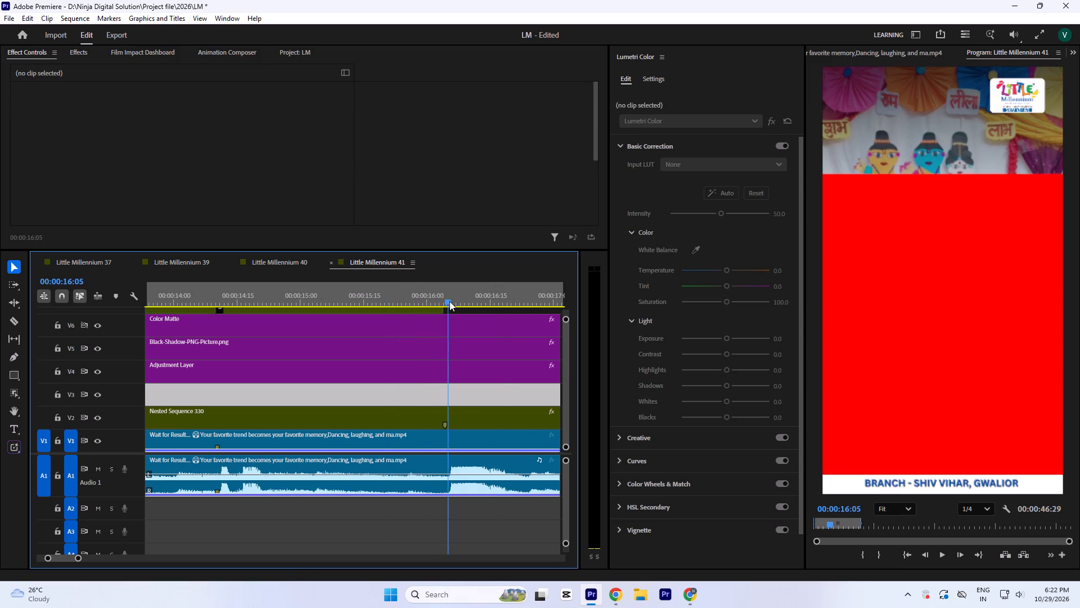
drag(449, 301, 450, 301)
key(space)
text(`-)
key(space)
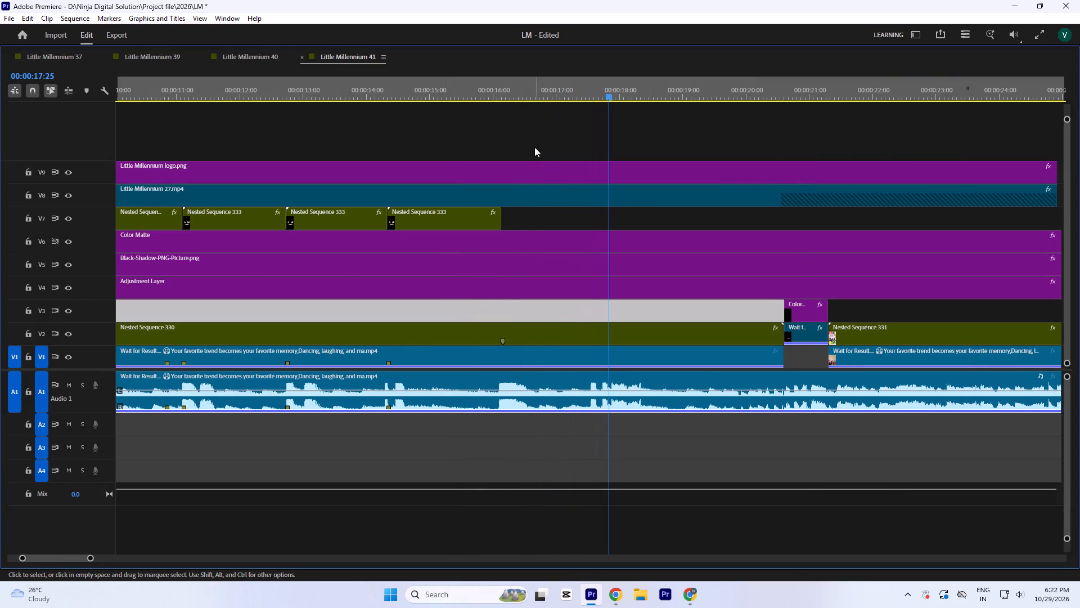
drag(566, 90, 589, 109)
key(equal)
key(equal)
key(equal)
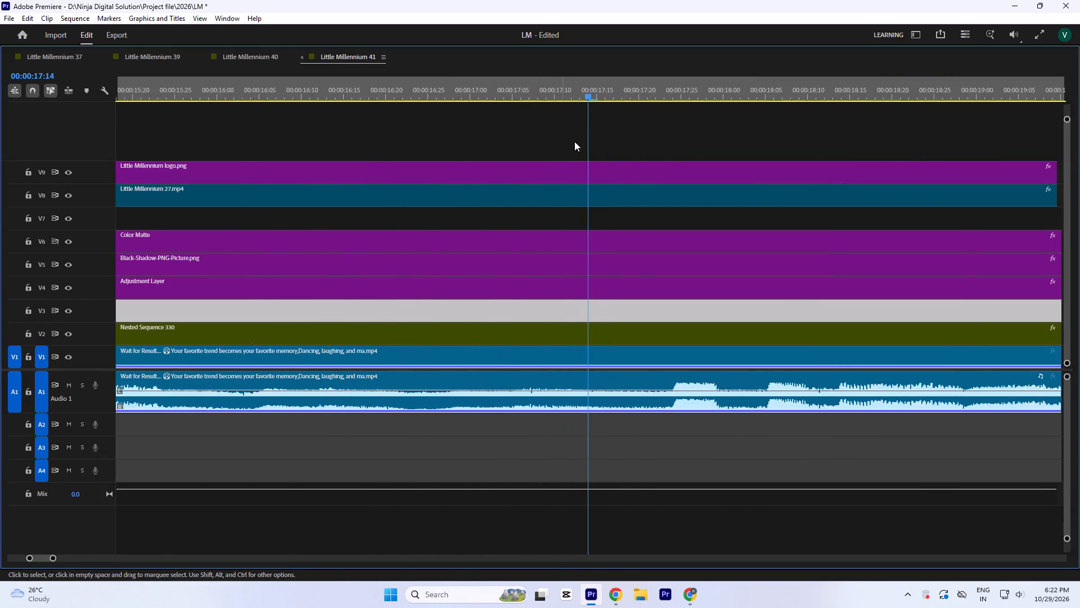
key(equal)
drag(602, 95, 656, 149)
click(656, 362)
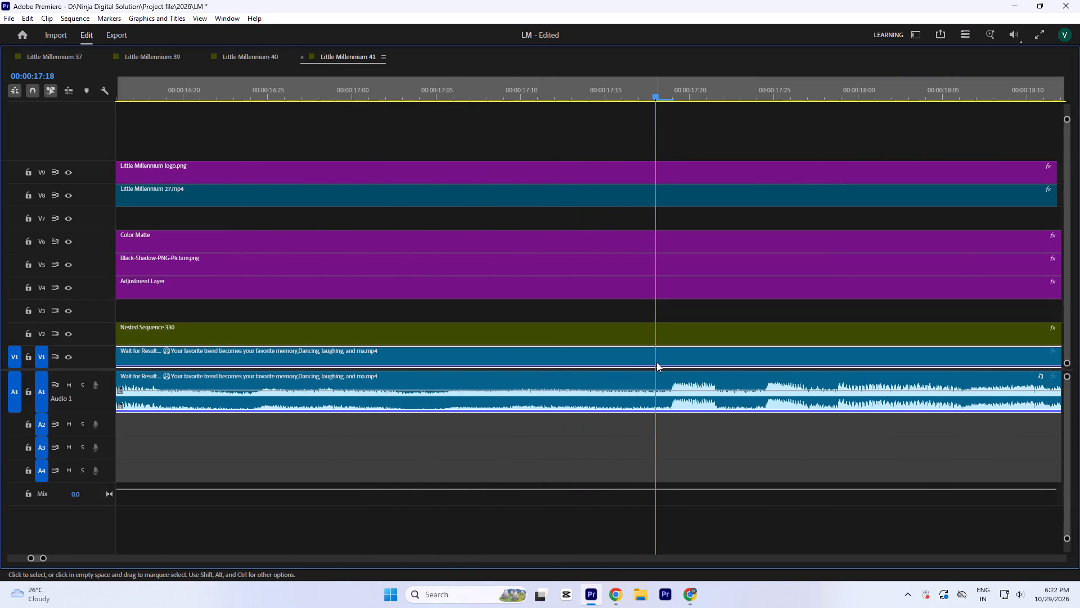
key(m)
Play back from near the Peacock clip's end past the new cue marker to check the caption timing.
key(minus)
key(minus)
key(minus)
click(515, 92)
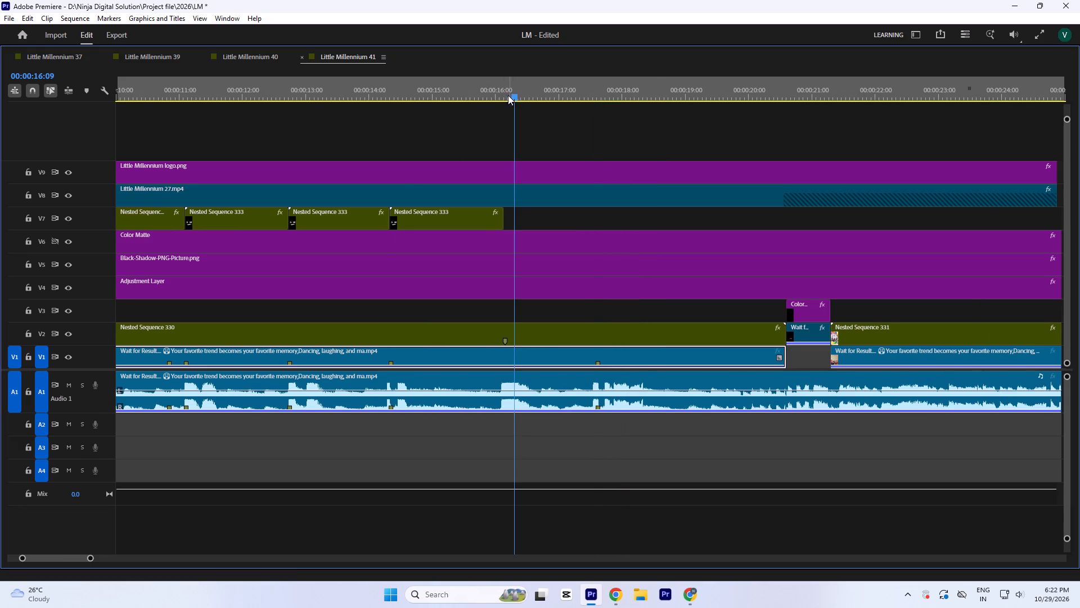
click(499, 90)
key(space)
text(- `-)
key(space)
key(equal)
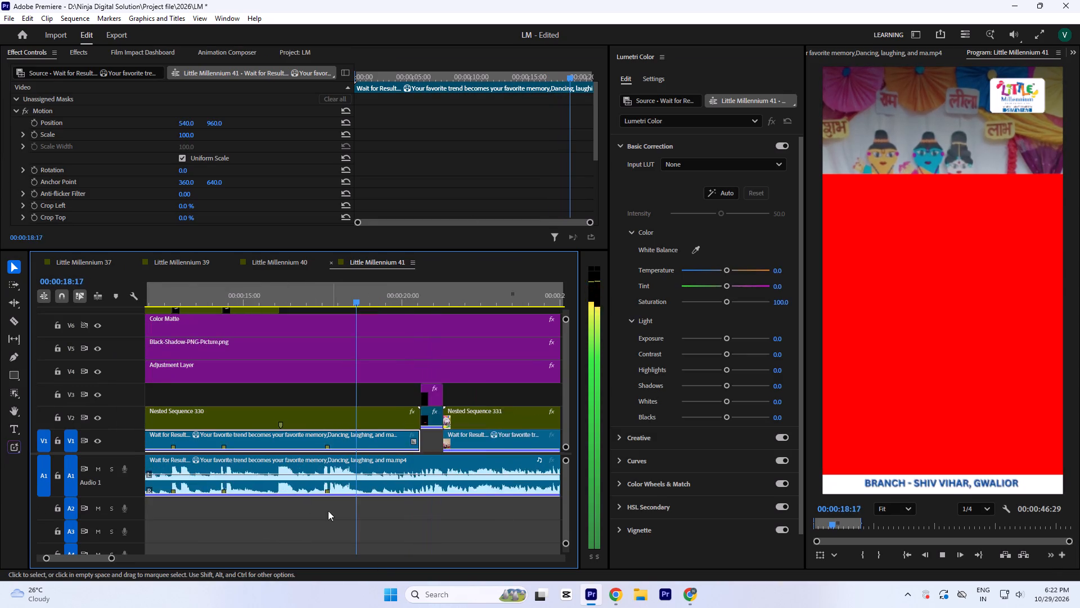
key(equal)
key(minus)
key(minus)
key(minus)
key(space)
Duplicate the spare V3 word-list clip, place the copy on V7 beyond the Peacock clip, and shorten its end.
key(minus)
drag(436, 299, 488, 323)
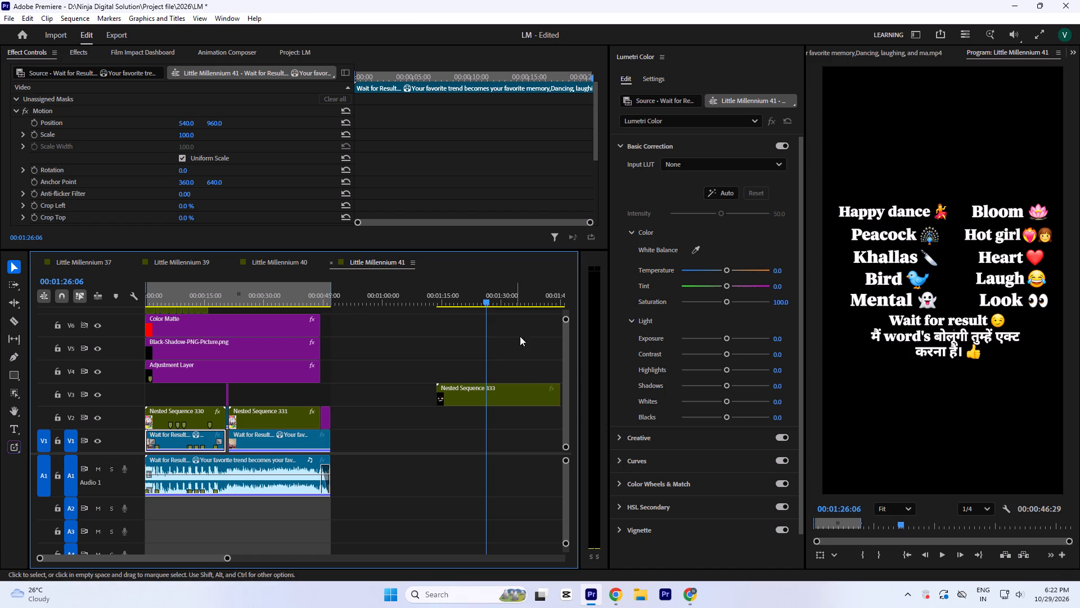
alt+drag(467, 396, 411, 343)
key(grave)
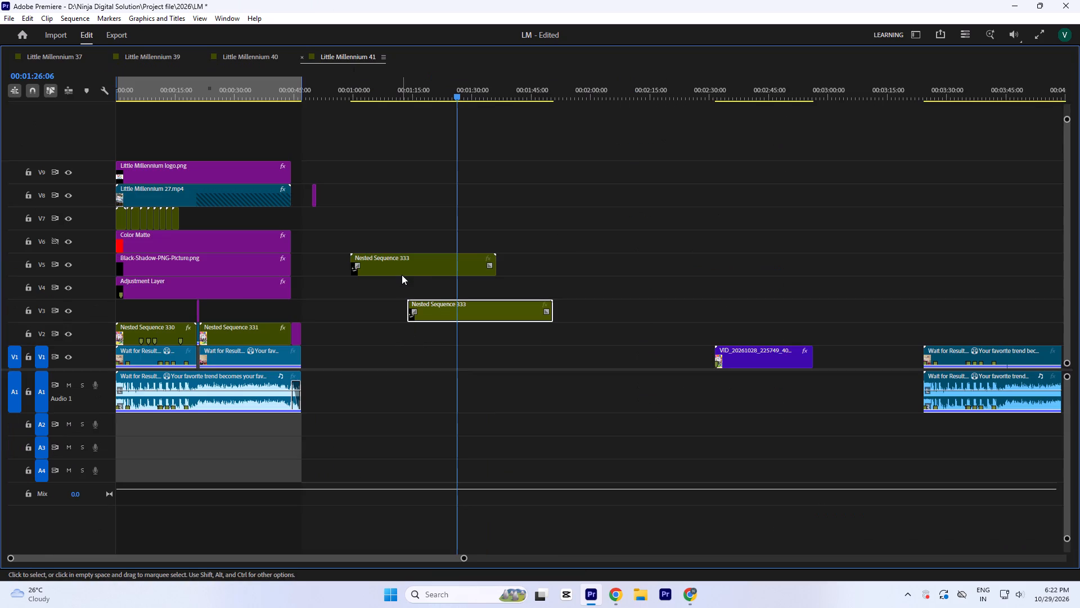
drag(402, 273, 245, 220)
drag(345, 226, 285, 232)
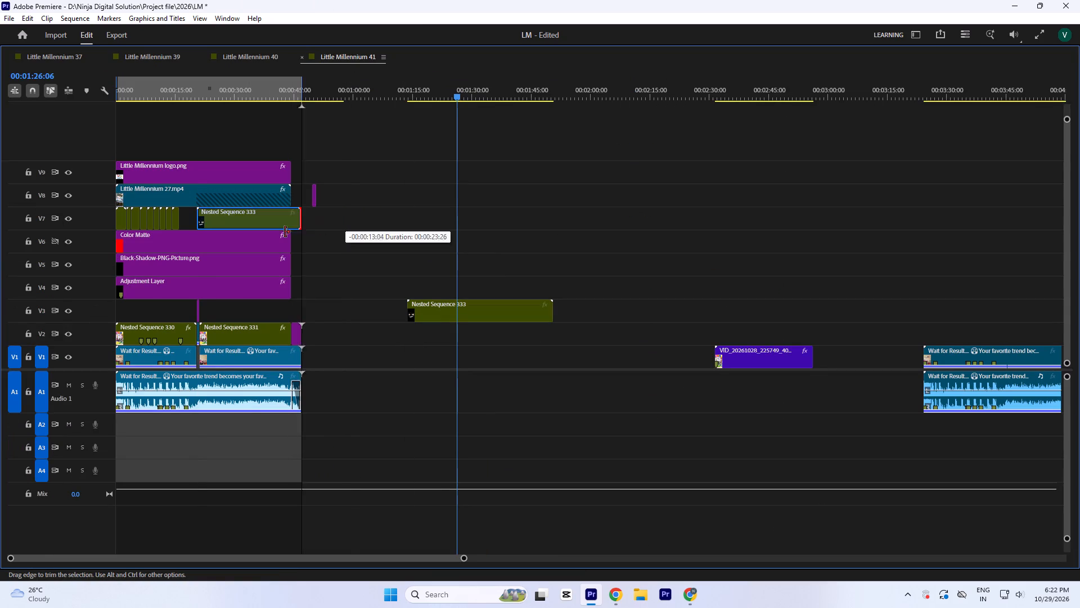
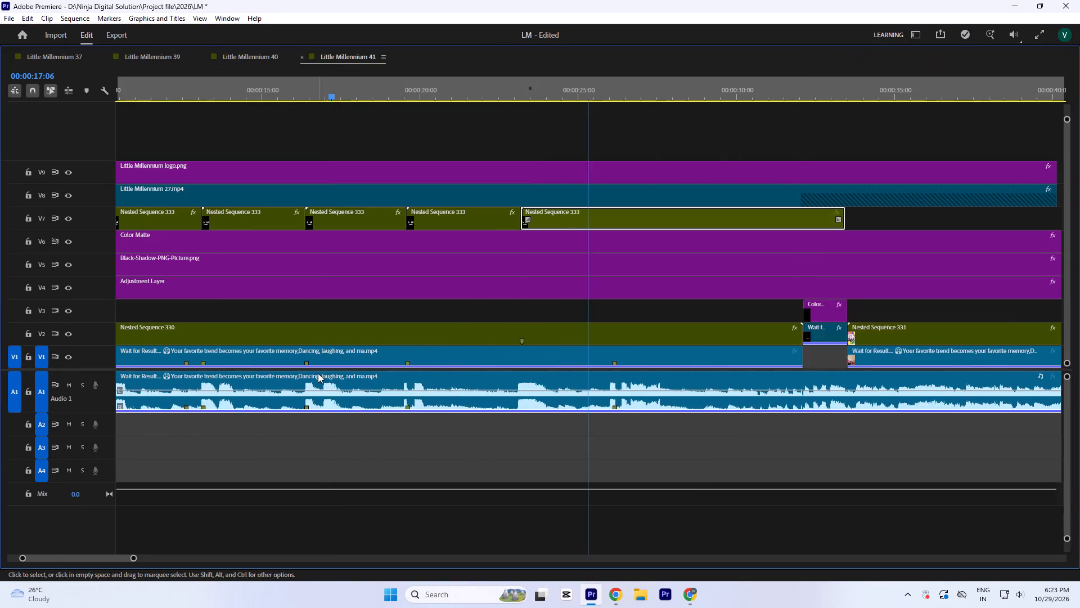
Trim the end of the new V7 word-list clip back to the cue marker at 00:00:17:18.
text(=)
key(space)
key(space)
key(equal)
key(equal)
key(equal)
key(equal)
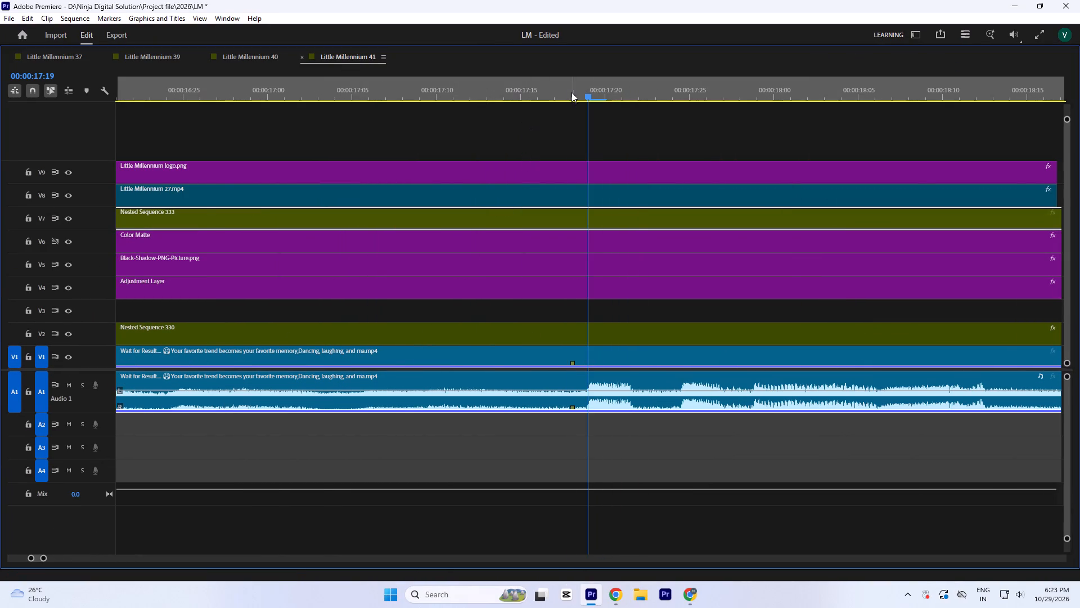
click(571, 91)
key(minus)
key(minus)
key(minus)
drag(817, 216, 704, 218)
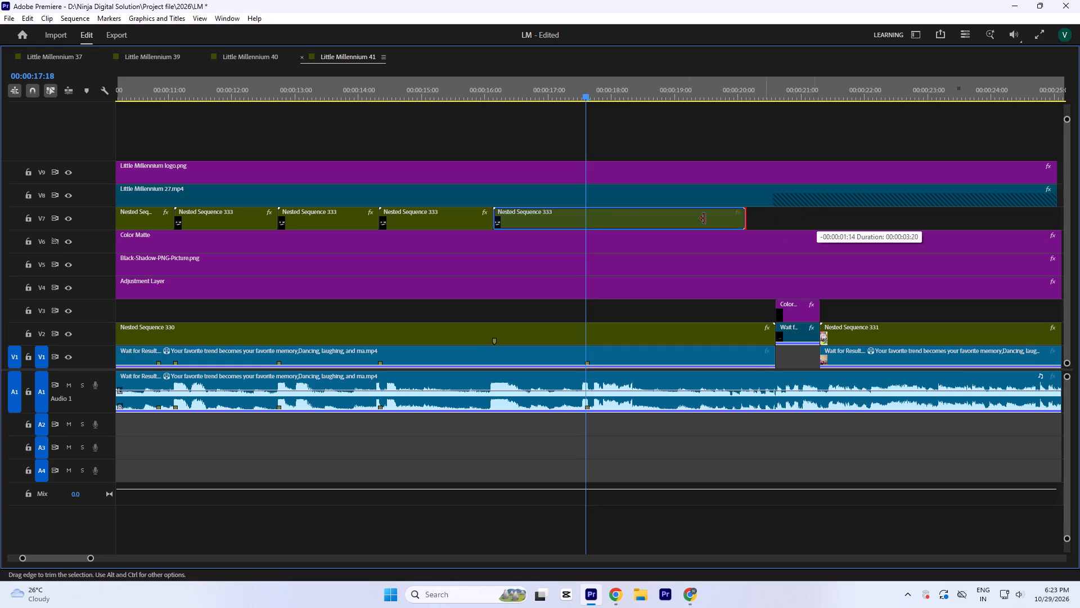
drag(704, 218, 586, 229)
Restore the full editing layout and play back from the start of the trimmed V7 clip to check its cue.
key(equal)
click(561, 89)
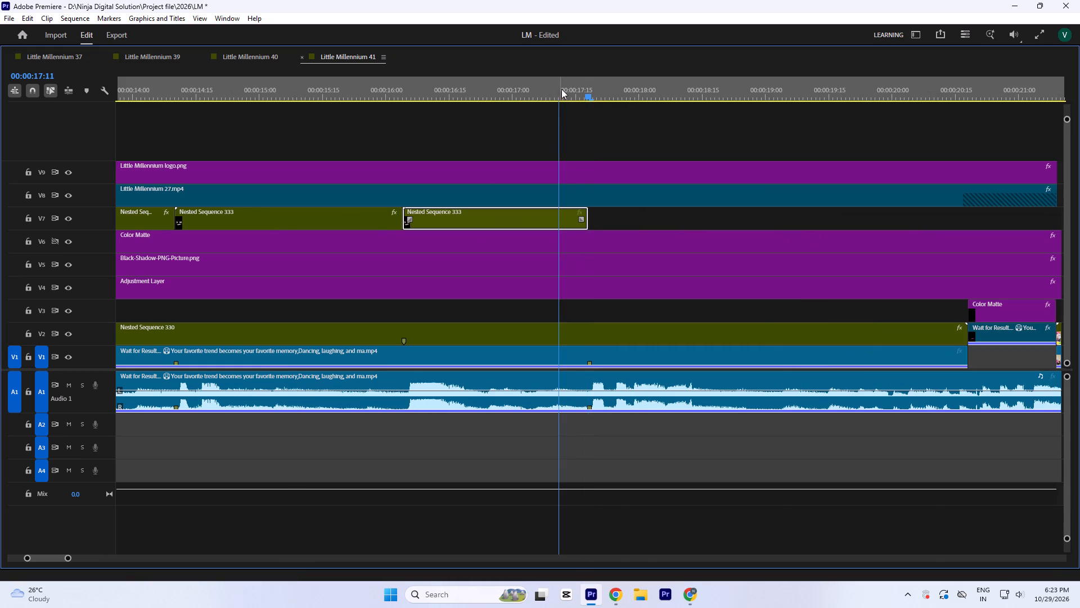
key(grave)
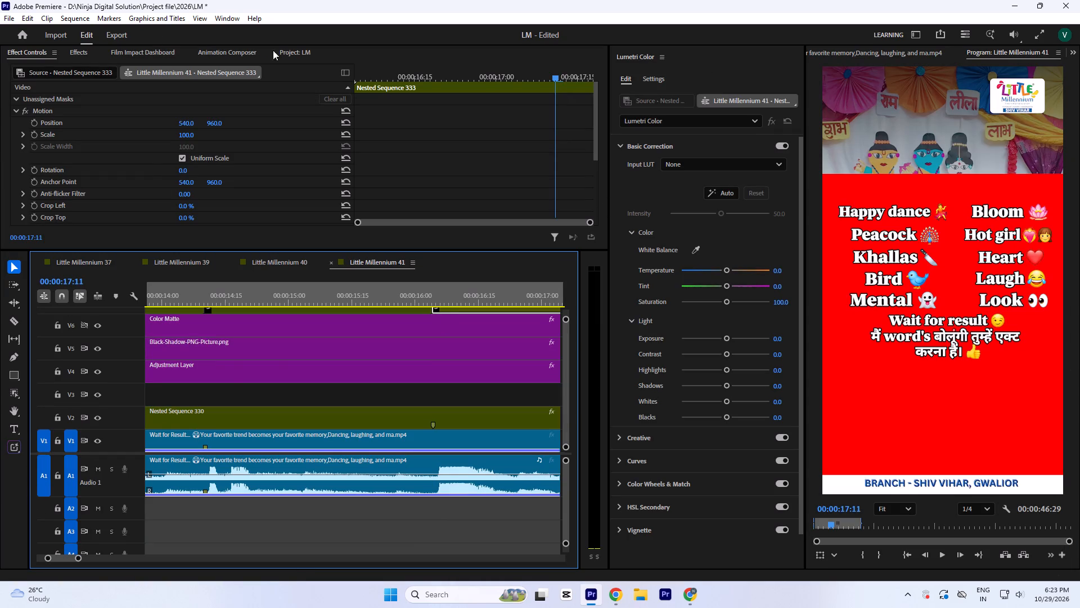
click(434, 297)
key(space)
key(minus)
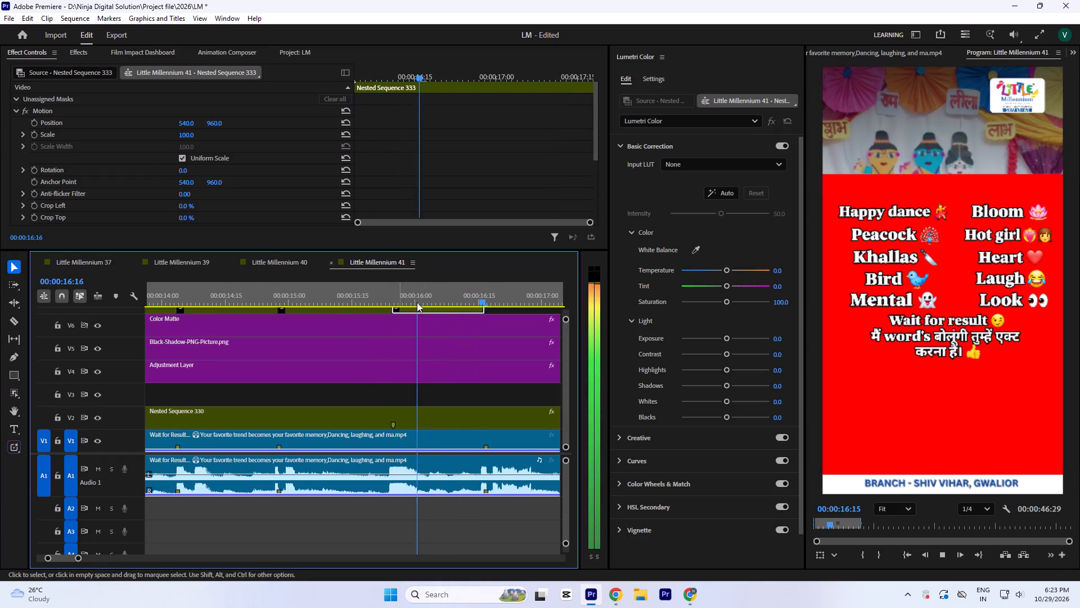
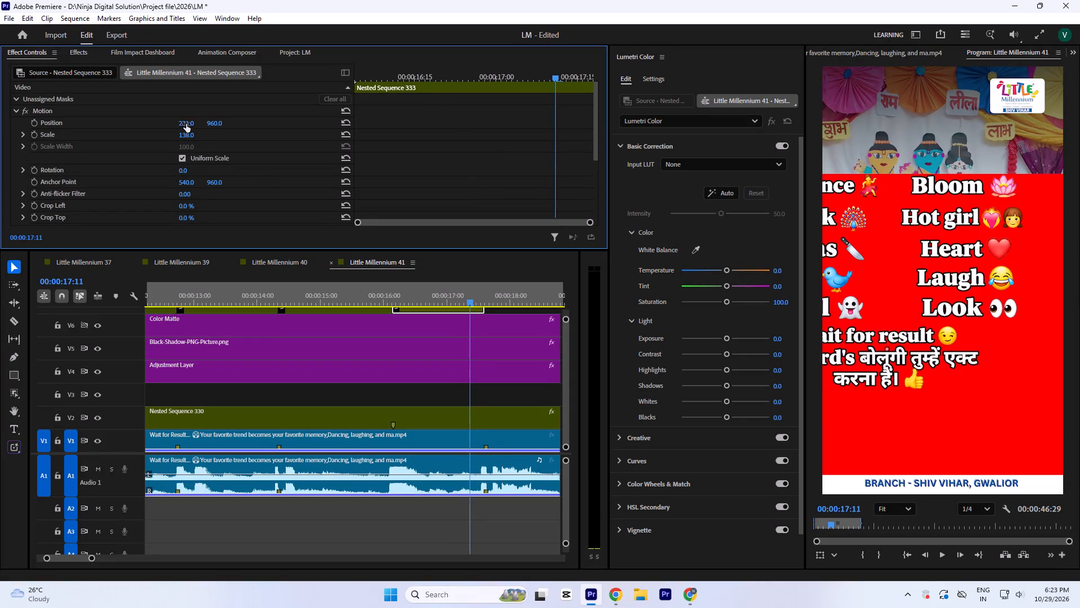
Reposition the V7 word-list clip to 150, 867 so the Bloom caption sits over the upper edge of the red area.
drag(186, 124, 174, 155)
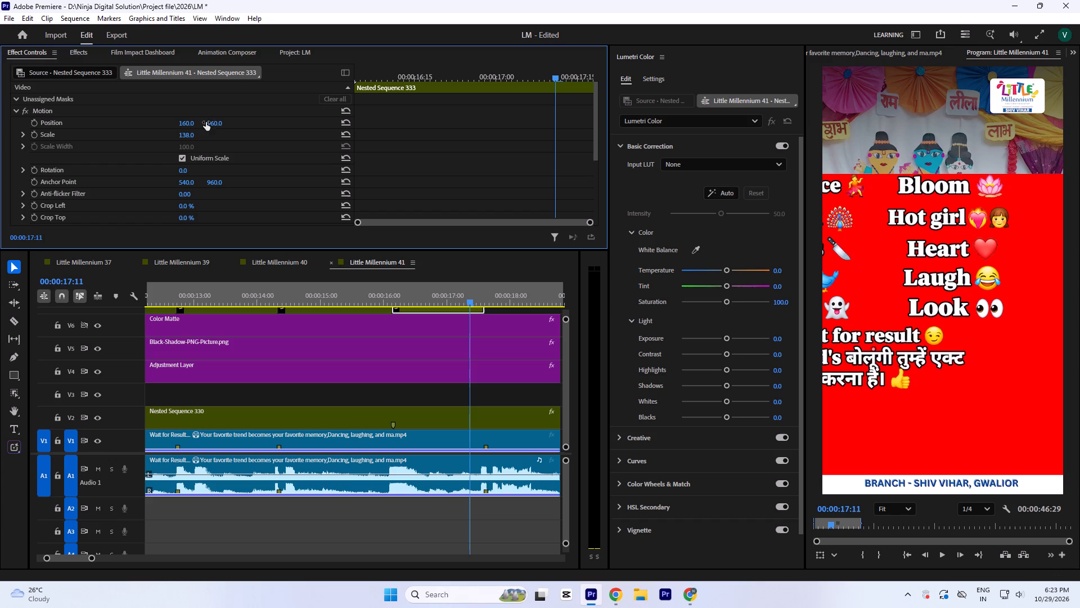
drag(213, 122, 209, 175)
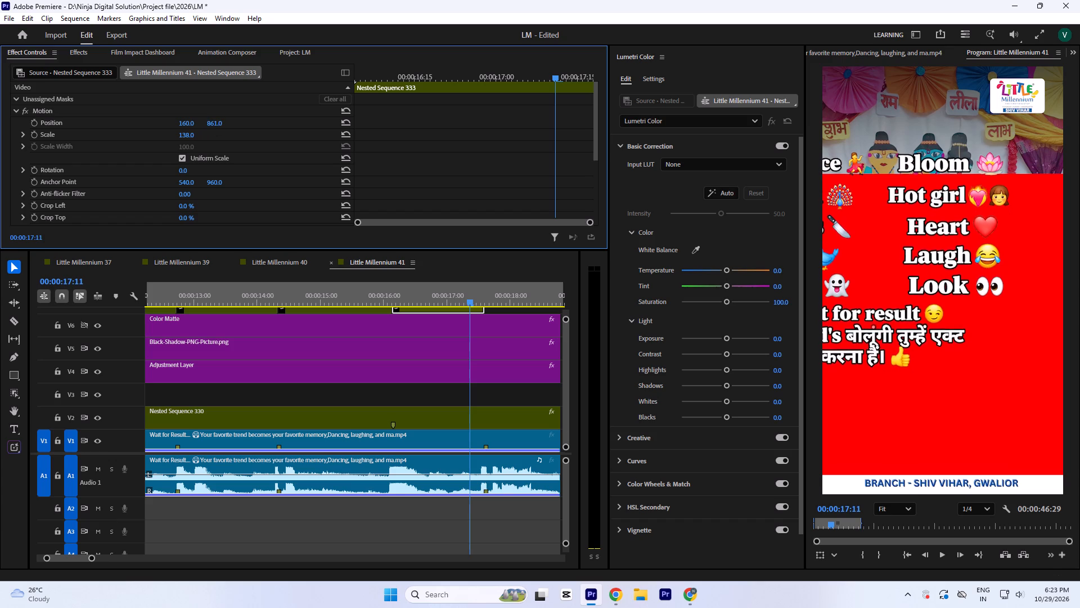
drag(209, 175, 205, 168)
click(188, 124)
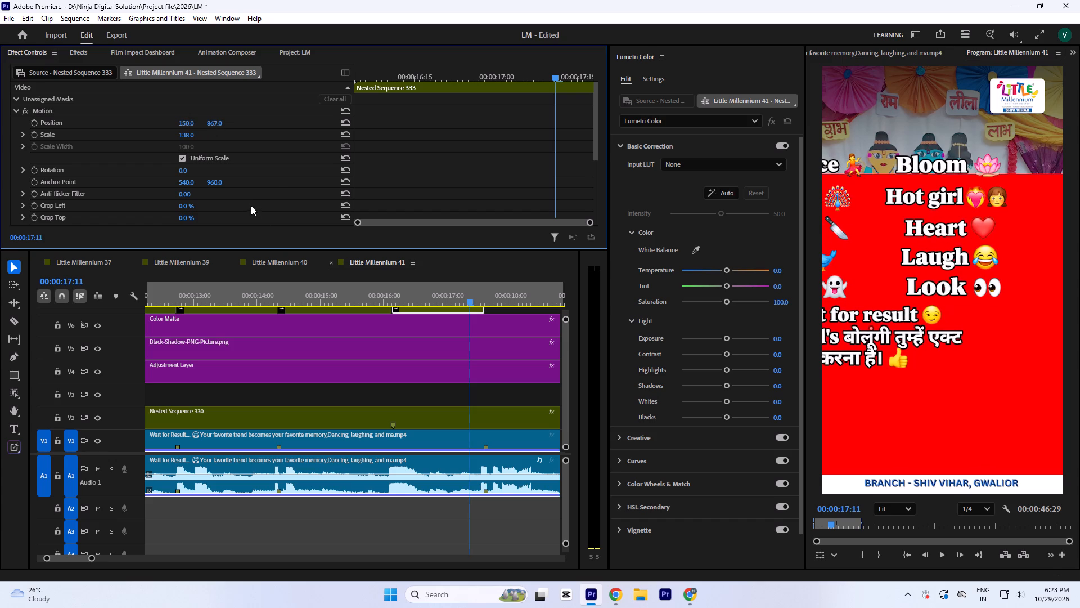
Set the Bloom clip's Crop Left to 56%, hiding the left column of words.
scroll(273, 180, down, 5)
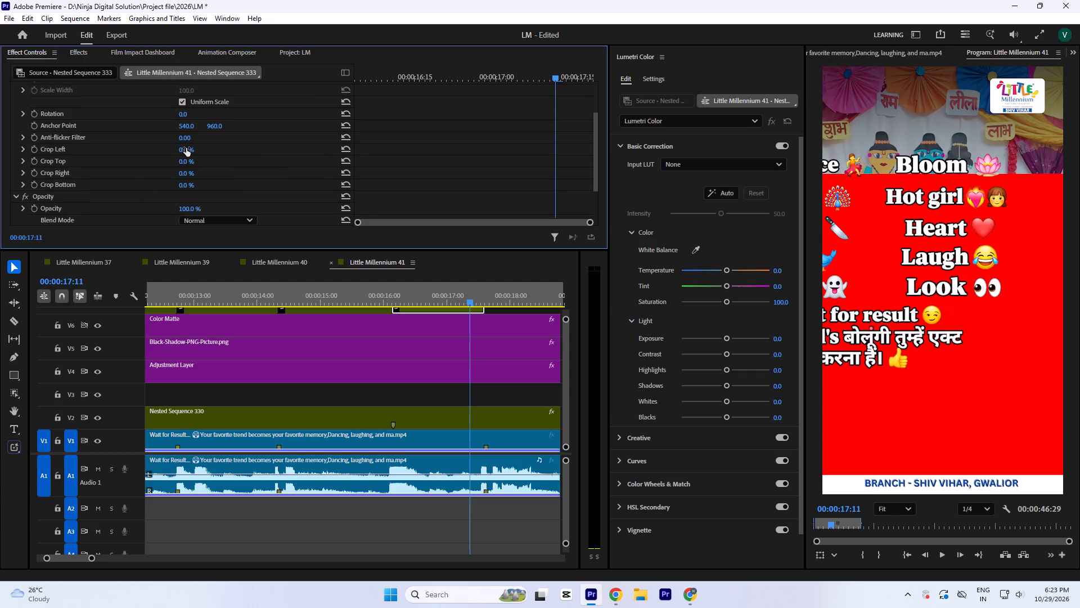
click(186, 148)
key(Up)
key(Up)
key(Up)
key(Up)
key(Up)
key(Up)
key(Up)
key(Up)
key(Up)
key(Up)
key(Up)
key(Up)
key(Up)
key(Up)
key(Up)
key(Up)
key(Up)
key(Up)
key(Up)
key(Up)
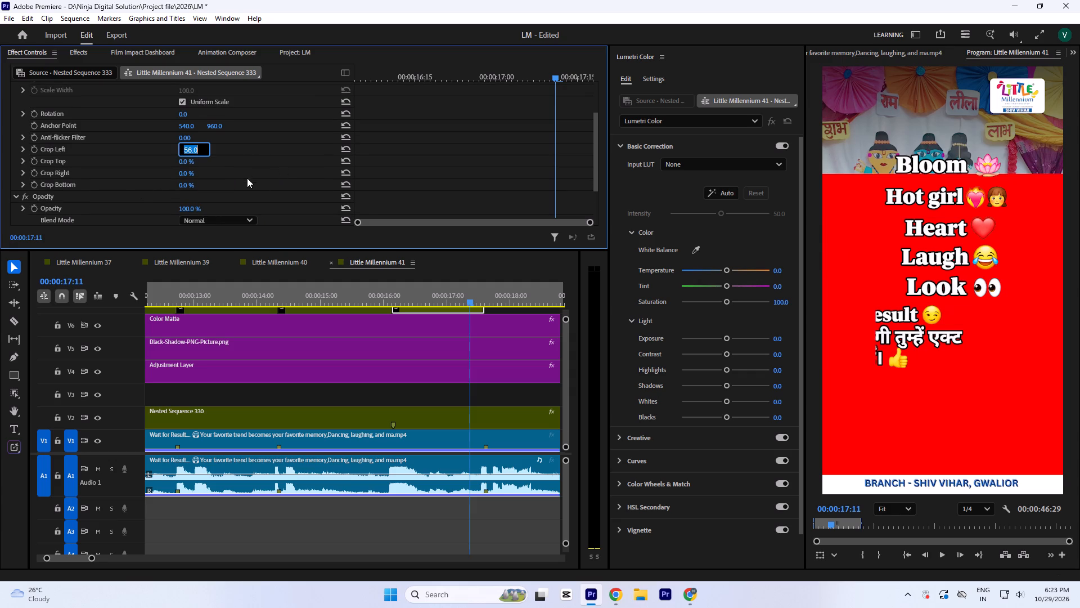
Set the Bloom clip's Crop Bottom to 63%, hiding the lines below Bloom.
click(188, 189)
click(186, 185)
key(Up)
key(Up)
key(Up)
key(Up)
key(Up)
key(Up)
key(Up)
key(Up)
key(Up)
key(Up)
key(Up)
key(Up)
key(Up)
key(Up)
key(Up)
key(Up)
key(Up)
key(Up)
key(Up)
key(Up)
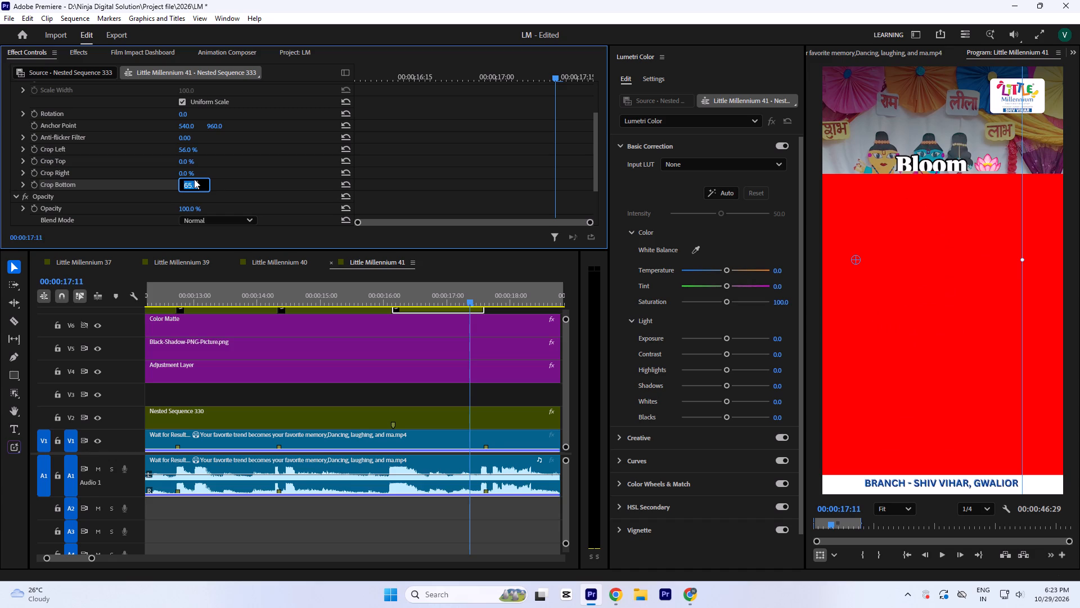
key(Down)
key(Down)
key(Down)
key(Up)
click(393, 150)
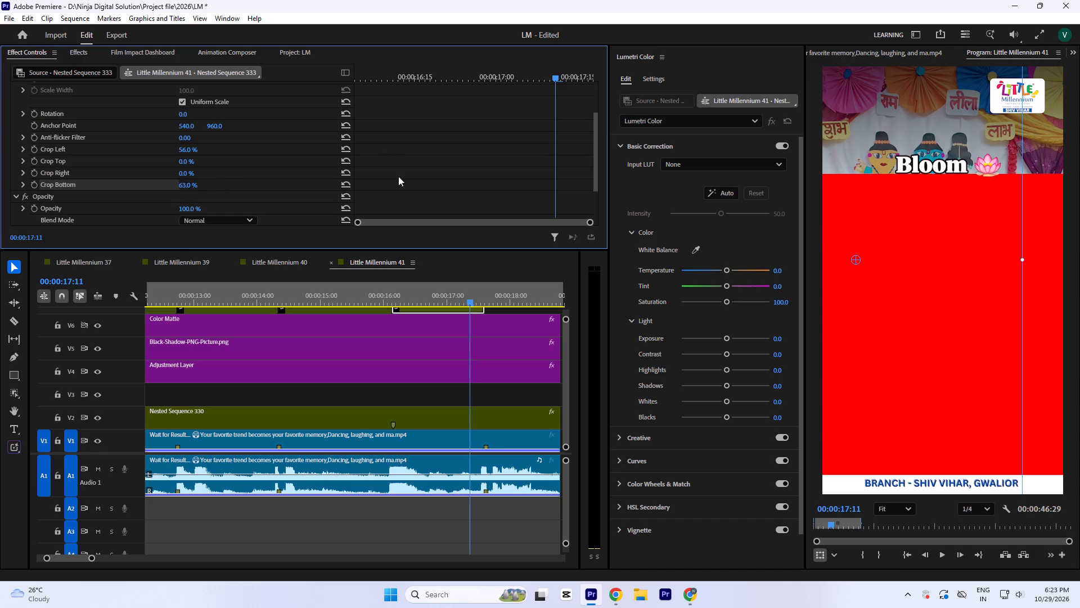
At 00:00:17:08, set the Bloom clip's Crop Bottom to 63% so the lines below Bloom are hidden.
click(465, 294)
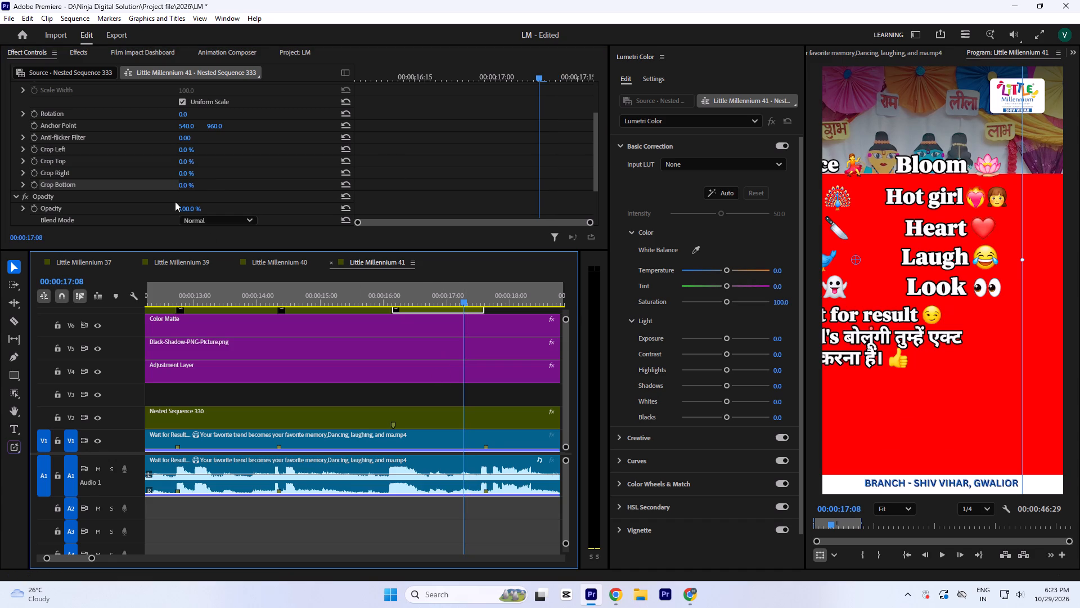
click(184, 187)
click(188, 182)
key(Up)
key(Up)
key(Up)
key(Up)
key(Up)
key(Up)
key(Up)
key(Up)
key(Up)
key(Up)
key(Up)
key(Up)
key(Up)
key(Up)
key(Up)
key(Up)
key(Up)
key(Up)
key(Up)
key(Up)
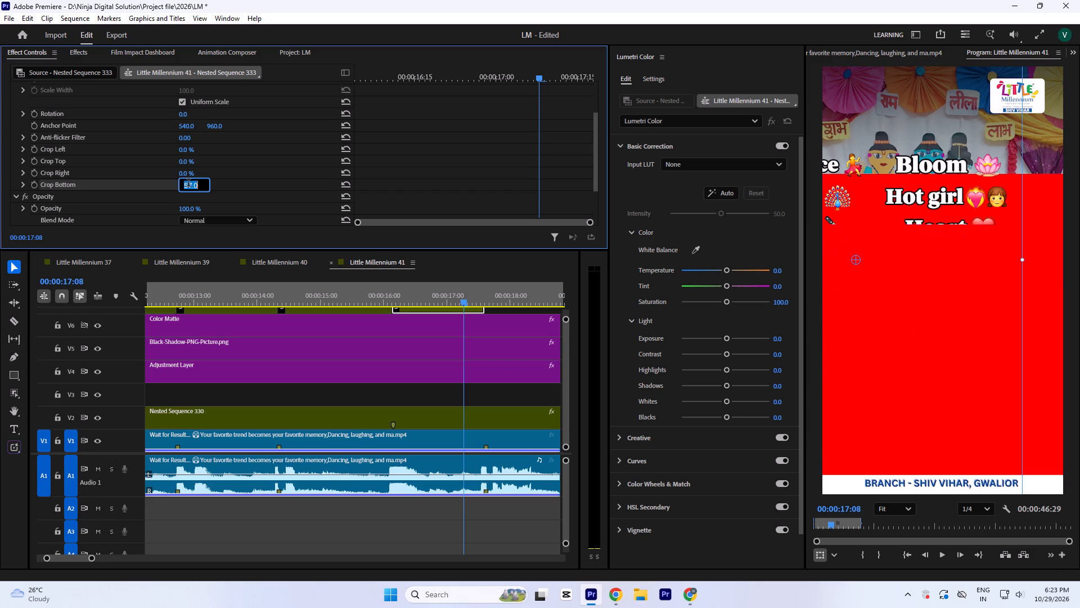
key(Up)
click(386, 145)
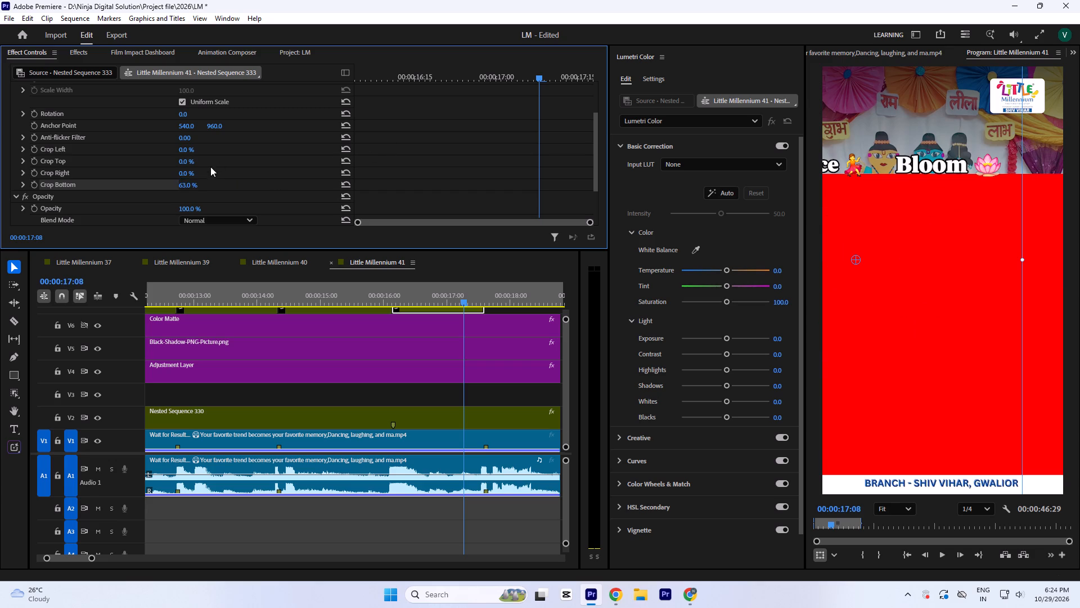
Increase the clip's Crop Left until only the Bloom caption and its lotus emoji remain.
click(186, 149)
key(Up)
key(Up)
key(Up)
key(Up)
key(Up)
key(Up)
key(Up)
key(Up)
key(Up)
key(Up)
key(Up)
key(Up)
key(Up)
key(Up)
key(Up)
key(Up)
key(Up)
key(Up)
key(Up)
key(Up)
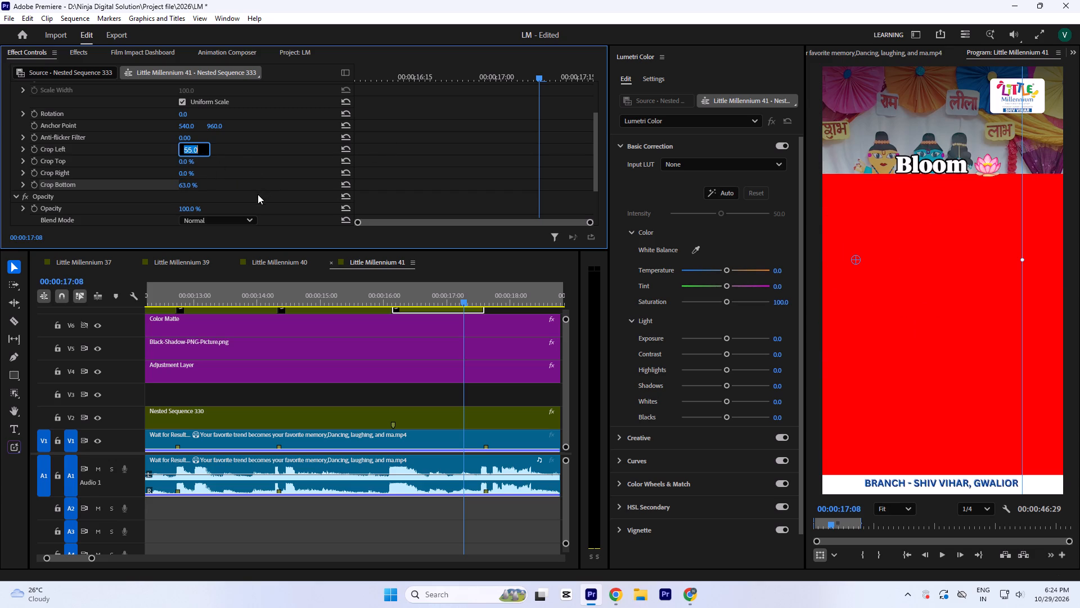
key(Up)
key(Up)
key(Up)
click(412, 394)
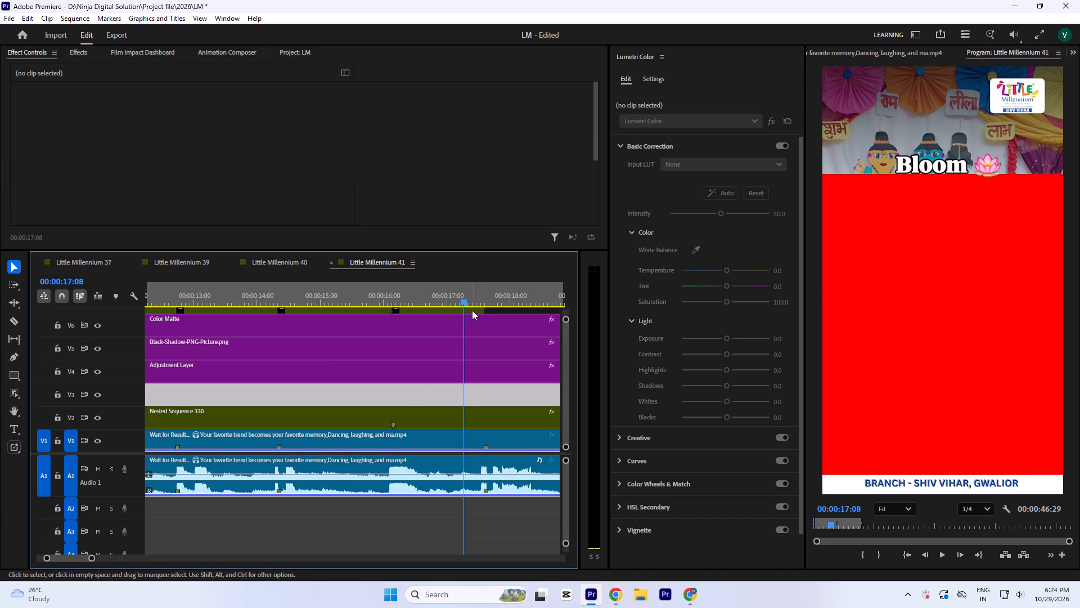
Copy the spare Nested Sequence 333 word list from V3 onto V7, directly after the Bloom clip.
click(484, 297)
key(space)
text(--`--=)
key(equal)
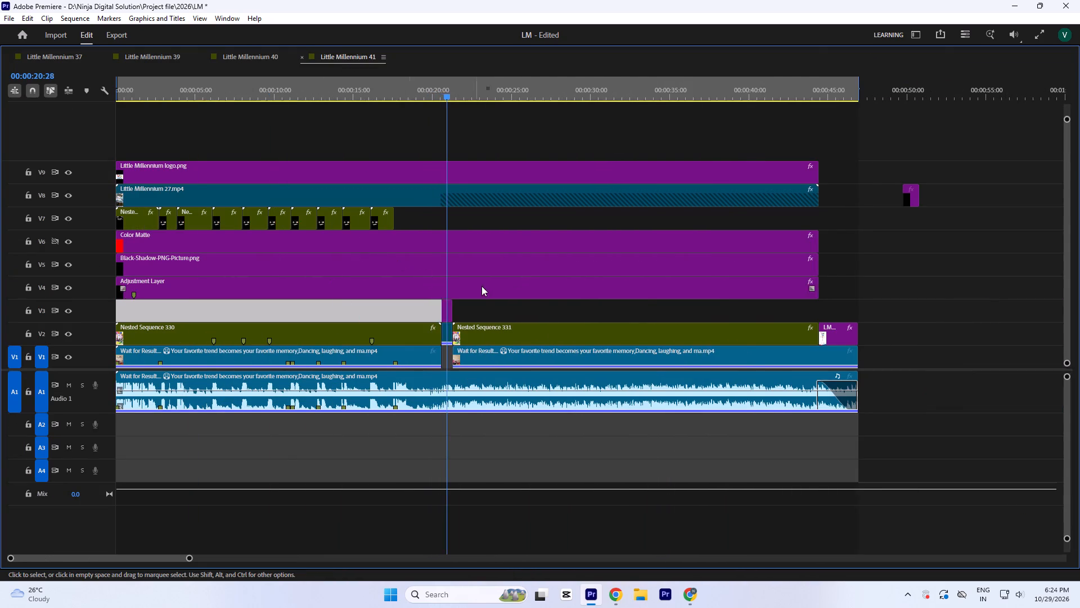
key(minus)
key(minus)
key(space)
alt+drag(451, 314, 270, 225)
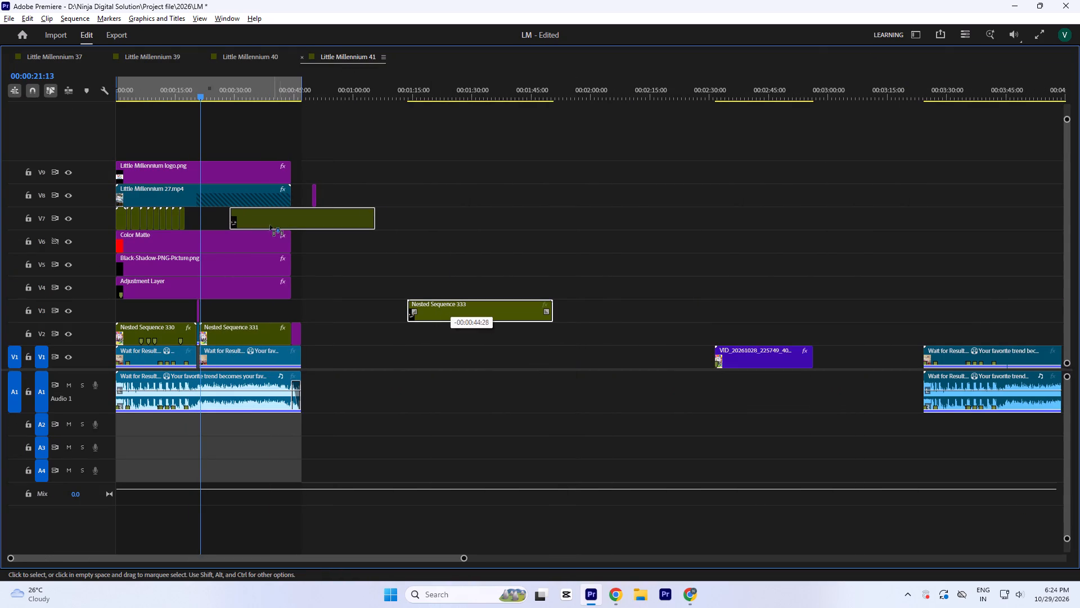
alt+drag(270, 225, 233, 222)
key(equal)
key(equal)
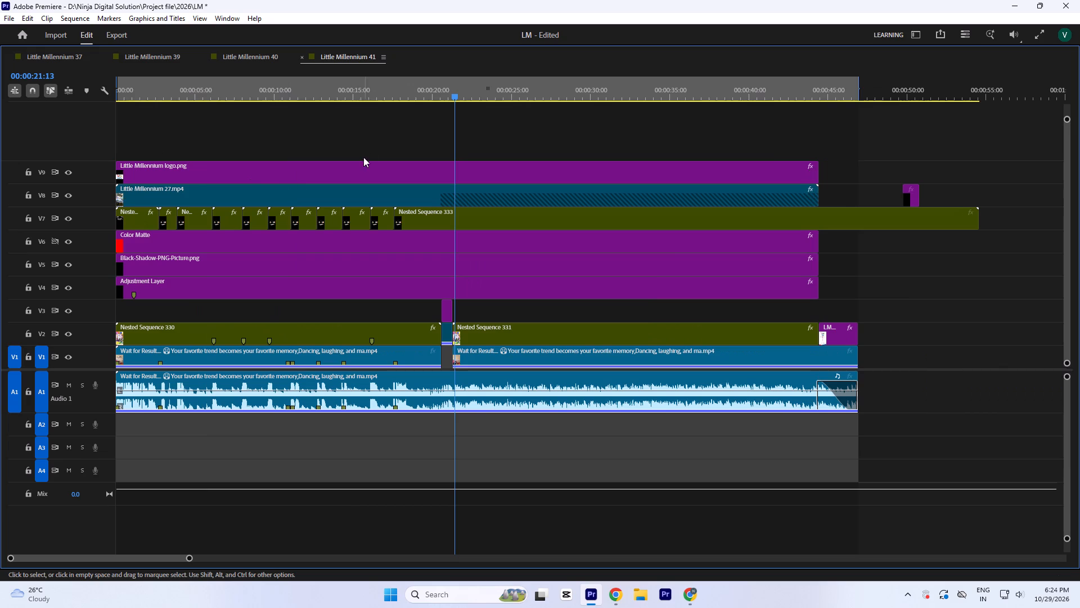
Play back from the start of the newly added V7 clip to check its cue against the audio.
click(393, 90)
text(==)
key(equal)
key(equal)
drag(616, 91, 617, 91)
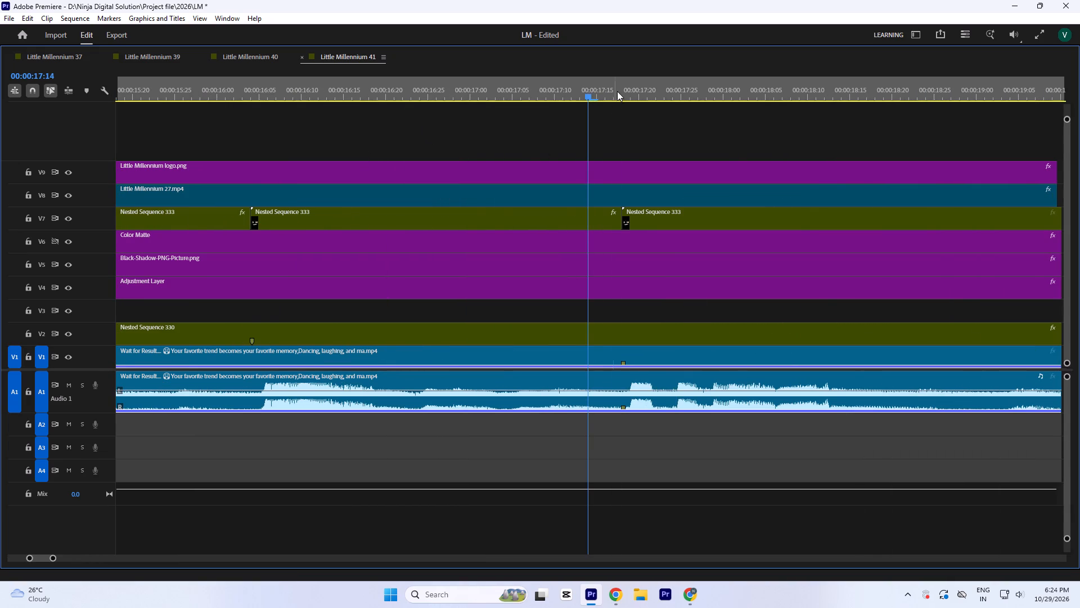
drag(617, 91, 624, 98)
key(minus)
key(minus)
key(minus)
key(space)
key(minus)
key(space)
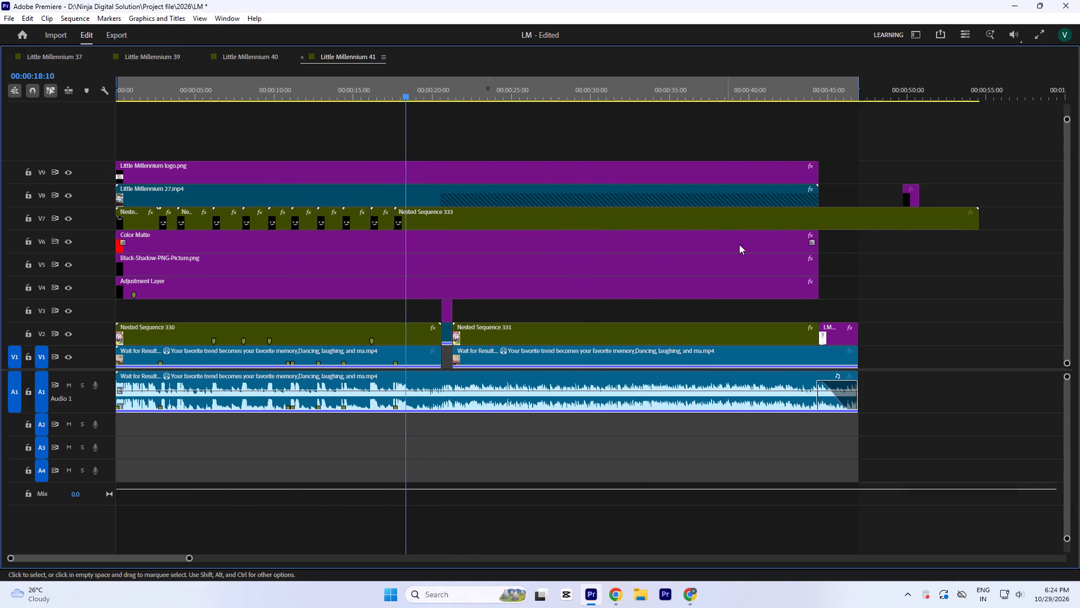
Trim the end of the new V7 clip to a 00:00:03:00 duration, aligned with the end of Nested Sequence 330 on V2.
drag(984, 226, 445, 234)
key(equal)
click(660, 217)
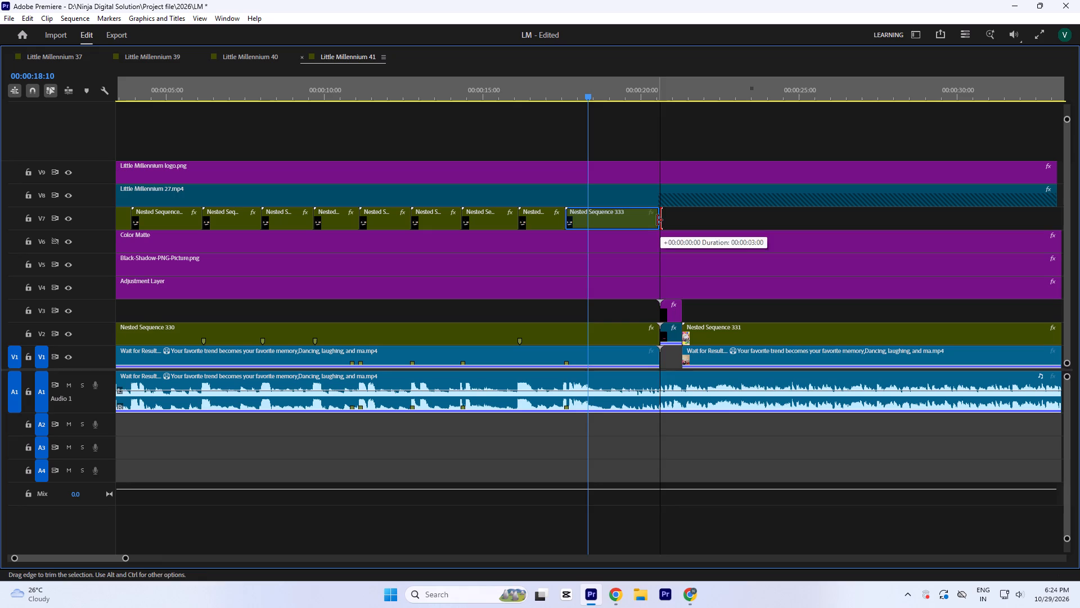
click(655, 98)
key(equal)
key(equal)
click(614, 221)
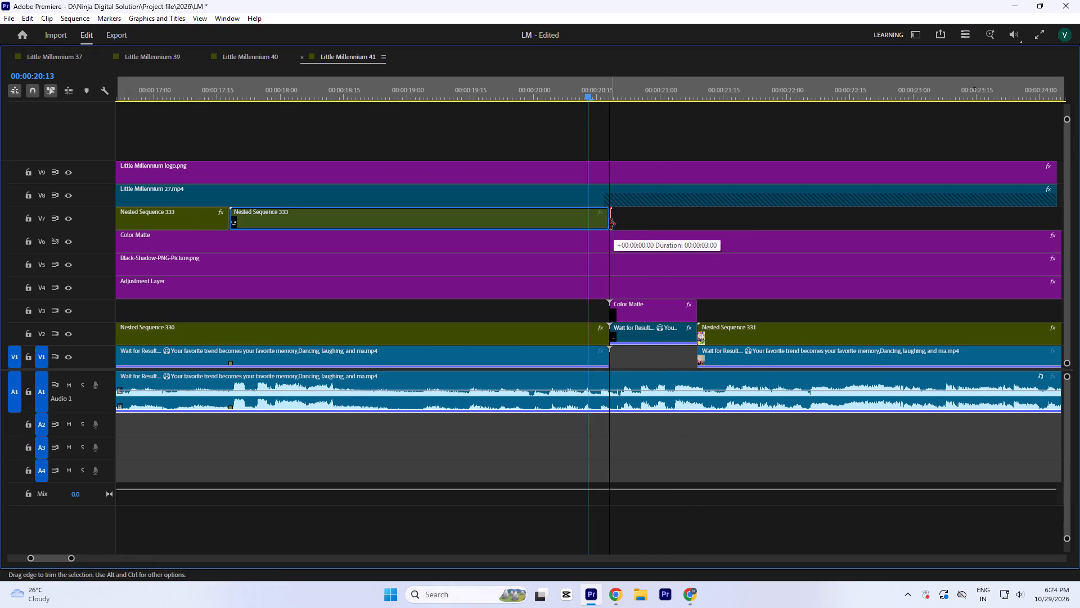
Place the Happy dance caption of the new V7 clip over the red area's upper edge with position 837, 849 and scale 130.
click(589, 227)
text(`--)
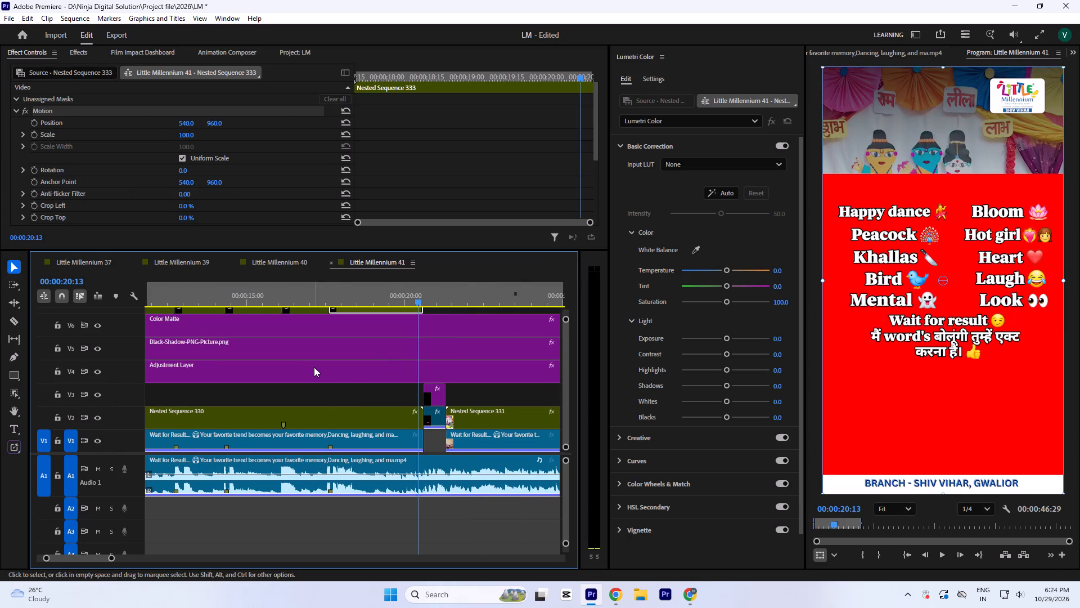
scroll(222, 191, down, 4)
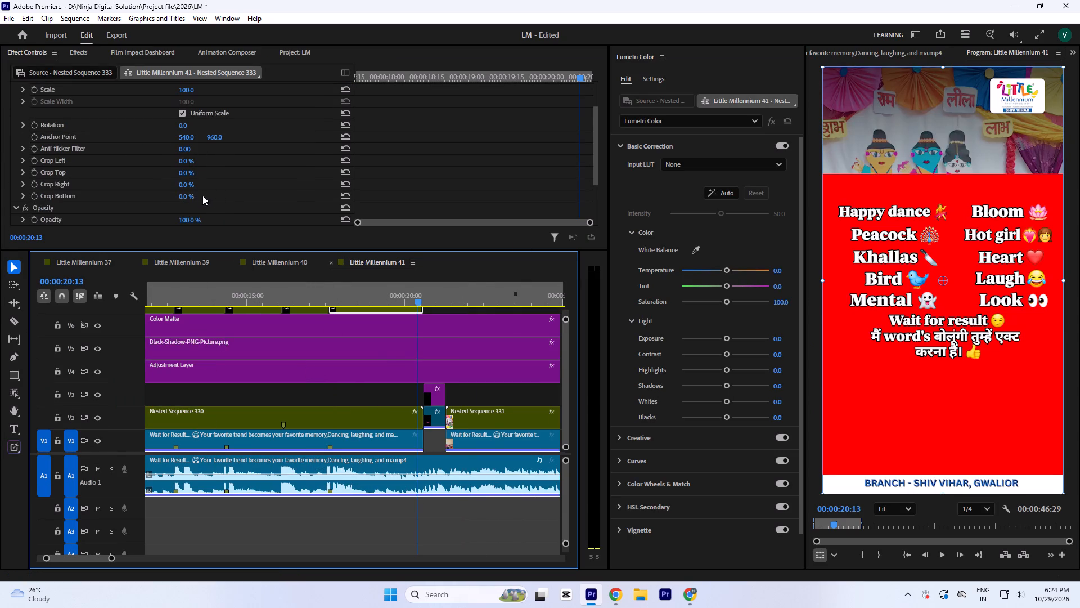
click(190, 195)
click(311, 161)
scroll(317, 164, up, 6)
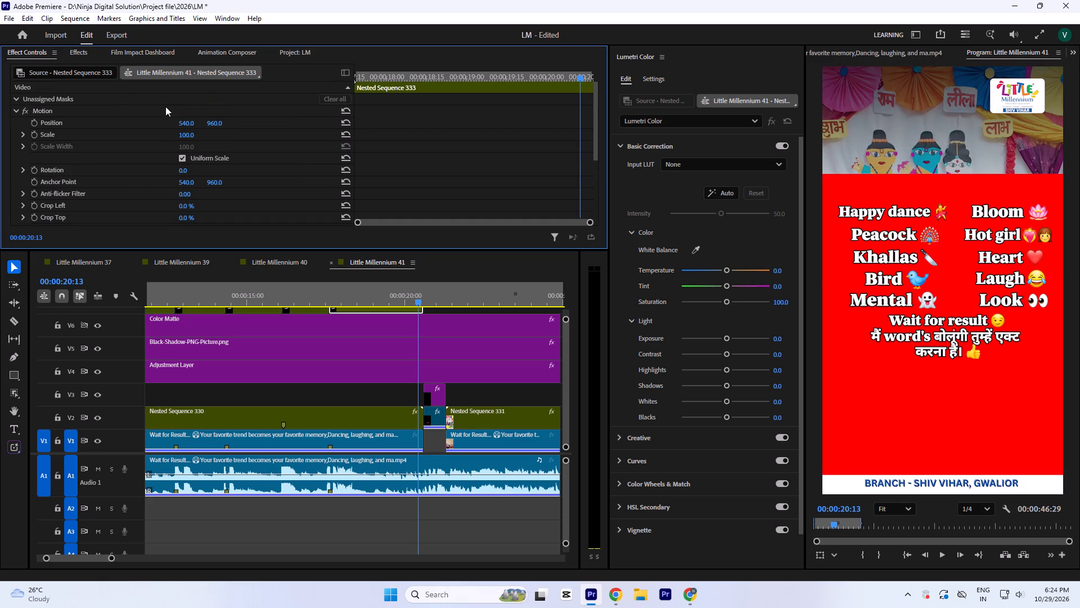
drag(183, 122, 194, 69)
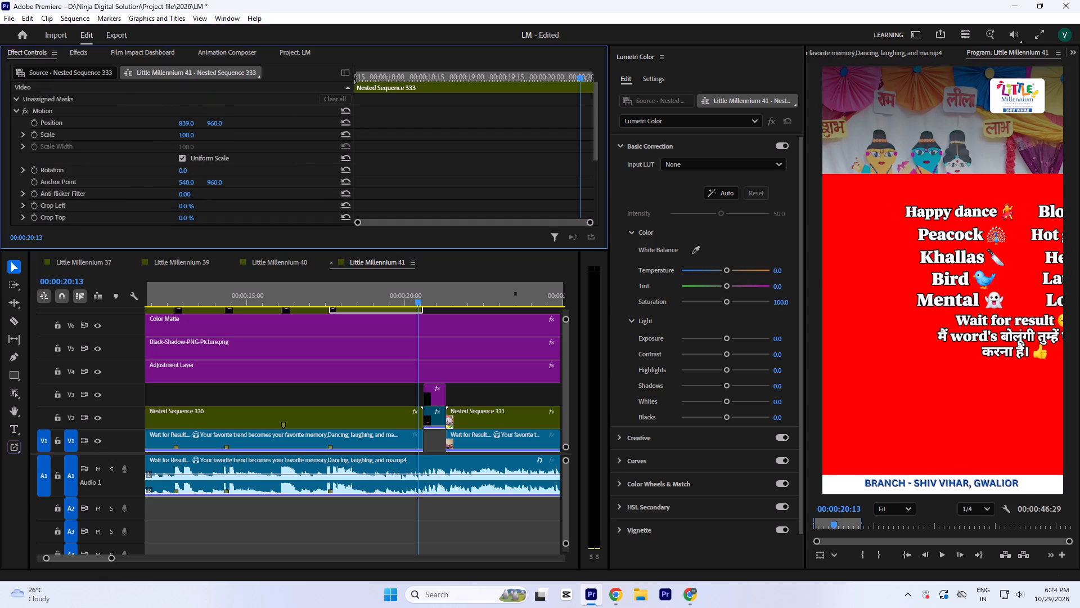
drag(194, 69, 194, 70)
drag(185, 137, 186, 120)
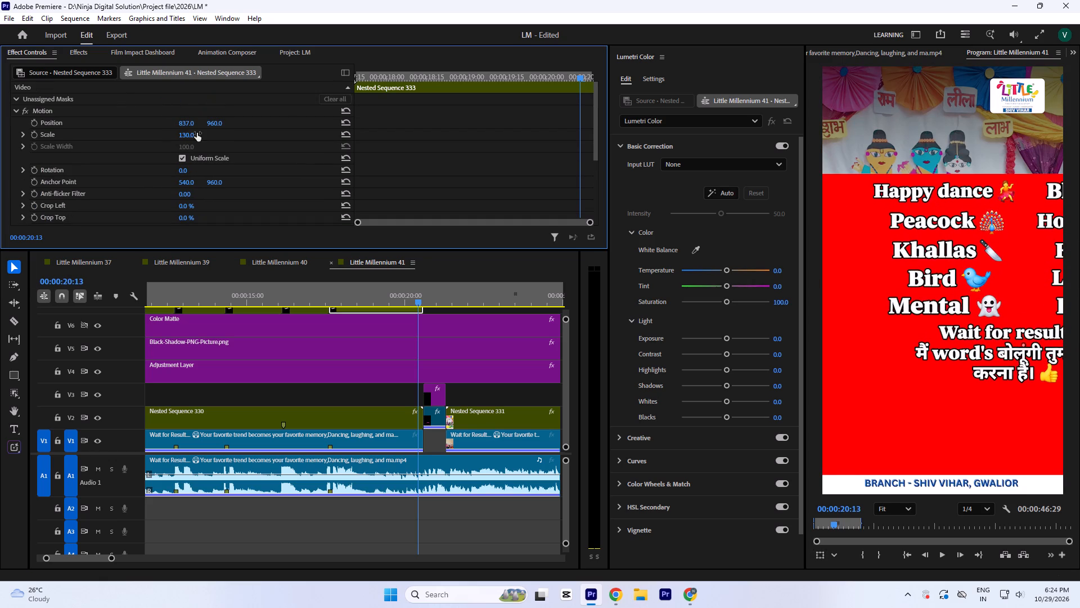
drag(212, 124, 211, 194)
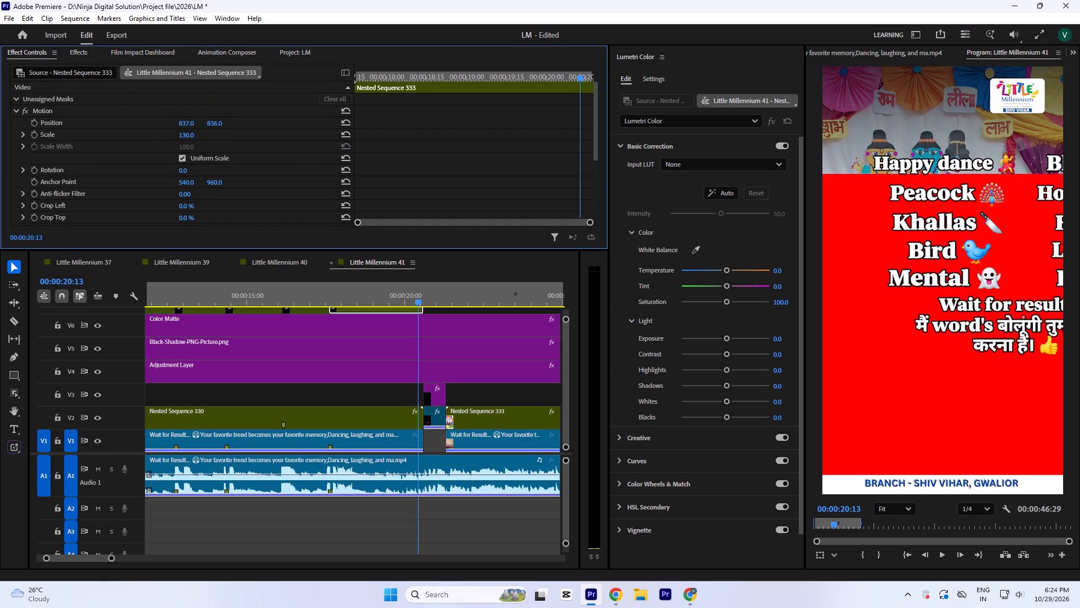
drag(211, 194, 210, 186)
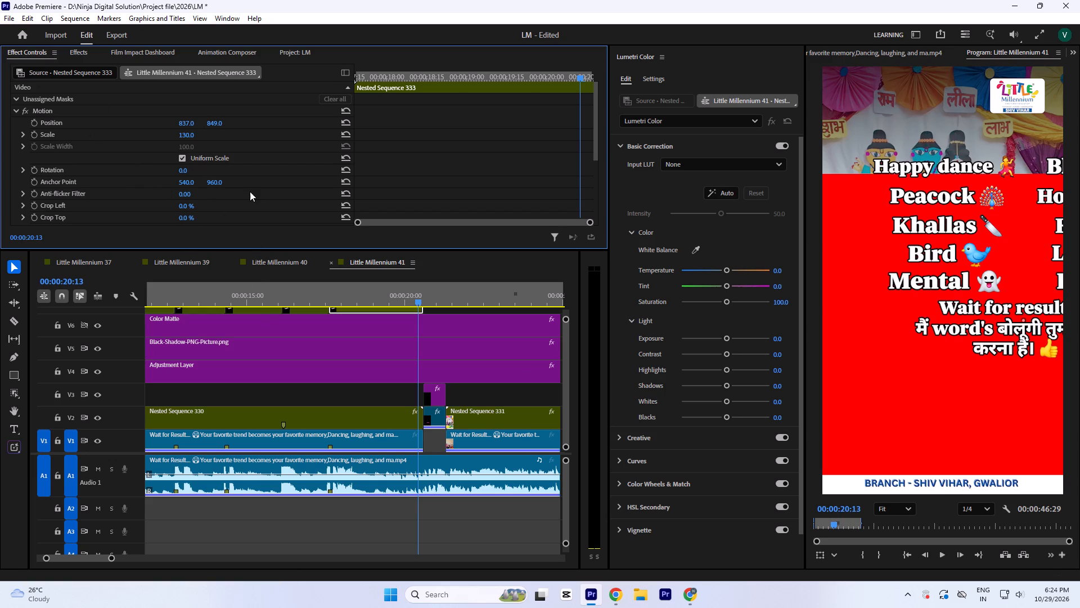
Crop the right side of the Happy dance caption clip on V7 by 46% to remove the second word column.
scroll(250, 191, down, 4)
click(183, 184)
key(Up)
key(Up)
key(Up)
key(Up)
key(Up)
key(Up)
key(Up)
key(Up)
key(Up)
key(Up)
key(Up)
key(Up)
key(Up)
key(Up)
key(Up)
key(Up)
key(Up)
key(Up)
key(Up)
key(Up)
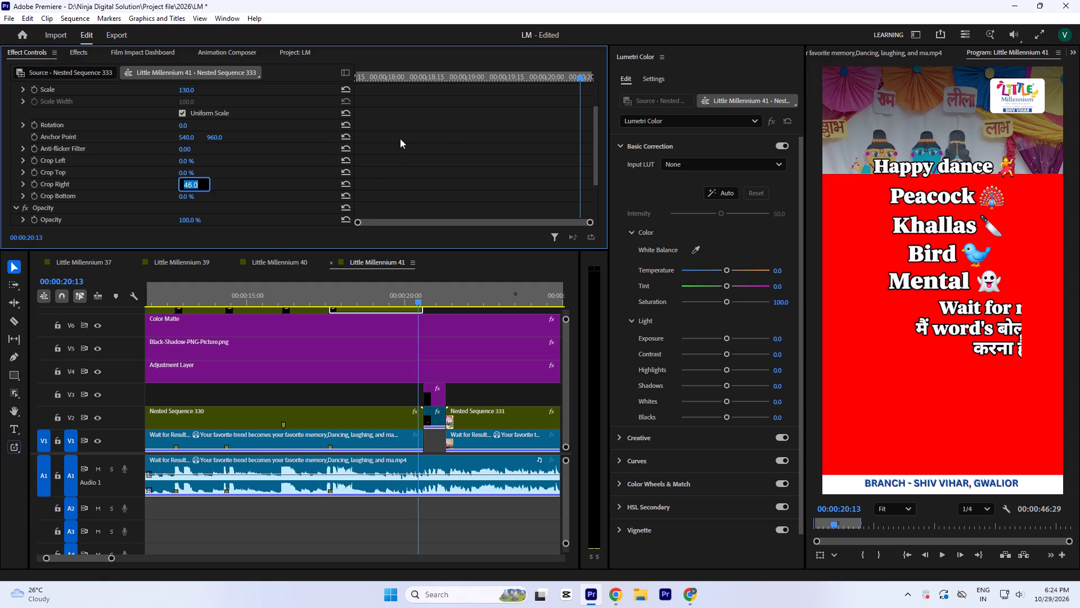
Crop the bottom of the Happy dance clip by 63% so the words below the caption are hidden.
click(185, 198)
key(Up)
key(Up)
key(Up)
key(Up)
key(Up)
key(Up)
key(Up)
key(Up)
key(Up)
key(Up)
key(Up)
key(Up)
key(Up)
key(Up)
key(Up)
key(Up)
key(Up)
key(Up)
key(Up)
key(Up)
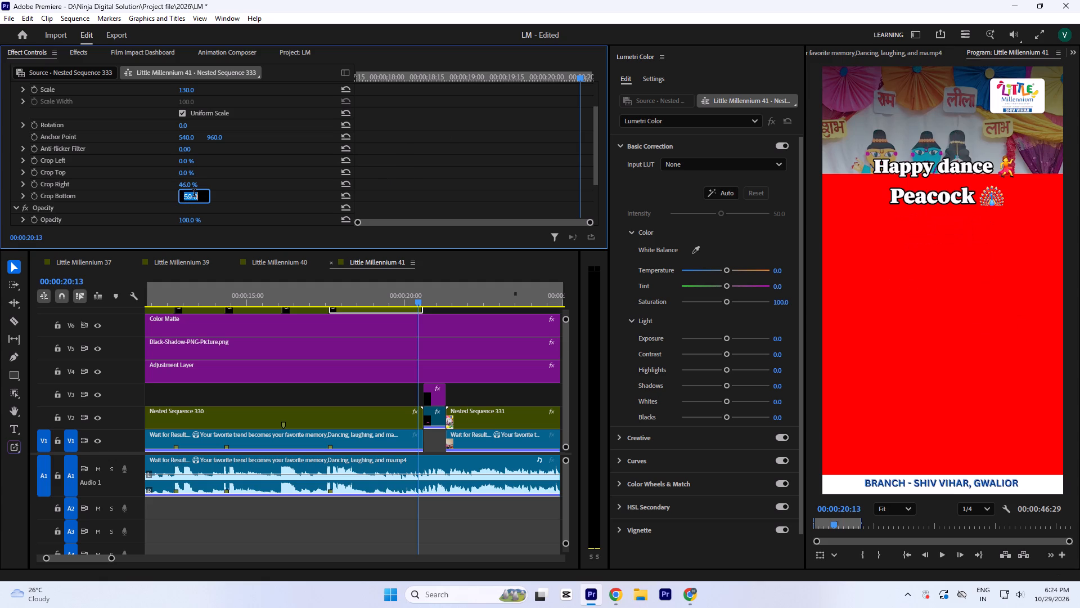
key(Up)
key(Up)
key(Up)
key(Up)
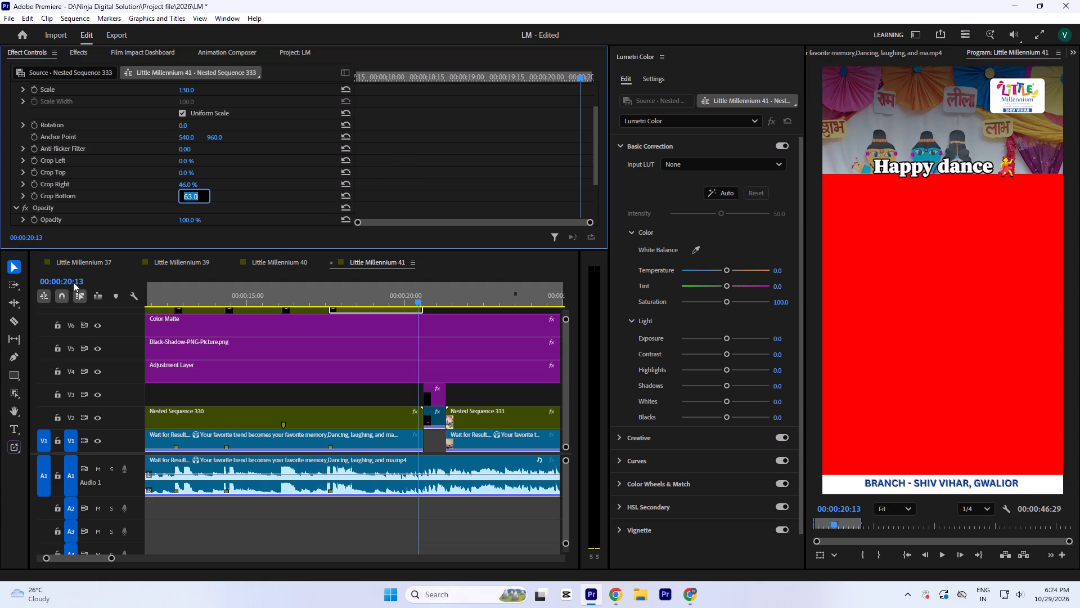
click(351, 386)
Shift the Happy dance caption clip on V7 horizontally to position X 831.
click(382, 309)
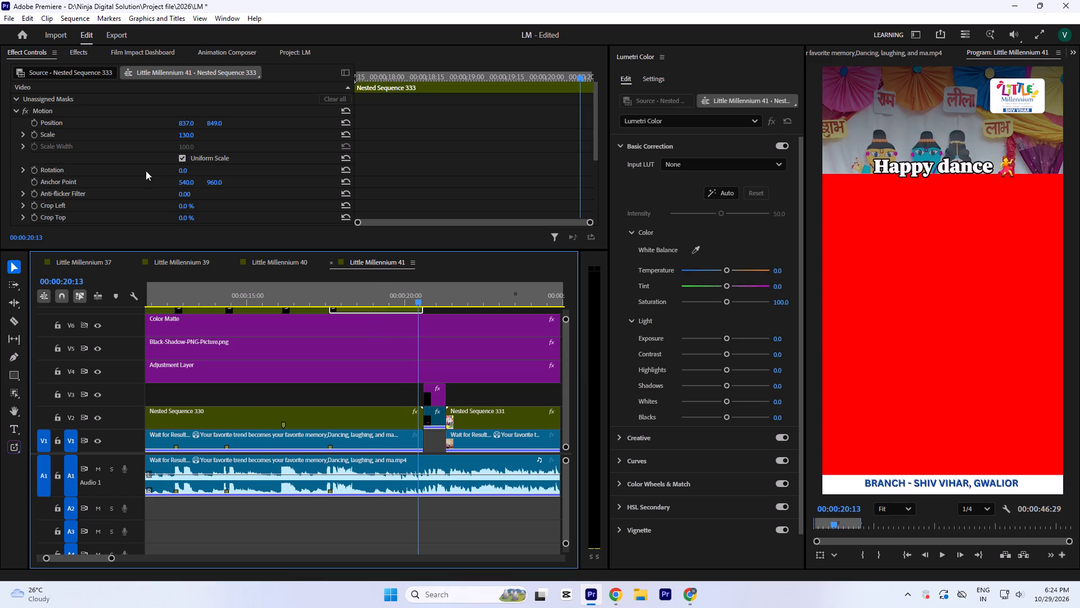
click(187, 123)
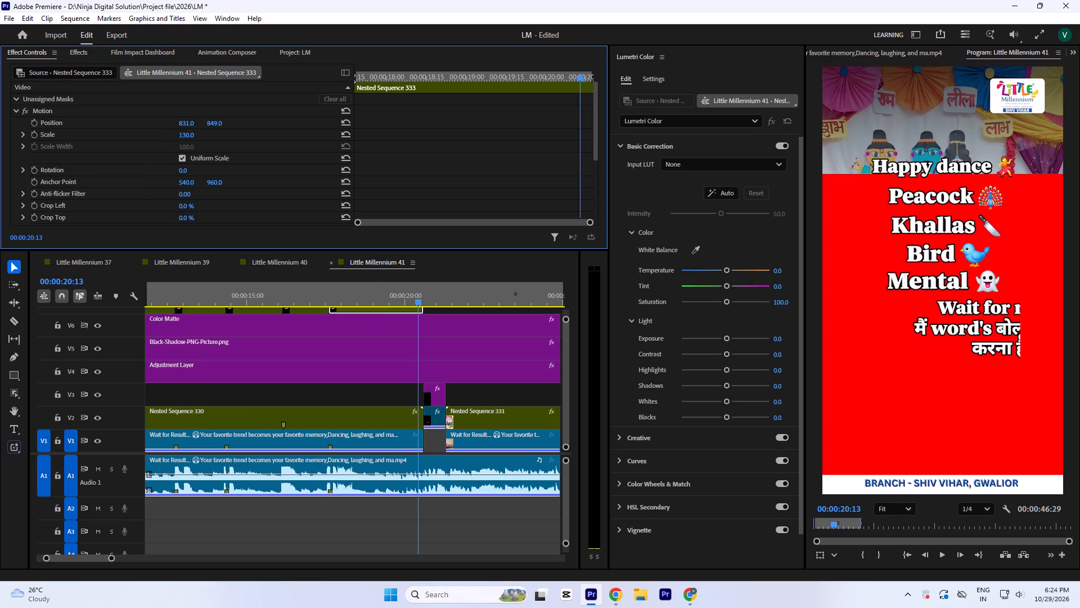
Set Crop Bottom to 63% on the Happy dance clip, leaving only its caption line in view.
scroll(379, 183, down, 5)
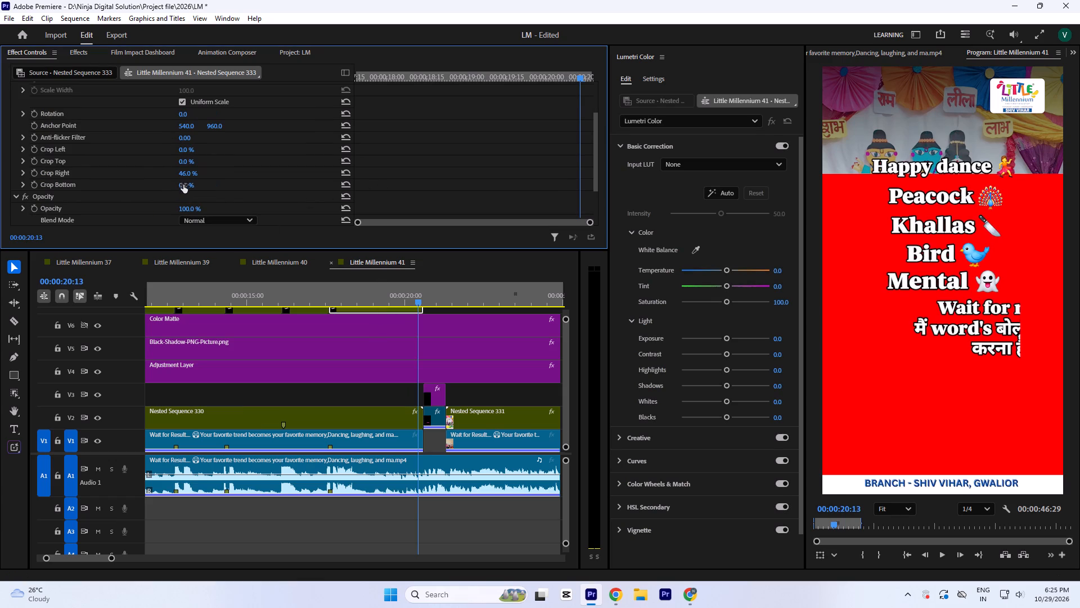
click(183, 185)
key(Up)
key(Up)
key(Up)
key(Up)
key(Up)
key(Up)
key(Up)
key(Up)
key(Up)
key(Up)
key(Up)
key(Up)
key(Up)
key(Up)
key(Up)
key(Up)
key(Up)
key(Up)
key(Up)
key(Up)
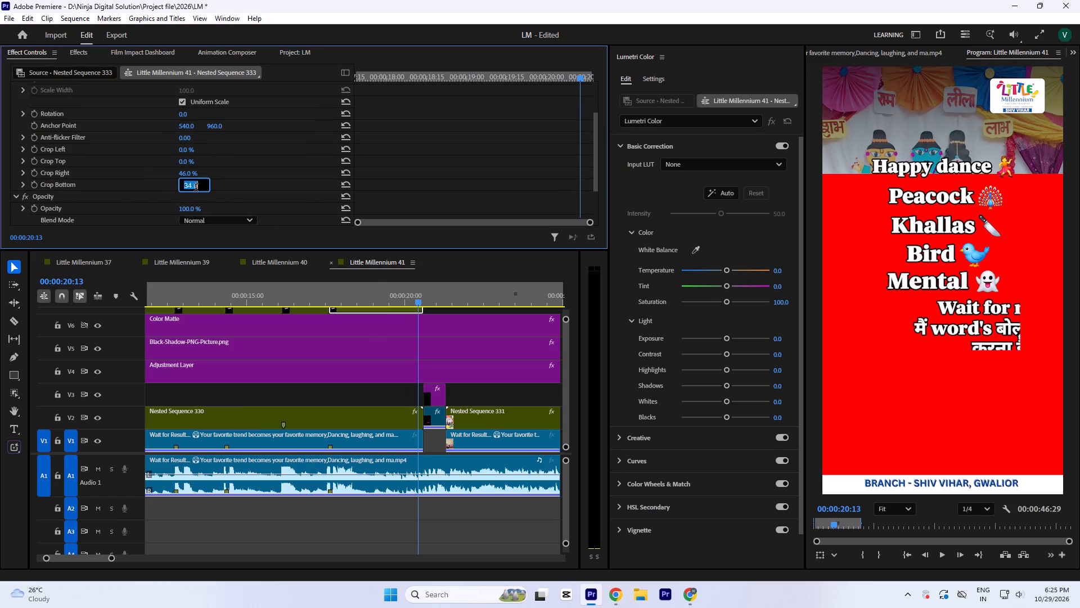
key(Up)
key(Up)
key(Up)
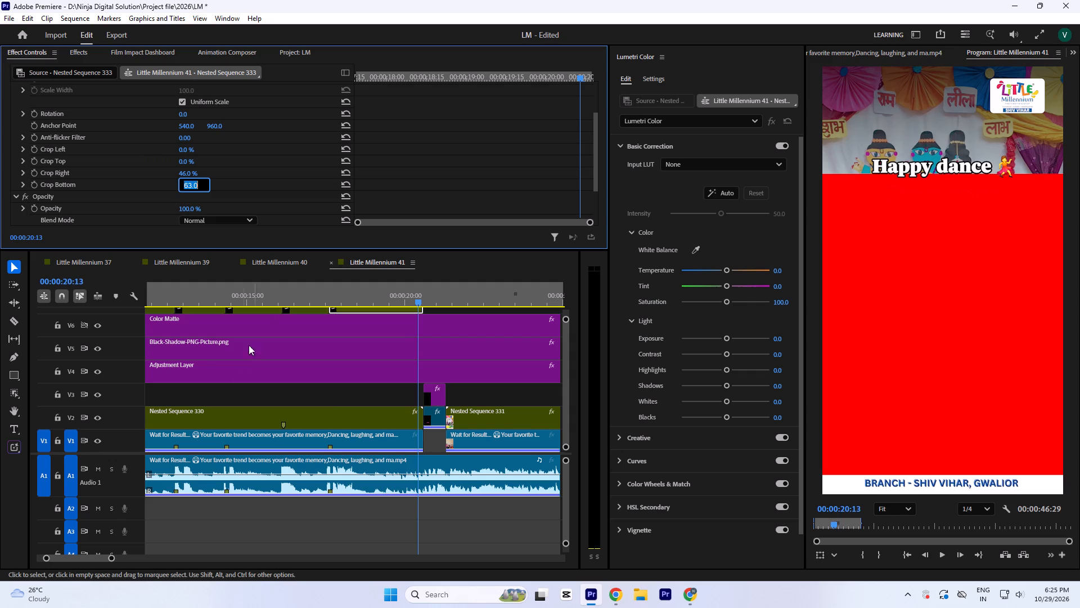
click(328, 395)
Save the LM project.
key(ctrl+s)
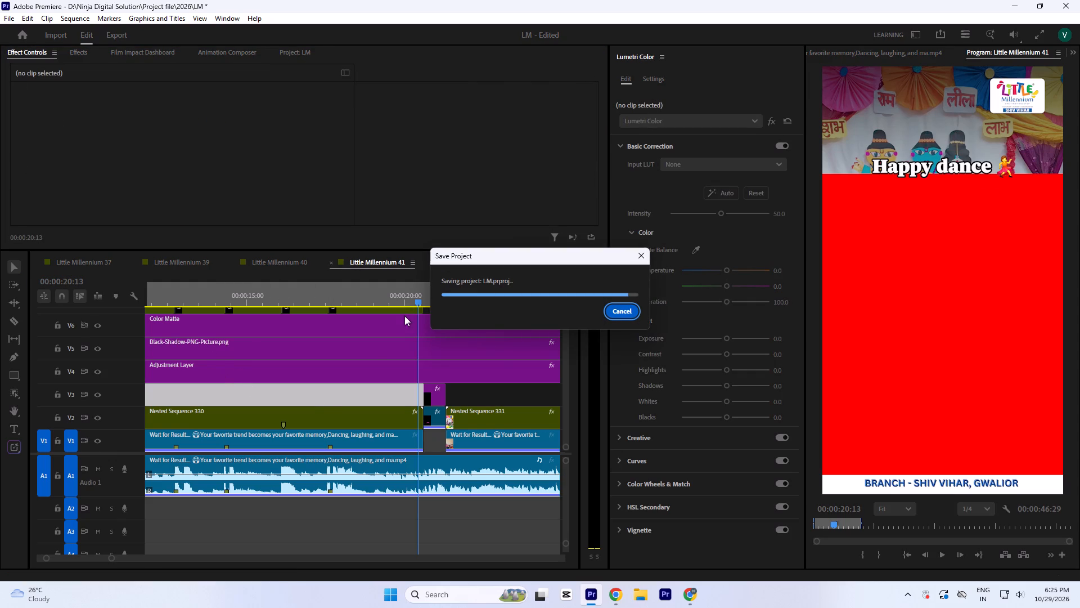
Play the reel from the start through the Happy dance cue to check the caption timing.
key(Return)
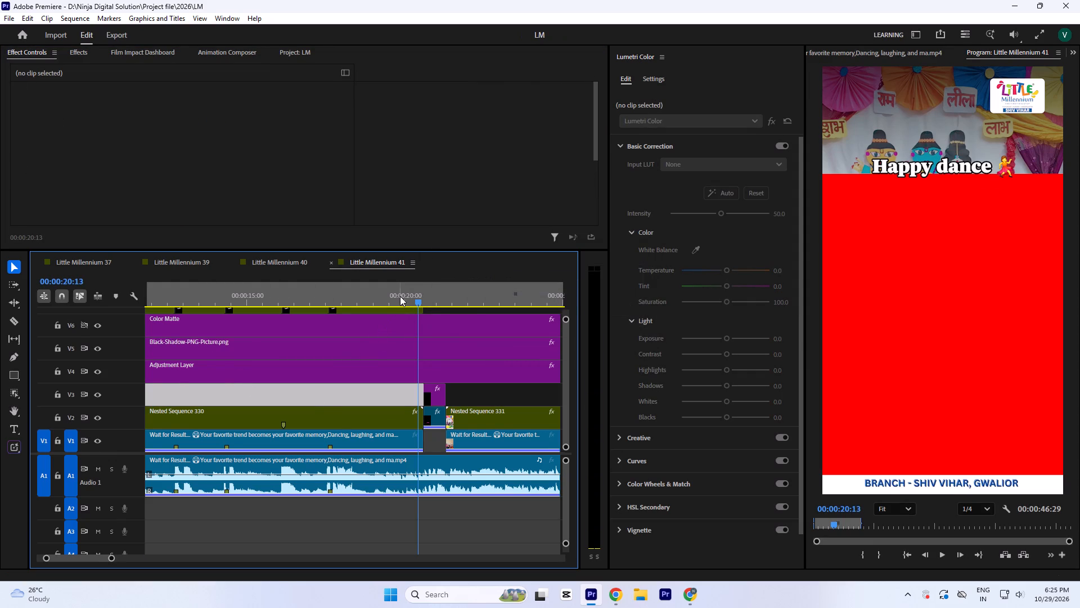
text(----)
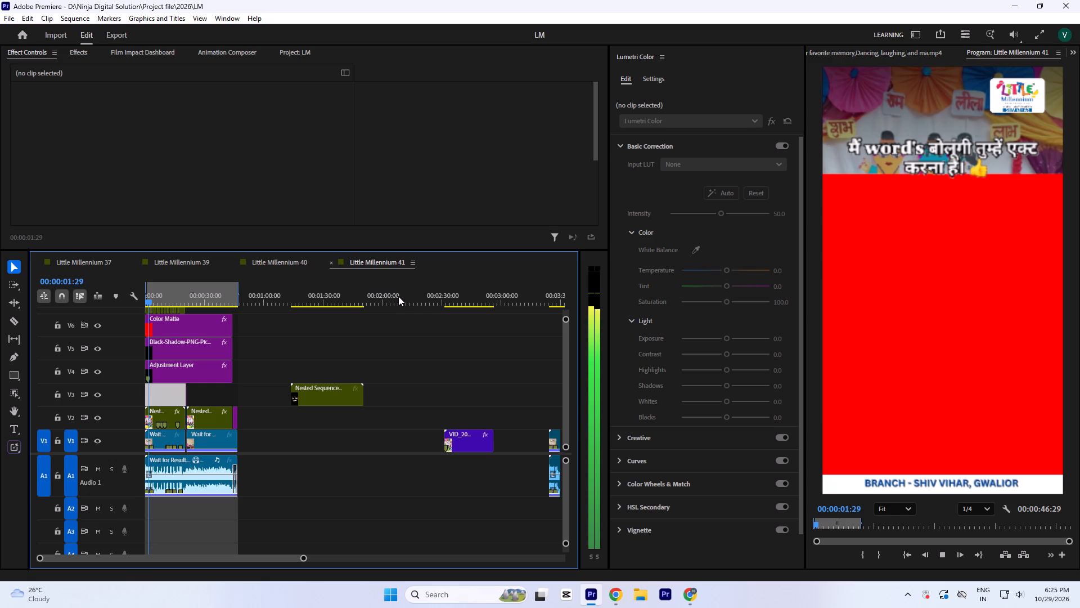
key(minus)
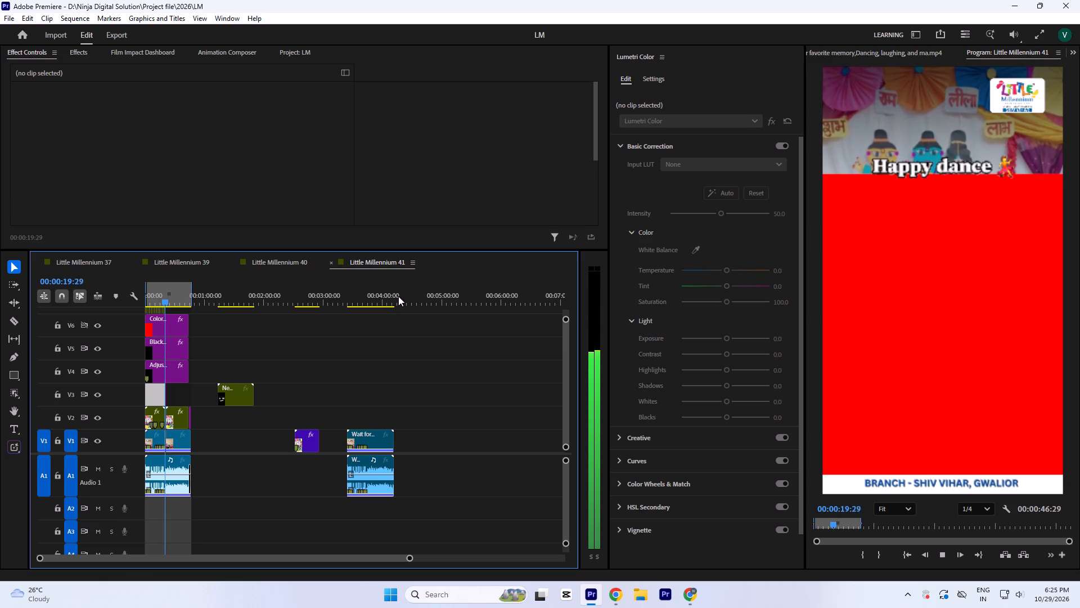
Move the red Color Matte on V6 well past the end of the reel, to about 00:03:30:00, uncovering the video.
key(grave)
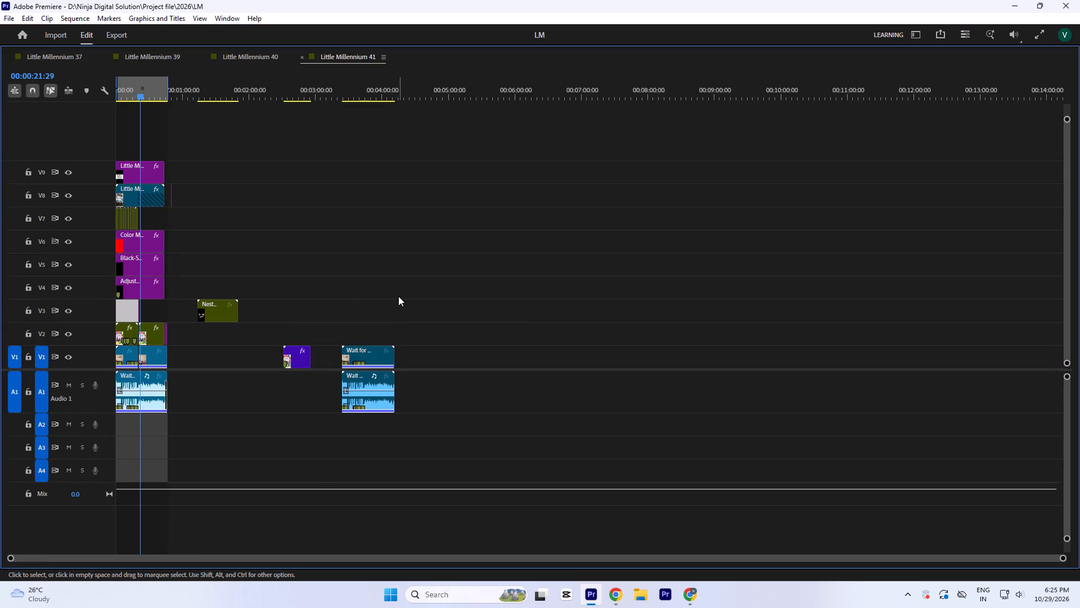
key(equal)
key(equal)
drag(233, 240, 616, 239)
key(minus)
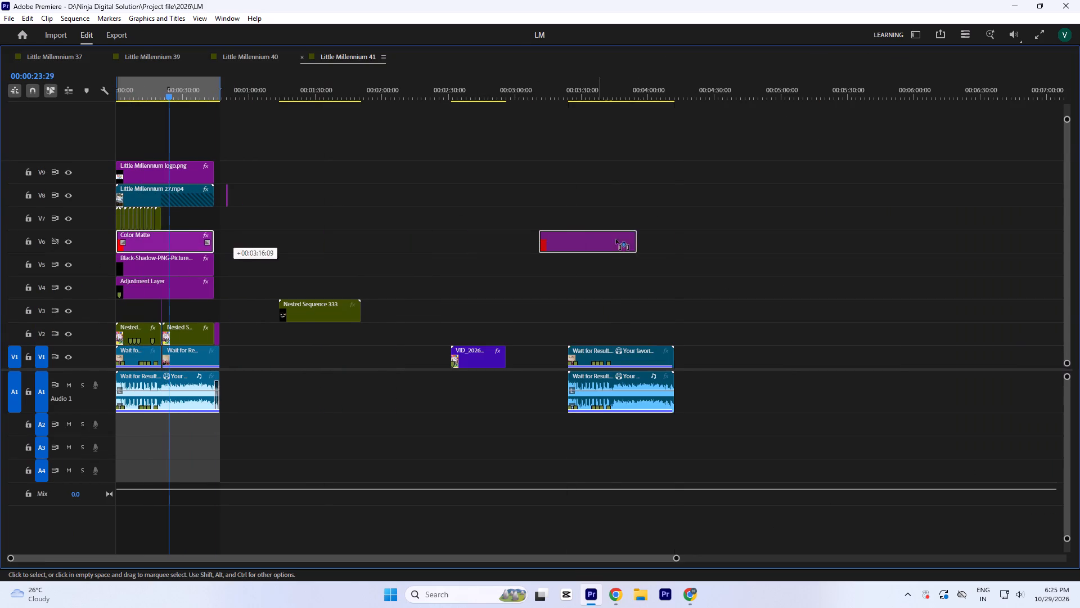
drag(616, 239, 638, 239)
key(grave)
Play back the uncovered reel from the start to check the captions against the performers' actions.
key(Return)
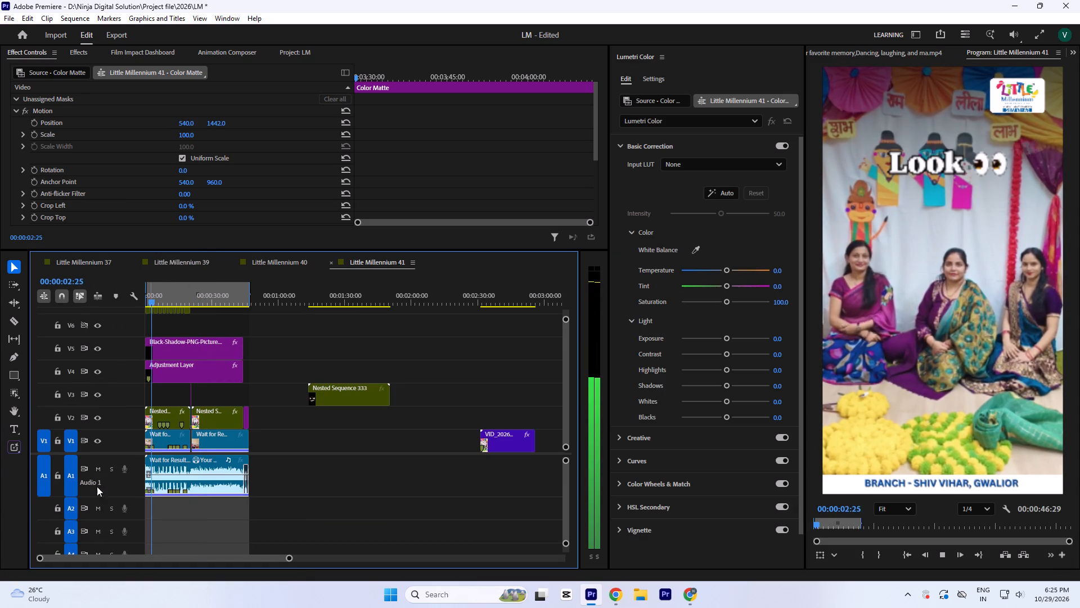
key(space)
key(space)
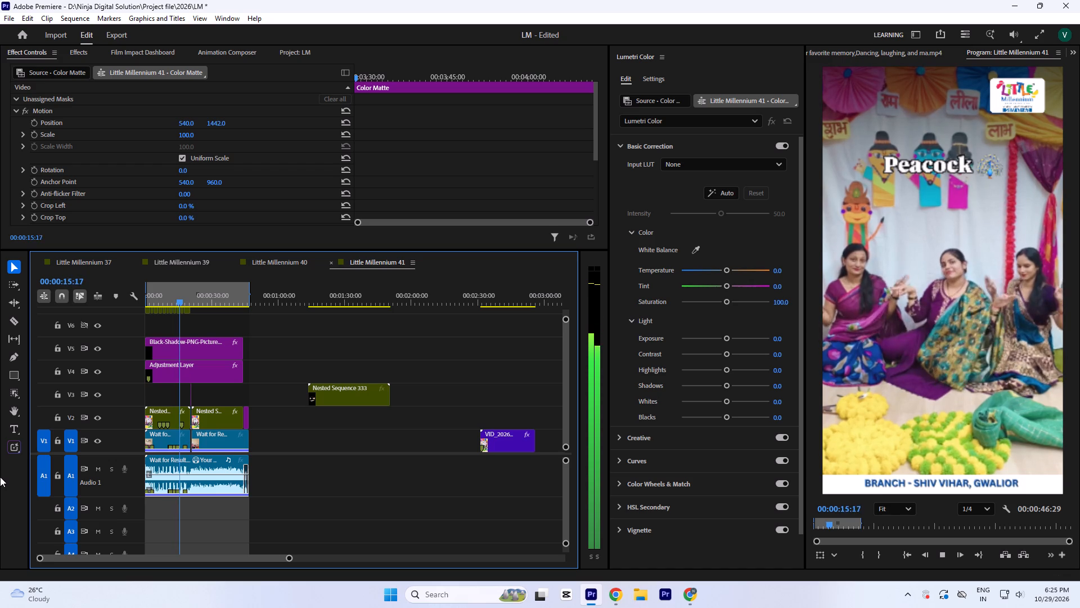
key(space)
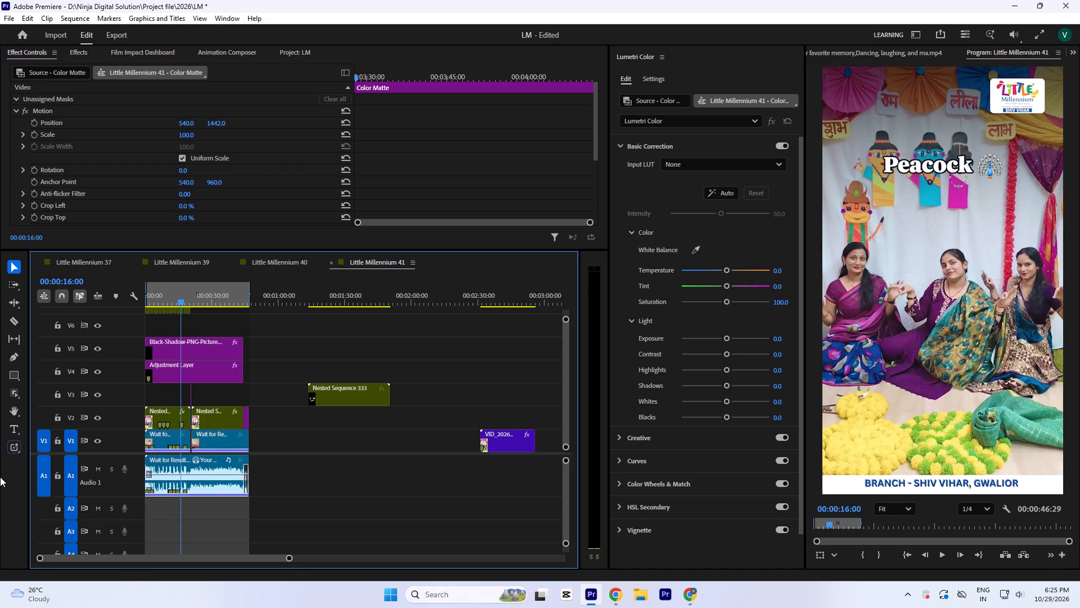
key(equal)
key(equal)
key(space)
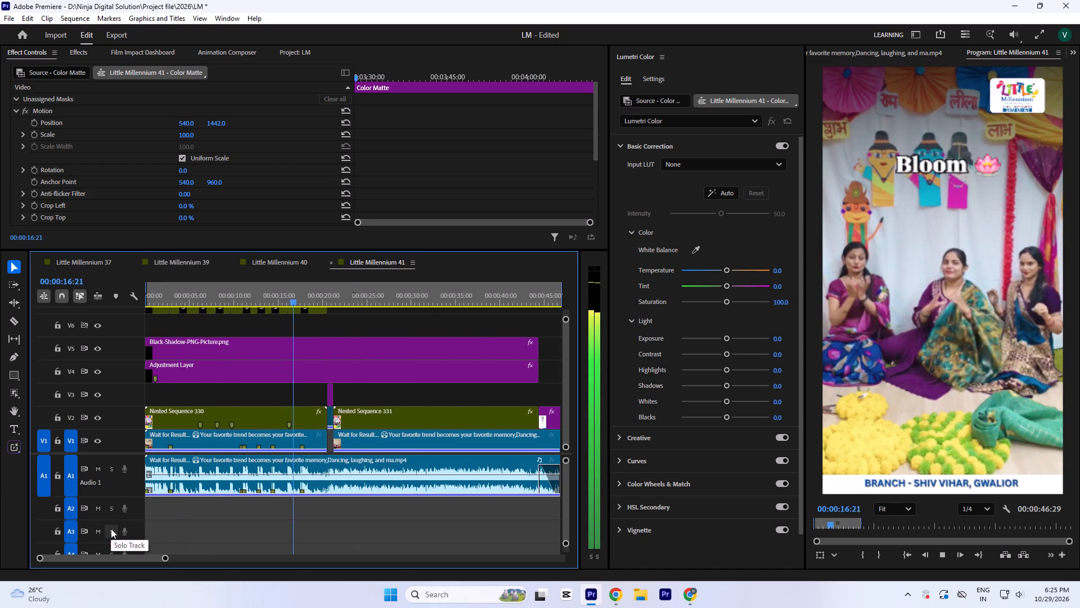
key(space)
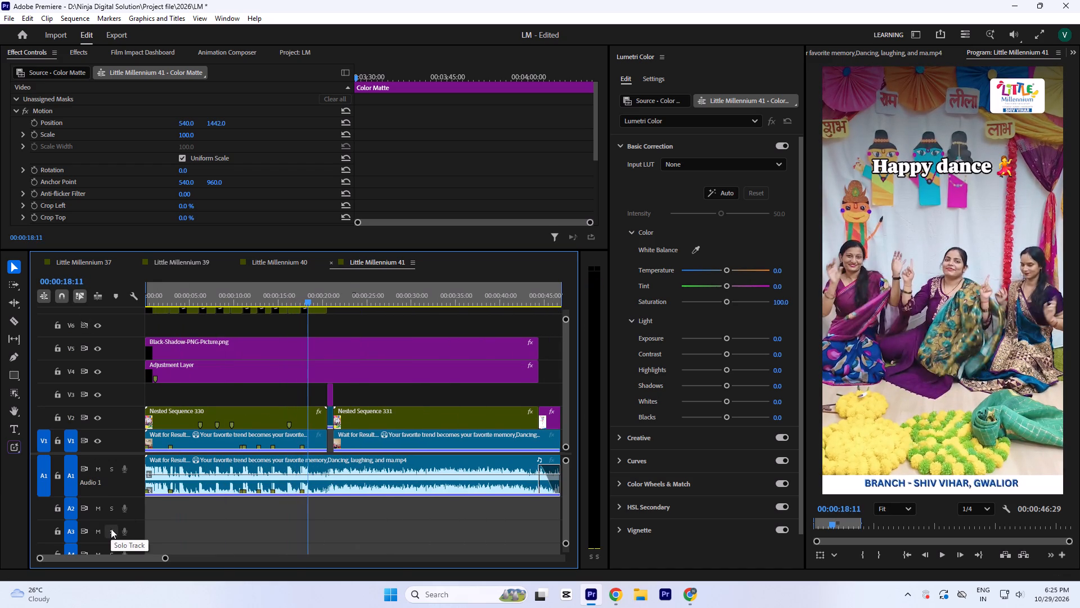
key(space)
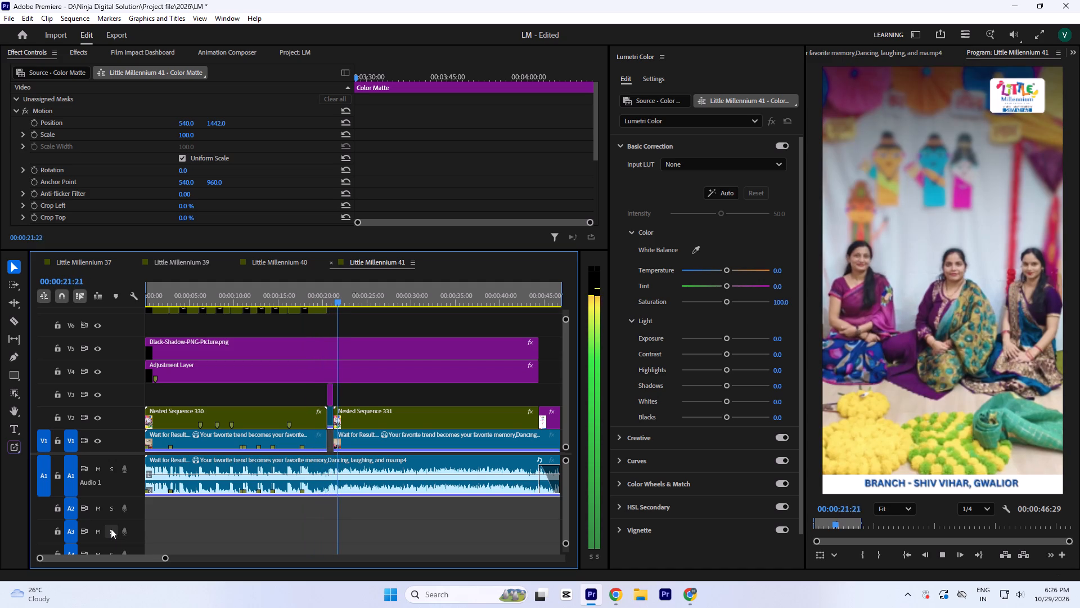
key(Return)
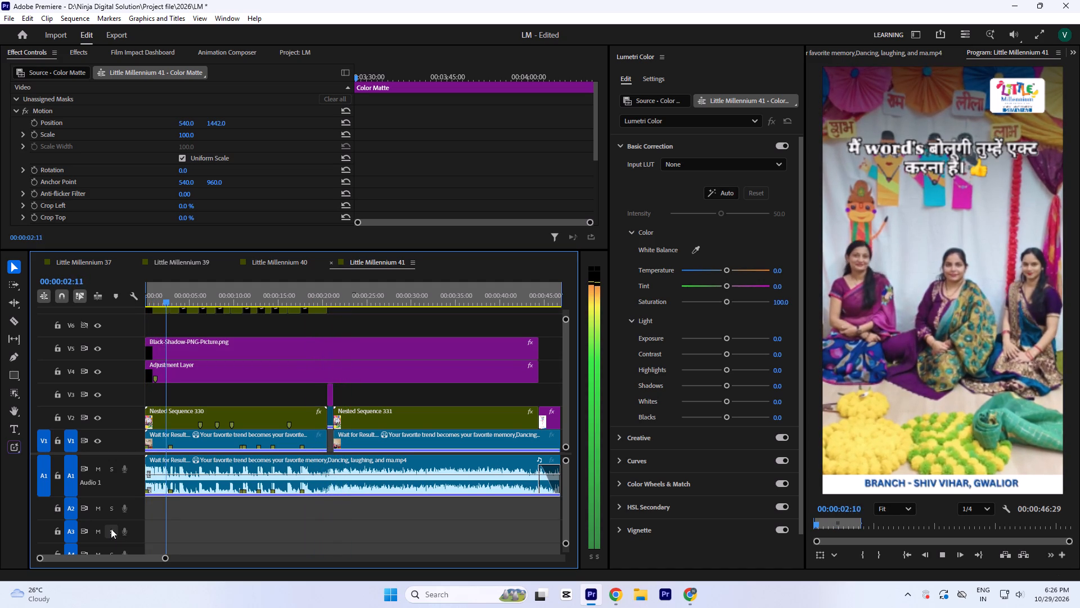
key(space)
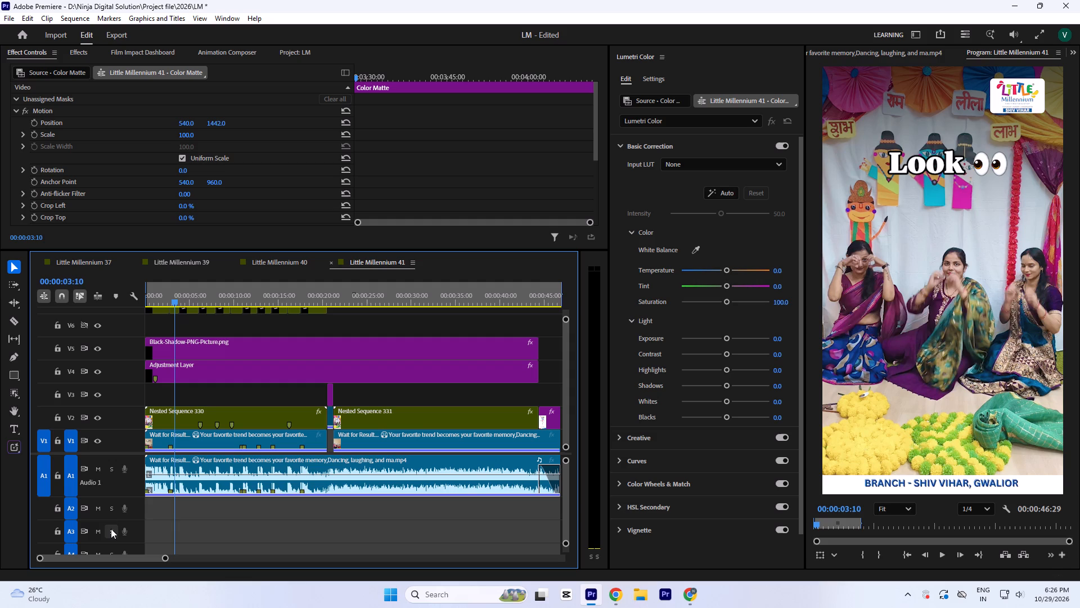
Copy the two adjustment layers with the Dip to White transition from Little Millennium 40 into Little Millennium 41, beyond the reel's end.
key(grave)
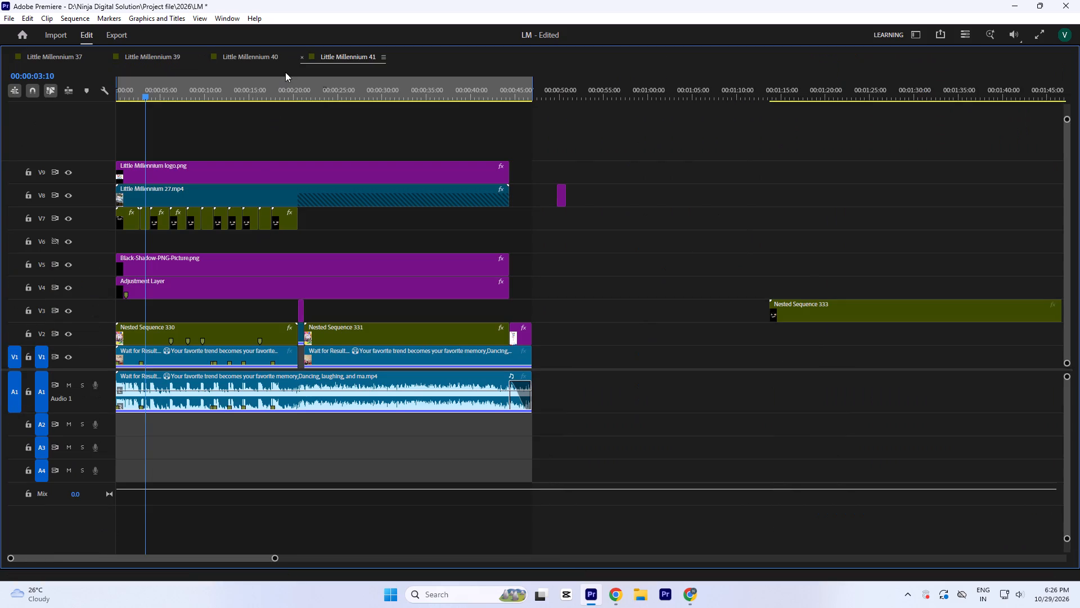
click(260, 61)
drag(357, 141, 391, 172)
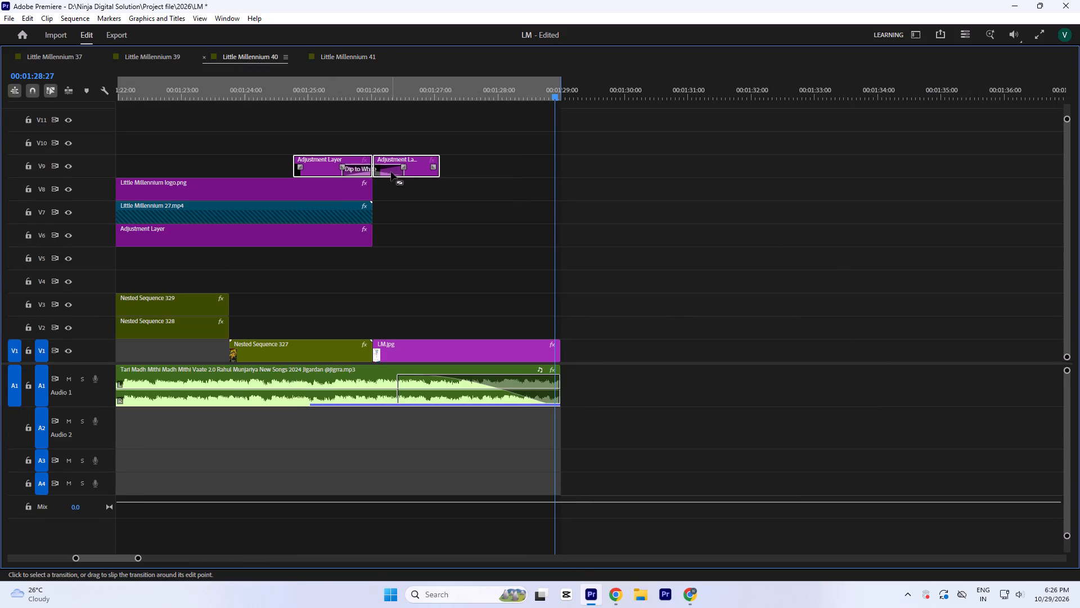
key(ctrl+c)
key(ctrl+c)
click(353, 55)
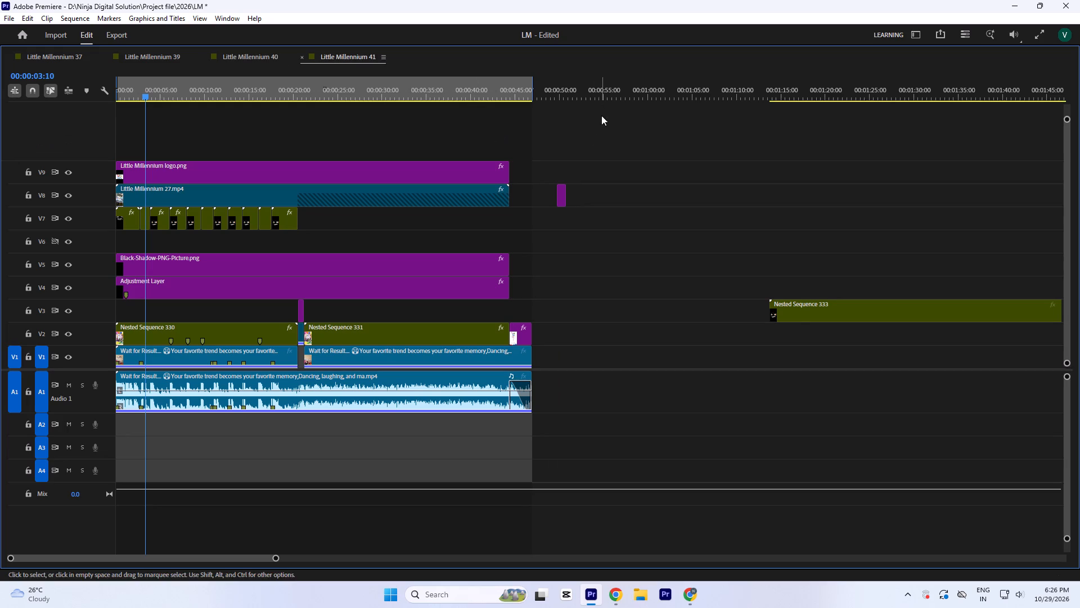
click(599, 101)
click(595, 83)
key(ctrl+v)
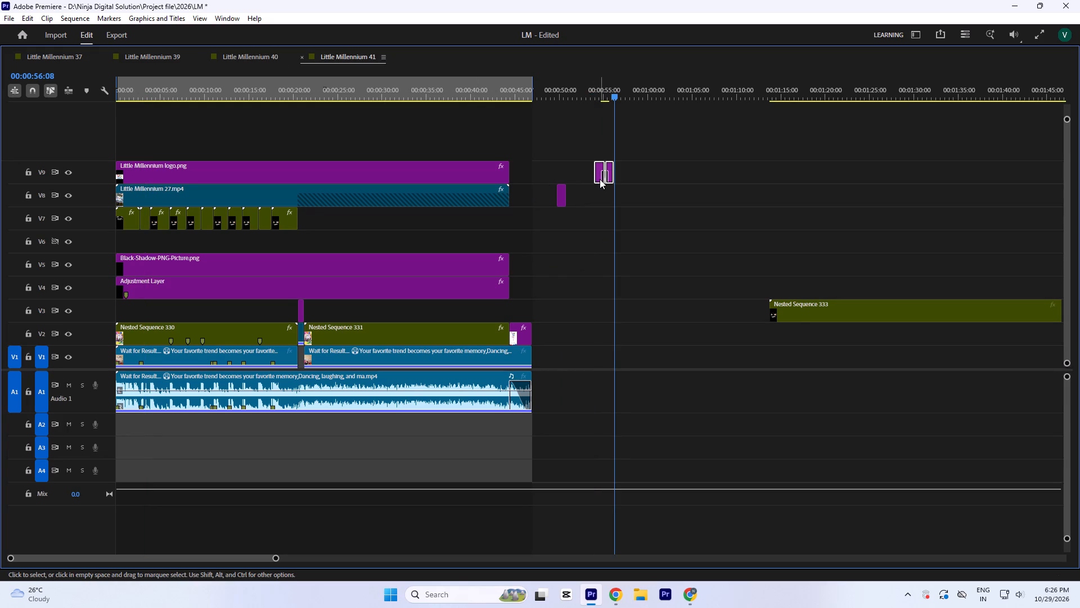
Move the pasted adjustment layers to V10, aligning their Dip to White with the cut to LM.jpg at 00:00:44:14.
drag(600, 179, 504, 147)
click(516, 88)
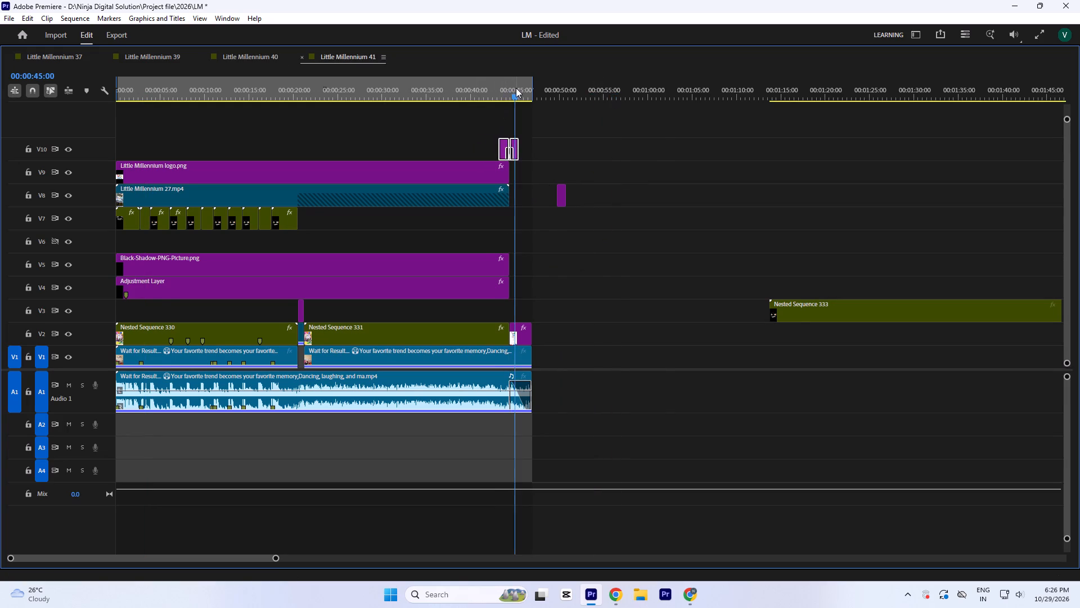
key(equal)
key(equal)
key(equal)
key(equal)
click(518, 93)
key(equal)
key(equal)
key(equal)
key(minus)
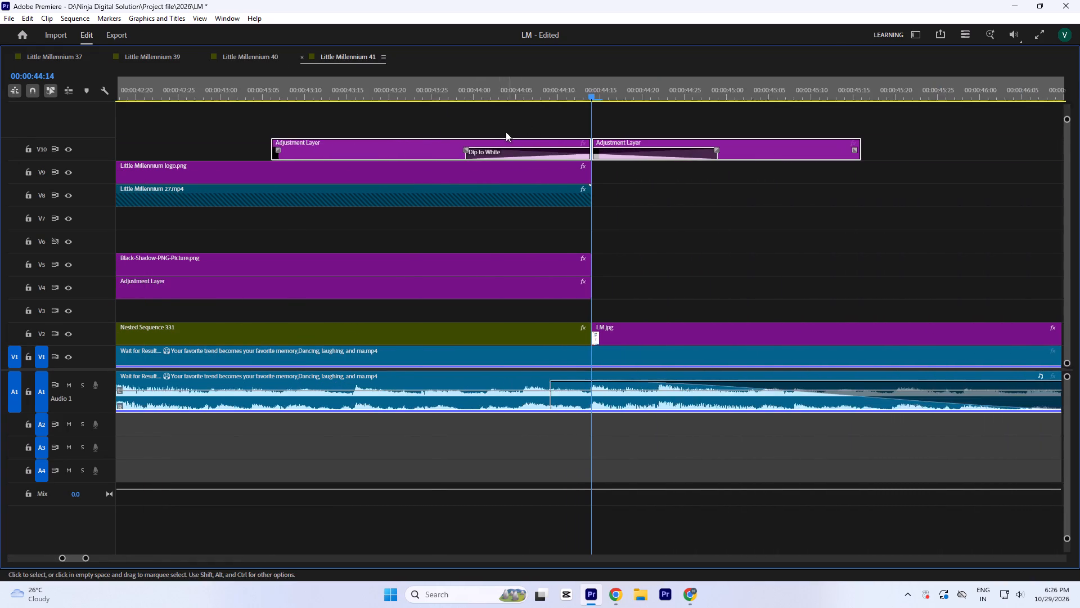
key(minus)
Play back the reel's ending to check the Dip to White transition into the LM.jpg end card.
click(432, 87)
text(`-)
key(space)
key(minus)
key(minus)
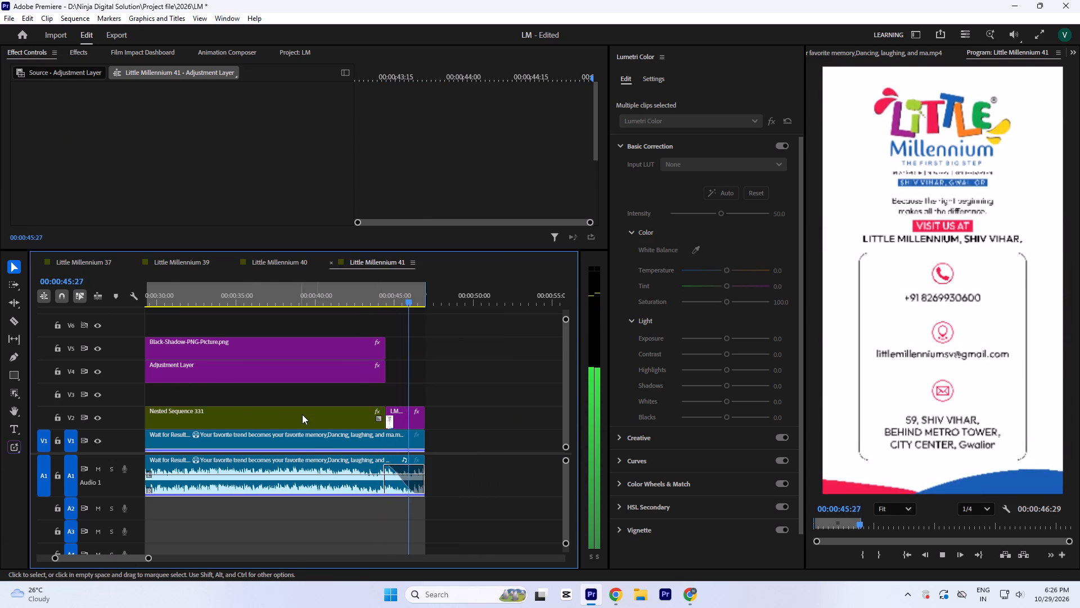
Shift the shadow end point of the RGB curve slightly inward on Nested Sequence 330 to deepen the blacks, judging at 00:00:09:19.
key(Return)
key(minus)
key(minus)
key(equal)
key(equal)
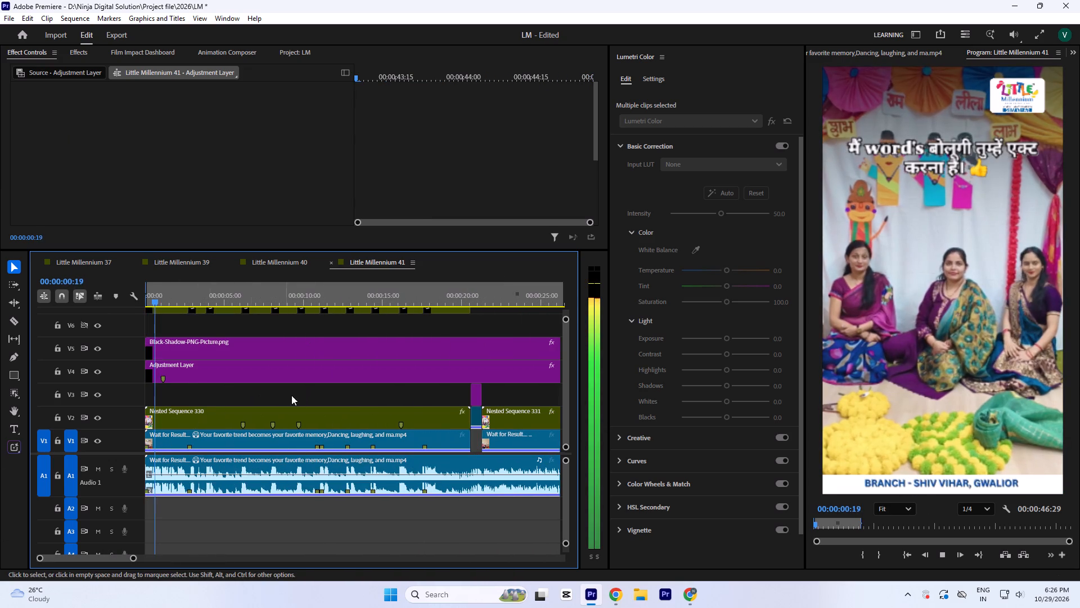
key(space)
click(299, 296)
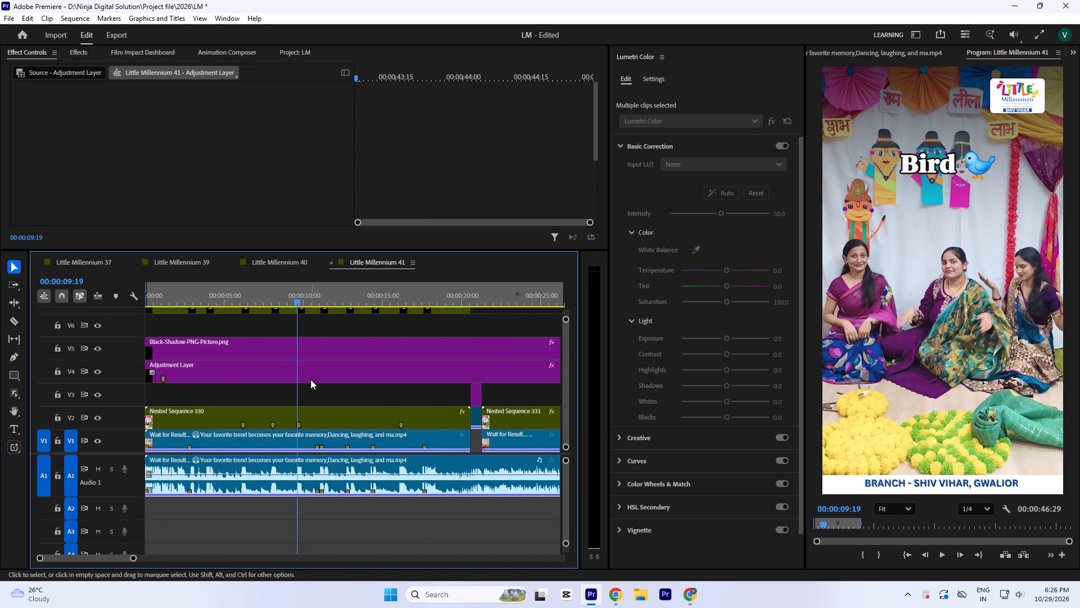
click(313, 418)
click(648, 467)
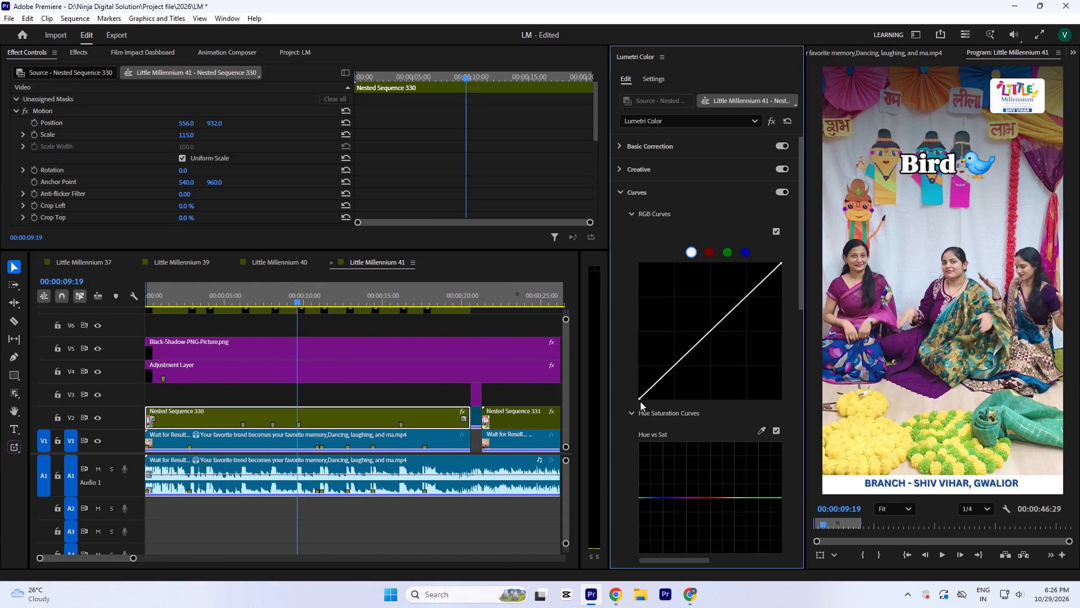
drag(640, 399, 643, 400)
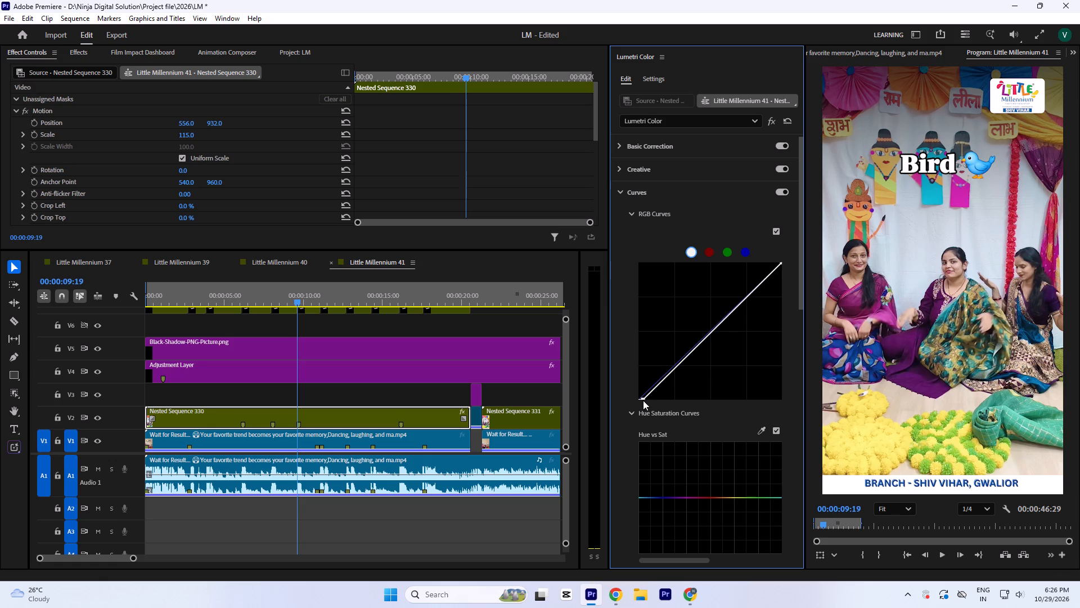
drag(643, 400, 647, 404)
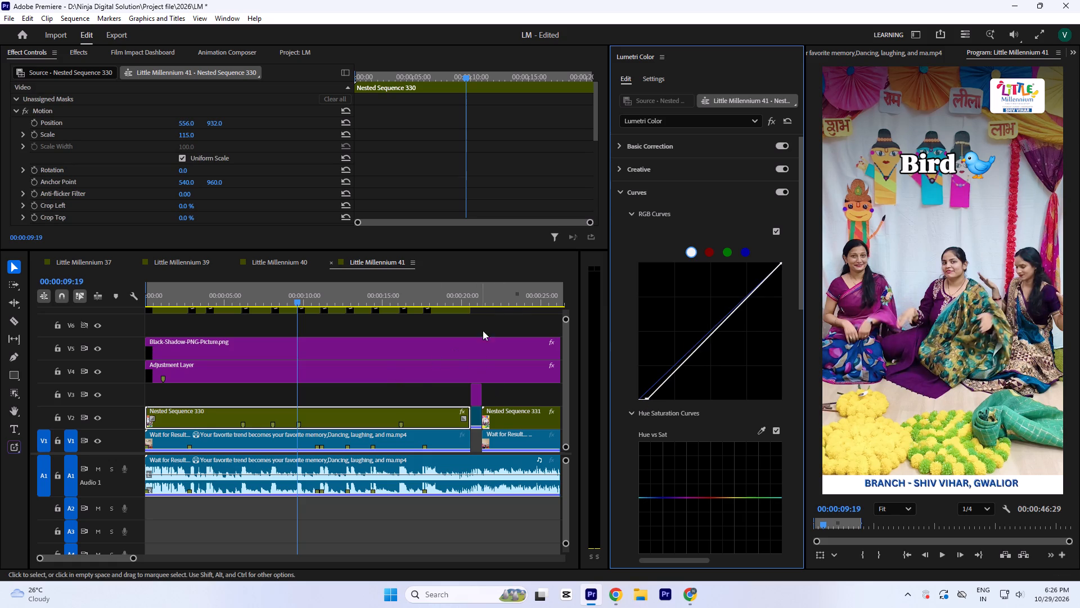
Shift the RGB curve's shadow end point slightly inward on Nested Sequence 331 to deepen the blacks, judging at 00:00:23:08.
click(514, 301)
click(523, 412)
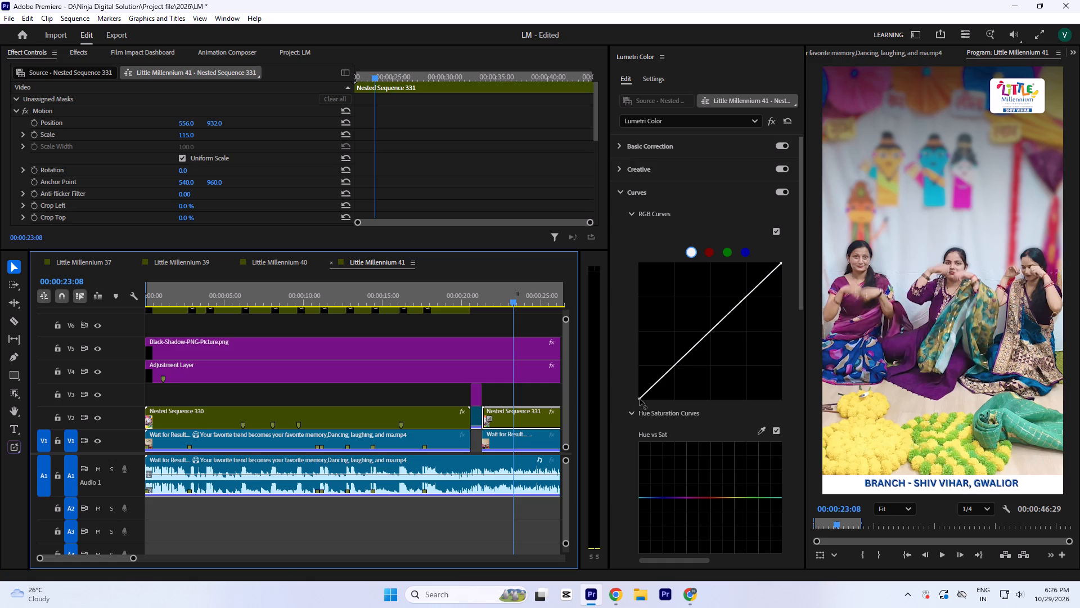
drag(640, 399, 646, 404)
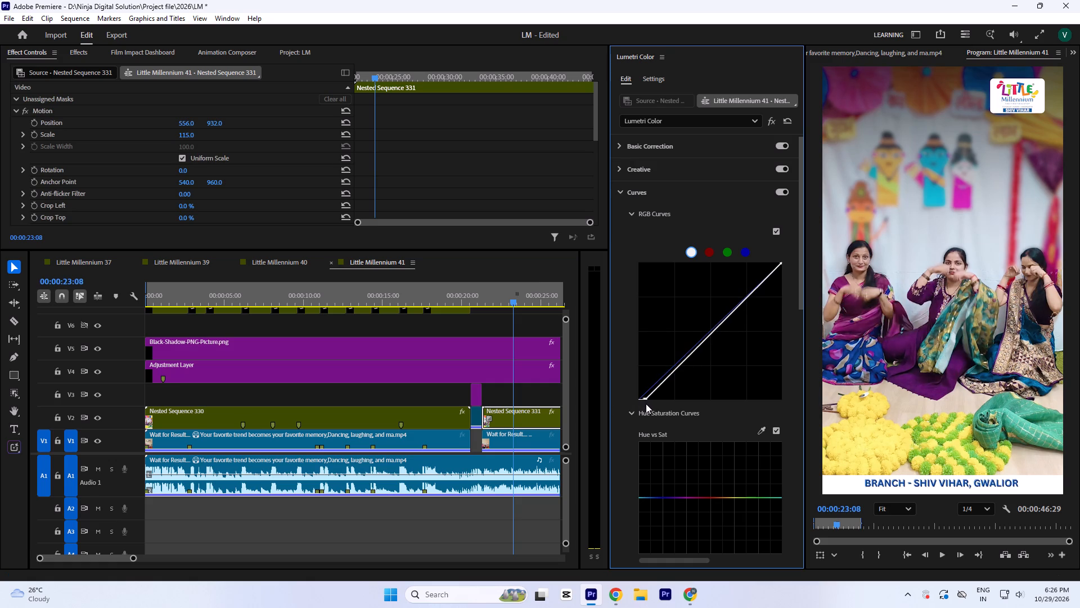
drag(646, 404, 646, 404)
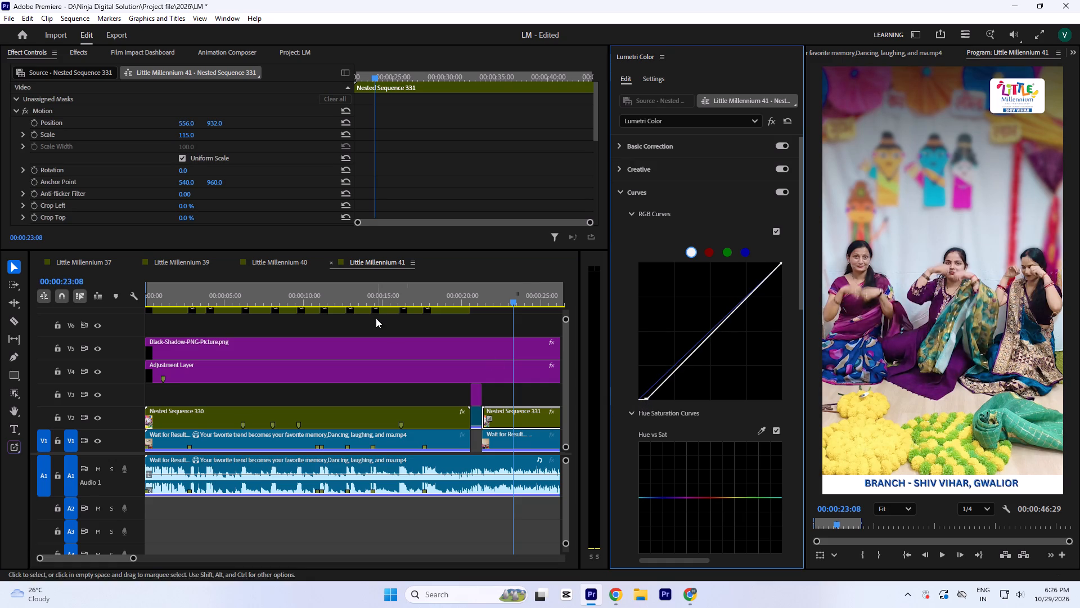
Play back the opening seconds of Little Millennium 41 from the start to check the graded footage and captions.
click(373, 303)
key(Return)
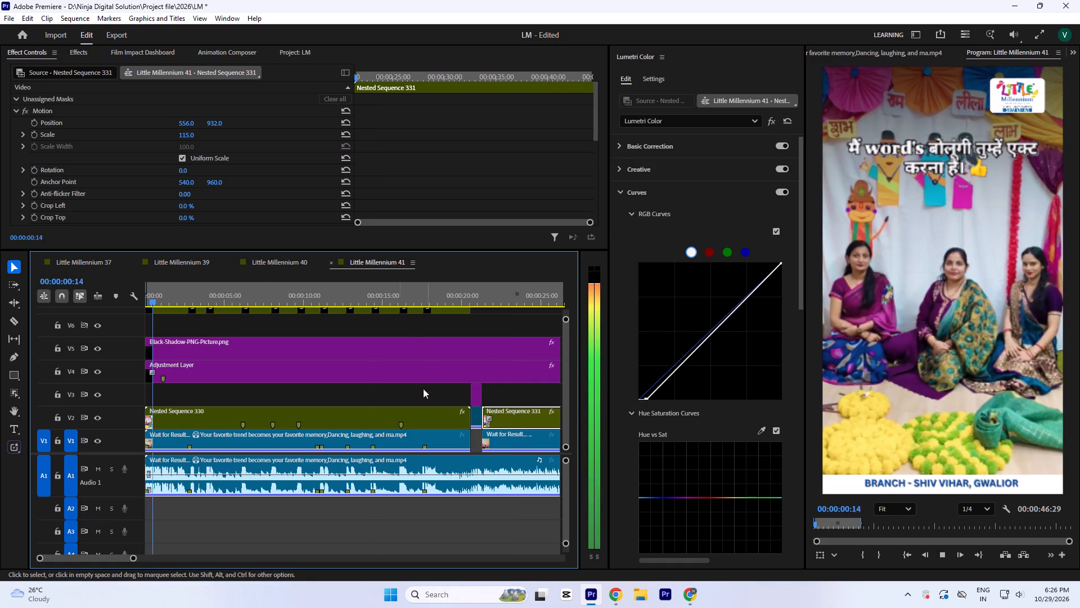
key(space)
key(space)
key(space)
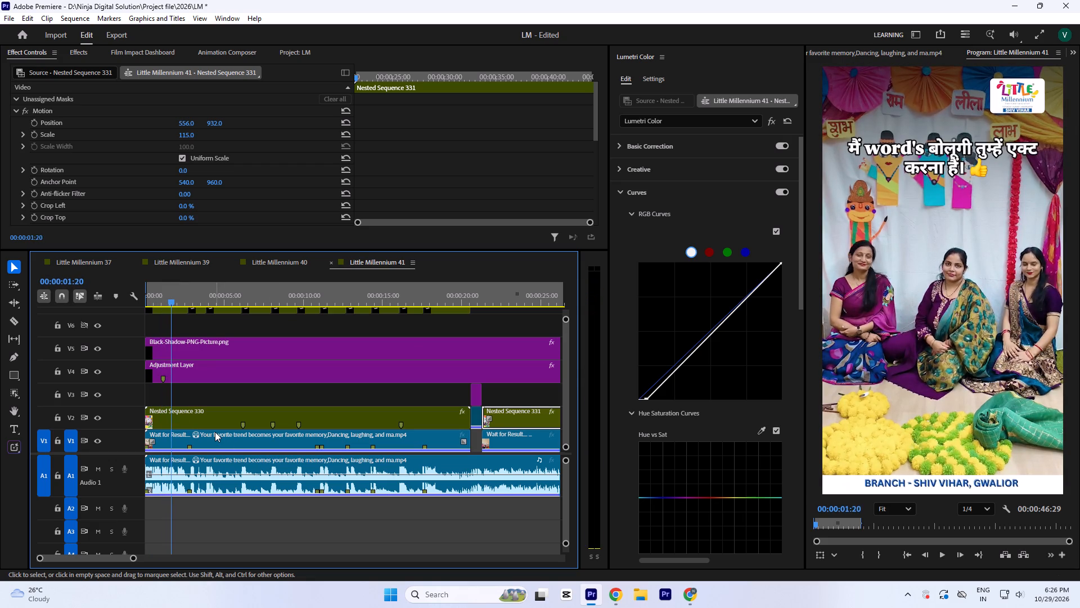
key(space)
key(space)
key(space)
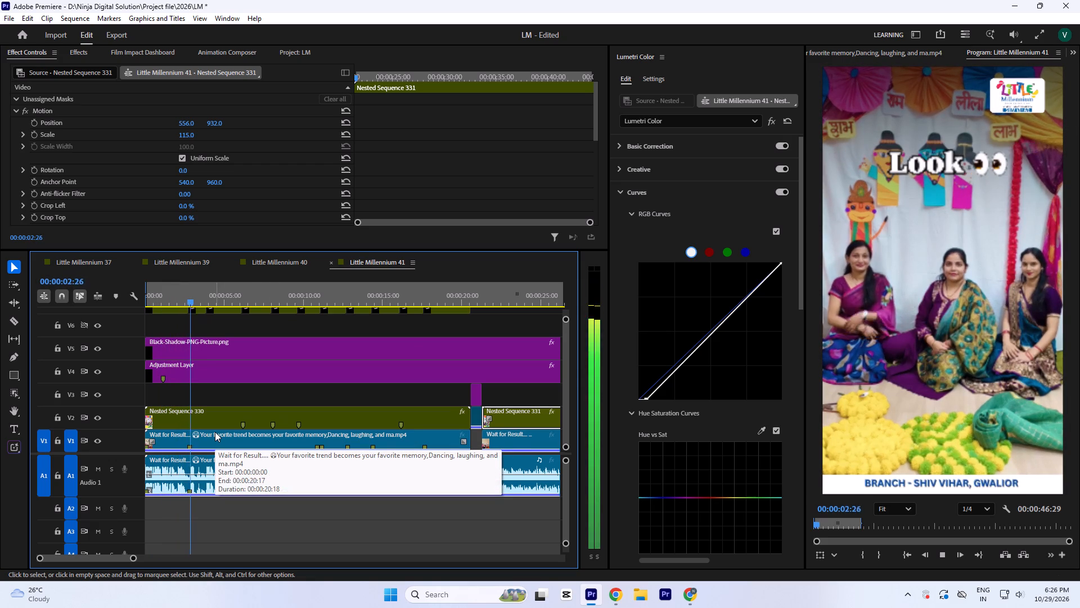
key(space)
key(space)
key(space)
Save the LM project.
key(ctrl+s)
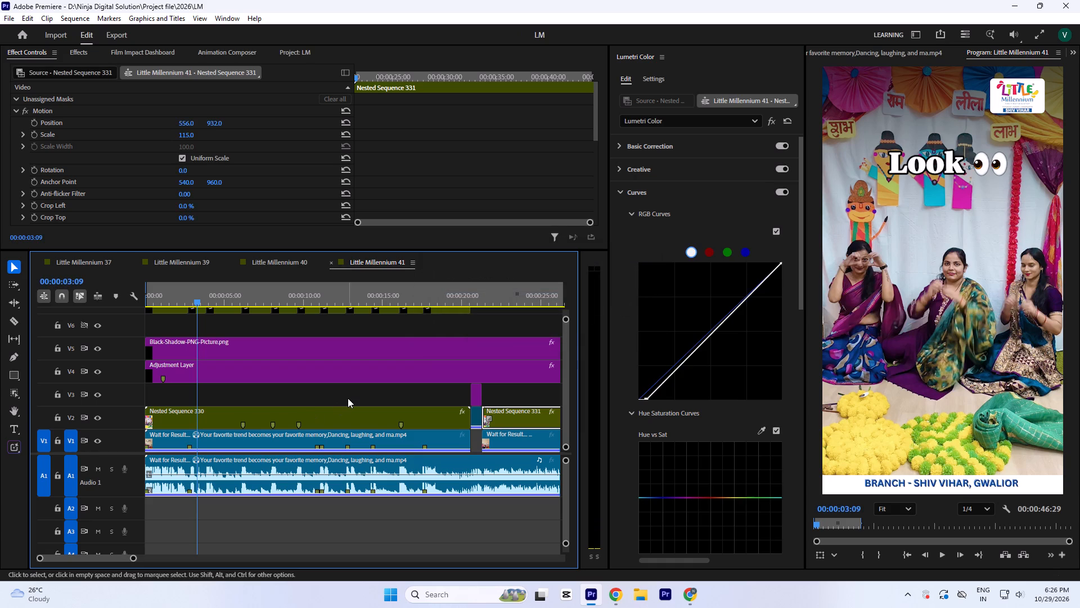
Play back Little Millennium 41 from the opening captions into Nested Sequence 331 to review picture, captions and the cut.
click(348, 398)
key(Return)
text(------===)
key(space)
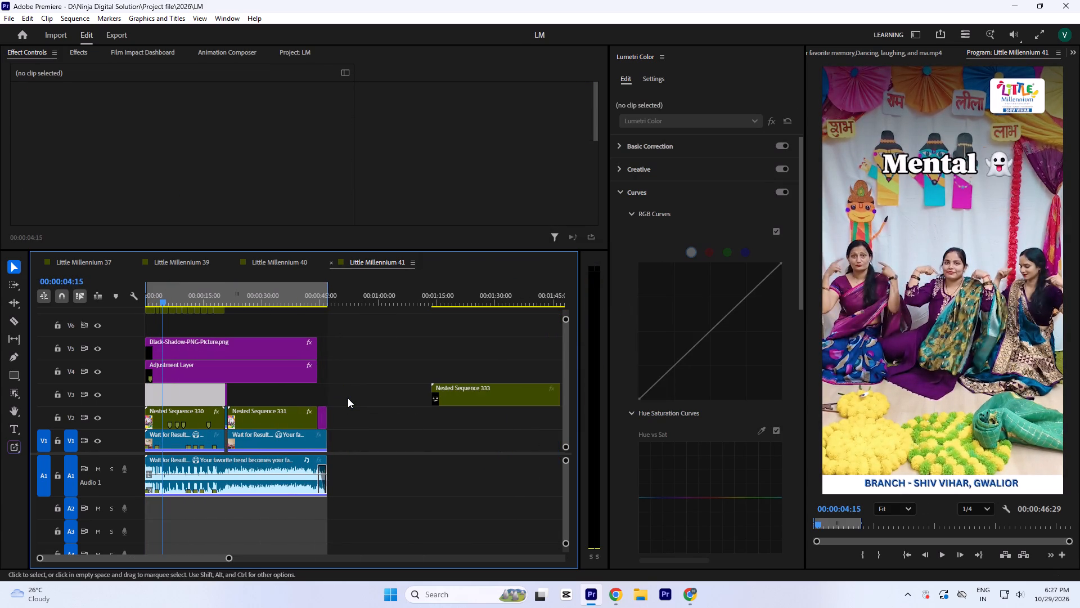
key(space)
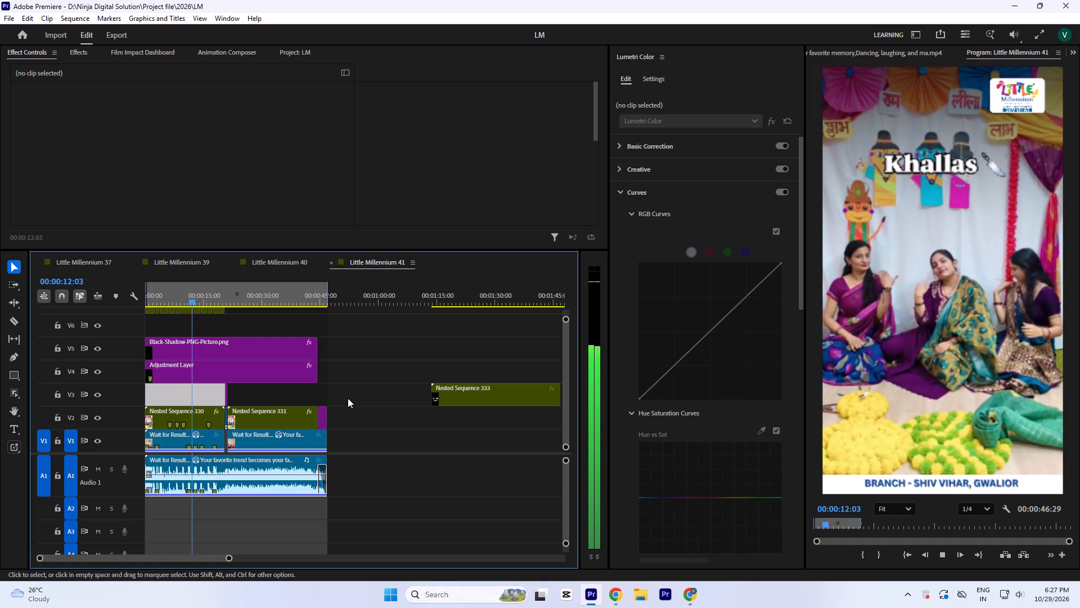
key(space)
key(space)
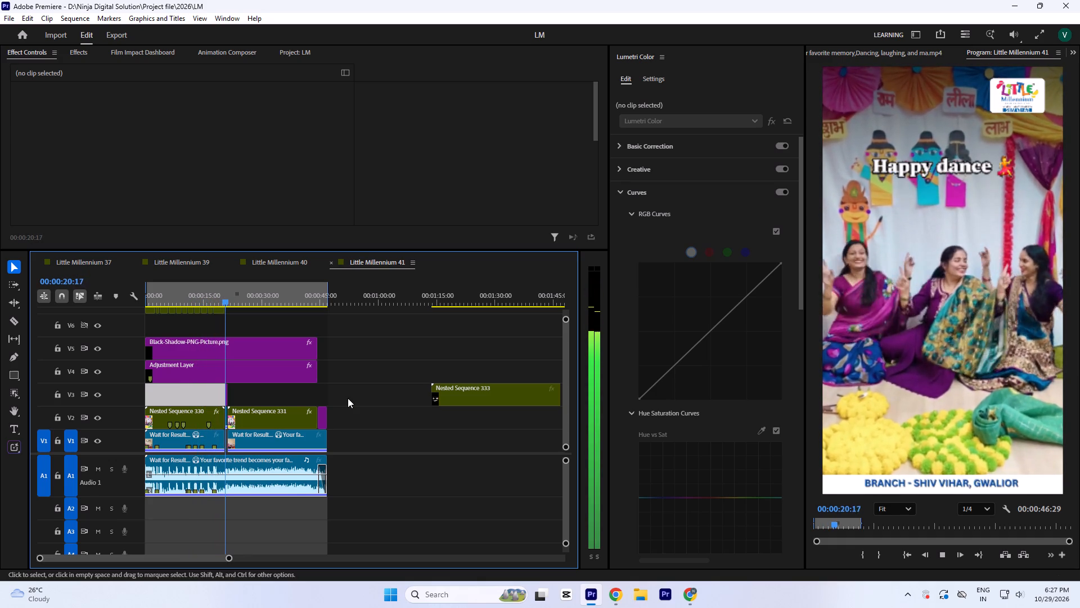
key(space)
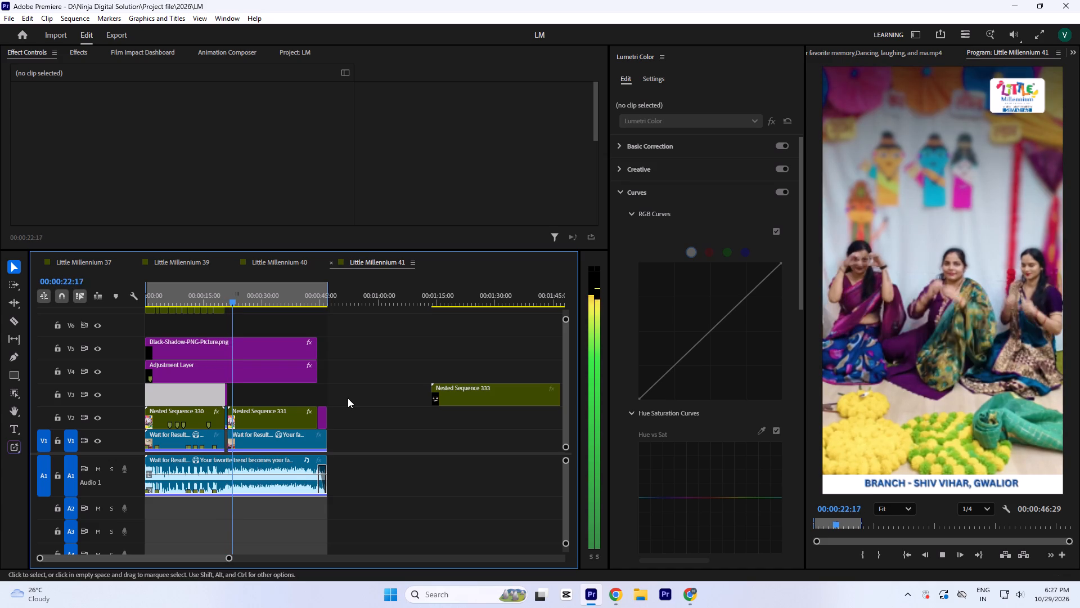
key(space)
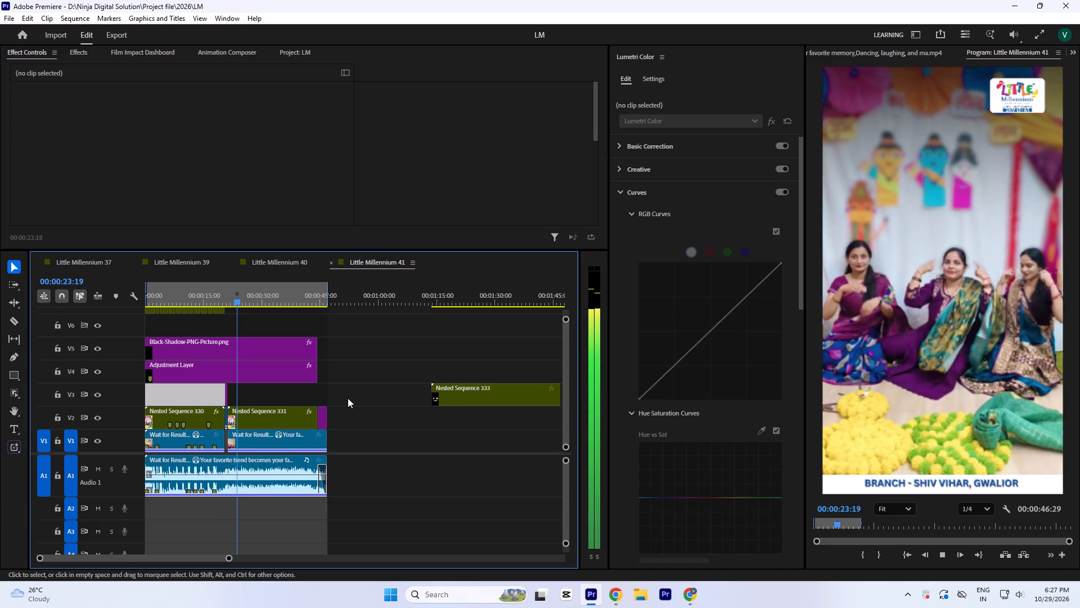
Move the Color Matte off the spare source clip to V5, past that clip's end, and play the uncovered footage.
key(minus)
key(minus)
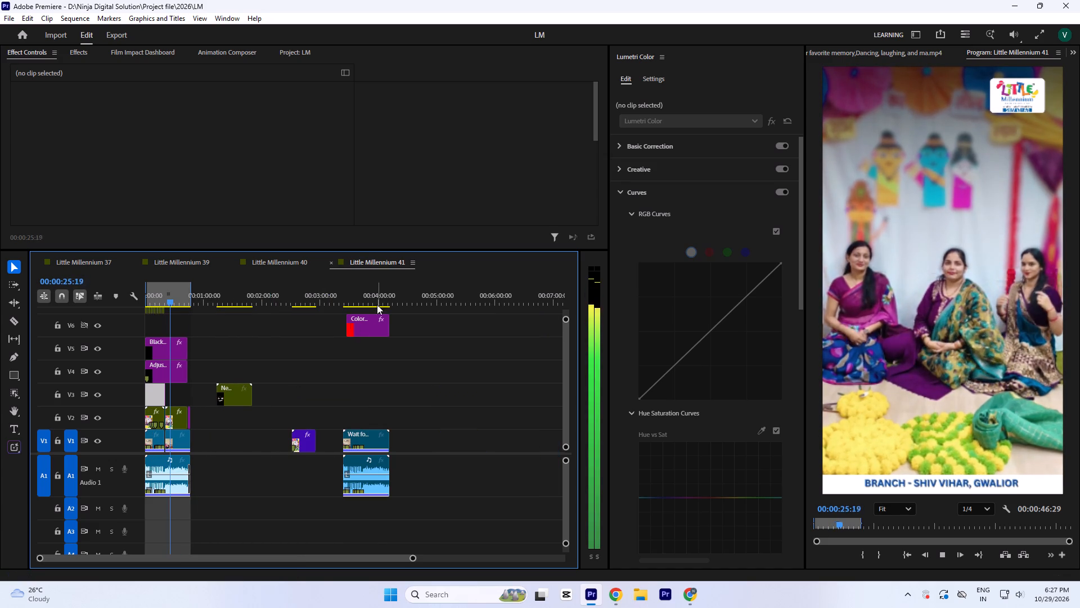
click(377, 301)
drag(366, 323, 444, 348)
key(space)
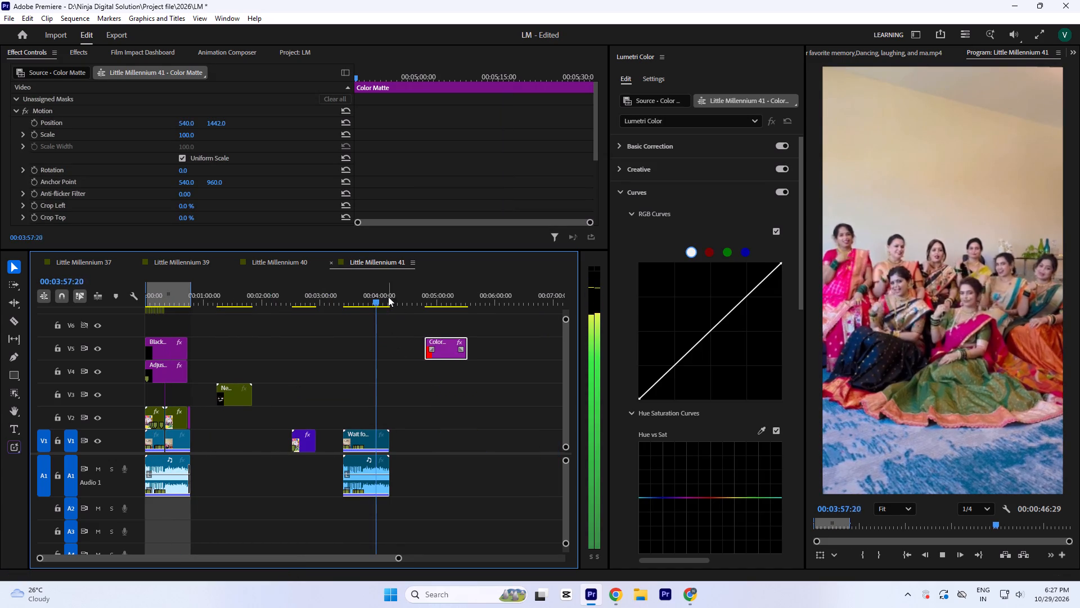
Apply the Warp Stabilizer effect to both Nested Sequence 330 and Nested Sequence 331 on V2.
drag(386, 298, 0, 354)
key(equal)
key(equal)
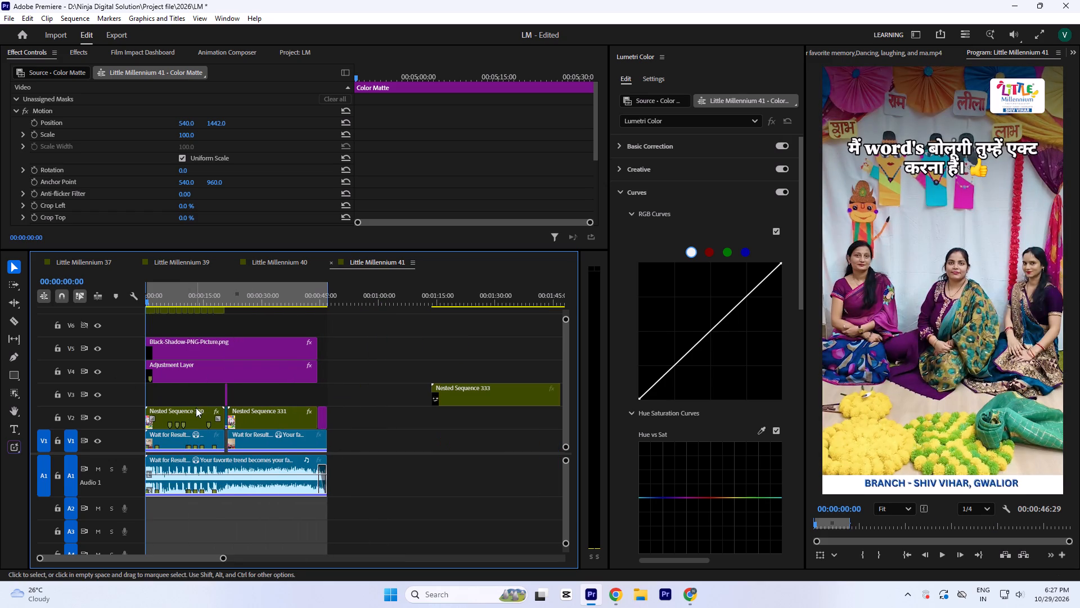
click(194, 409)
shift+click(294, 422)
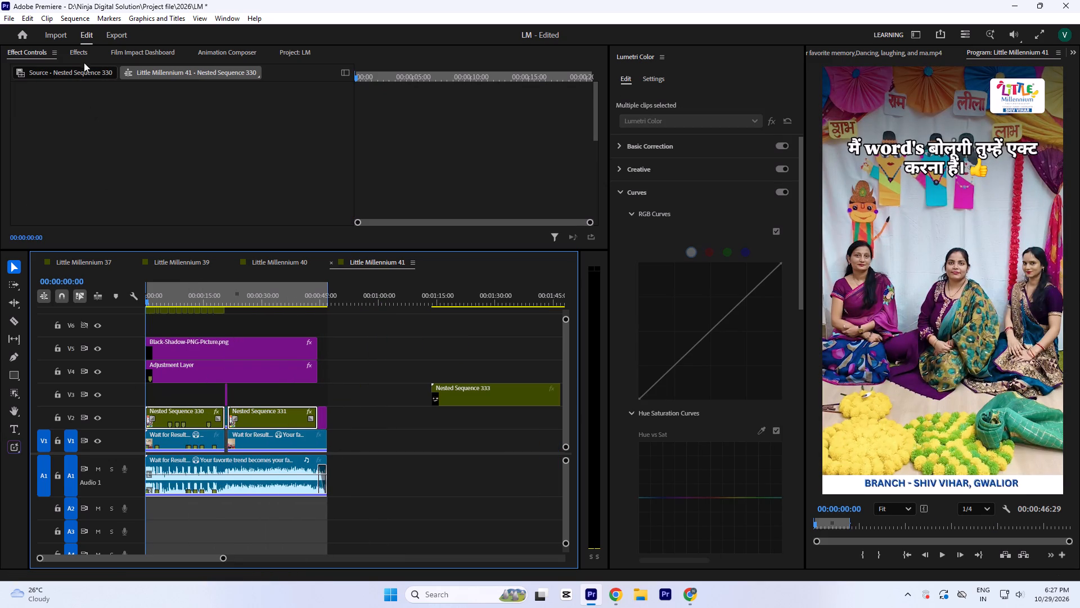
click(84, 51)
click(60, 72)
text(warp)
scroll(65, 168, down, 7)
double_click(65, 161)
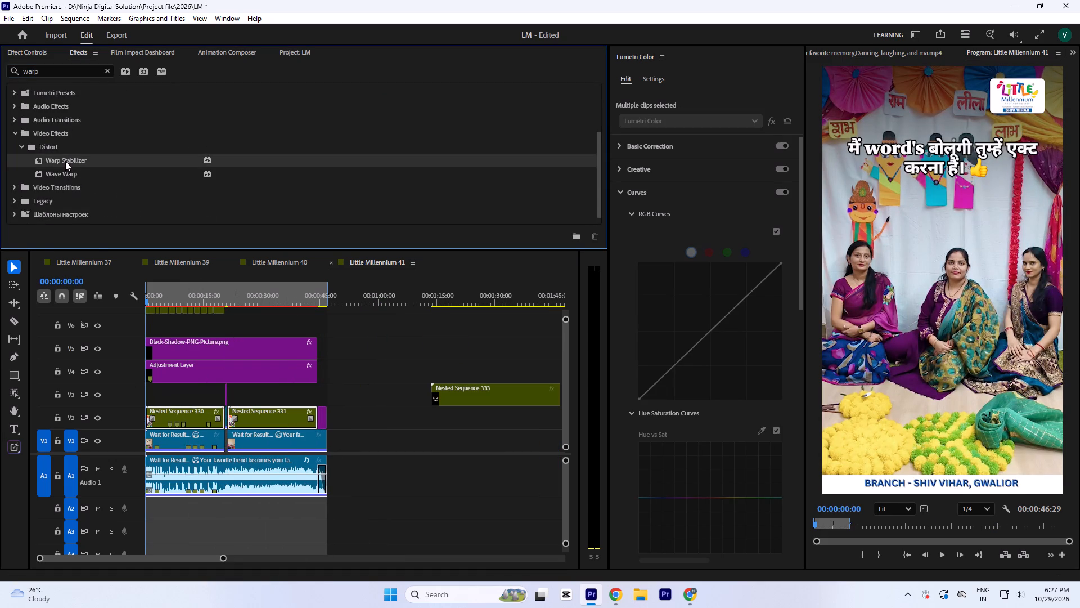
Set the Warp Stabilizer smoothness on Nested Sequence 330 to 10%.
click(179, 386)
click(177, 415)
click(38, 53)
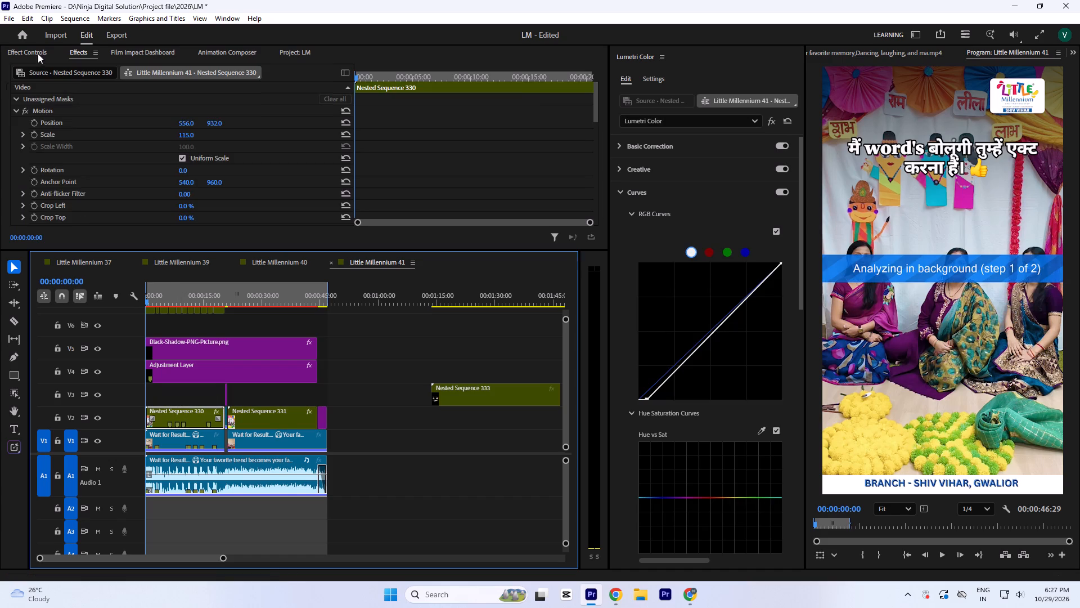
scroll(69, 135, down, 13)
scroll(117, 169, down, 7)
click(183, 217)
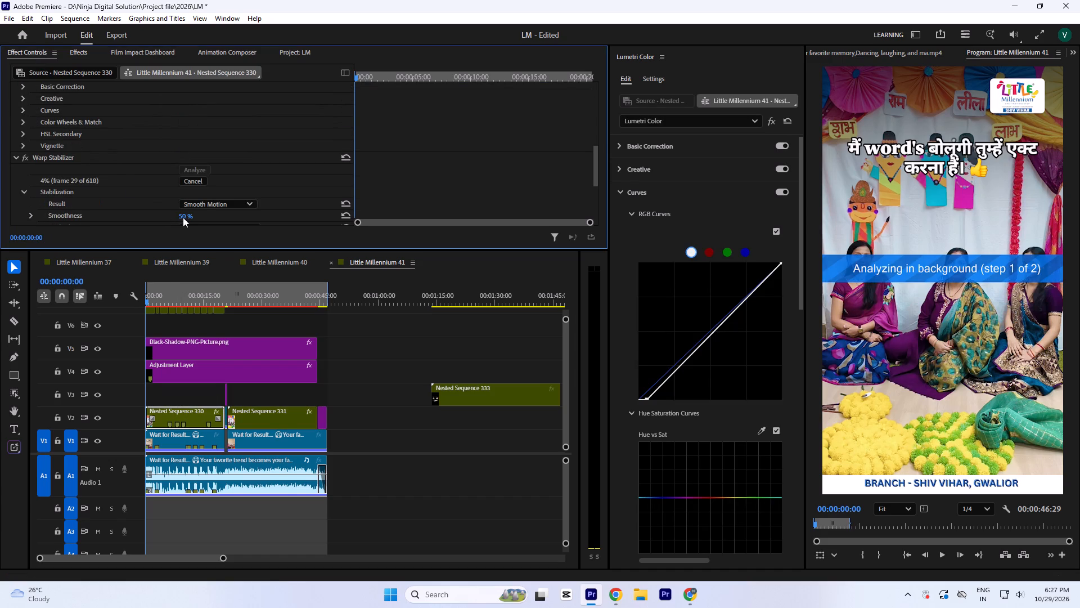
key(1)
key(0)
drag(488, 101, 483, 108)
Set the Warp Stabilizer smoothness on Nested Sequence 331 to 10%.
click(272, 408)
click(274, 409)
scroll(409, 149, down, 2)
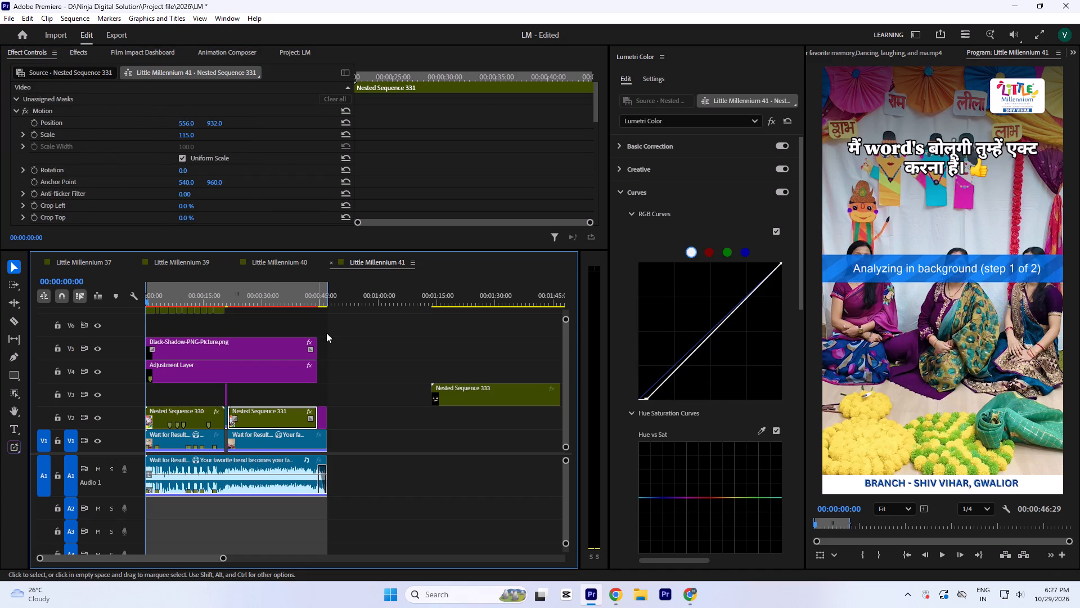
scroll(326, 333, down, 11)
scroll(81, 167, down, 7)
click(187, 214)
key(1)
key(0)
click(457, 120)
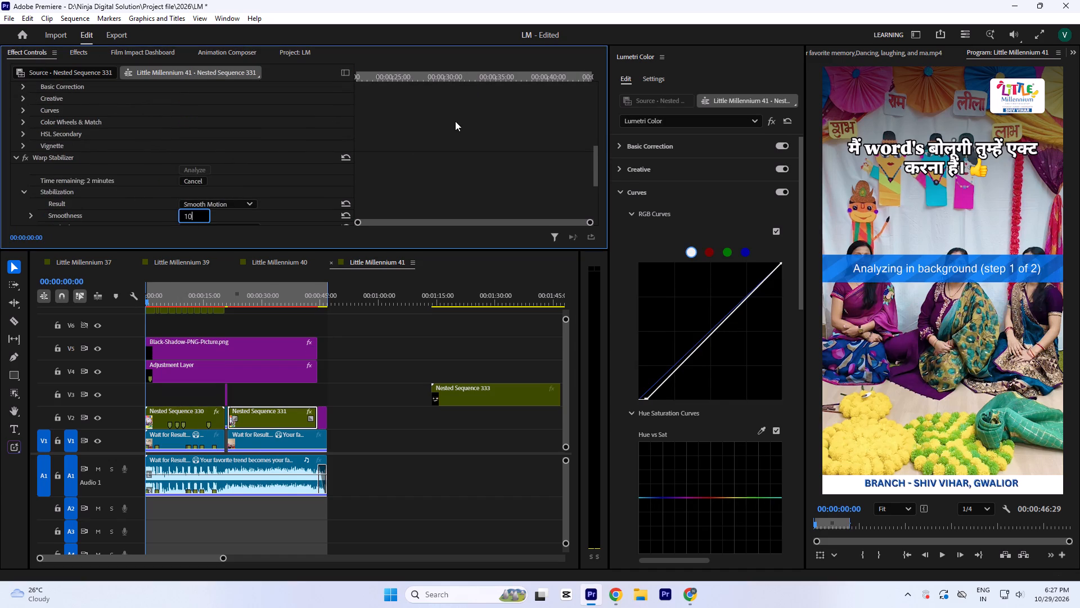
click(183, 297)
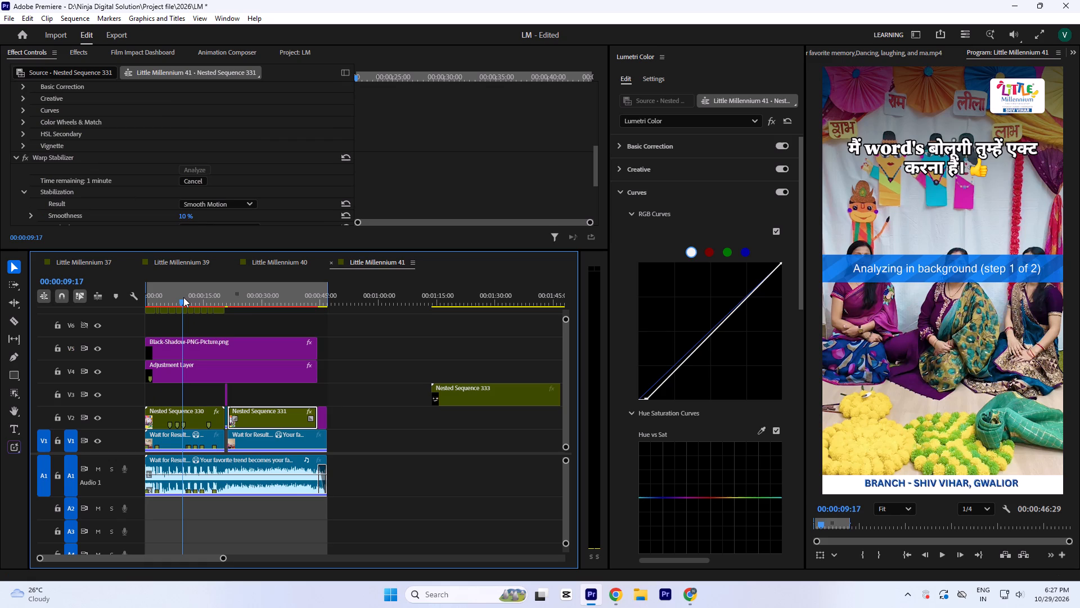
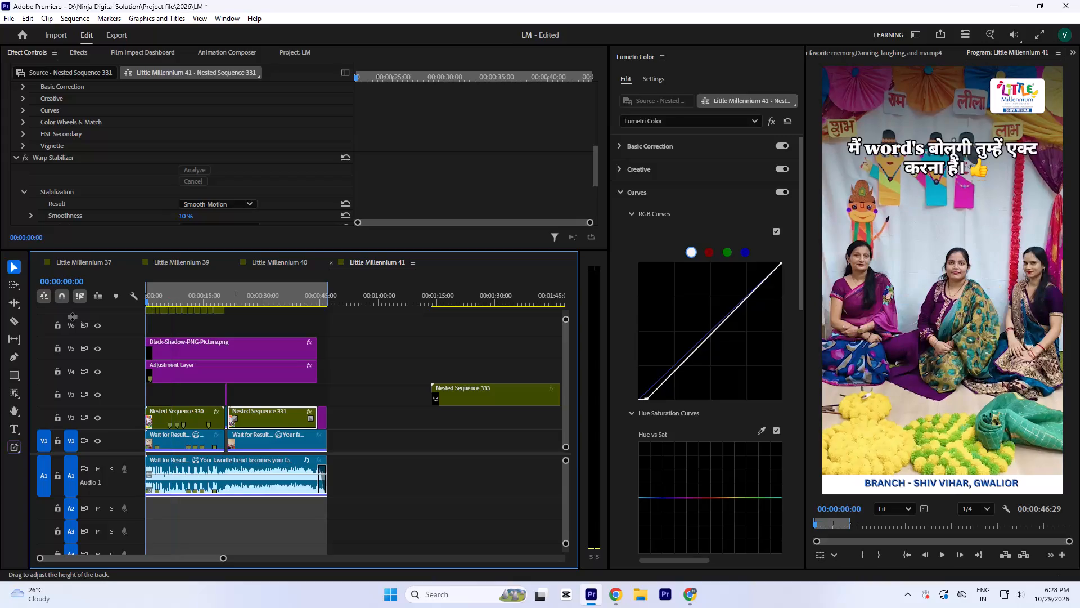
Play the Little Millennium 41 reel from the start, and examine the full word list in the spare Nested Sequence 333 on V3.
key(space)
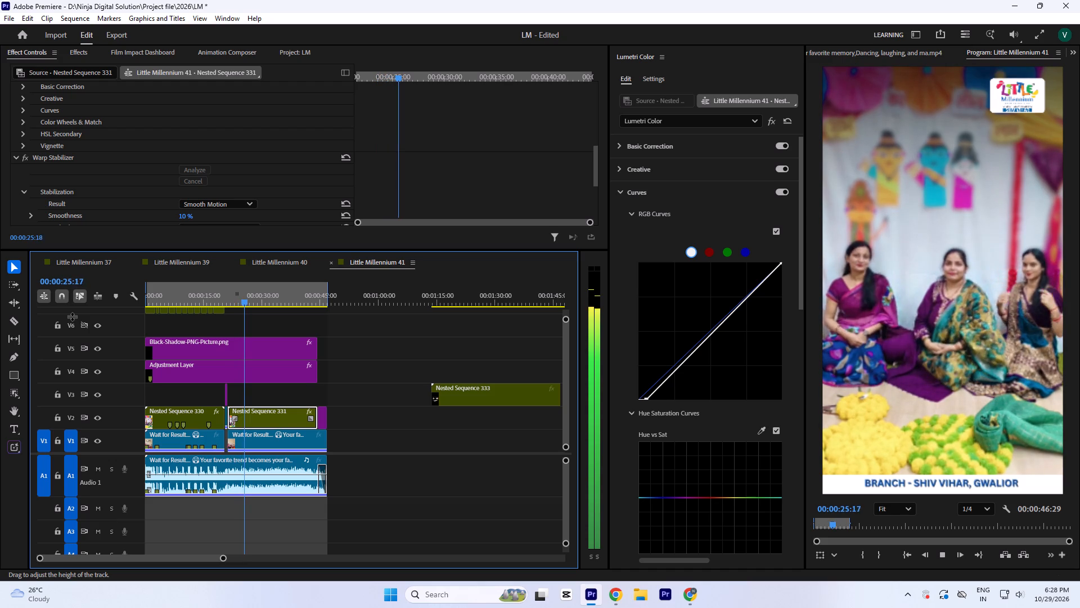
click(181, 301)
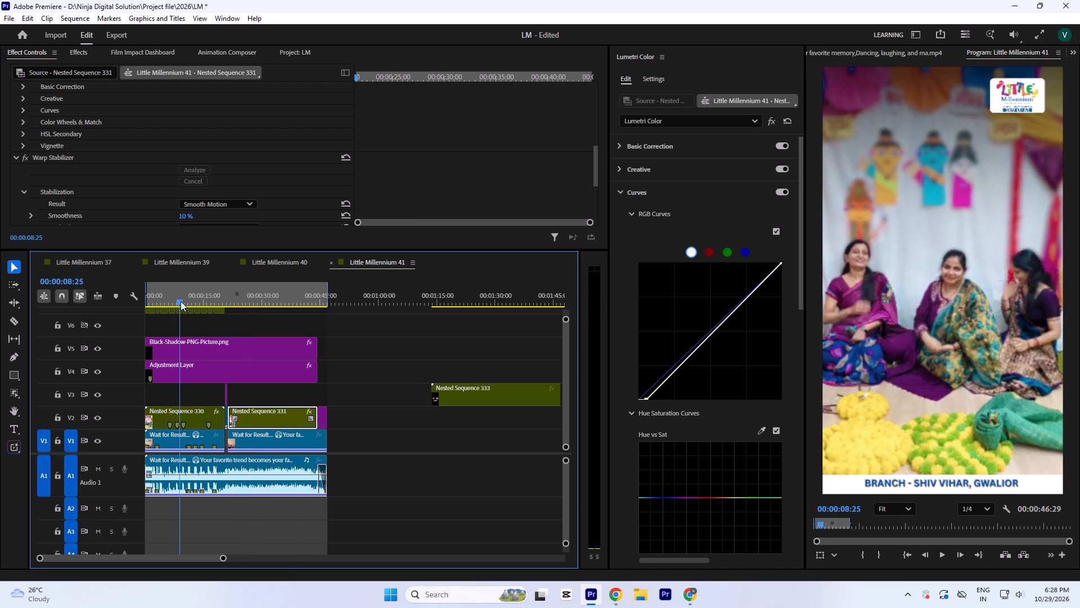
click(457, 290)
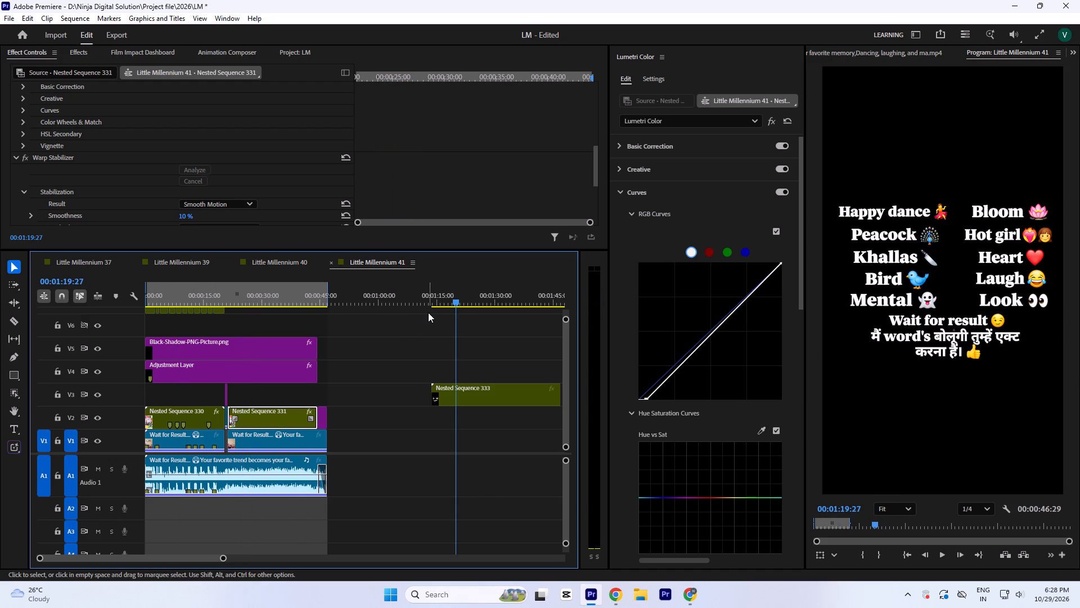
drag(449, 292, 474, 302)
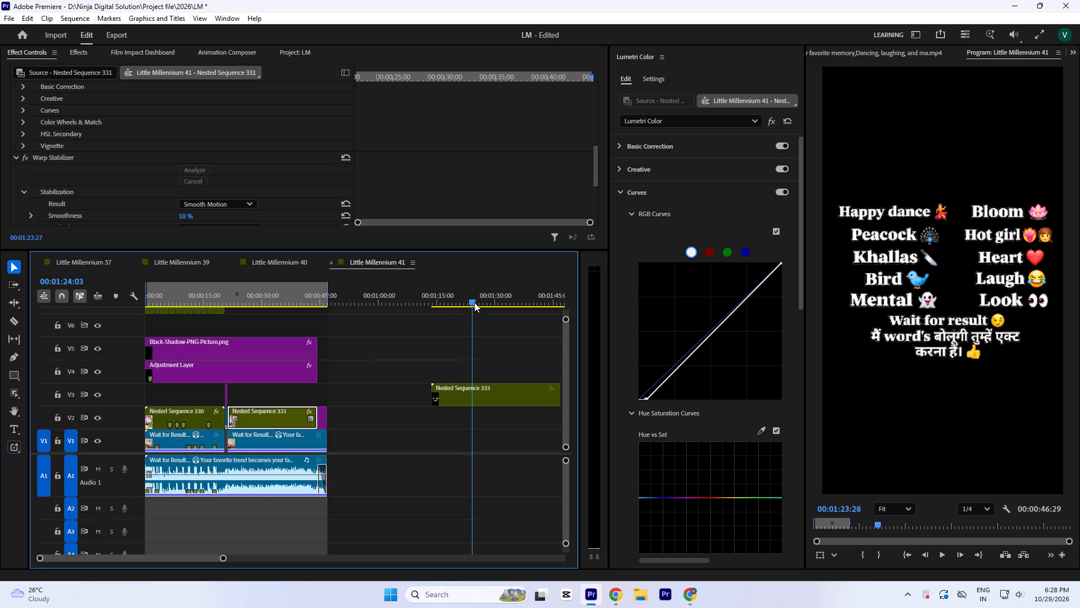
drag(474, 302, 484, 310)
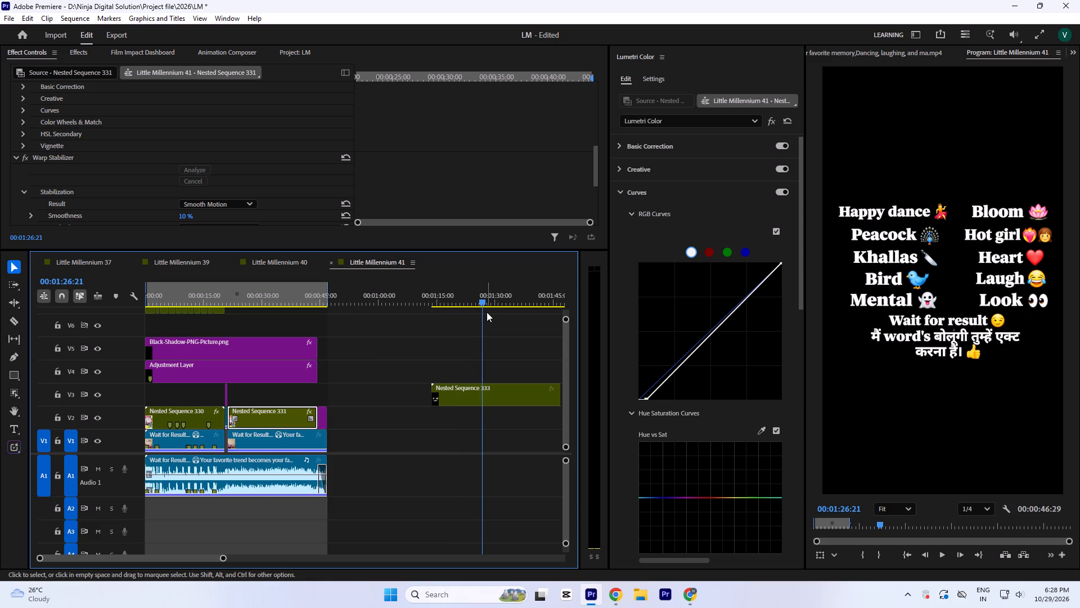
drag(511, 301, 518, 303)
key(minus)
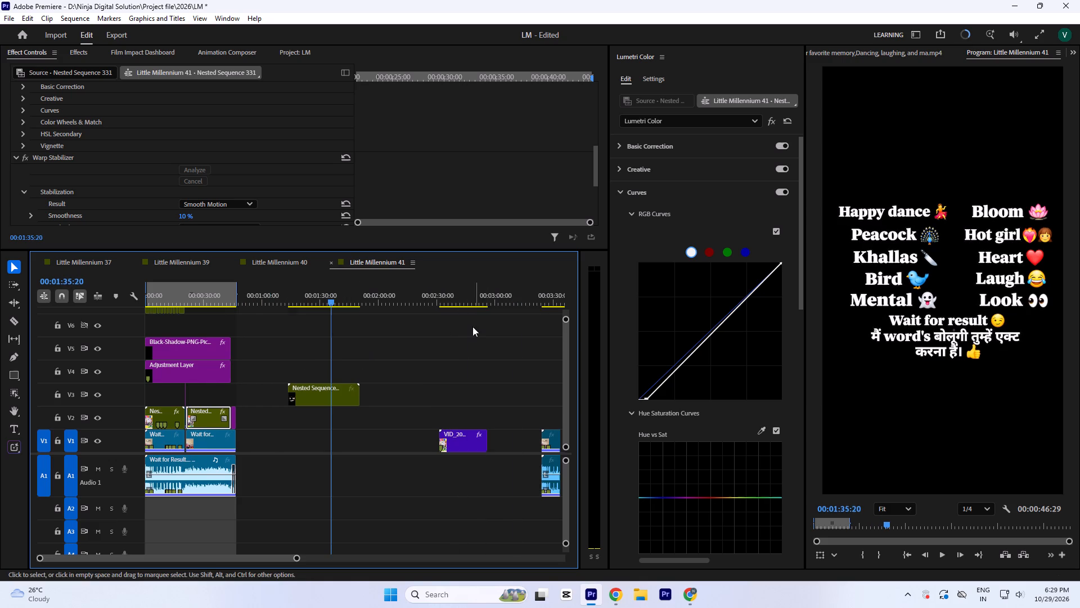
drag(184, 296, 44, 312)
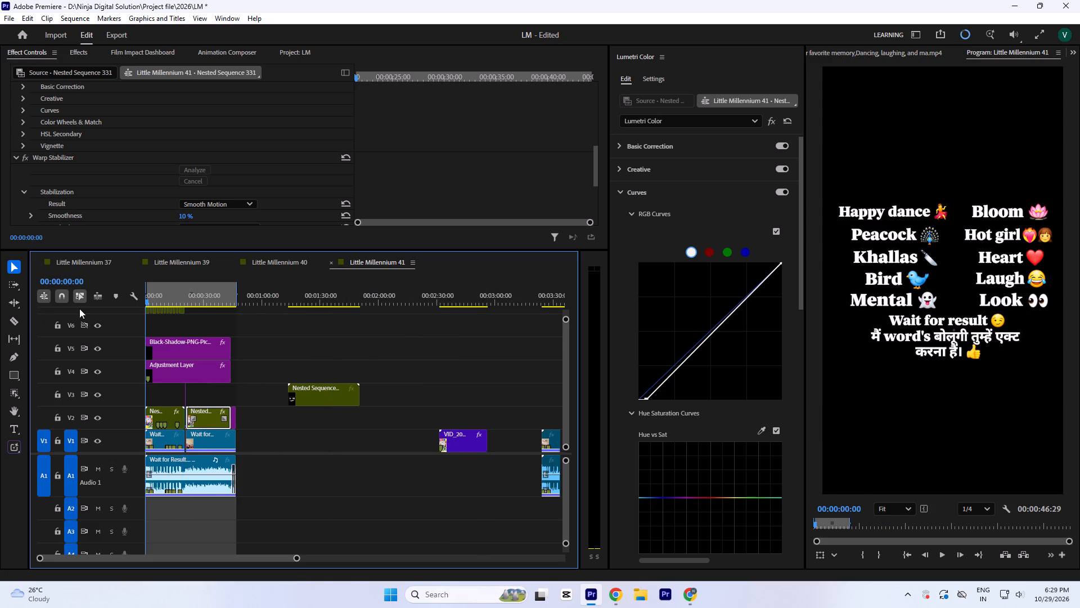
Select the opening caption, Nested Sequence 332 on V7, and open it to examine its Wordplay Emoji Collage image and motion settings.
key(equal)
key(equal)
key(equal)
key(equal)
key(equal)
click(181, 297)
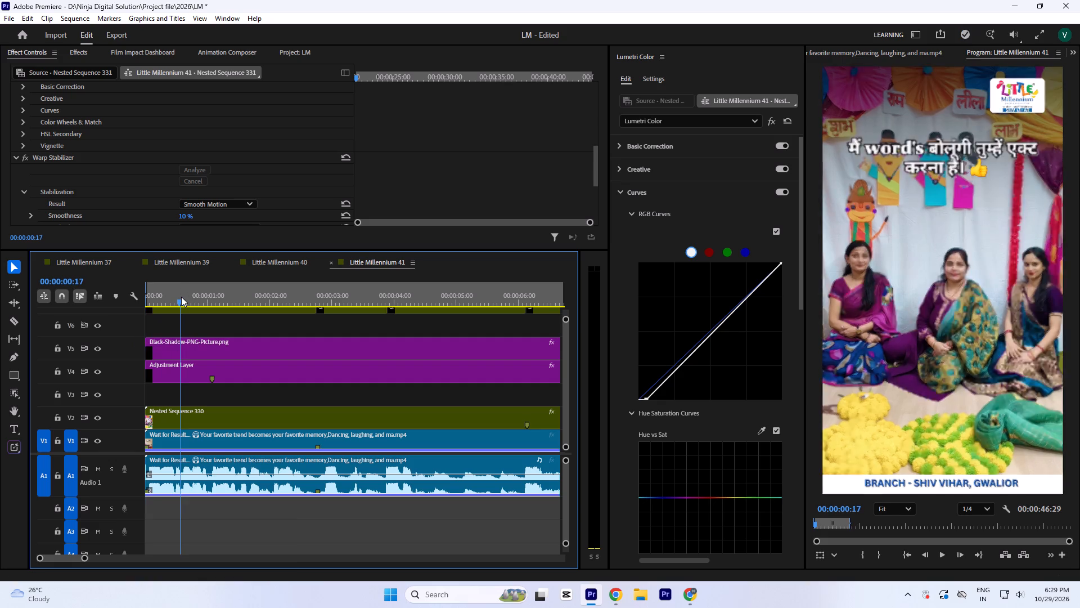
key(grave)
click(170, 218)
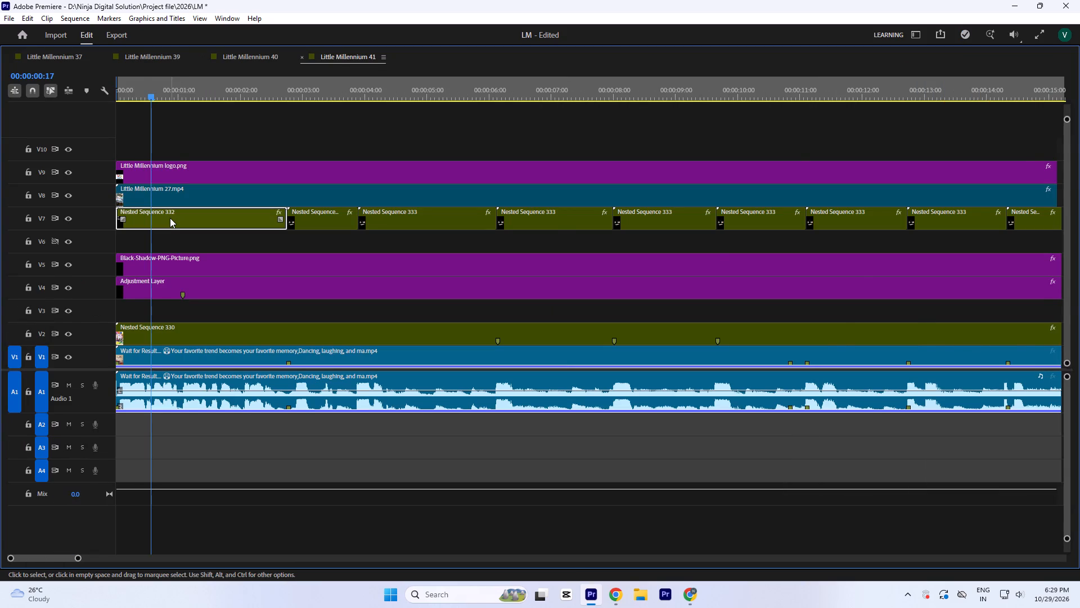
key(grave)
scroll(431, 174, down, 10)
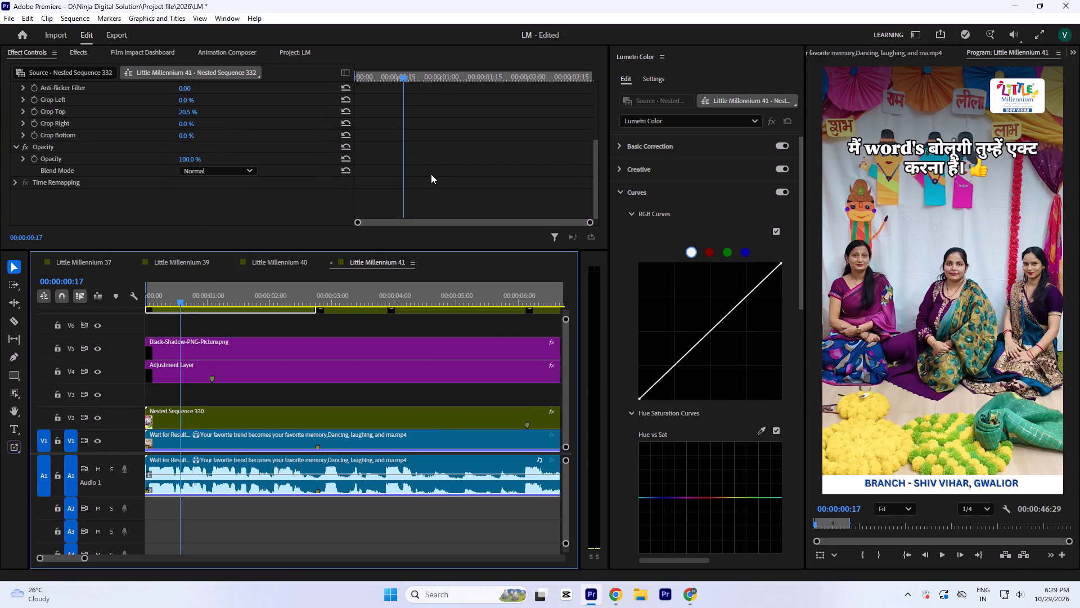
click(202, 301)
double_click(199, 308)
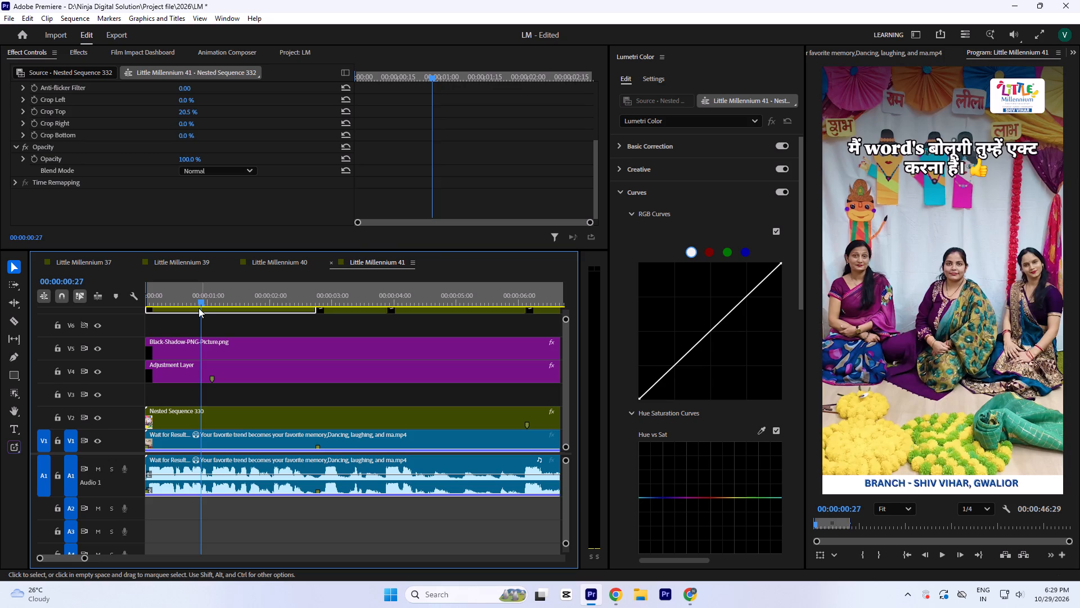
click(191, 315)
click(193, 310)
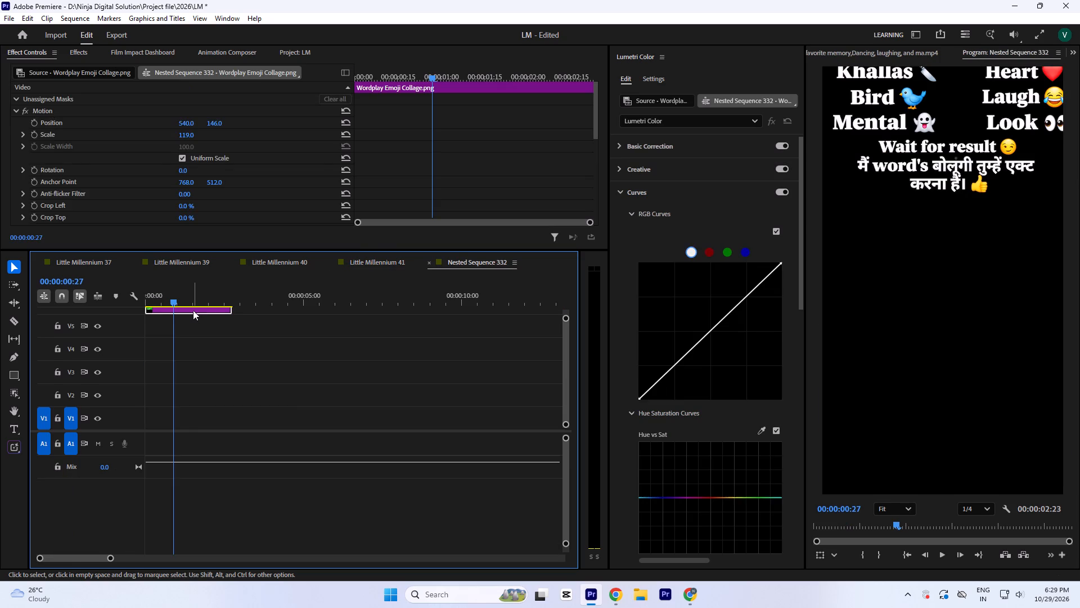
scroll(411, 138, down, 6)
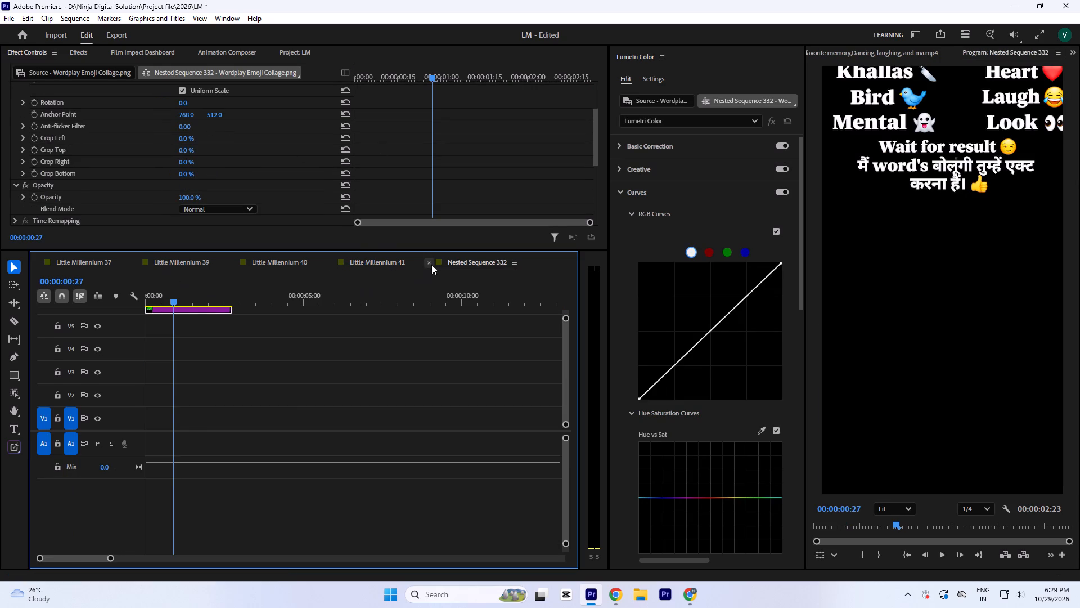
click(430, 263)
Set Crop Top of the opening caption, Nested Sequence 332, to 15.5% to include the "Wait for result" line.
scroll(292, 190, down, 5)
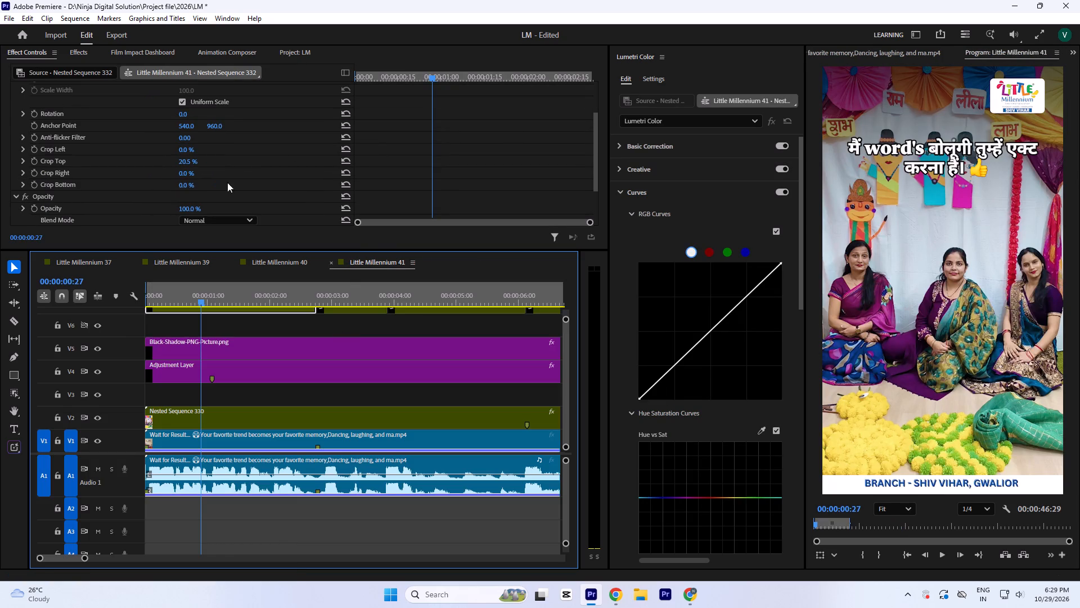
click(187, 159)
key(Down)
key(Down)
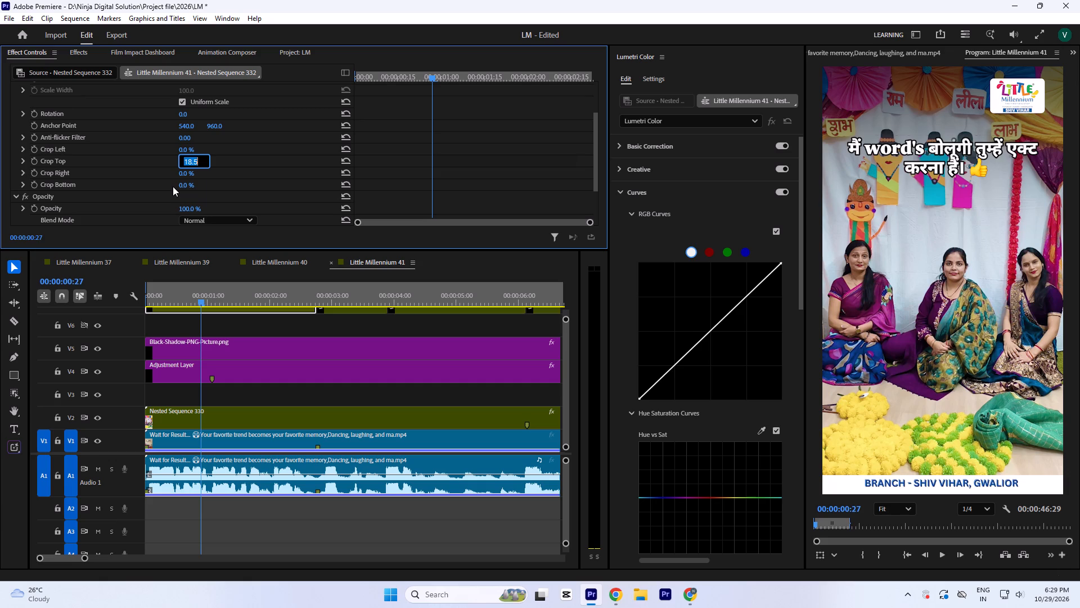
key(Down)
key(Down)
key(Down)
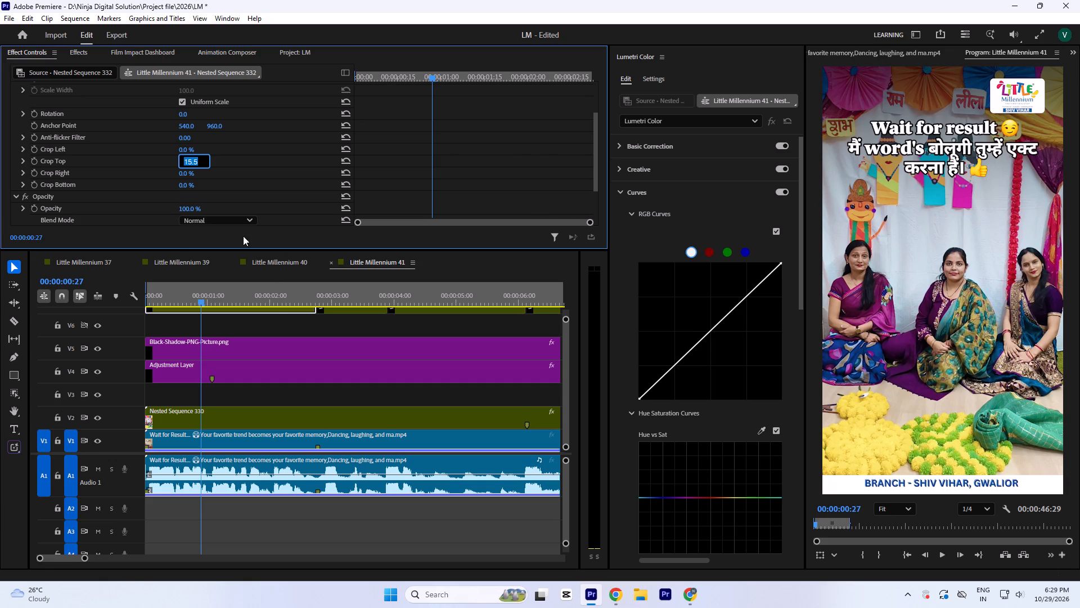
click(229, 330)
Save the LM project.
key(ctrl+s)
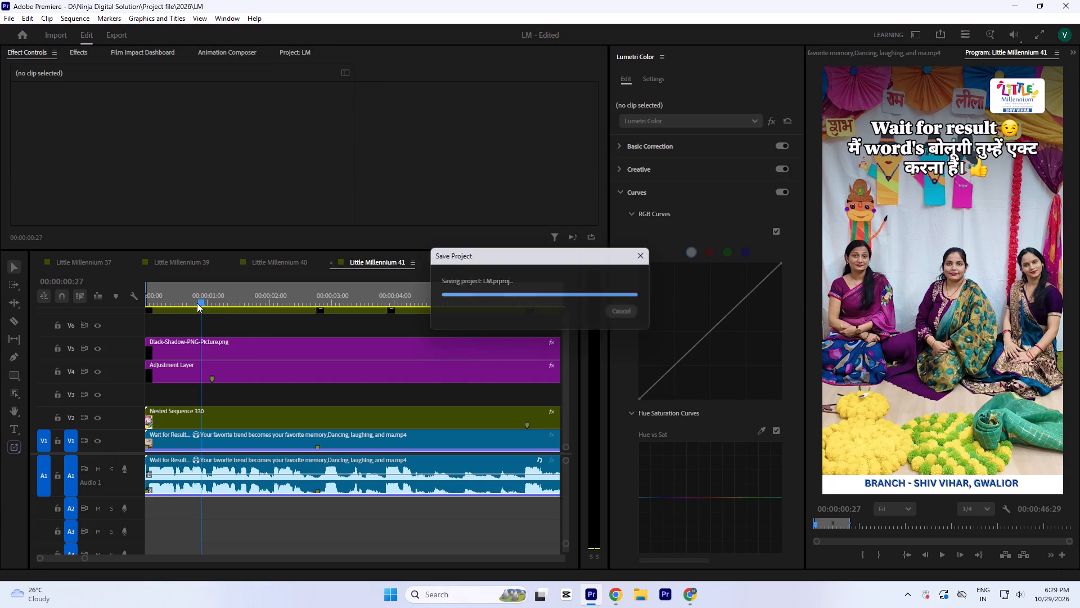
Play the Little Millennium 41 sequence from the opening caption to about 28 seconds to review the edit.
key(Return)
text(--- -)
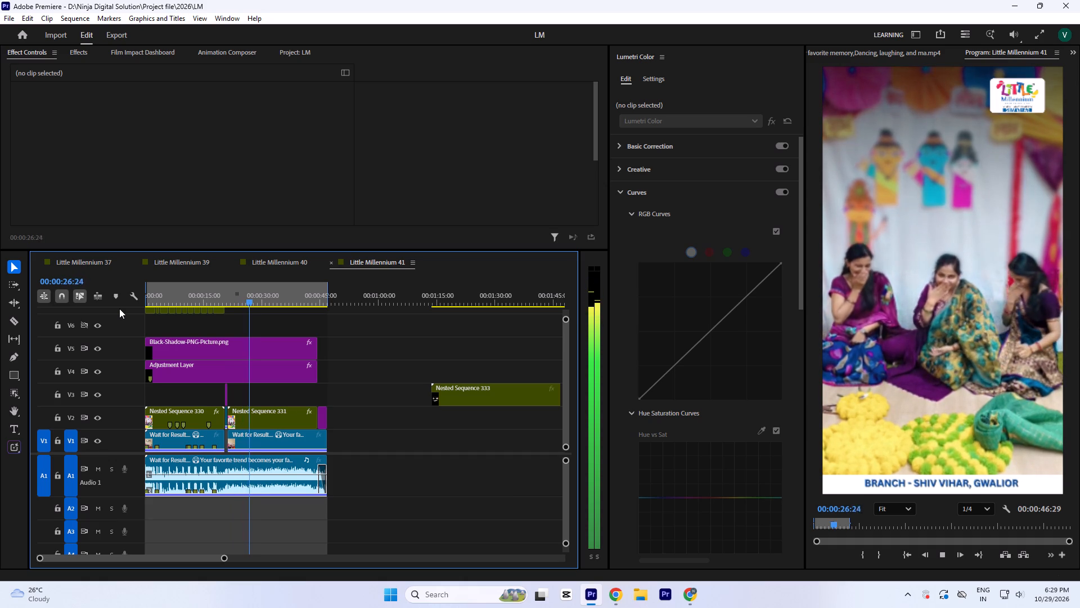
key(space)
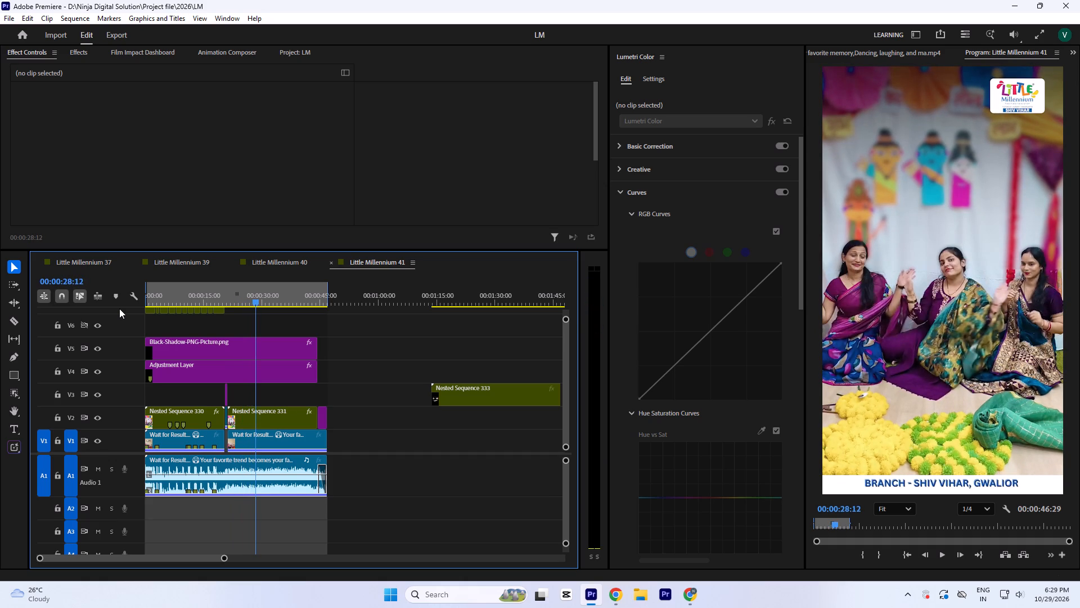
Open the export settings for the Little Millennium 41 sequence and go to the H.264 bitrate settings.
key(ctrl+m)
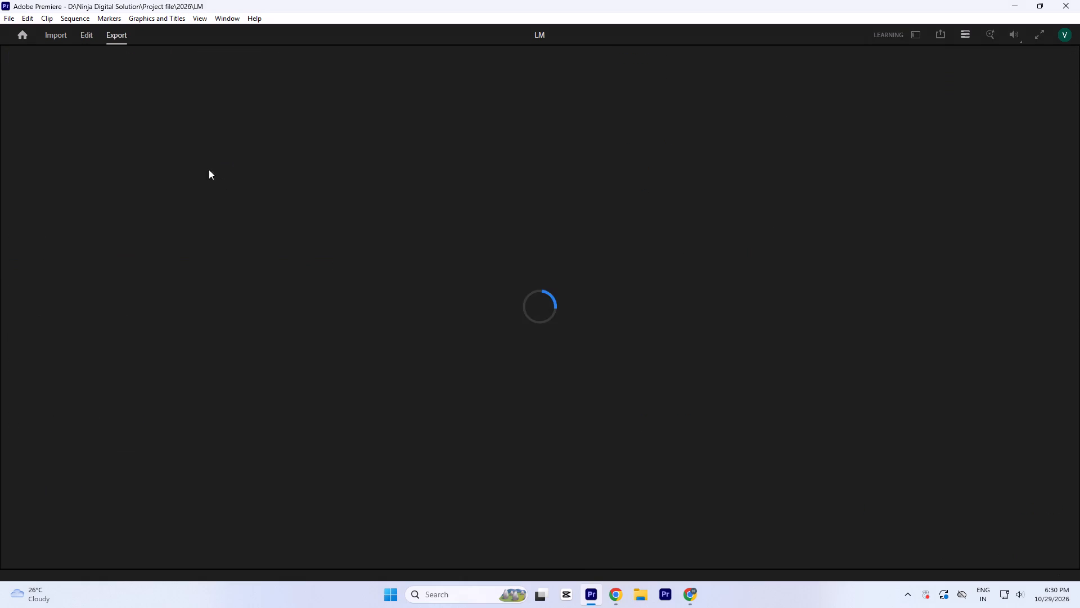
scroll(208, 359, down, 20)
scroll(208, 359, down, 20)
scroll(208, 359, down, 9)
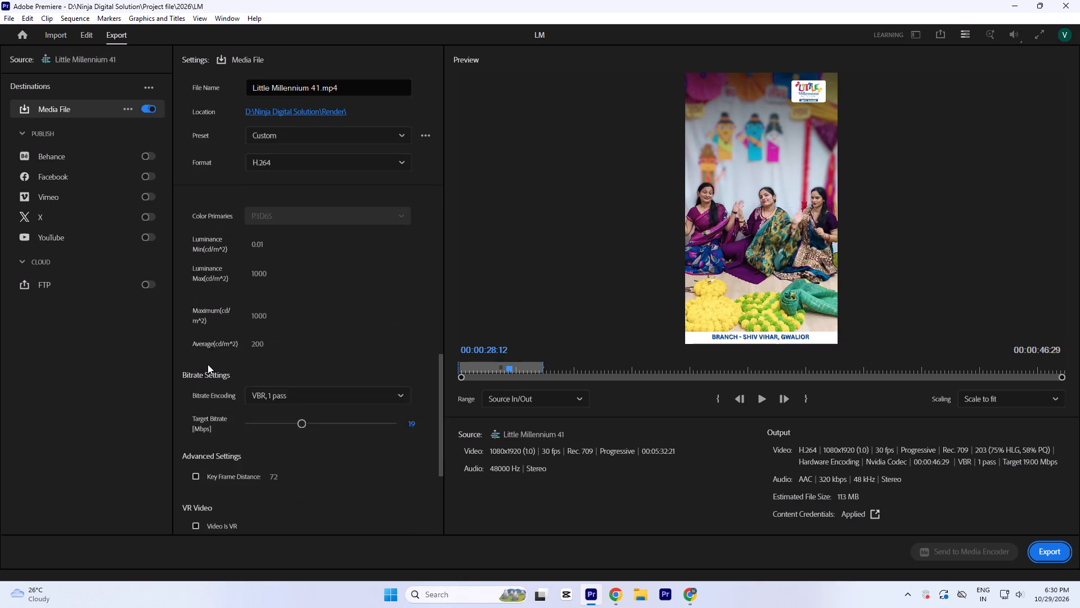
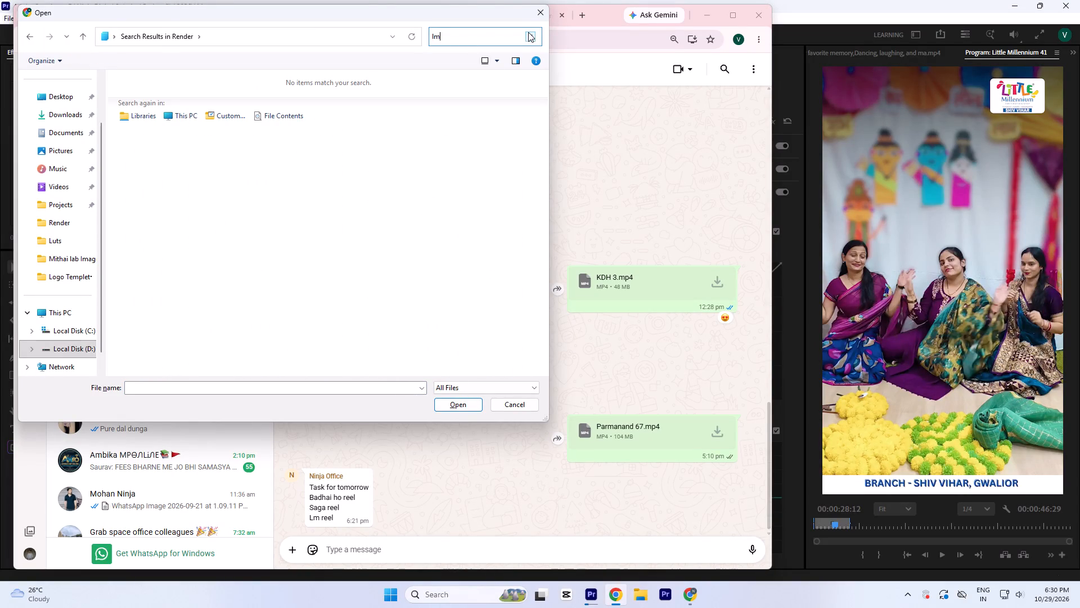
Replace the "lm" search in the Render folder with "li" to locate the Little Millennium 41 video for the WhatsApp chat.
click(528, 32)
click(480, 32)
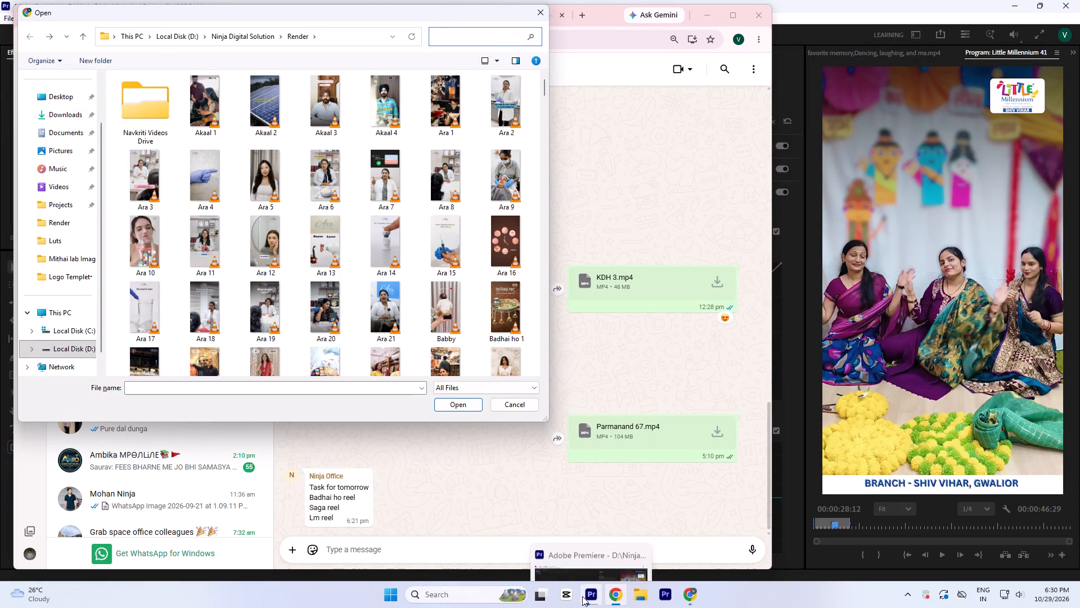
click(583, 596)
click(615, 600)
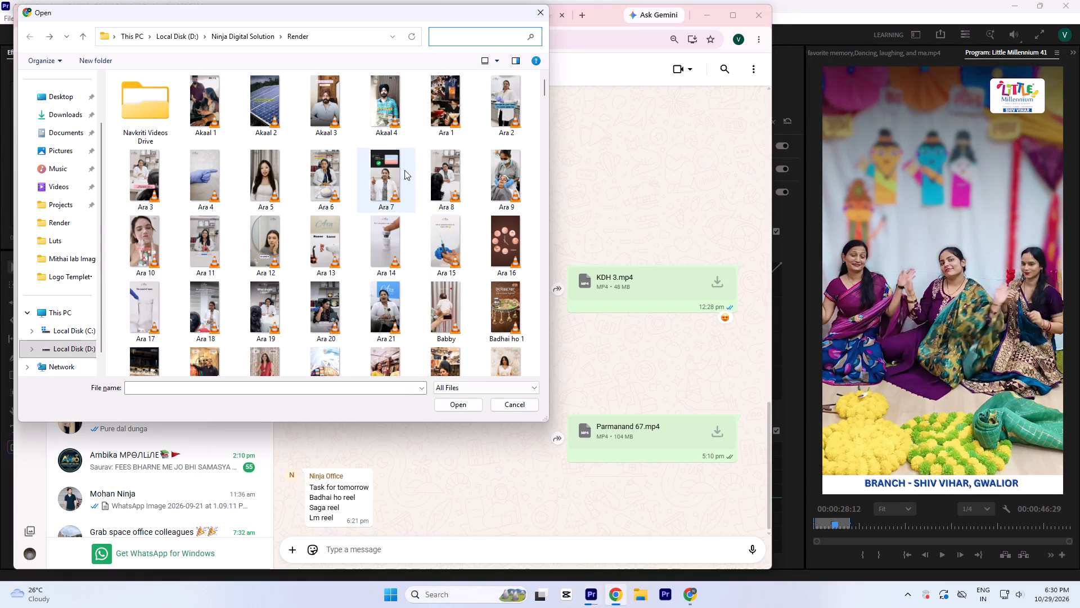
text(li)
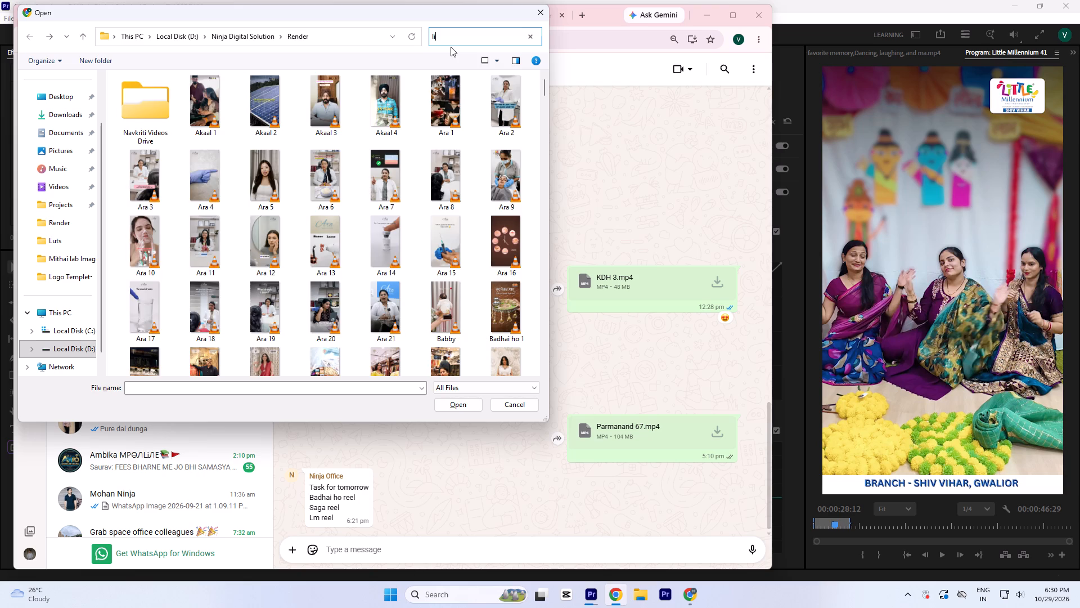
click(534, 38)
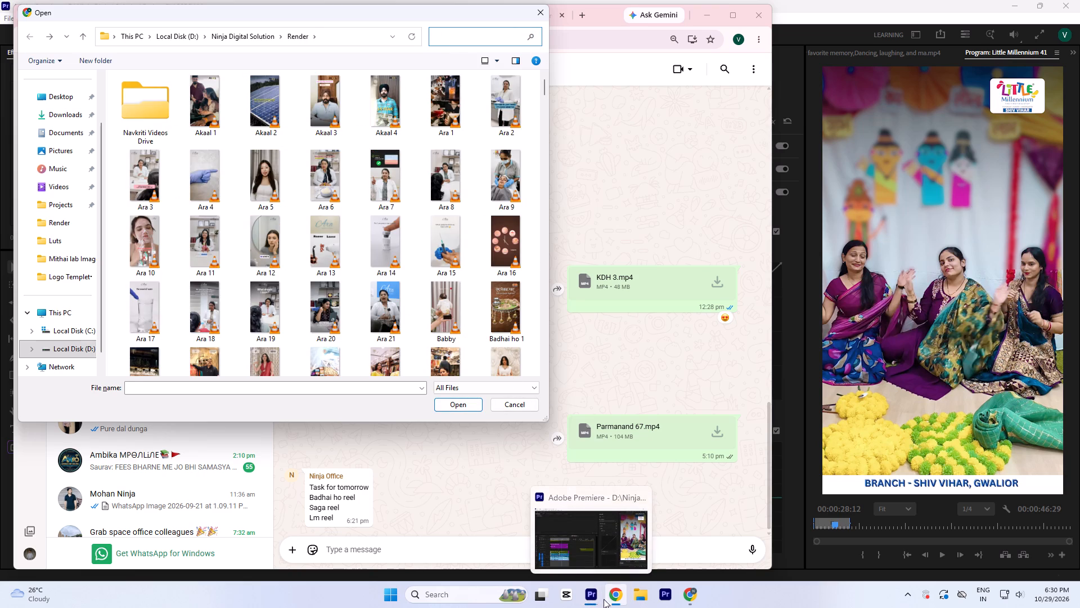
click(463, 37)
key(semicolon)
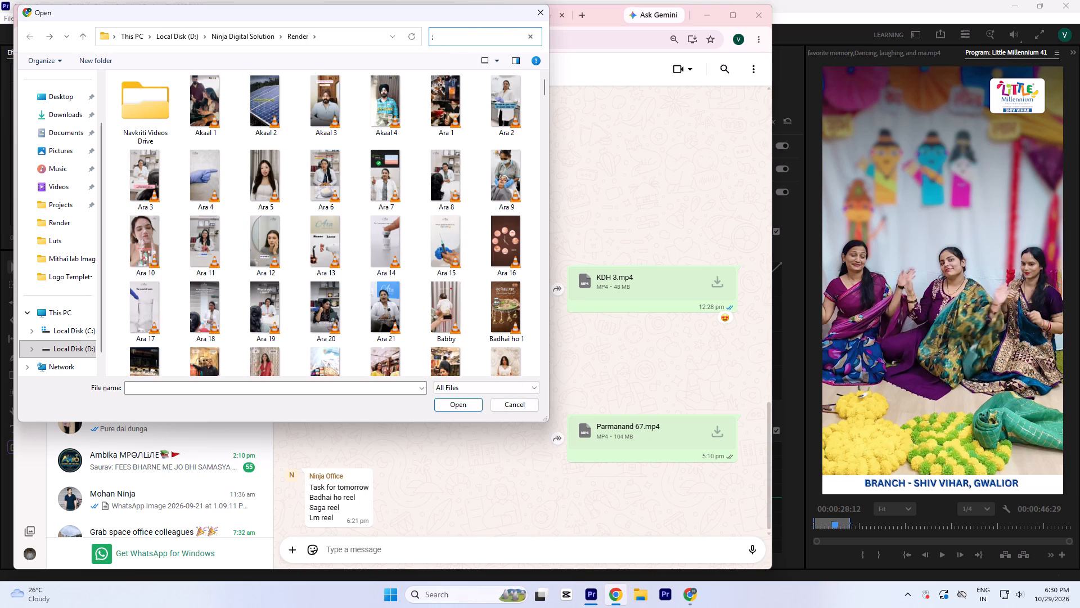
key(BackSpace)
key(BackSpace)
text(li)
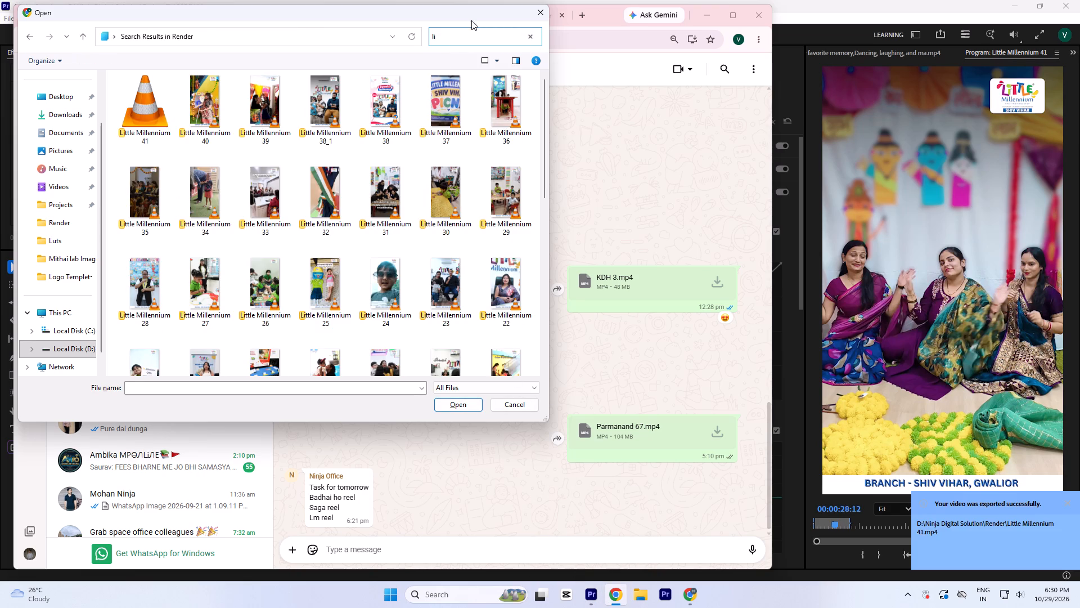
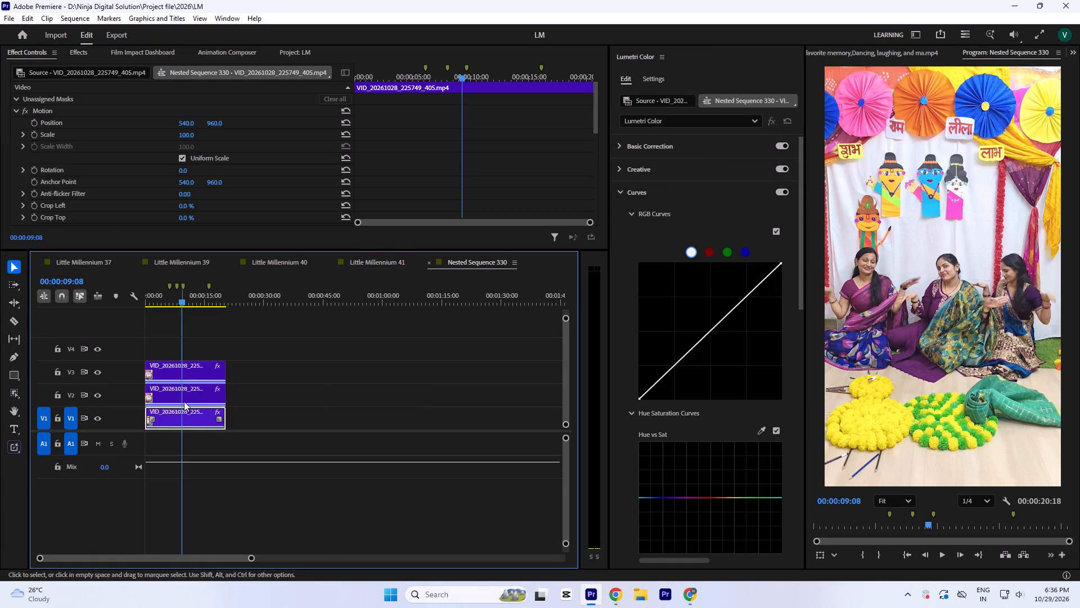
Examine the Gaussian Blur settings of the V1 clip in Nested Sequence 330, check another frame, and close the nested sequence.
scroll(454, 157, down, 11)
scroll(62, 172, down, 7)
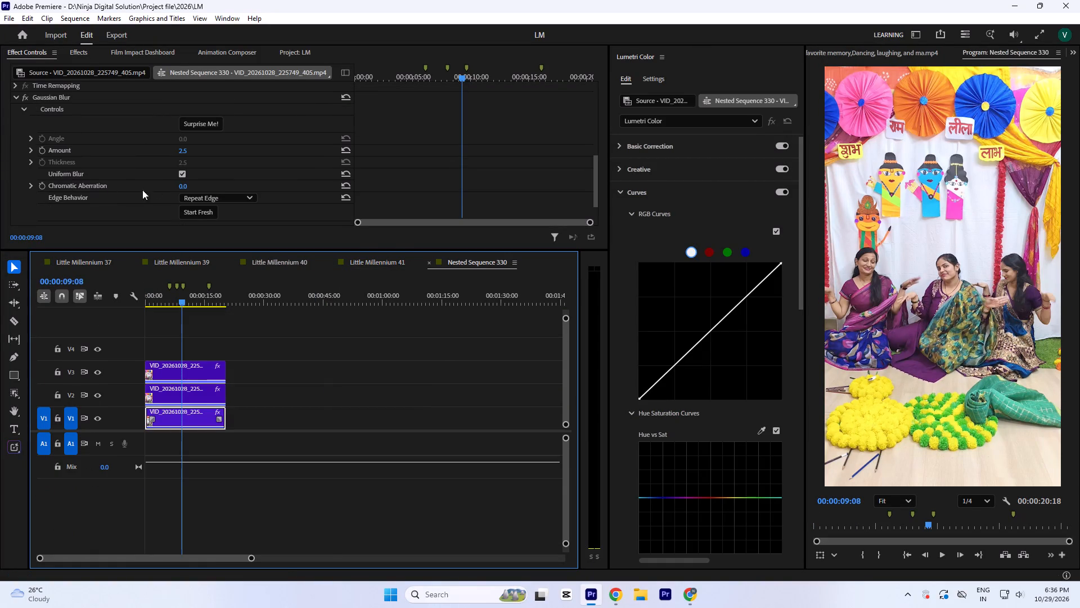
click(190, 298)
click(424, 266)
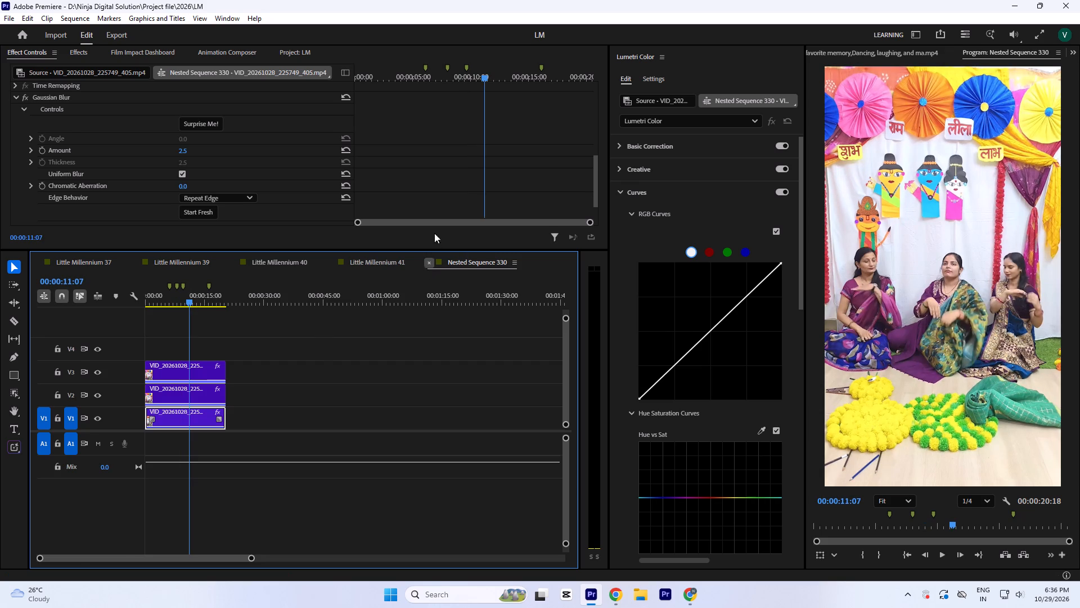
Examine the background look and the Lumetri Color and Warp Stabilizer settings of Nested Sequences 330 and 331 in the Little Millennium 41 reel.
scroll(434, 184, down, 12)
scroll(125, 185, down, 13)
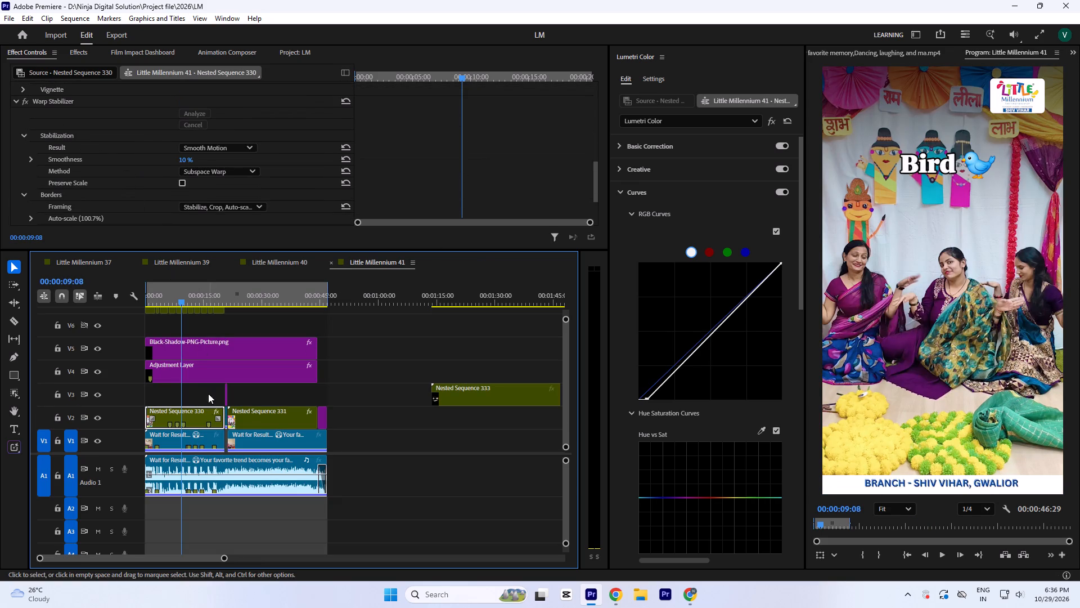
click(190, 296)
click(178, 292)
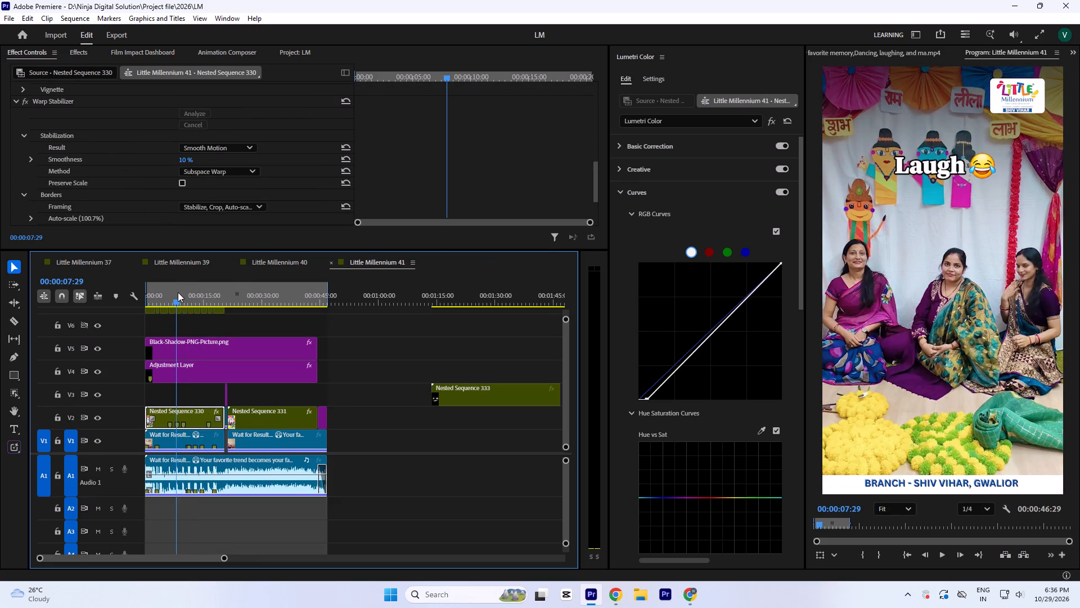
key(grave)
key(grave)
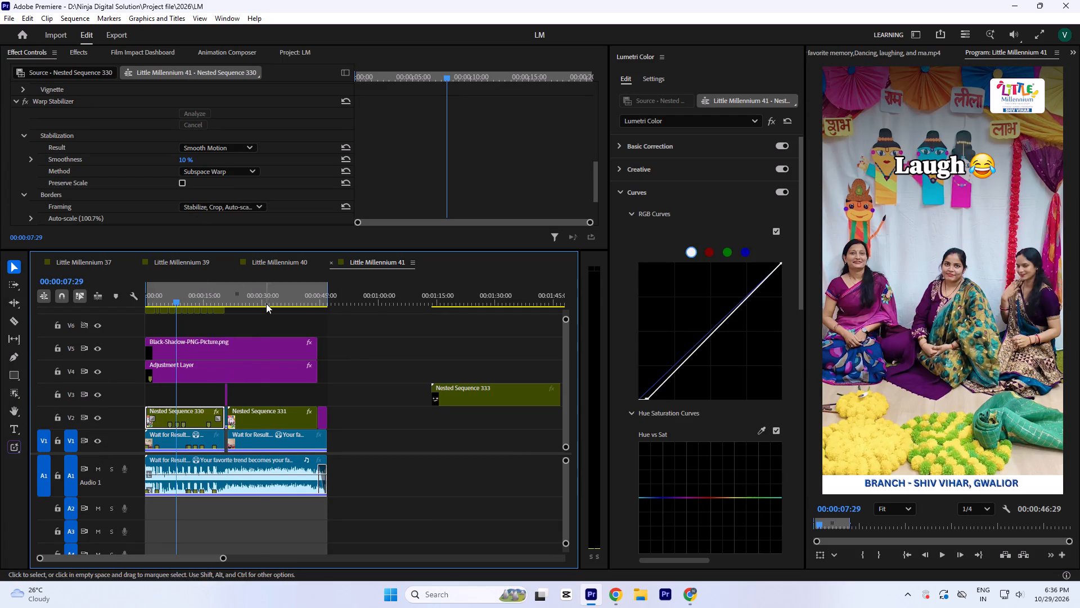
click(262, 287)
click(259, 419)
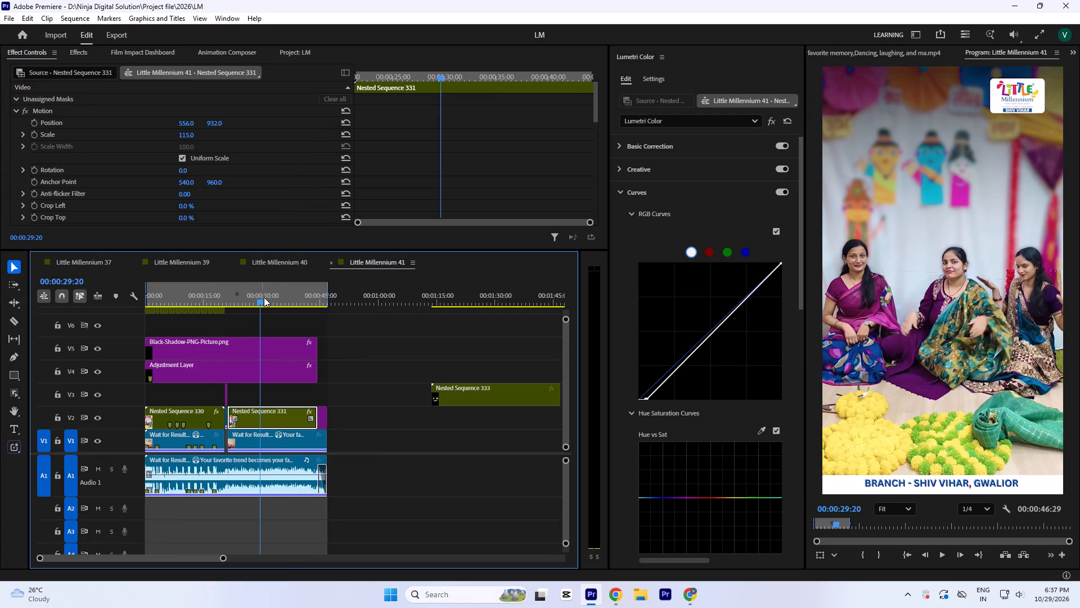
scroll(479, 134, down, 12)
scroll(429, 150, down, 8)
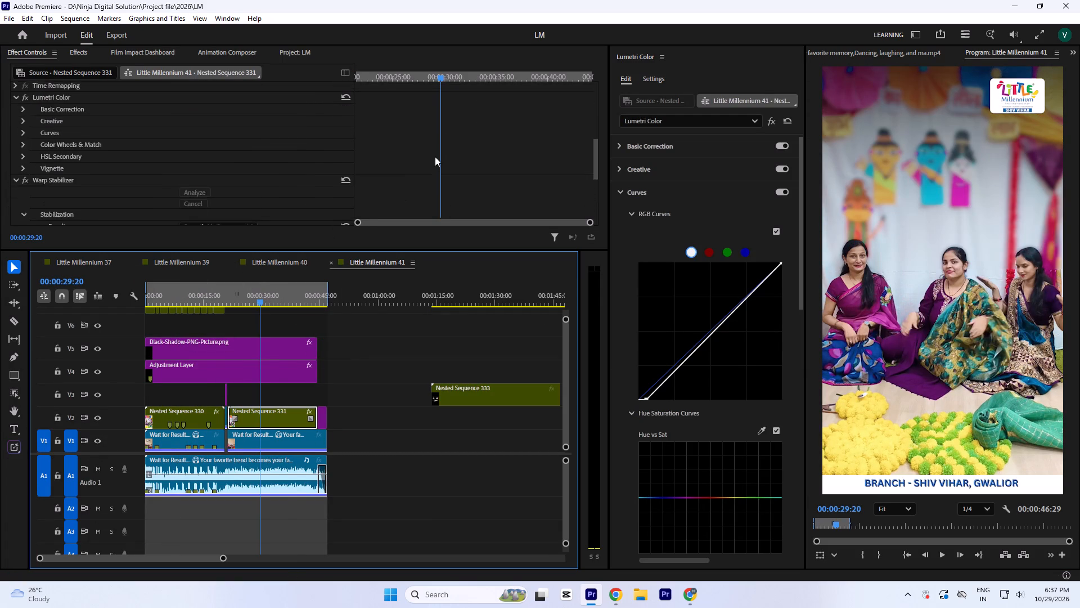
scroll(435, 157, down, 13)
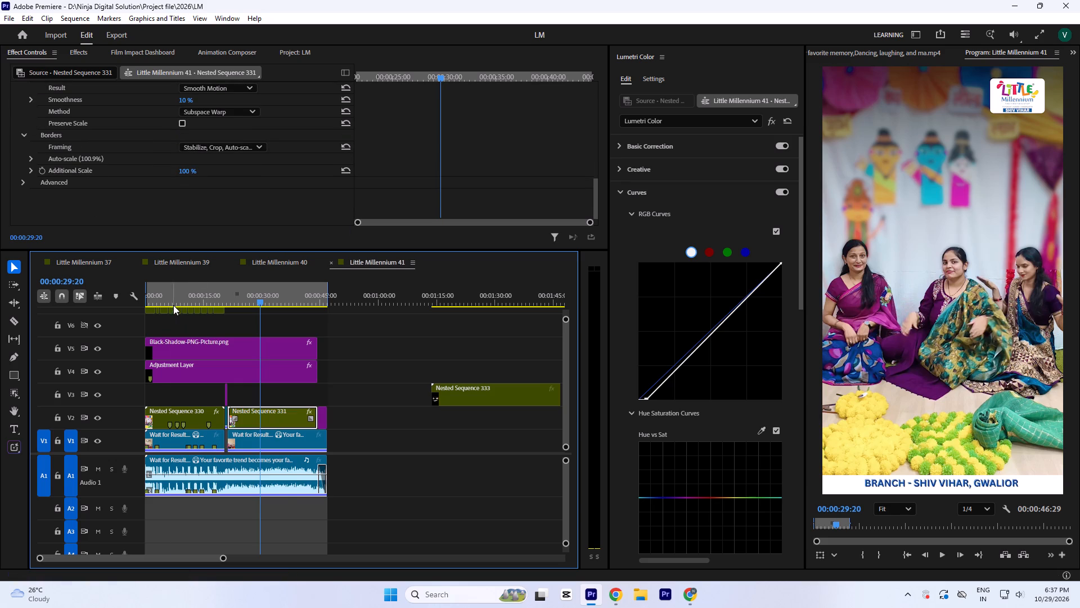
Open Nested Sequence 330 and examine the Gaussian Blur and Object Mask settings on its three stacked video layers.
click(174, 305)
click(187, 415)
double_click(187, 415)
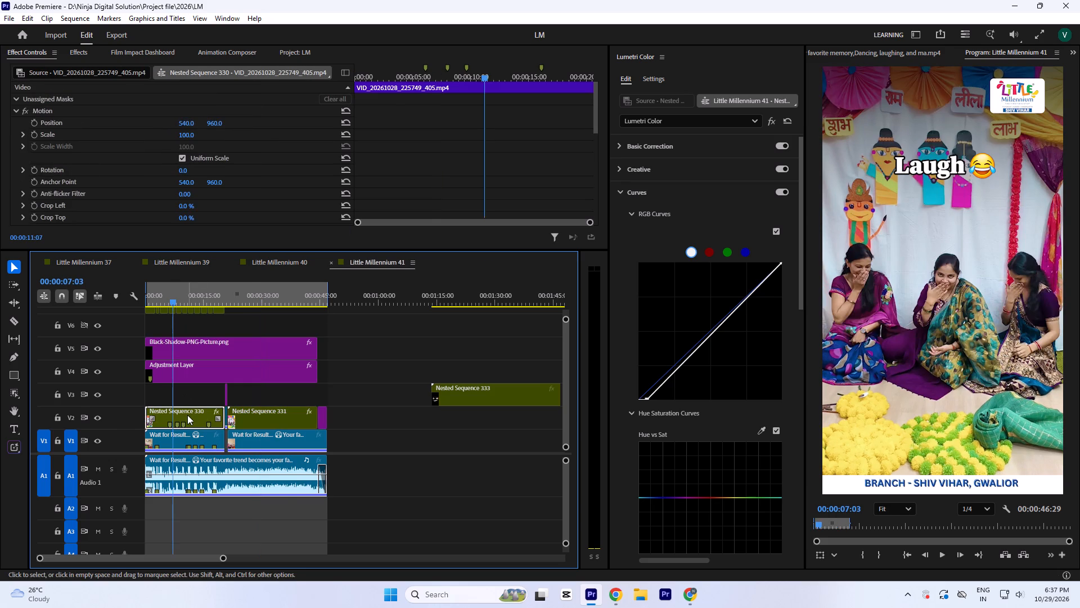
scroll(439, 172, down, 13)
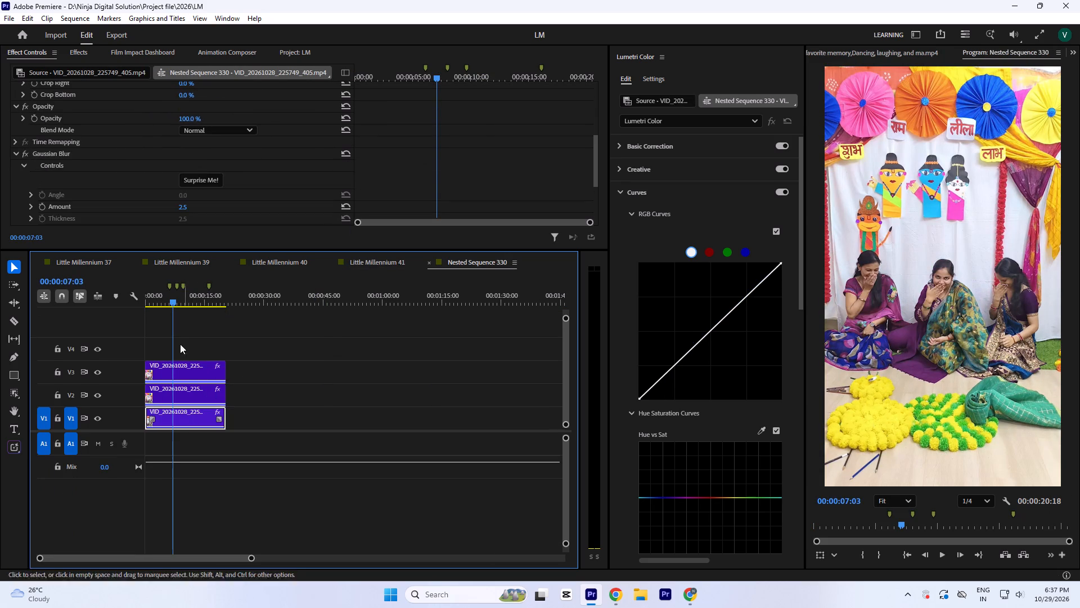
click(189, 400)
scroll(416, 123, down, 20)
scroll(416, 123, down, 1)
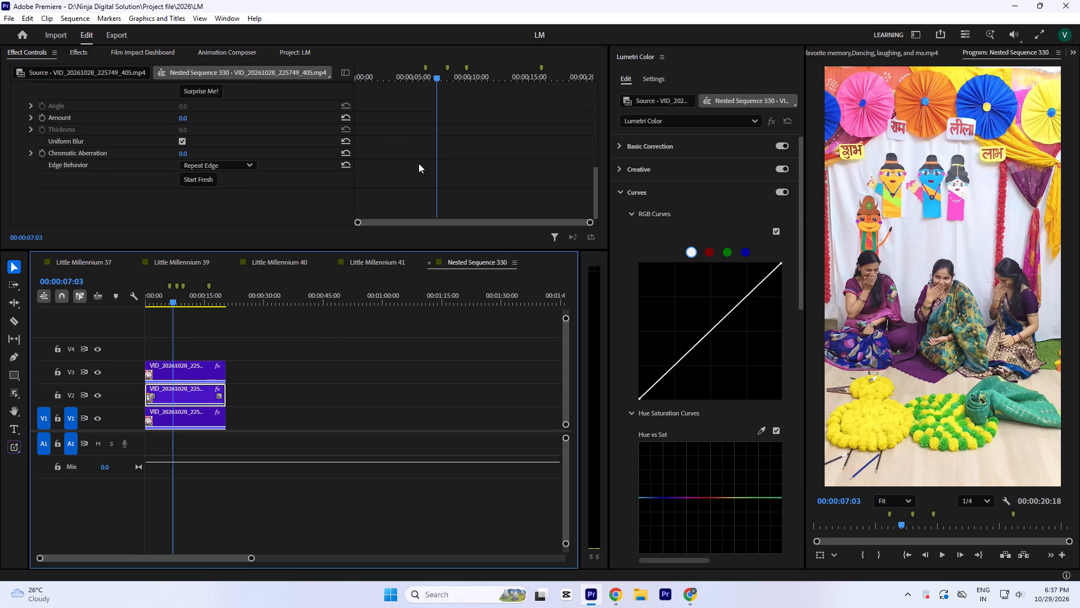
scroll(418, 163, down, 7)
scroll(418, 163, up, 20)
click(172, 372)
scroll(421, 174, down, 2)
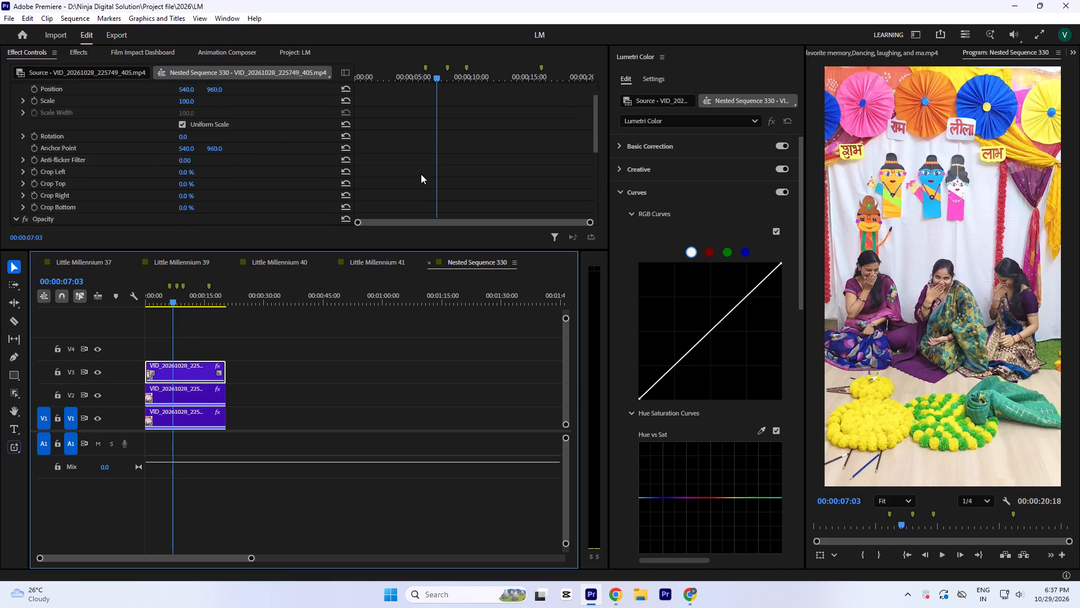
scroll(421, 174, down, 7)
click(65, 164)
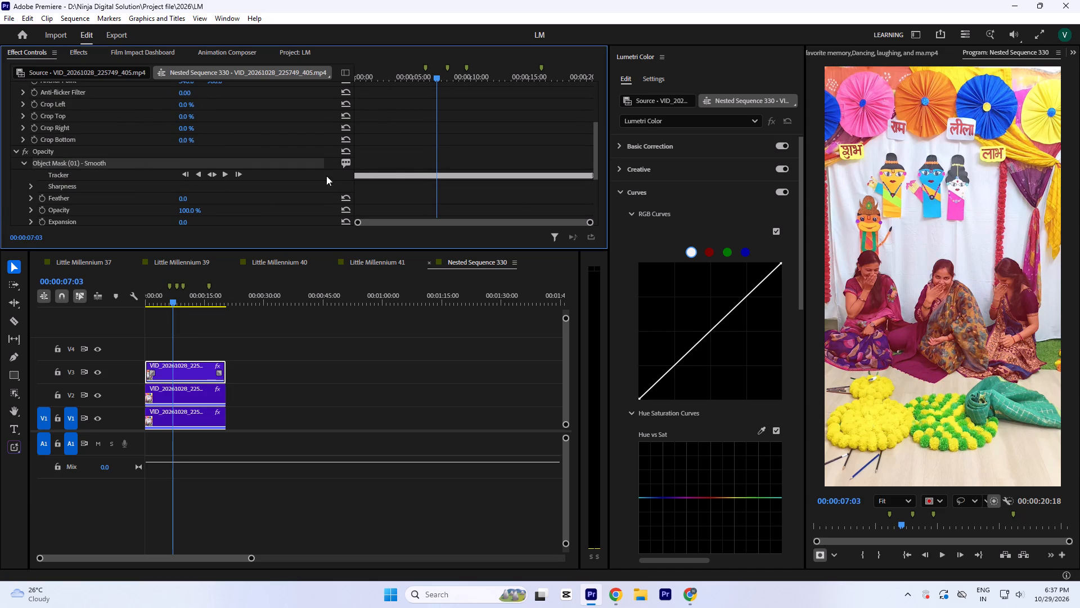
scroll(399, 165, down, 7)
drag(165, 301, 149, 303)
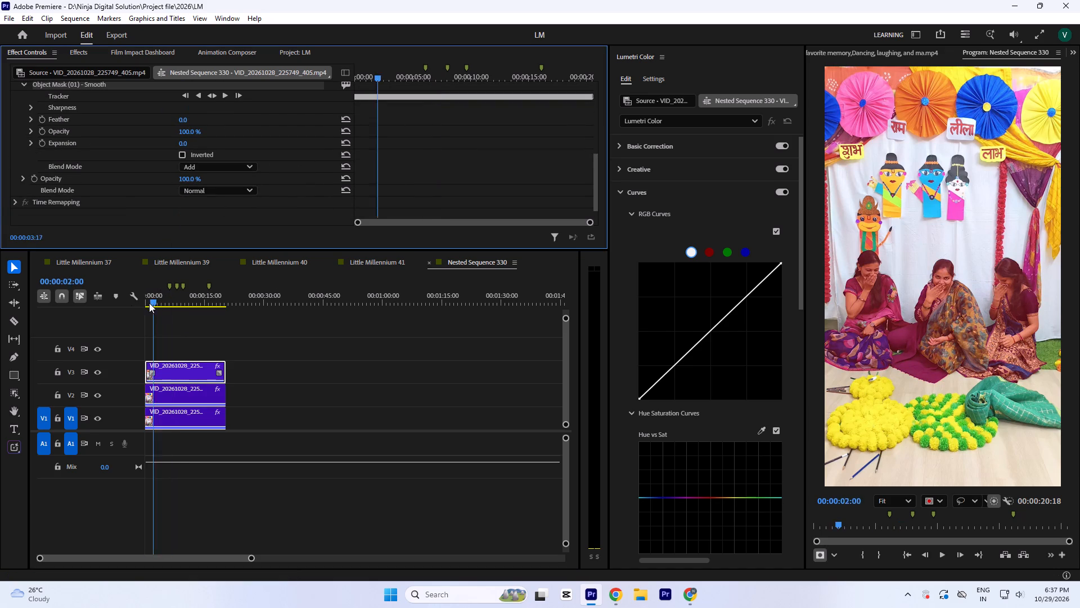
drag(149, 303, 120, 307)
Set Crop Top of the V2 clip in Nested Sequence 330 to 65% so the blurred V1 layer shows behind the women.
click(182, 403)
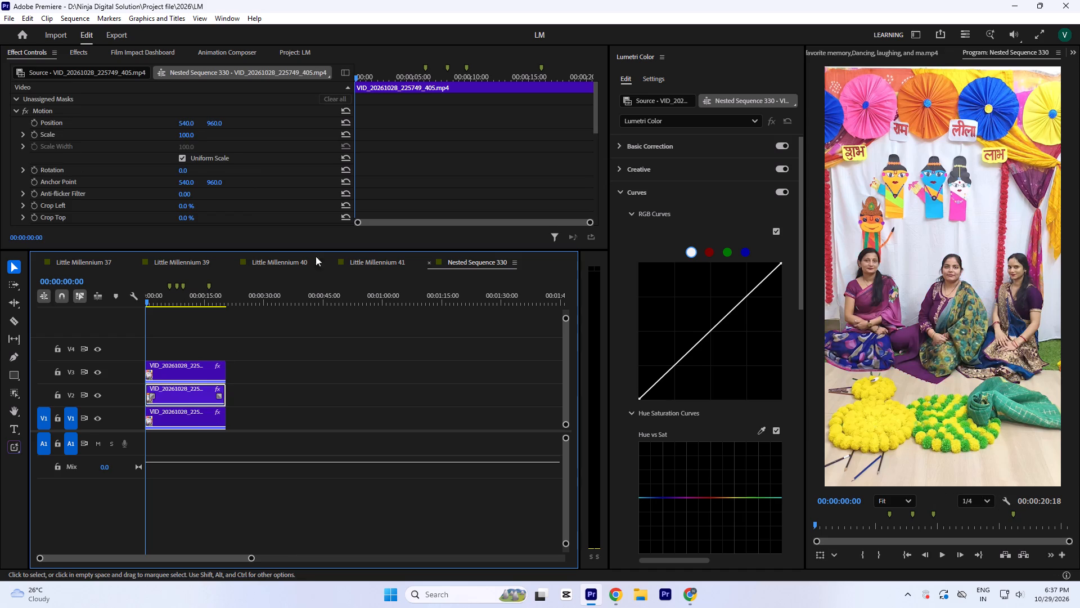
scroll(481, 102, down, 20)
scroll(481, 102, down, 1)
scroll(107, 193, up, 3)
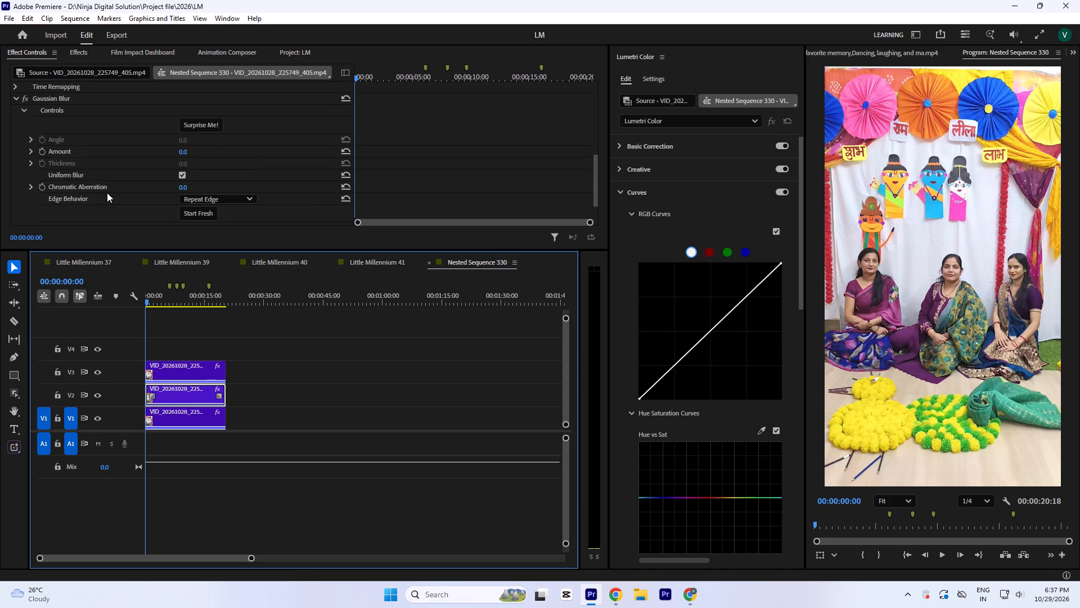
scroll(107, 193, up, 4)
scroll(111, 181, down, 4)
scroll(361, 162, up, 8)
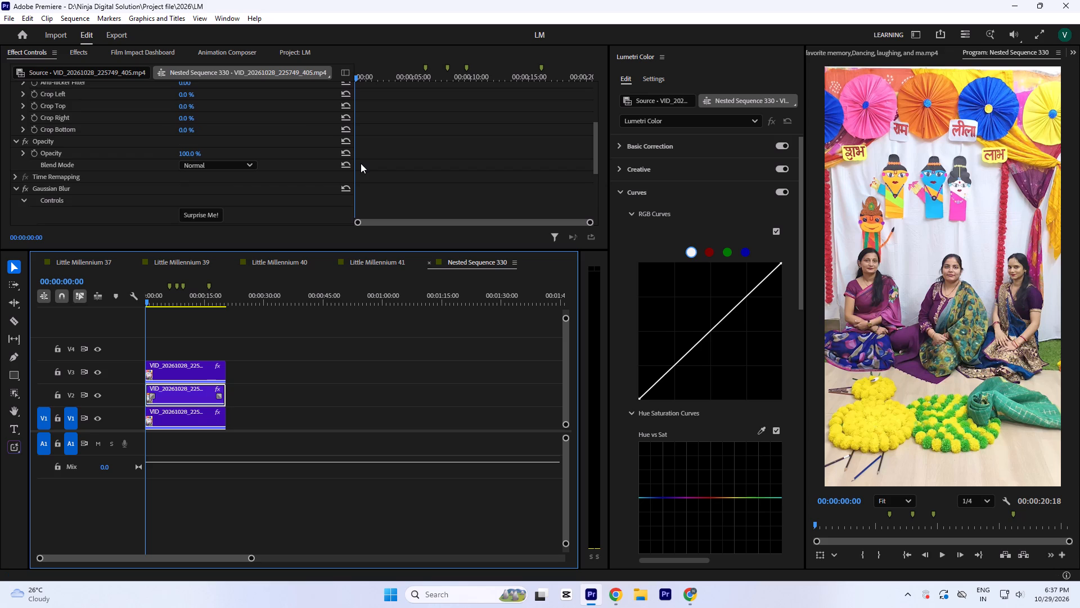
scroll(92, 163, up, 3)
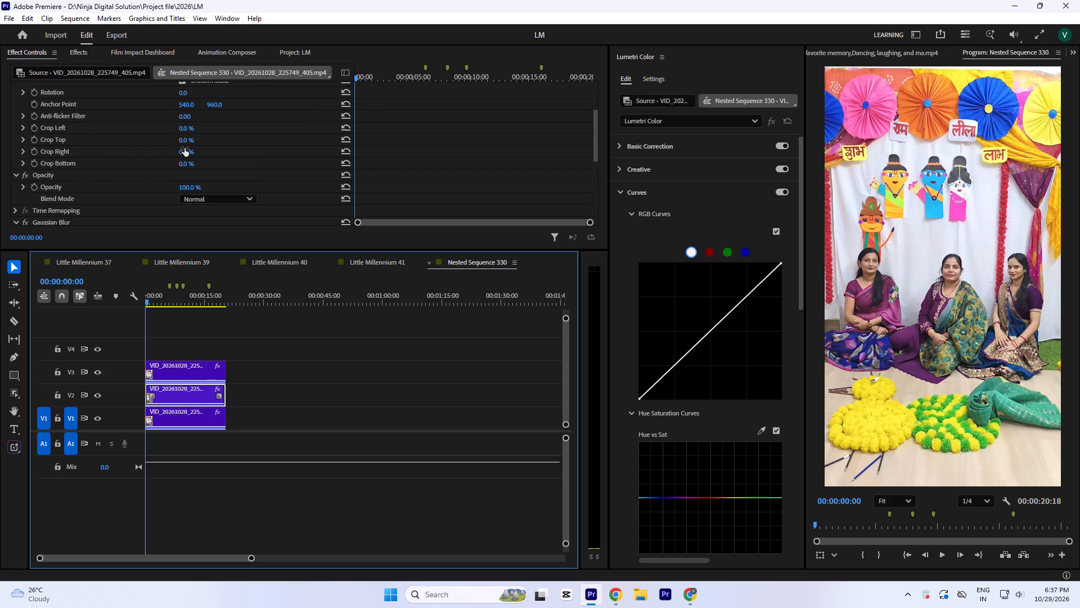
click(183, 141)
key(Up)
key(Up)
key(Up)
key(Up)
key(Up)
key(Up)
key(Up)
key(Up)
key(Up)
key(Up)
key(Up)
key(Up)
key(Up)
key(Up)
key(Up)
key(Up)
key(Up)
key(Up)
key(Up)
key(Up)
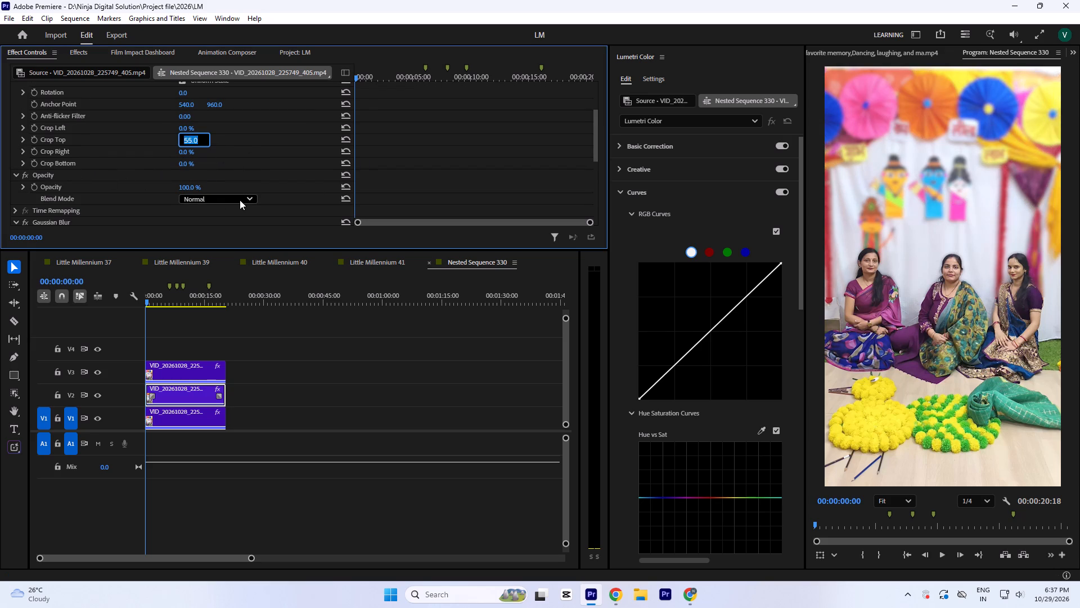
key(Down)
key(Down)
key(Down)
key(Down)
key(Down)
key(Down)
key(Down)
key(Down)
key(Down)
key(Down)
key(Down)
key(Down)
key(Down)
key(Down)
key(Down)
key(Down)
key(Down)
key(Down)
key(Down)
key(Down)
key(Down)
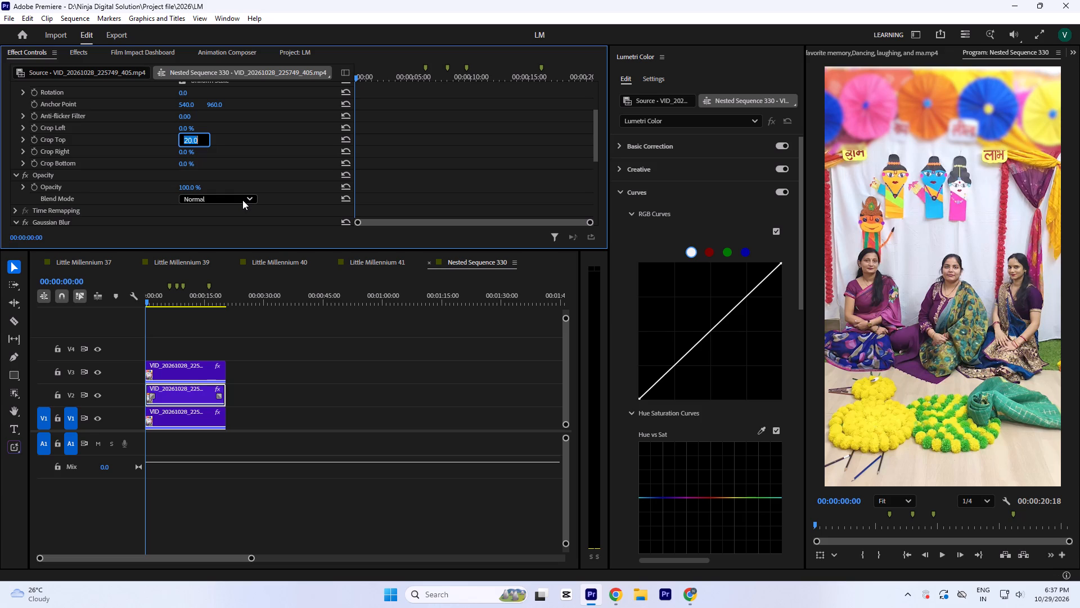
key(Up)
key(Up)
key(Up)
key(Up)
key(Up)
key(Up)
key(Up)
key(Up)
key(Up)
key(Up)
key(Up)
key(Up)
key(Up)
key(Up)
key(Up)
key(Up)
key(Up)
key(Up)
key(Up)
key(Up)
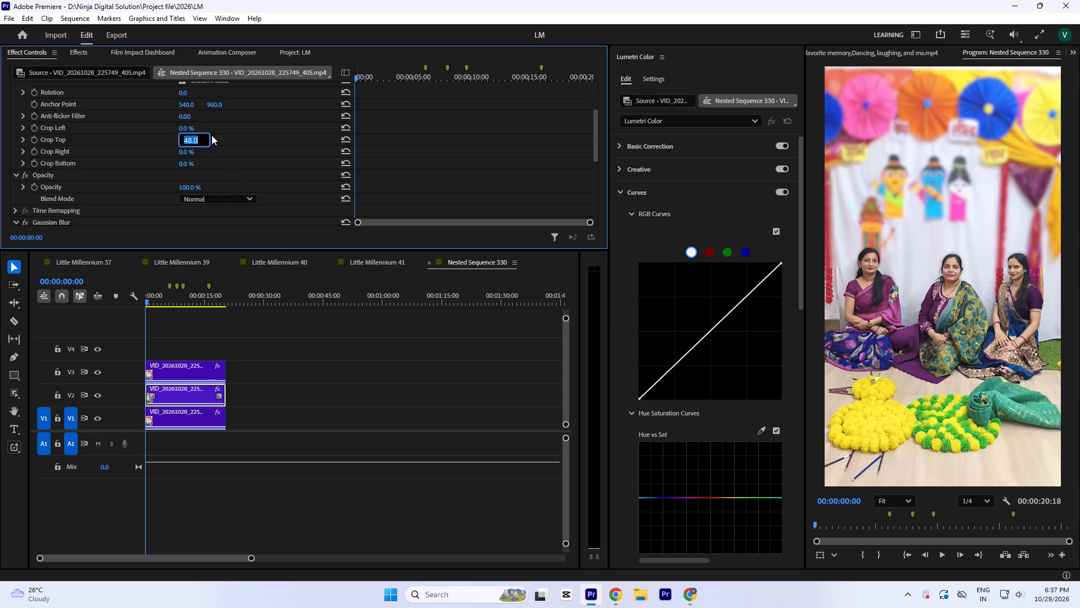
key(Up)
key(Up)
key(Up)
key(Up)
key(Up)
key(Up)
key(Up)
key(Up)
key(Up)
key(Up)
key(Up)
key(Up)
key(Up)
key(Up)
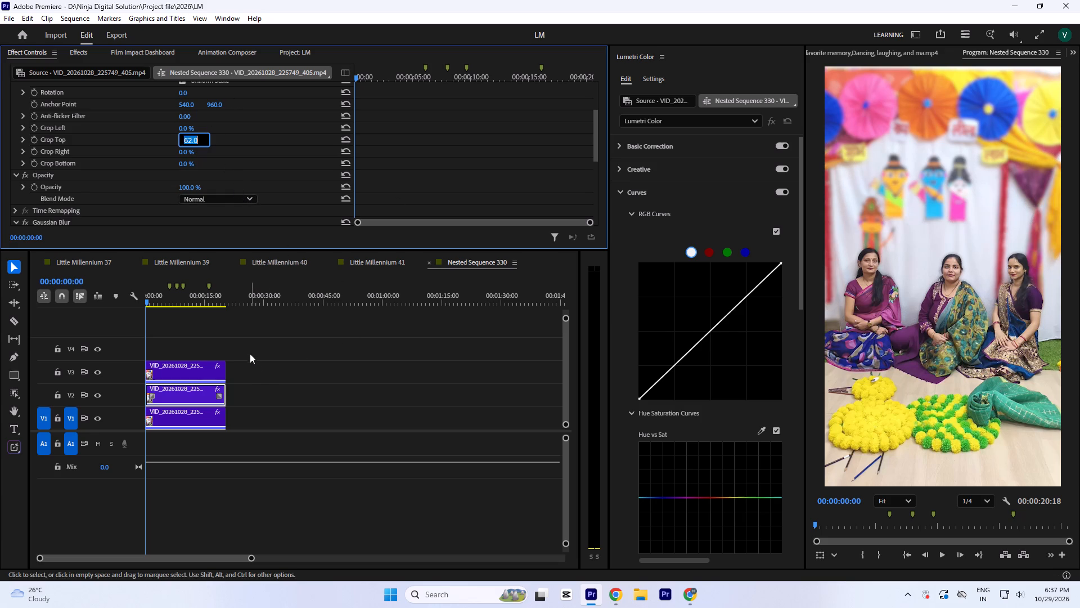
key(Up)
key(Up)
key(Up)
click(303, 387)
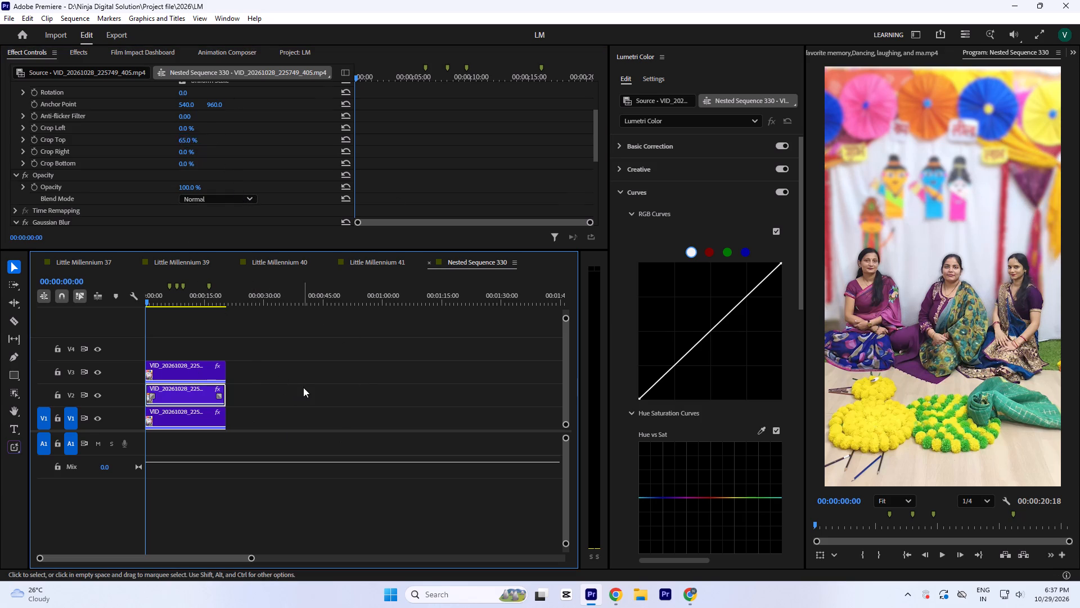
Close Nested Sequence 330 and rerun the Warp Stabilizer analysis on its clip in Little Millennium 41, checking frames around the Heart caption.
click(426, 267)
scroll(415, 181, down, 19)
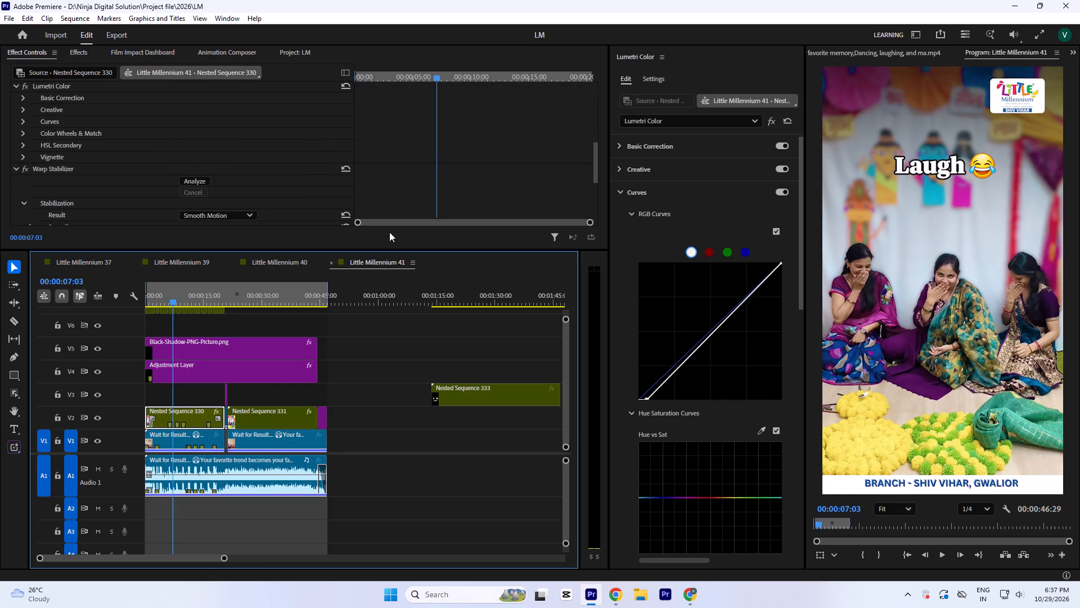
scroll(451, 134, down, 7)
click(189, 102)
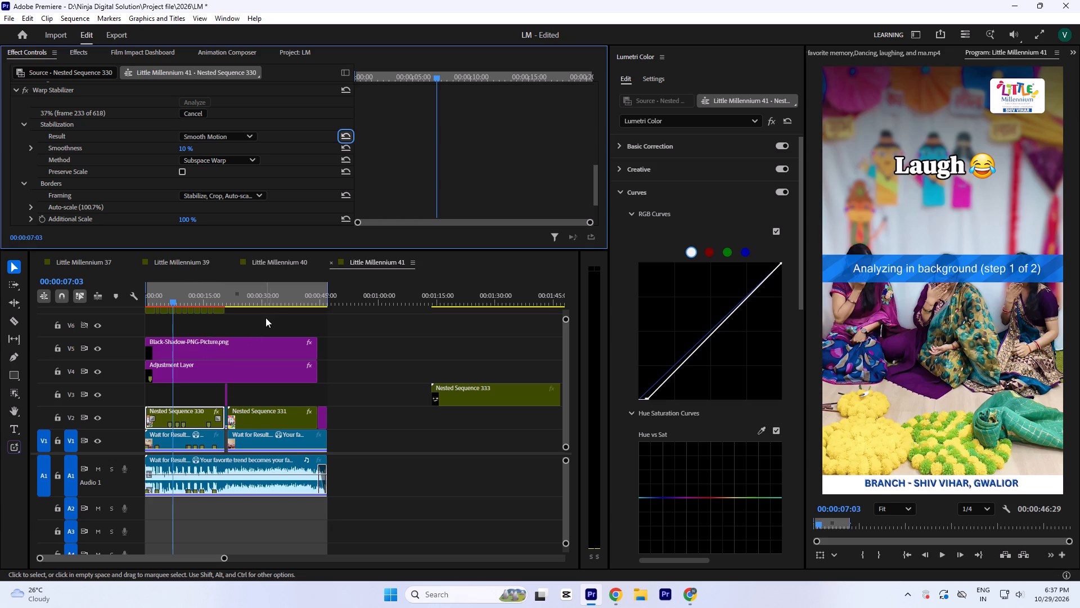
click(263, 298)
click(186, 297)
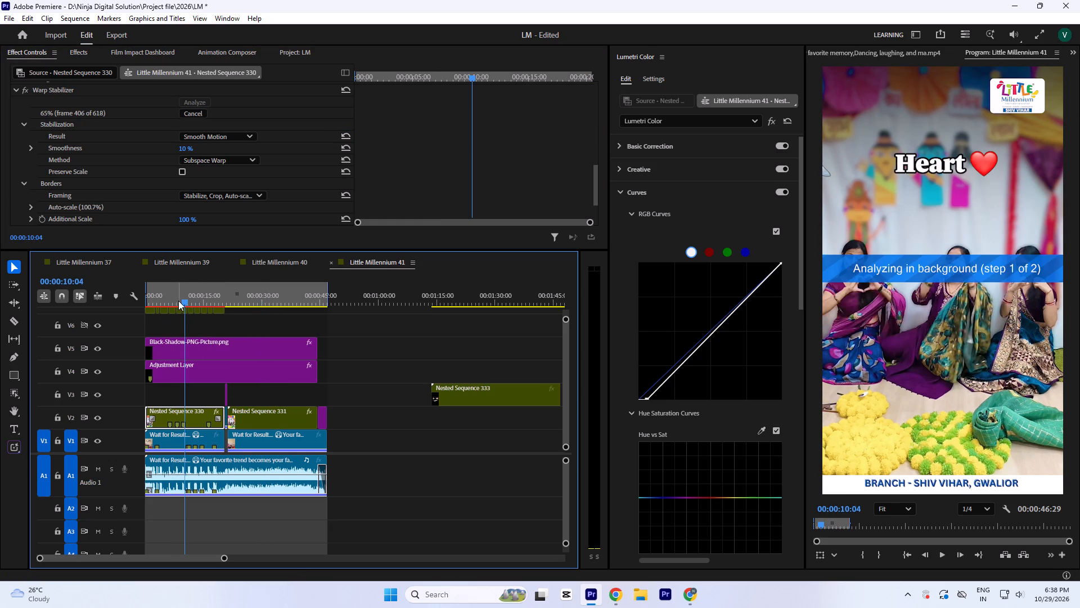
click(187, 297)
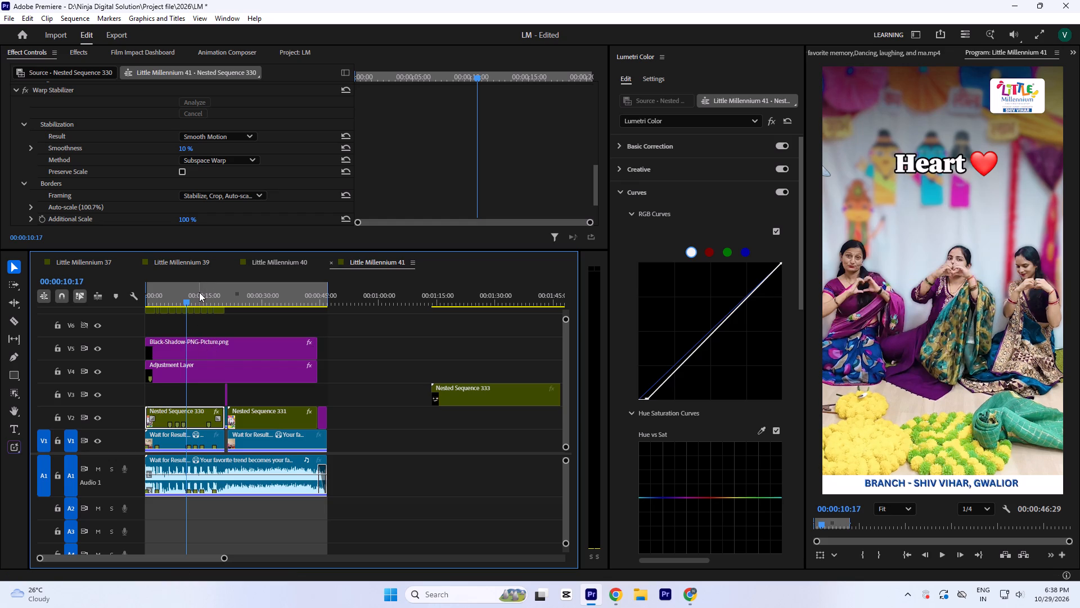
Open the export settings for the Little Millennium 41 reel.
key(ctrl+m)
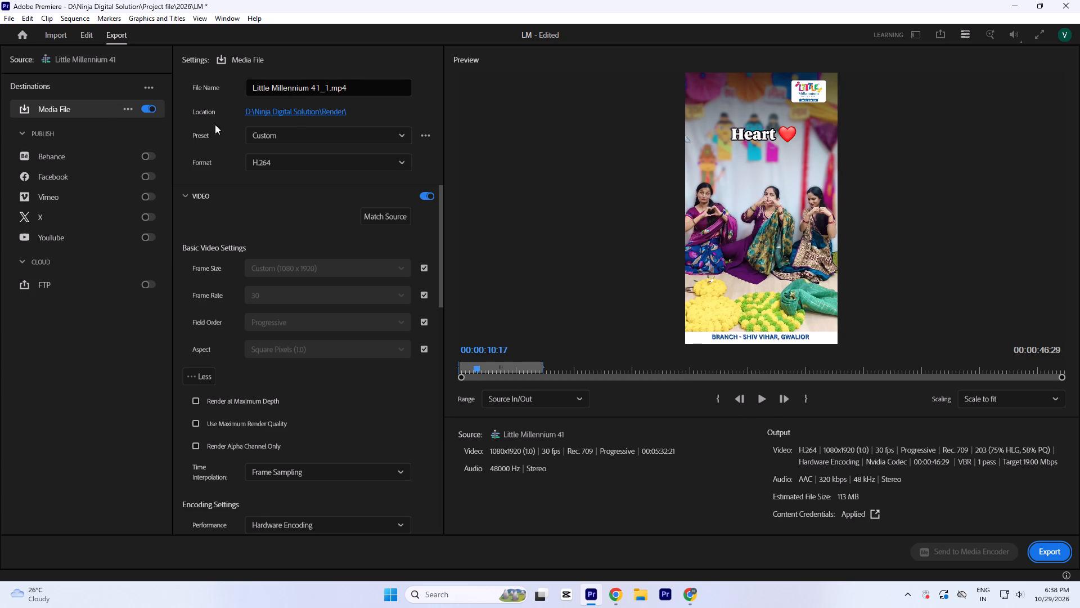
Search the Render folder for "lit" and set the export to overwrite the existing Little Millennium 41.mp4.
click(263, 111)
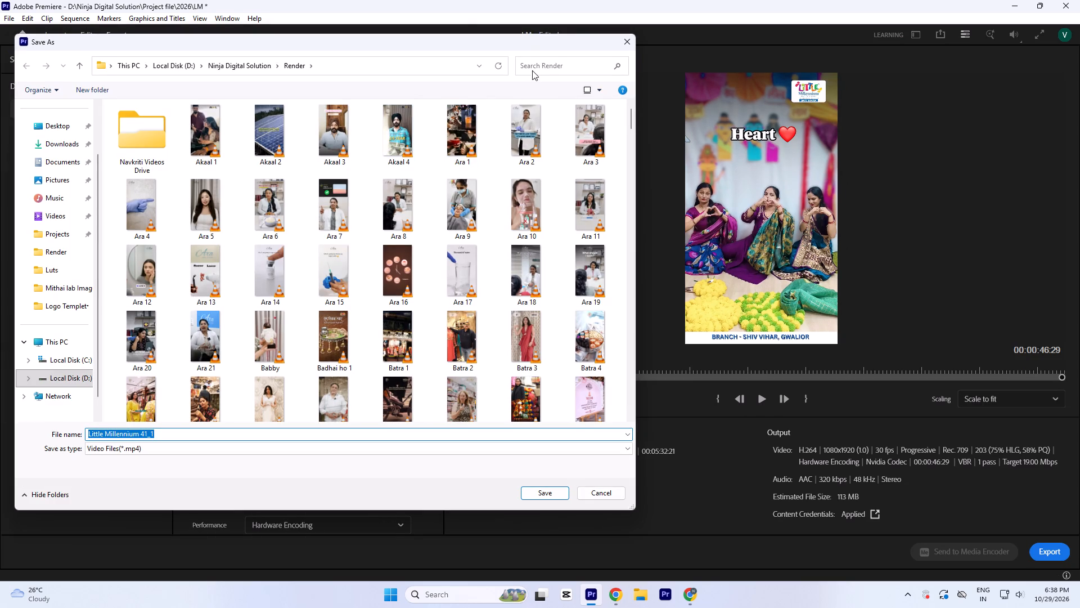
click(533, 62)
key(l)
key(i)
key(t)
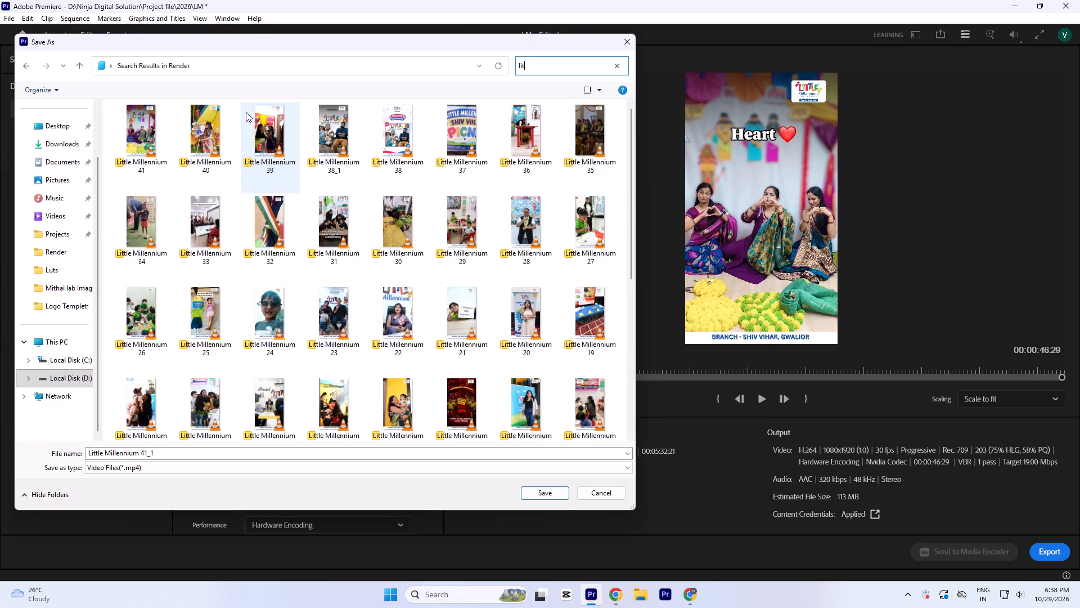
click(148, 132)
key(Return)
key(Return)
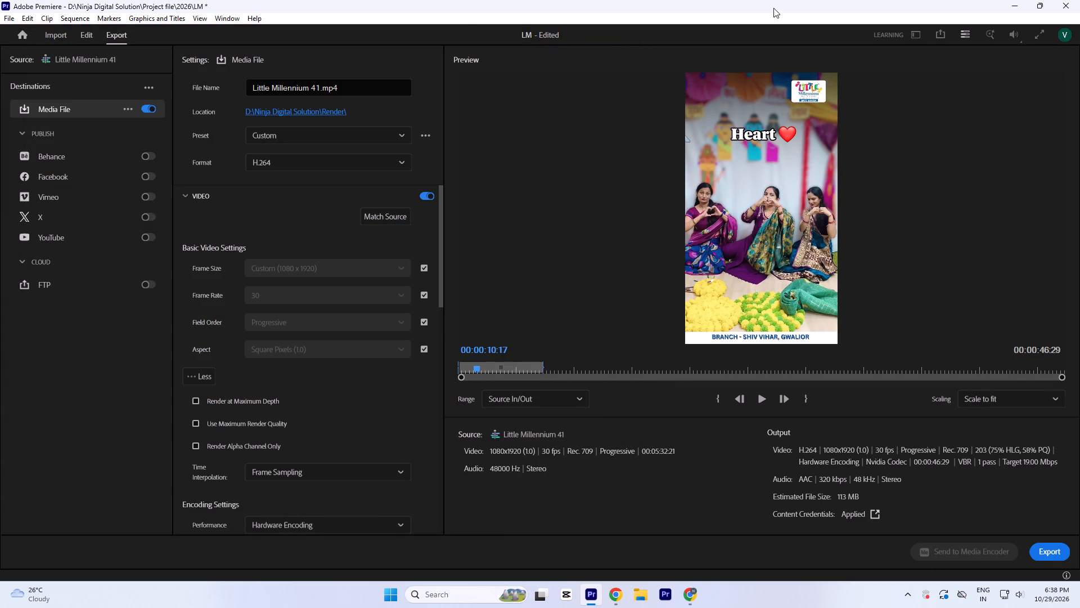
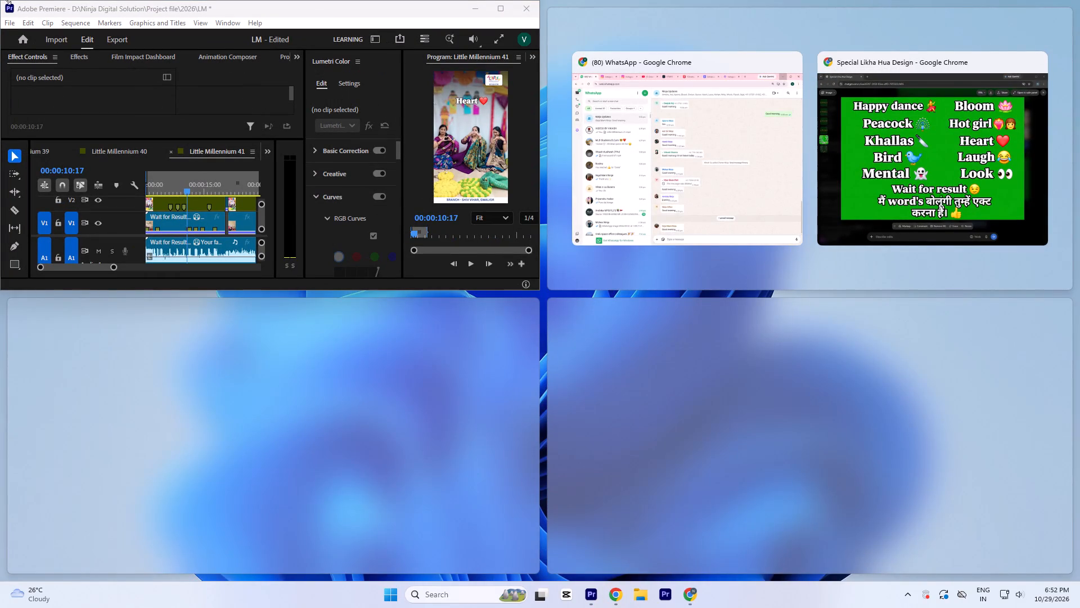
Close Premiere and save the changes to the LM project.
click(528, 7)
click(243, 190)
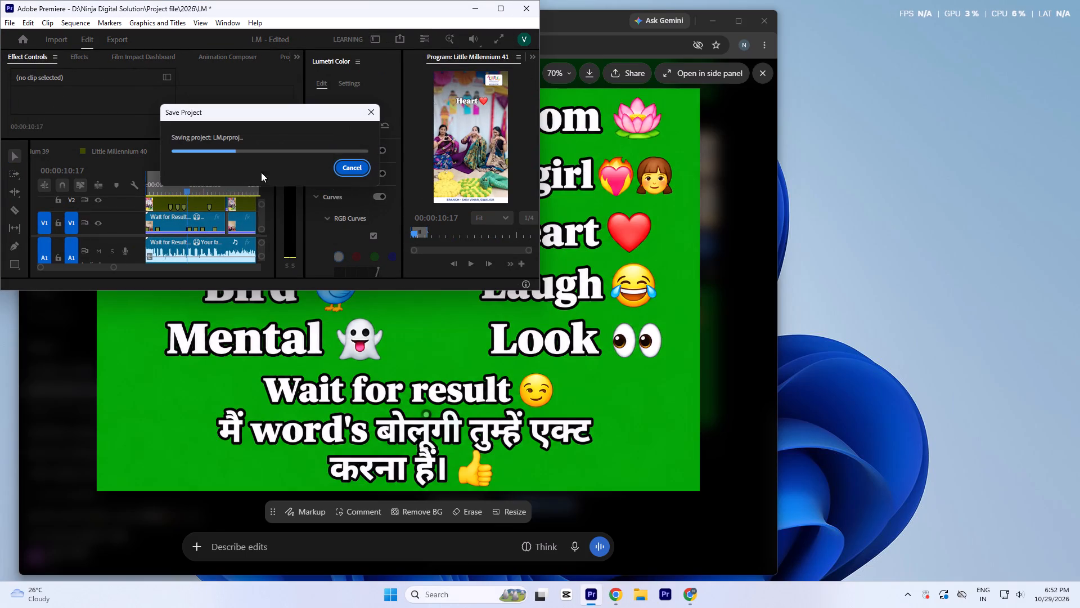
Close the Chrome window showing the Special Likha Hua Design image.
click(762, 20)
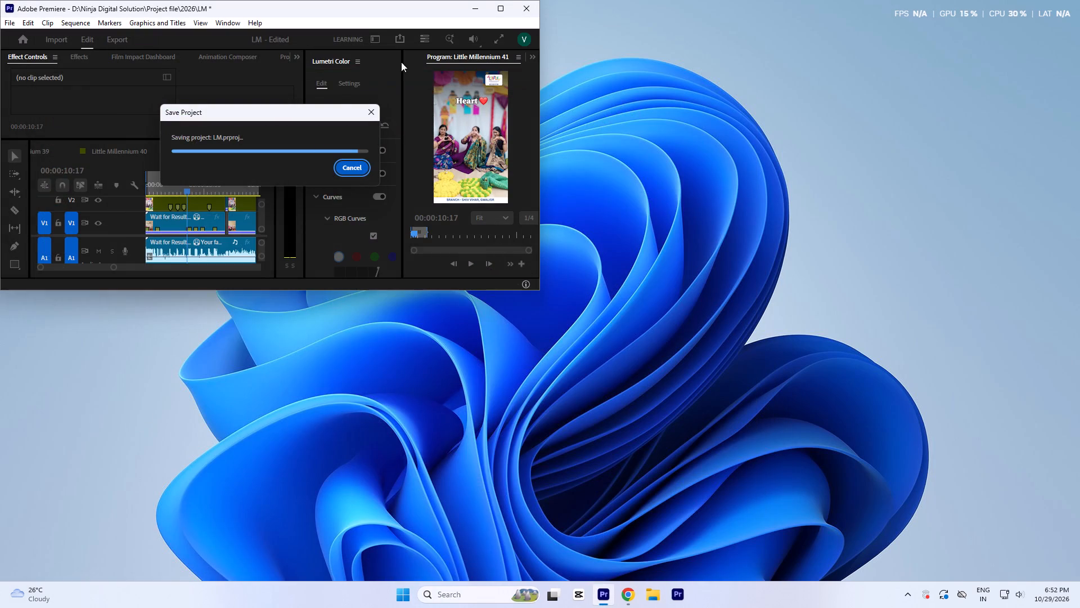